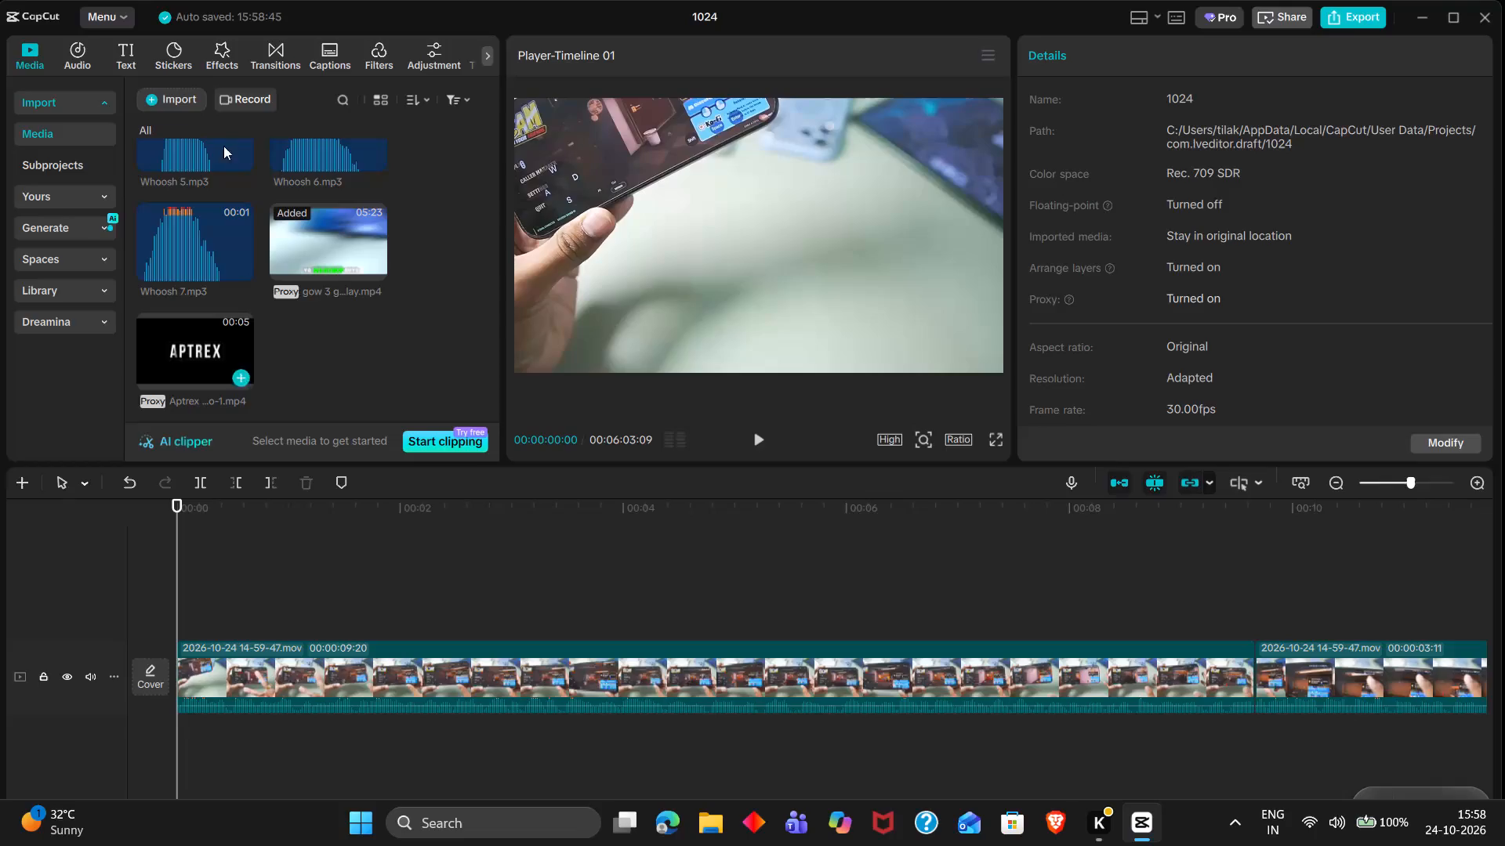
# Add a default text clip above the first video clip at the start of the timeline, reading "Yo".
pyautogui.click(183, 88)
pyautogui.doubleClick(138, 63)
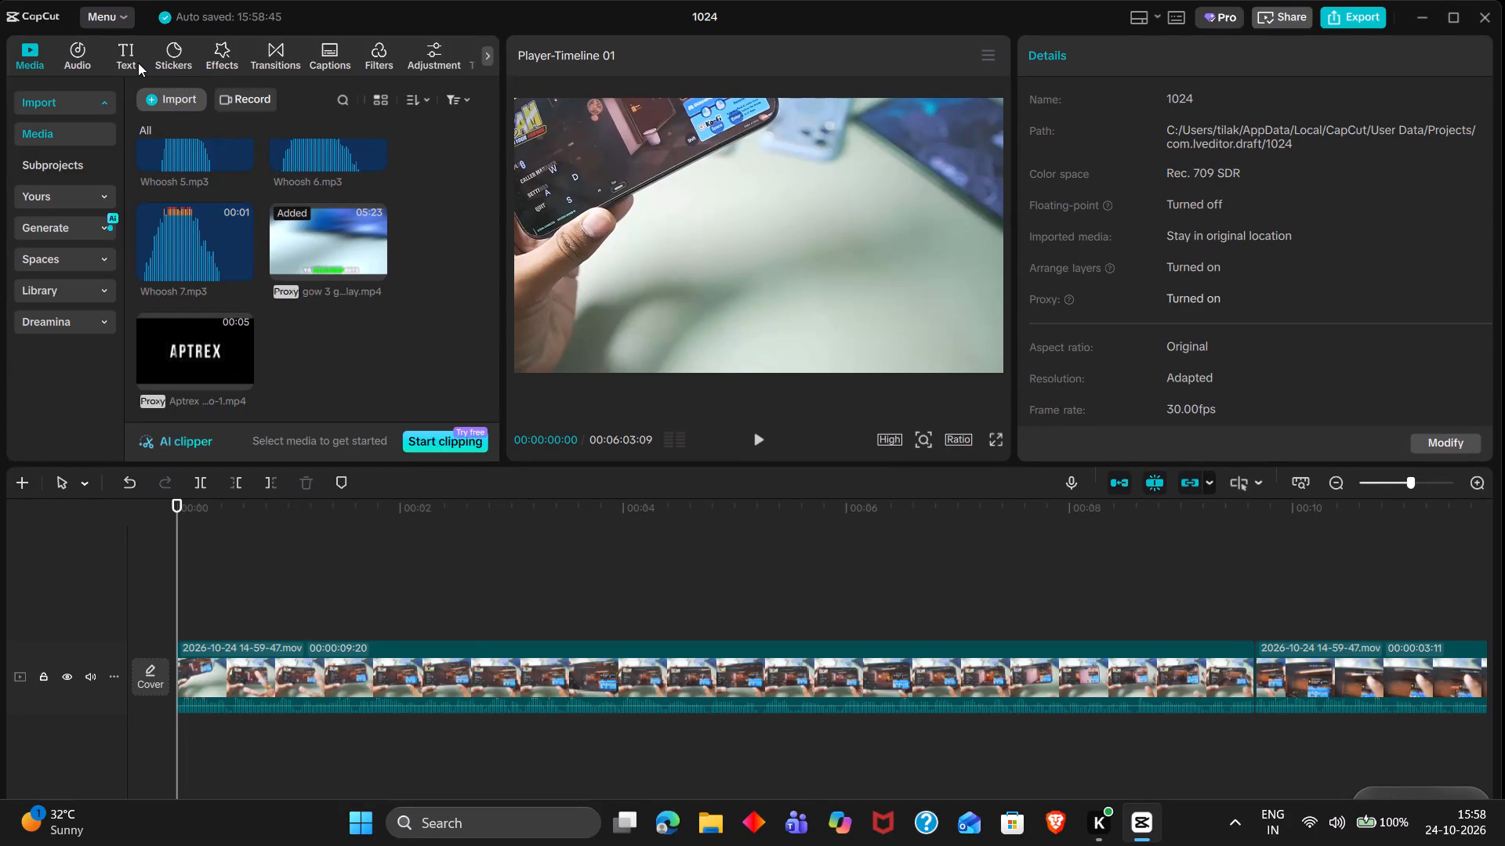
pyautogui.click(469, 663)
pyautogui.rightClick(469, 663)
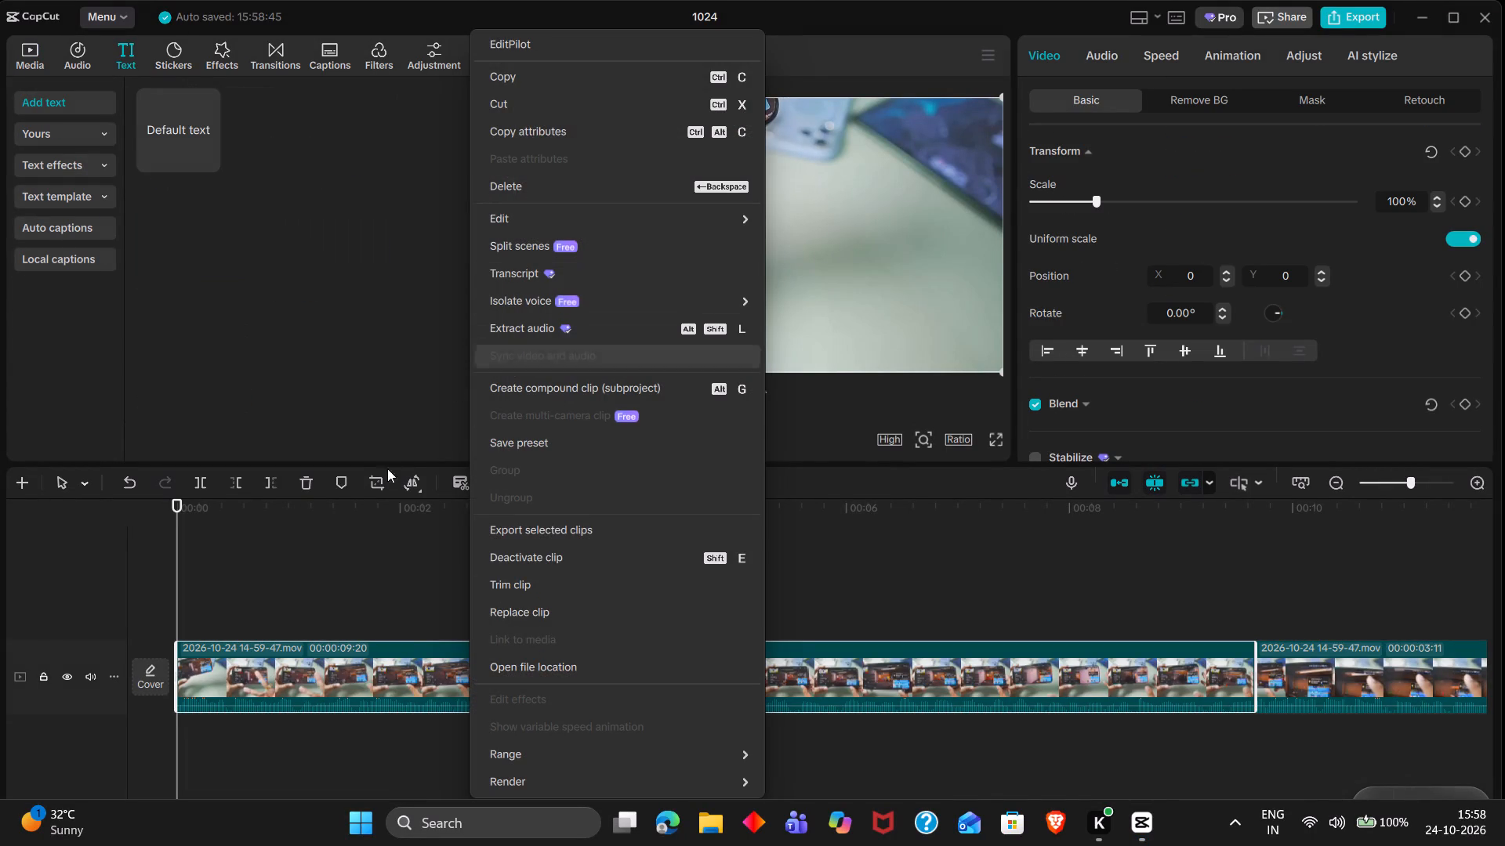
pyautogui.click(318, 595)
pyautogui.moveTo(318, 595); pyautogui.dragTo(285, 596)
pyautogui.click(285, 596)
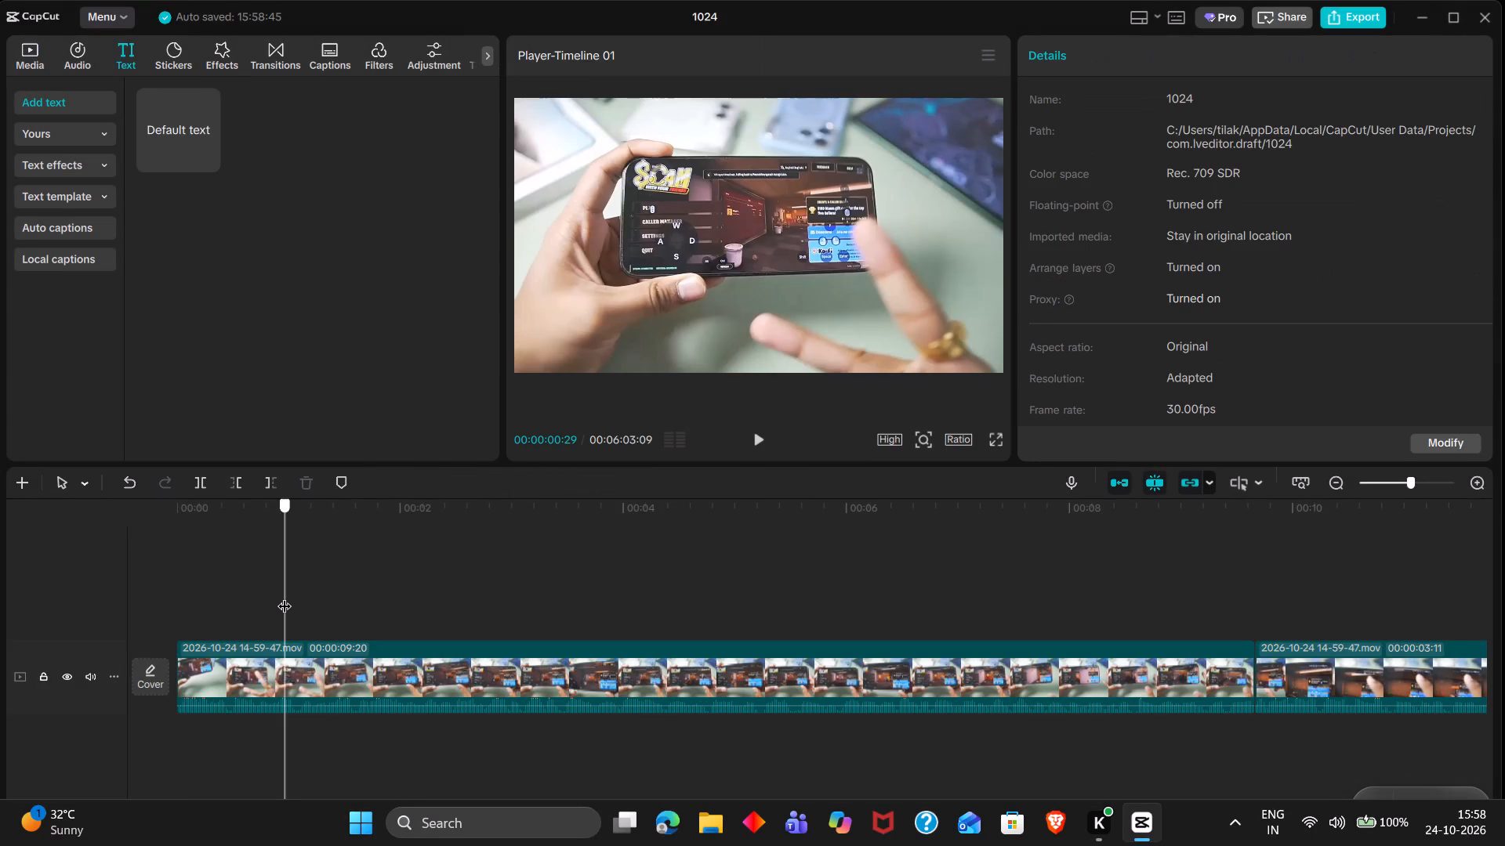
pyautogui.moveTo(285, 596); pyautogui.dragTo(91, 526)
pyautogui.moveTo(176, 149); pyautogui.dragTo(200, 678)
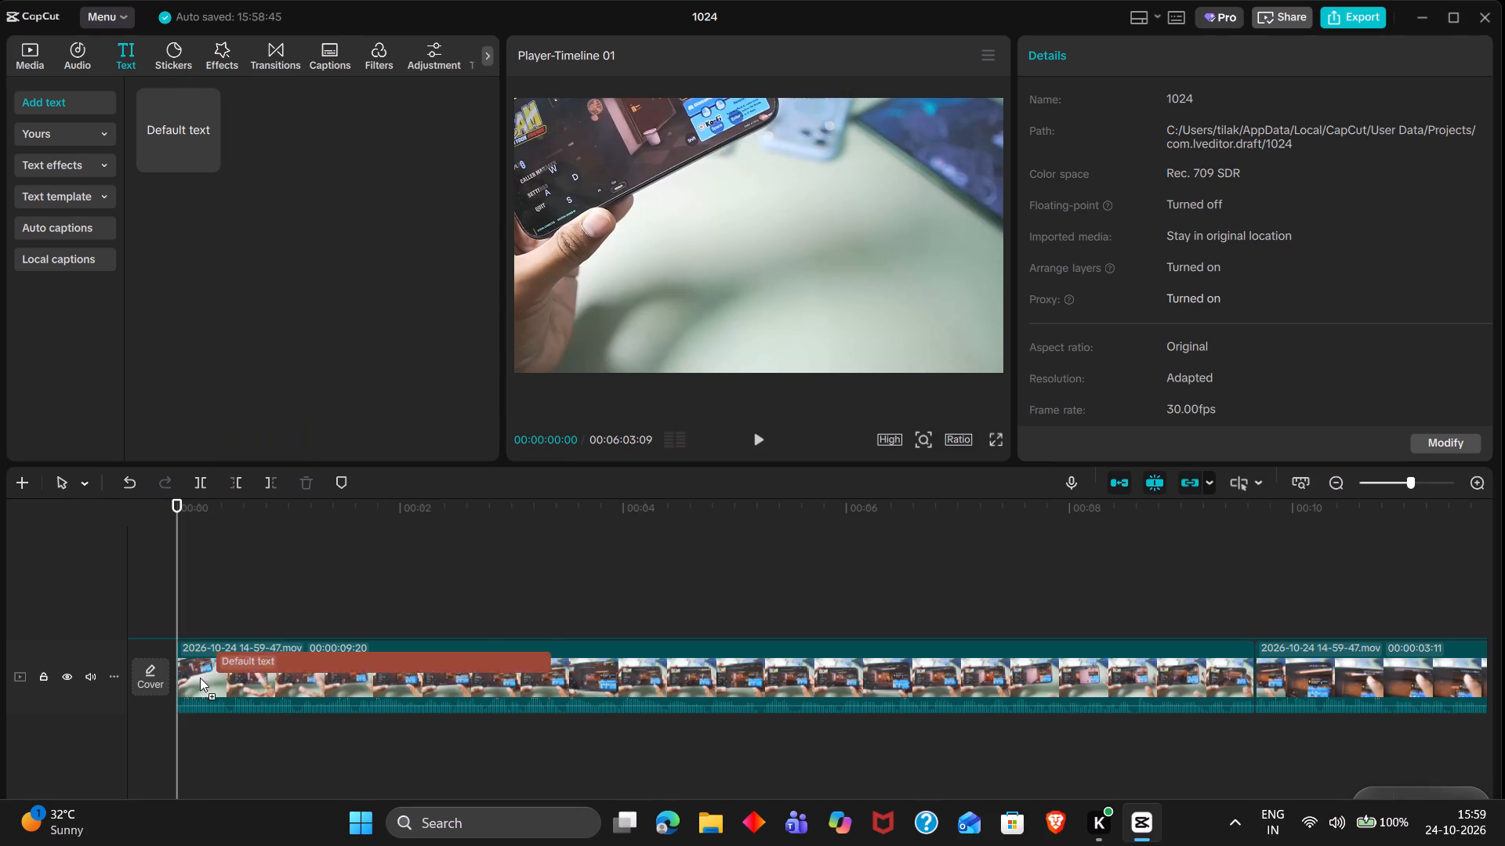
pyautogui.moveTo(200, 678); pyautogui.dragTo(153, 634)
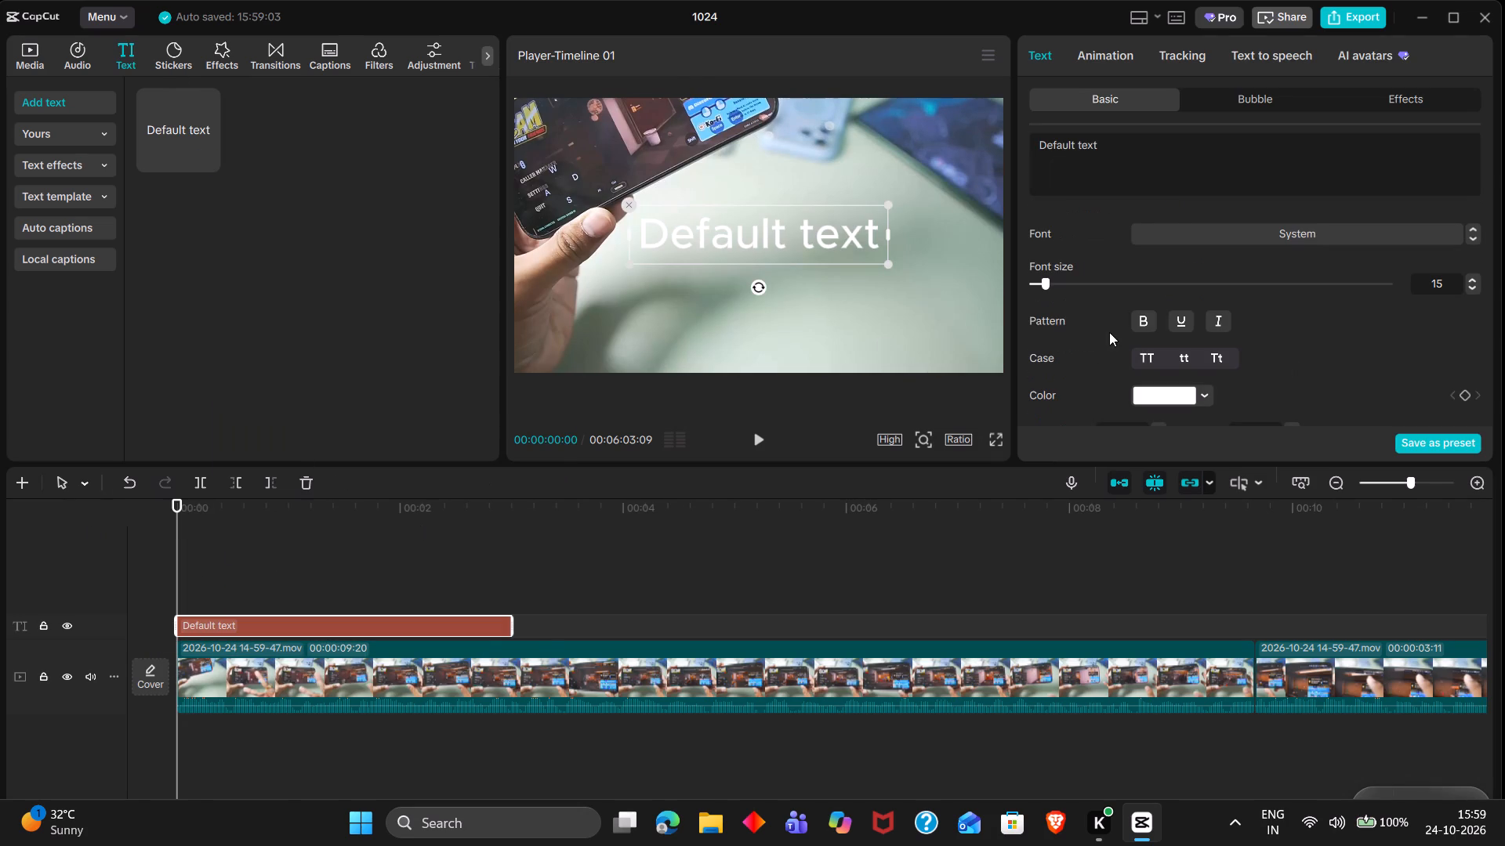
pyautogui.tripleClick(1137, 171)
pyautogui.write('Yo')
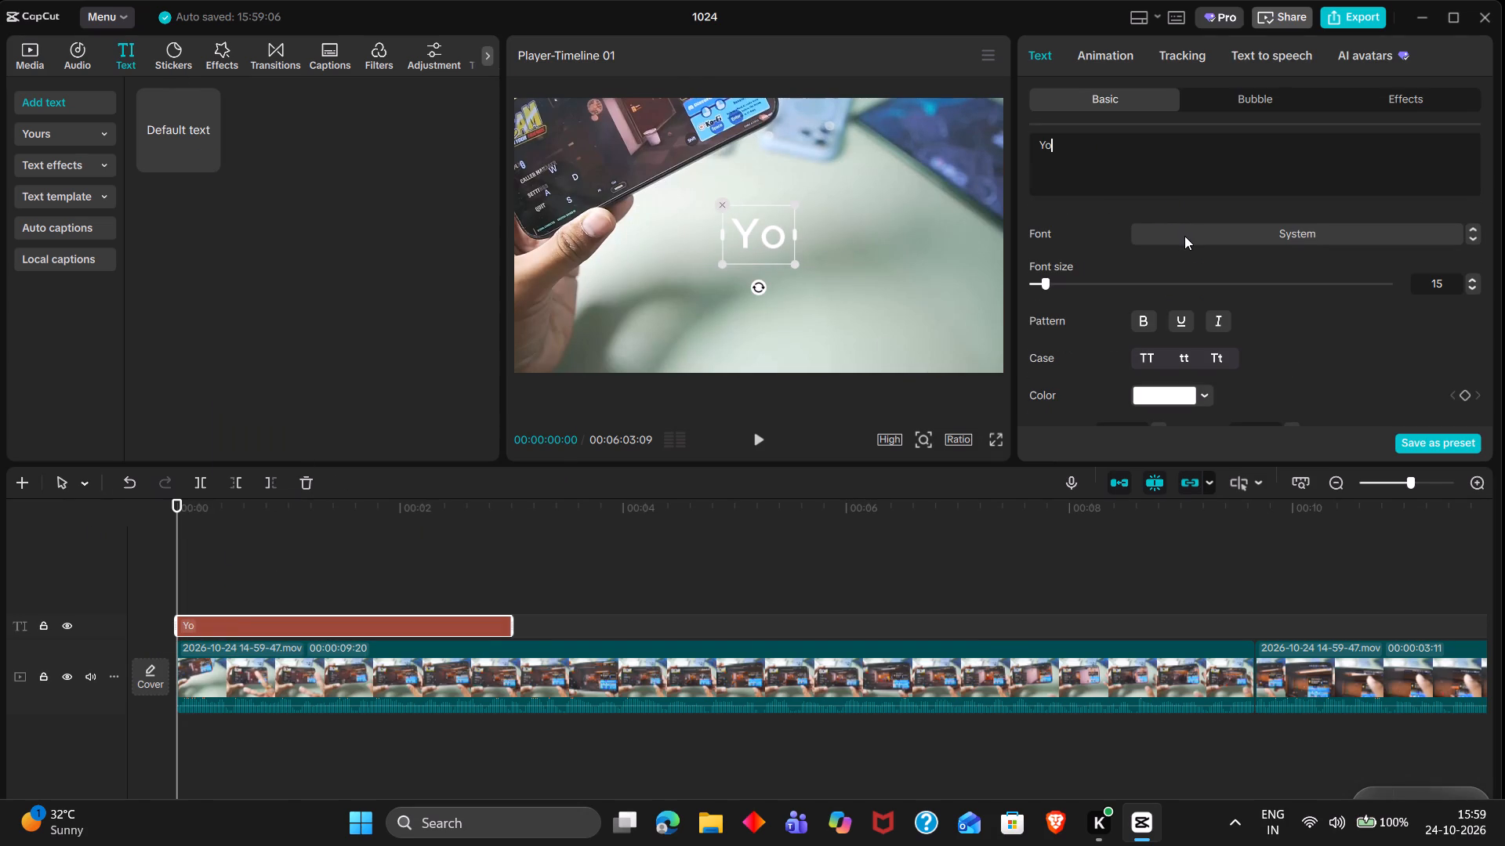
# Search the fonts for "bleach" and apply the Bleach font to the "Yo" text.
pyautogui.click(1184, 236)
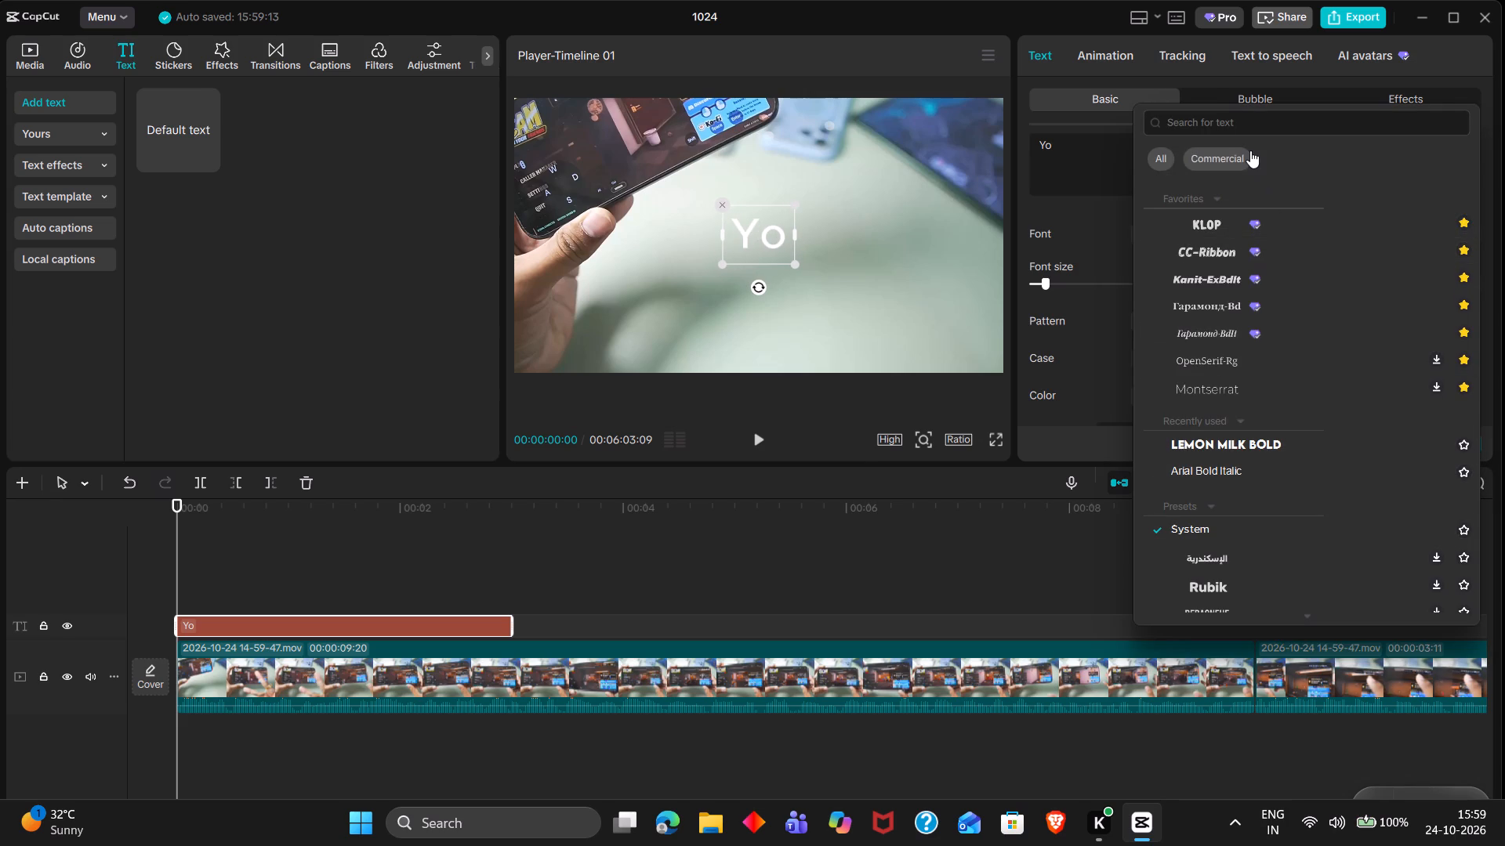
pyautogui.click(1229, 115)
pyautogui.write('bleach')
pyautogui.press('Return')
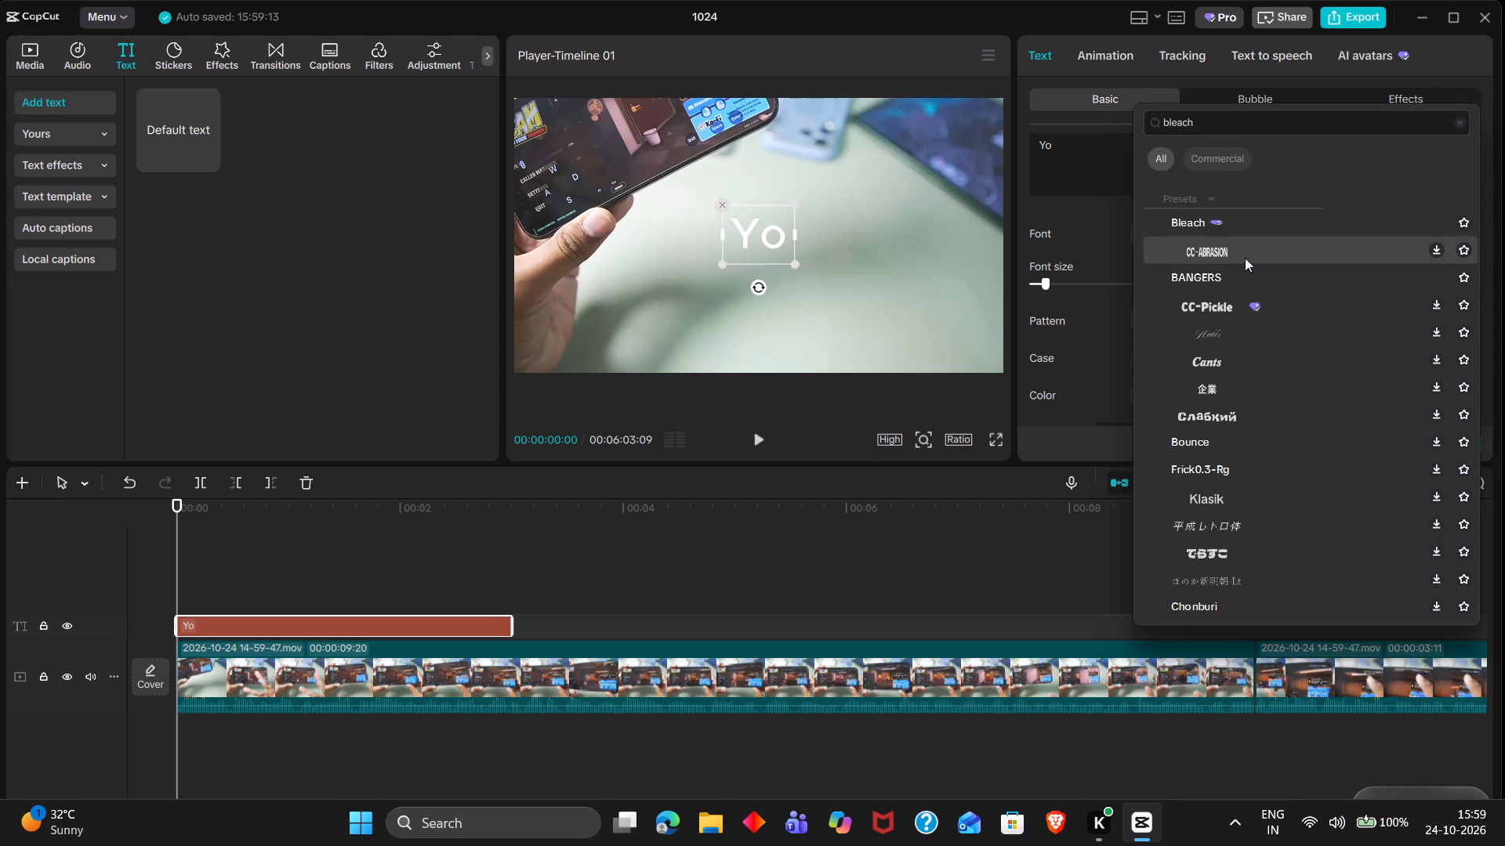
pyautogui.click(1240, 229)
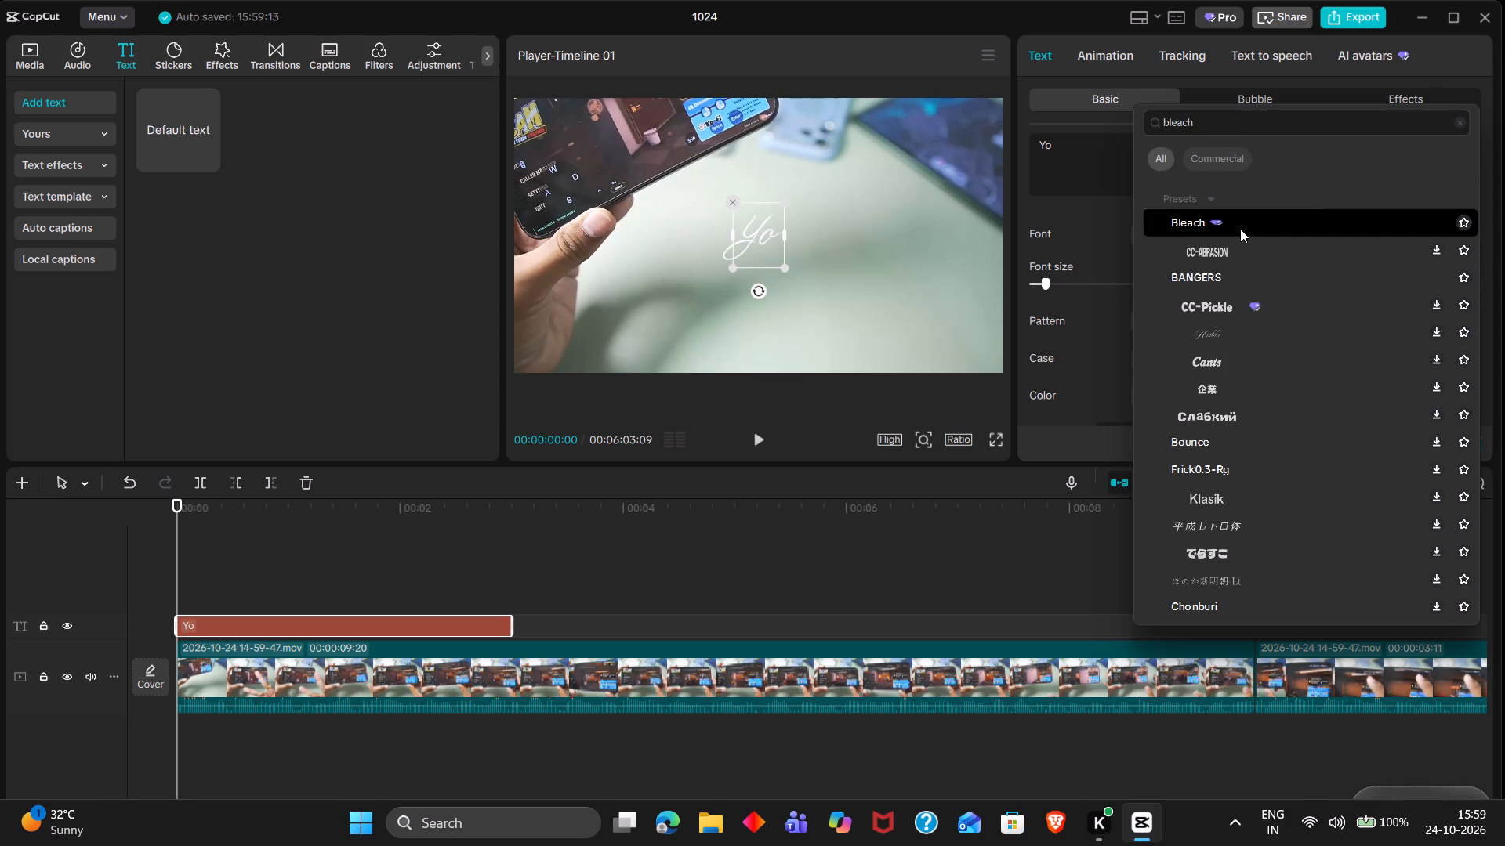
# Enable a shadow on the "Yo" text with 100% opacity, 4% blurriness and a distance of 3.
pyautogui.scroll(-3, 1146, 363)
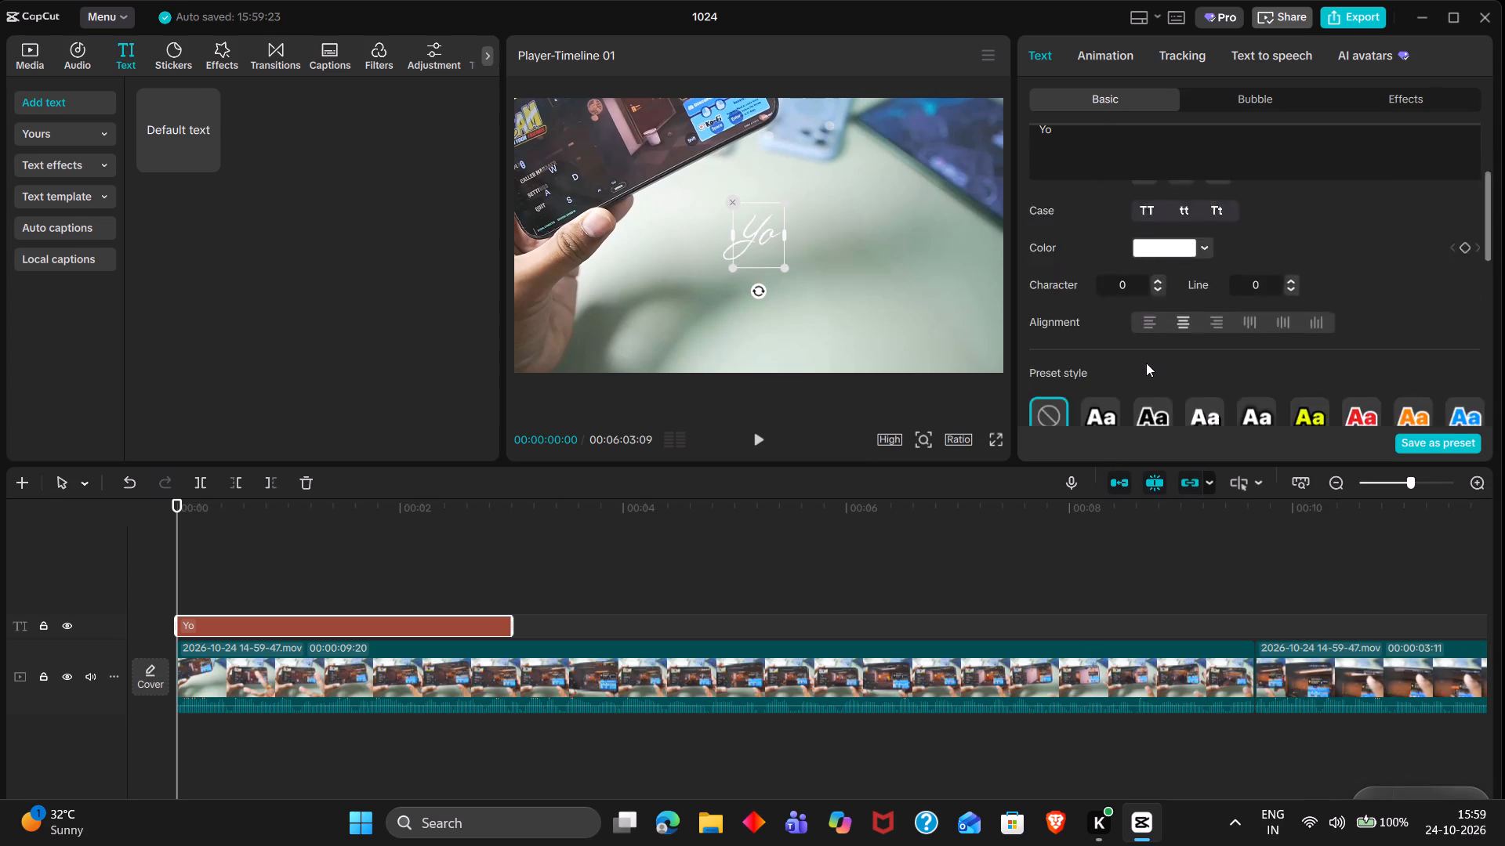
pyautogui.scroll(-9, 1146, 363)
pyautogui.click(1029, 344)
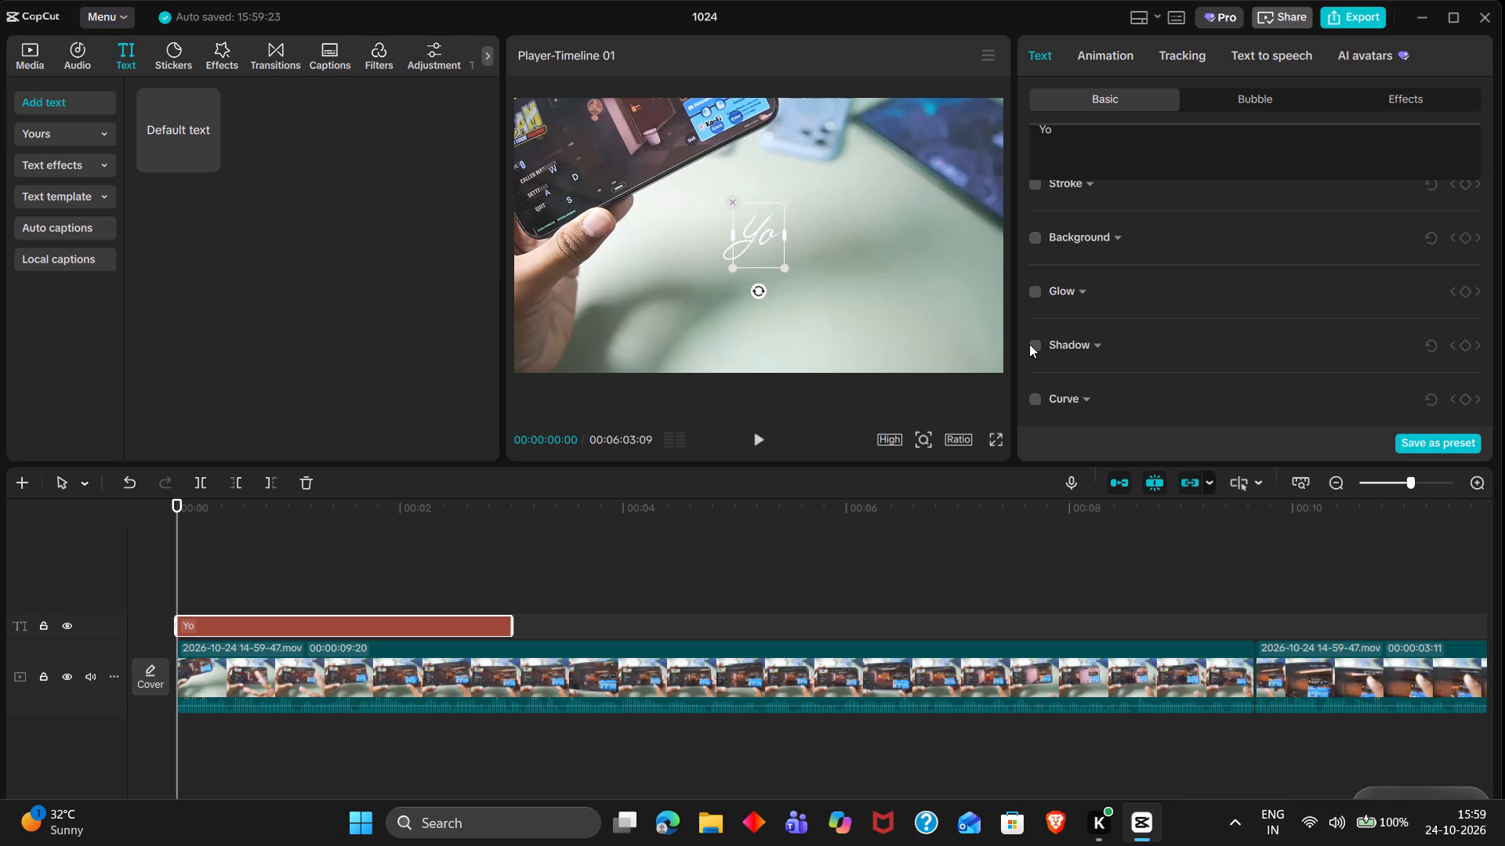
pyautogui.click(1034, 345)
pyautogui.scroll(-1, 1128, 328)
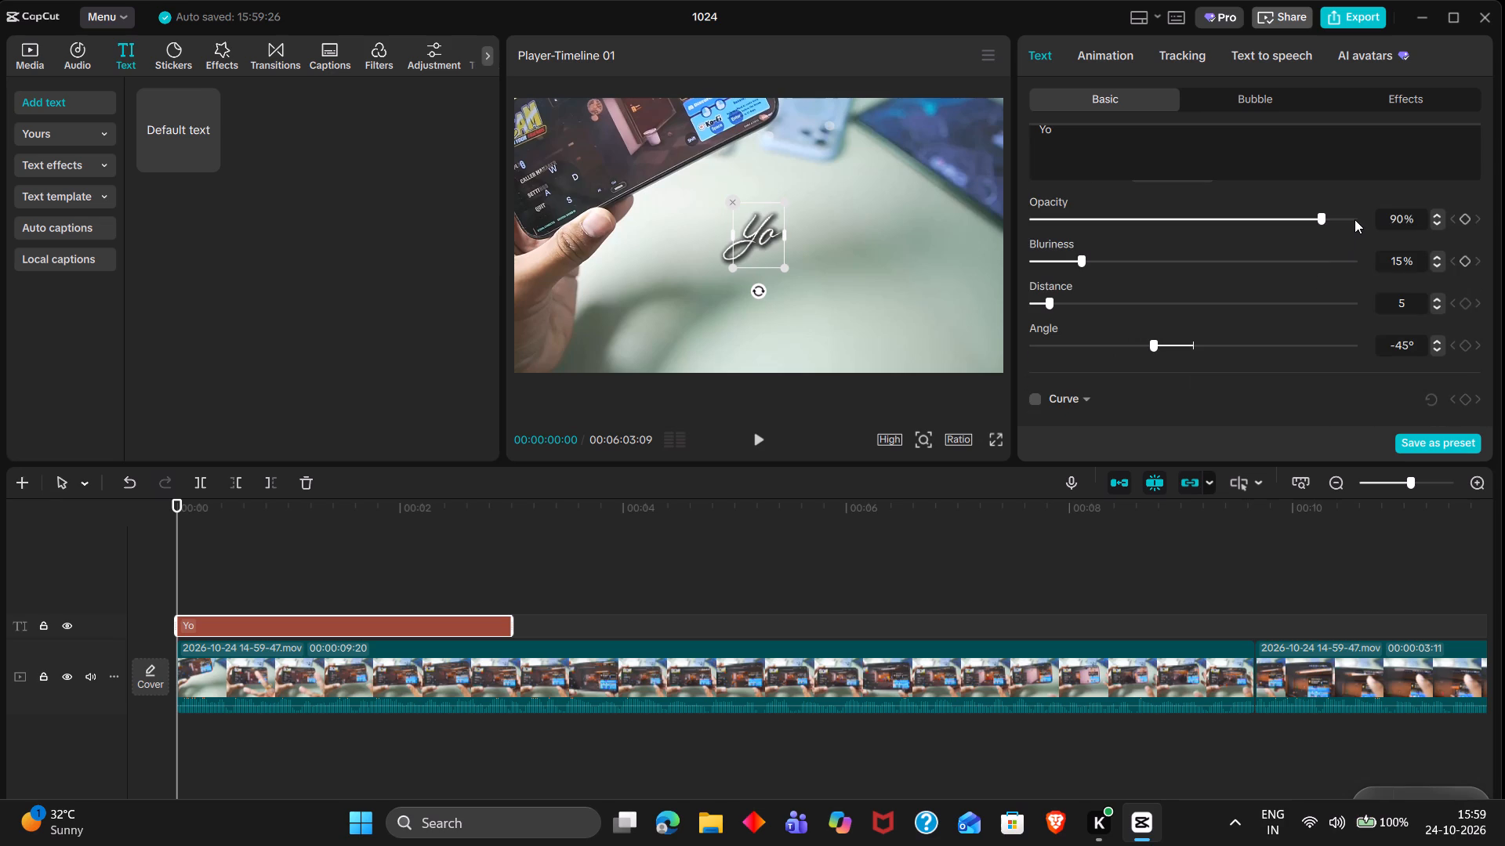
pyautogui.click(1354, 219)
pyautogui.moveTo(1354, 219); pyautogui.dragTo(1378, 219)
pyautogui.doubleClick(1050, 258)
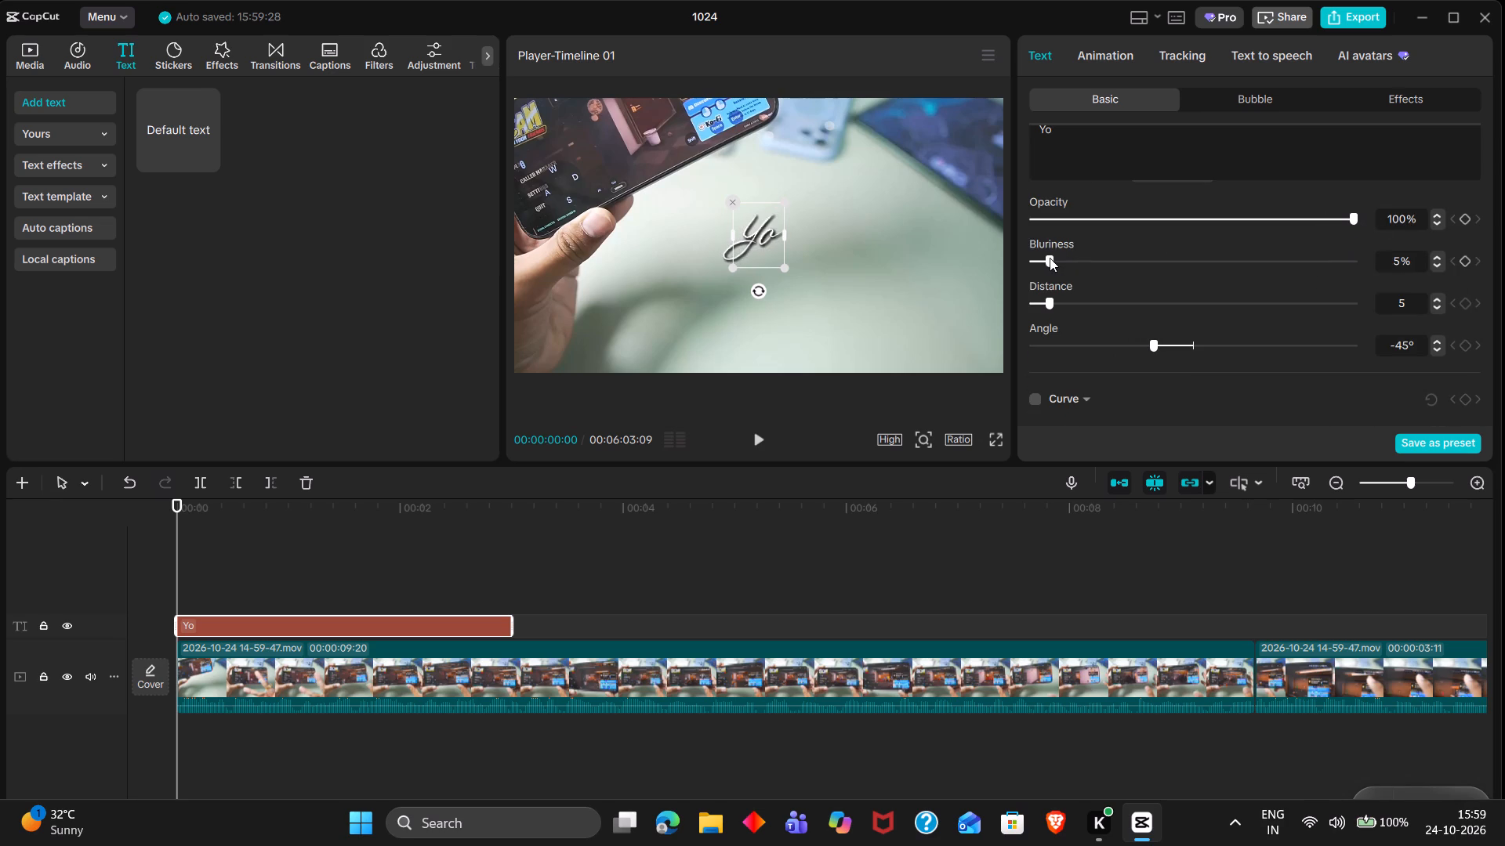
pyautogui.click(1434, 306)
pyautogui.click(1434, 306)
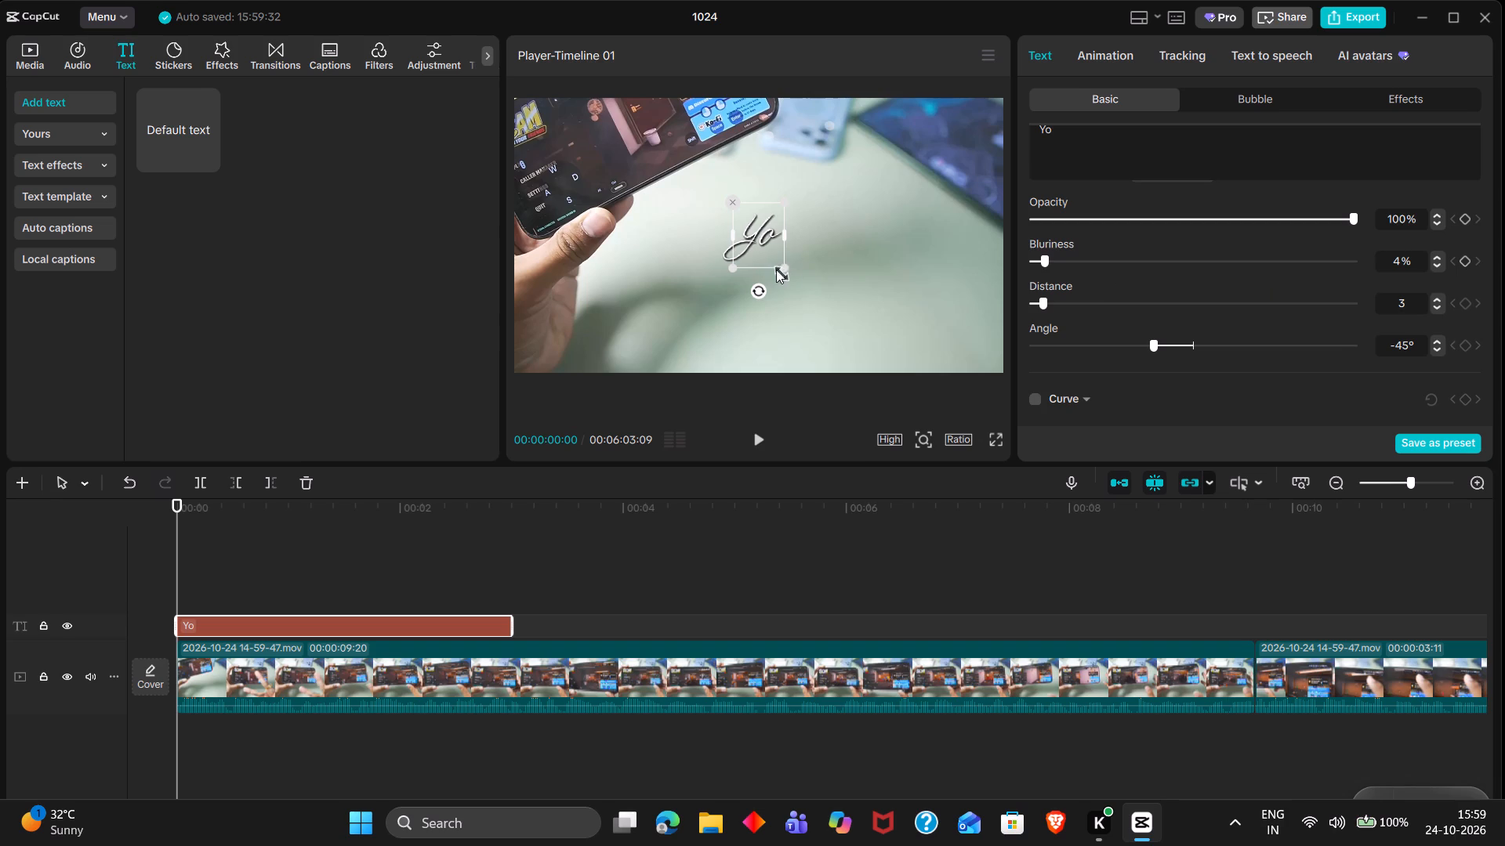
# Undo the last edit.
pyautogui.click(776, 269)
pyautogui.hotkey('ctrl', 'z')
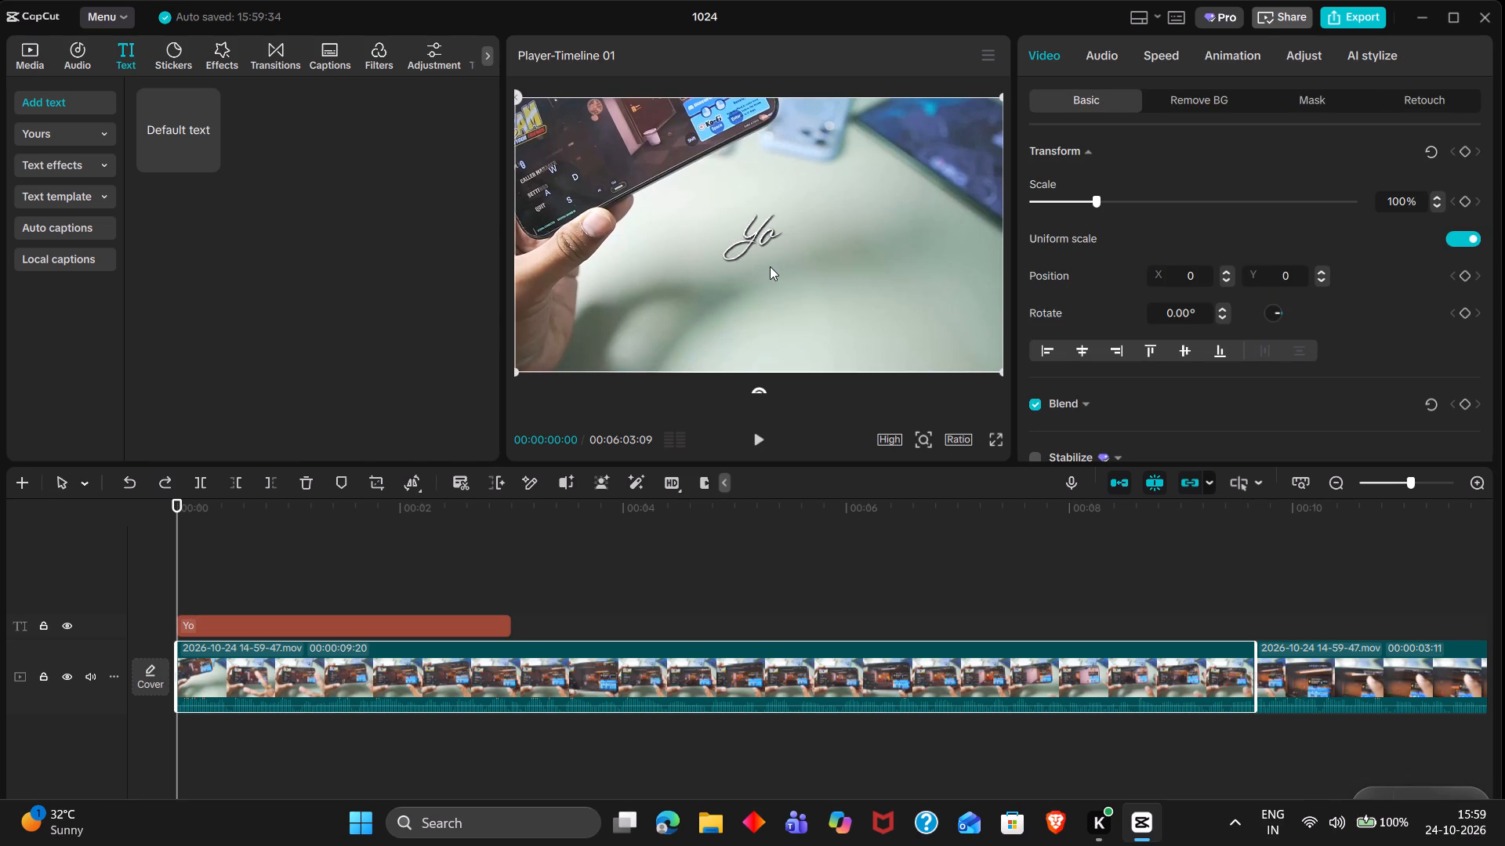
# Shrink the "Yo" text and move it up to the phone's lower edge, just above the thumb.
pyautogui.click(760, 230)
pyautogui.moveTo(786, 269); pyautogui.dragTo(767, 250)
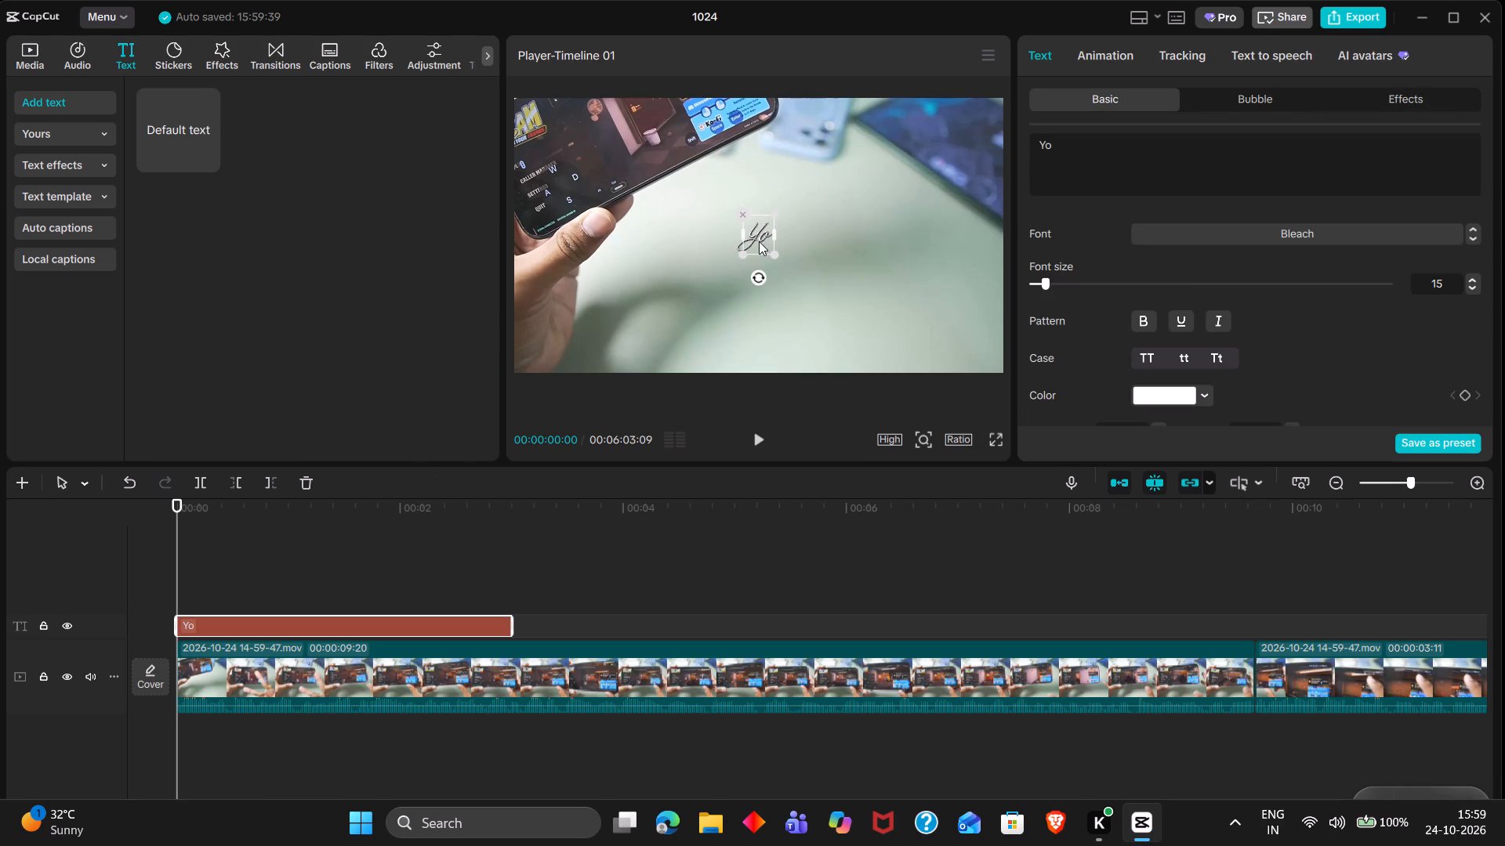
pyautogui.moveTo(759, 241); pyautogui.dragTo(644, 198)
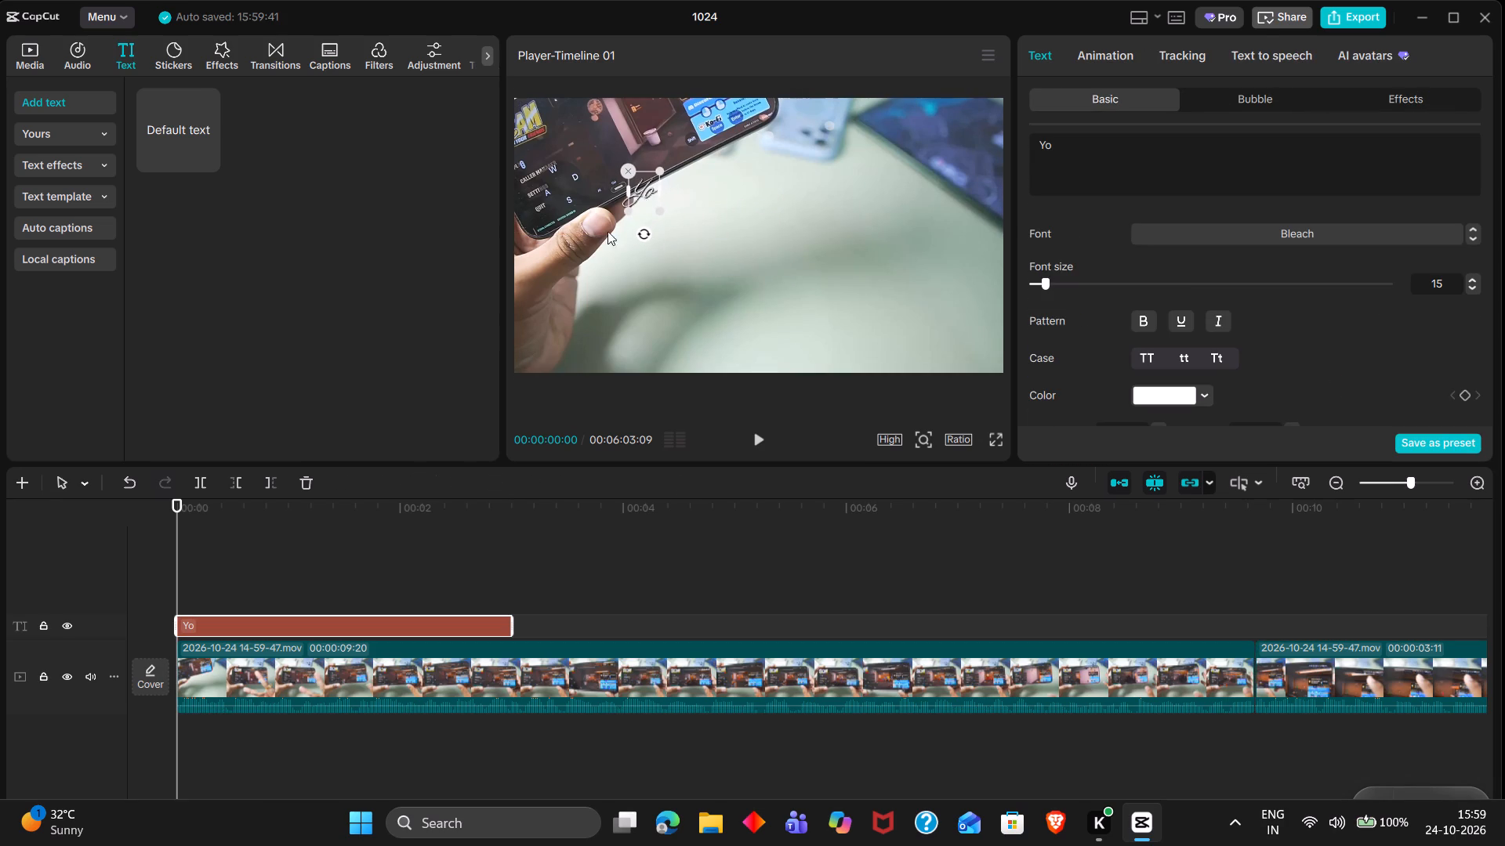
# Duplicate the "Yo" text clip twice at the start of the timeline, stacked on separate tracks.
pyautogui.hotkey('ctrl', 'c')
pyautogui.hotkey('ctrl', 'v')
pyautogui.hotkey('ctrl', 'c')
pyautogui.hotkey('ctrl', 'v')
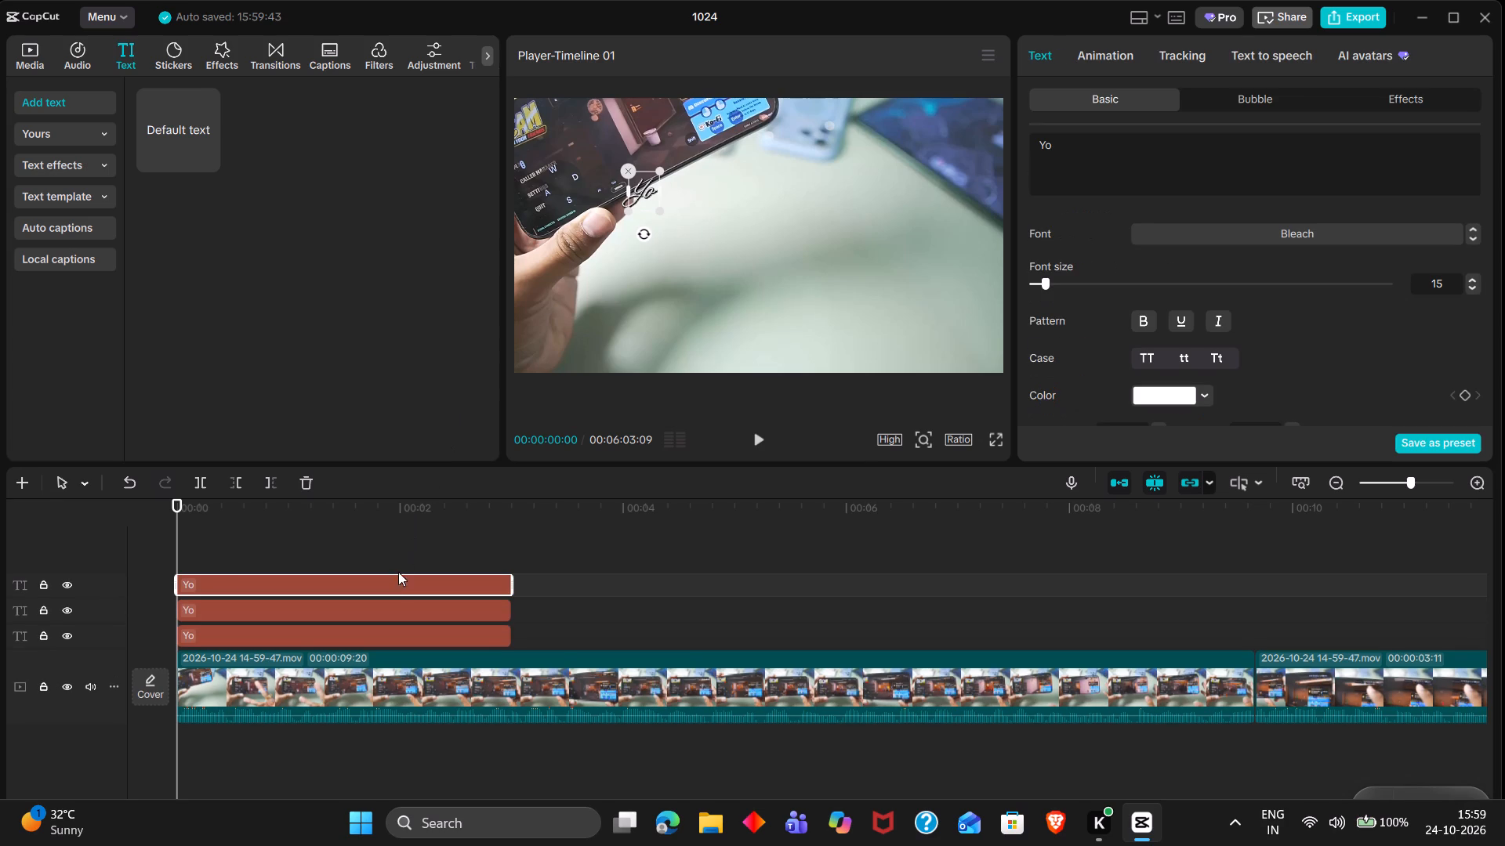
# Change the topmost text copy to "Guys" and move it to the lower-right area of the video frame.
pyautogui.tripleClick(1130, 157)
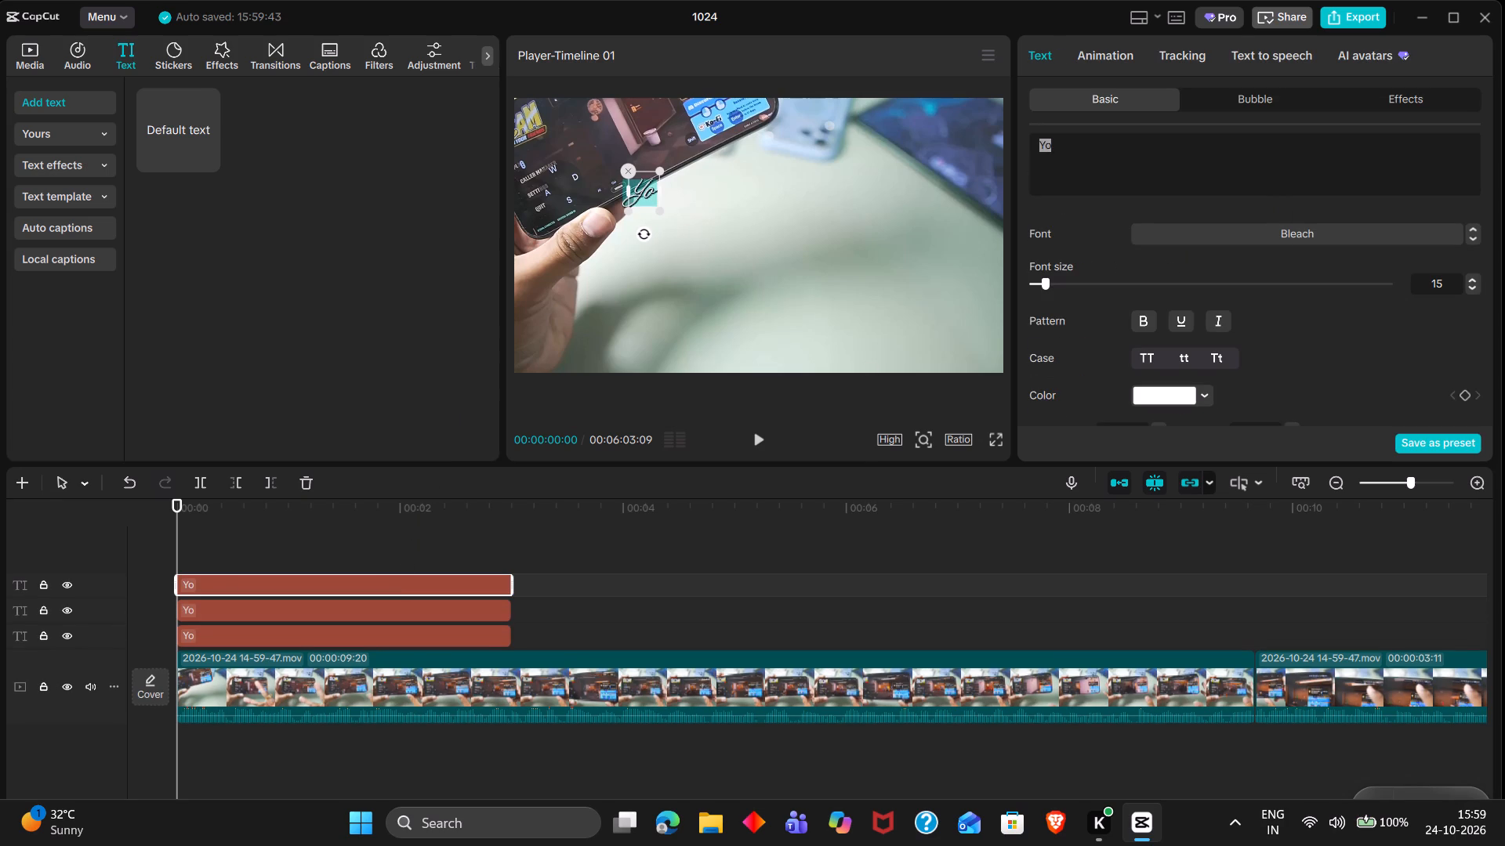
pyautogui.write('Guys')
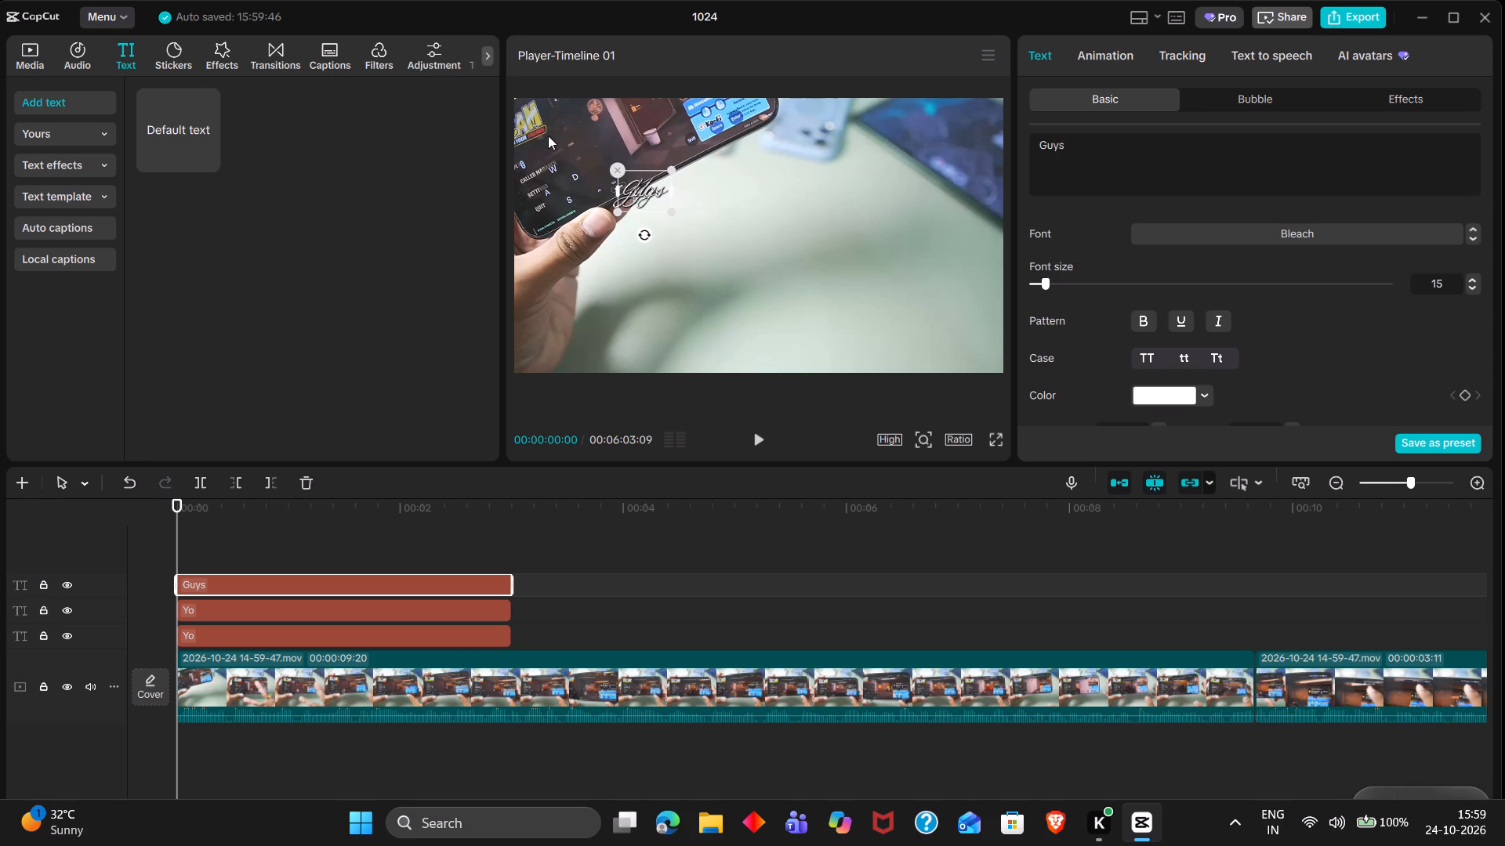
pyautogui.moveTo(661, 197); pyautogui.dragTo(710, 226)
pyautogui.moveTo(710, 226); pyautogui.dragTo(888, 283)
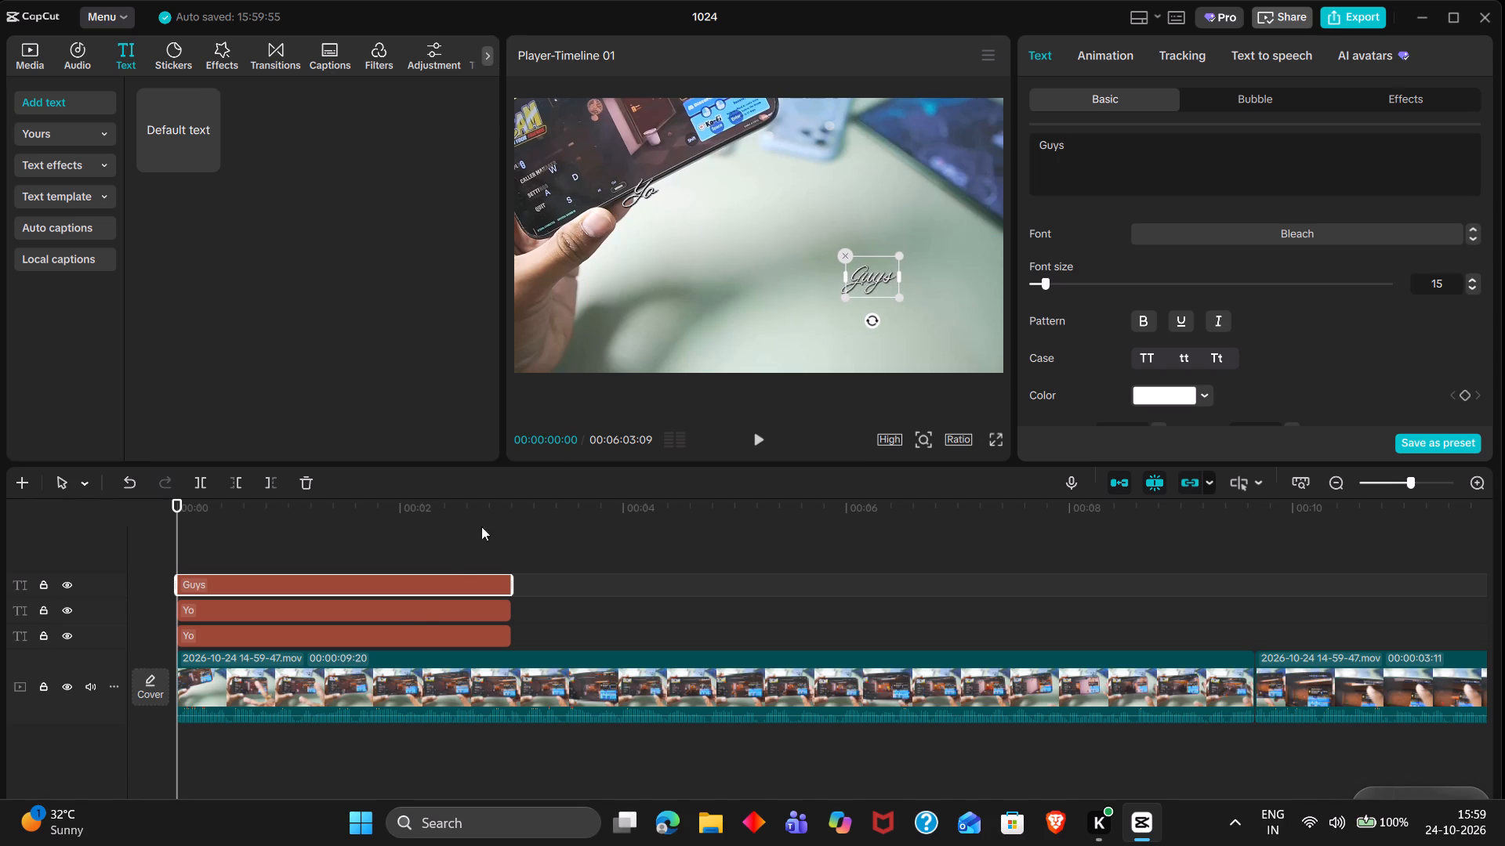
# Change the middle text copy to "Wassup".
pyautogui.click(415, 619)
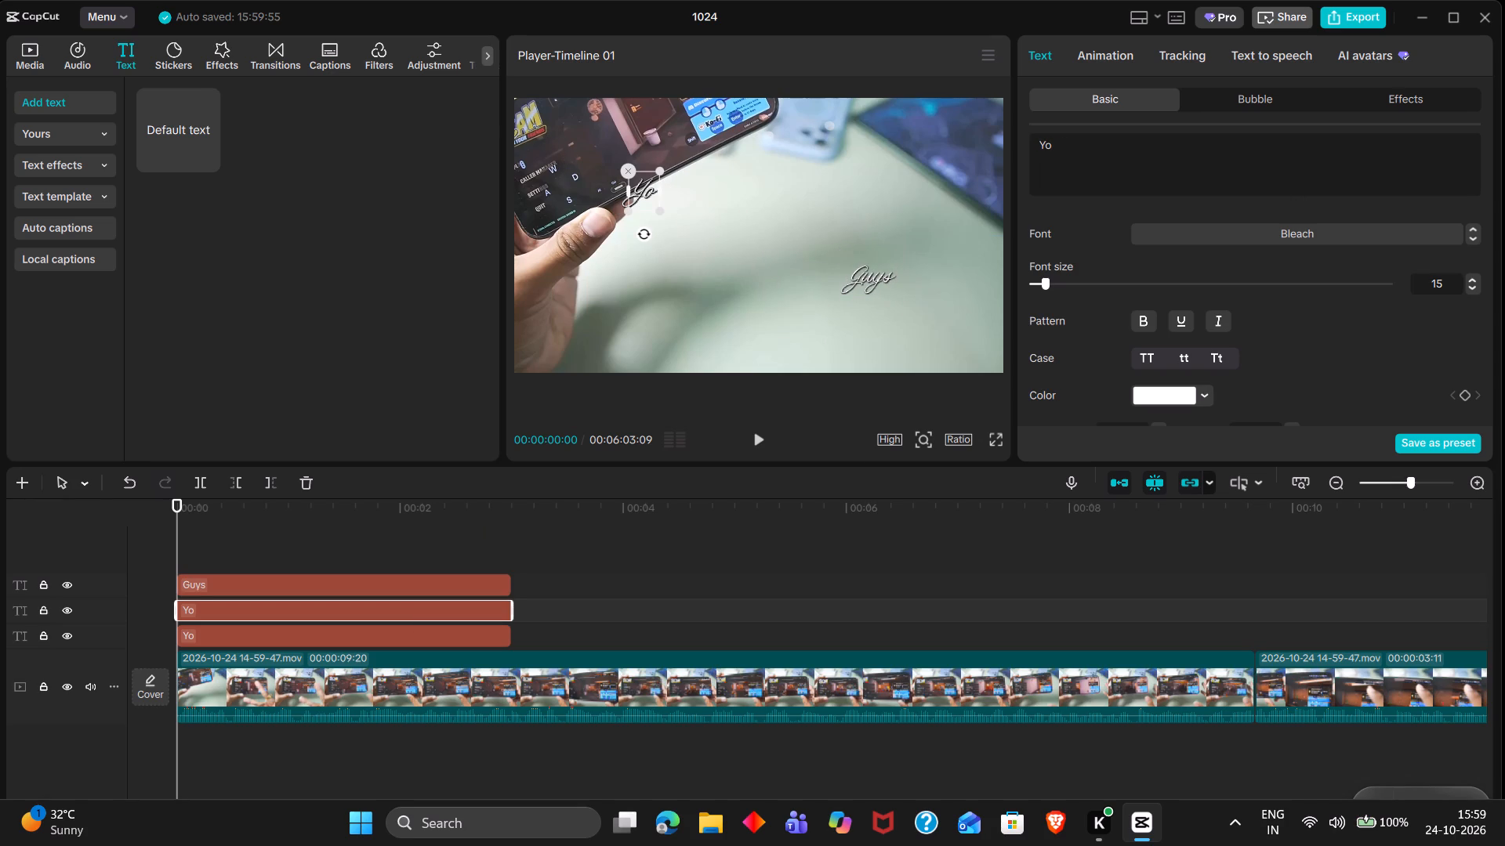
pyautogui.doubleClick(1156, 177)
pyautogui.write('Wassup')
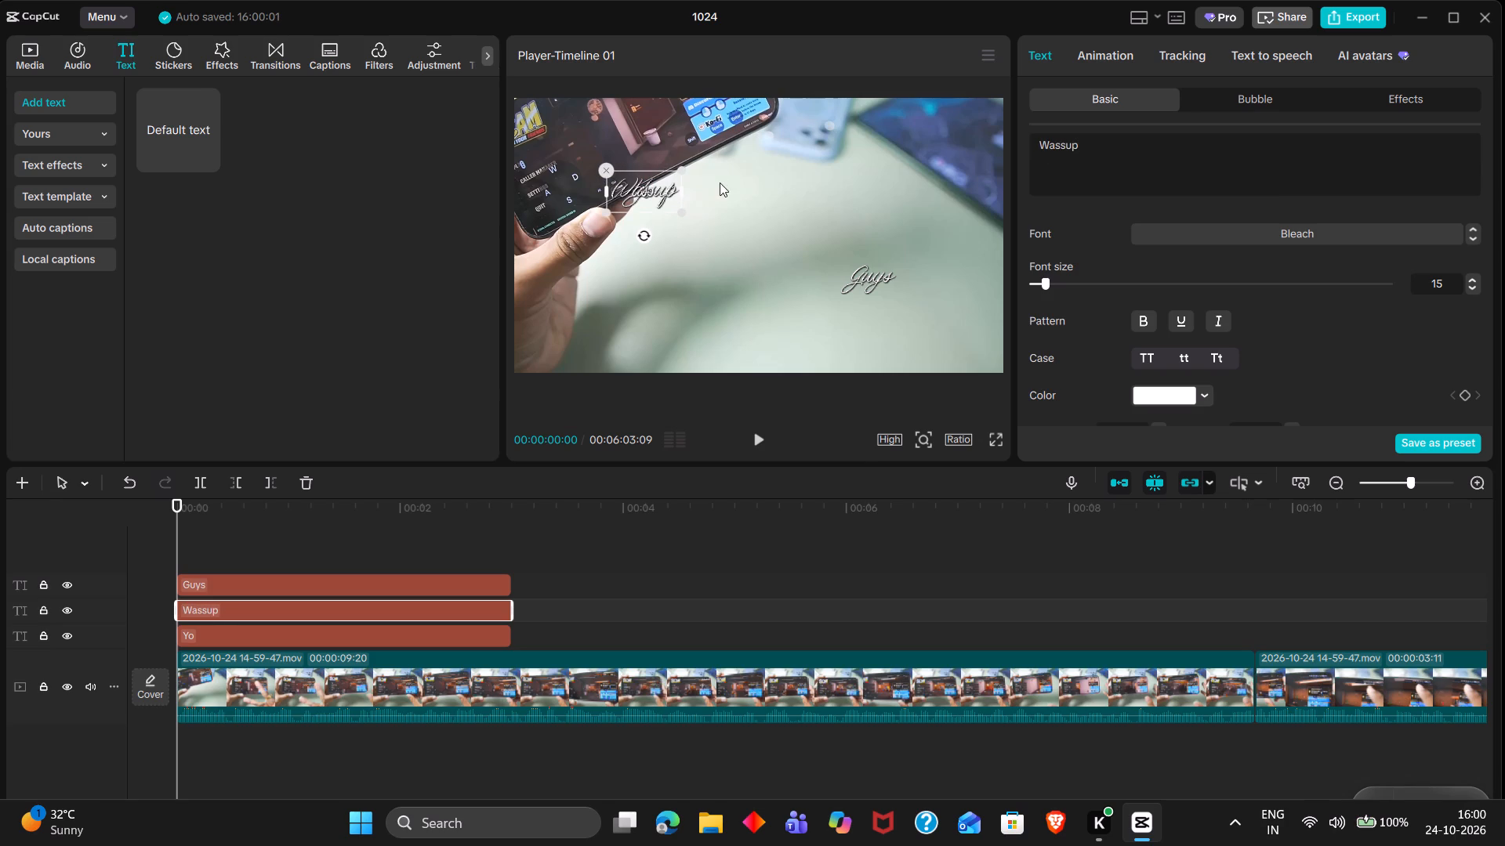
# Move the "Wassup" text to the centre of the video frame and enlarge it between "Yo" and "Guys".
pyautogui.click(682, 193)
pyautogui.moveTo(649, 197); pyautogui.dragTo(763, 240)
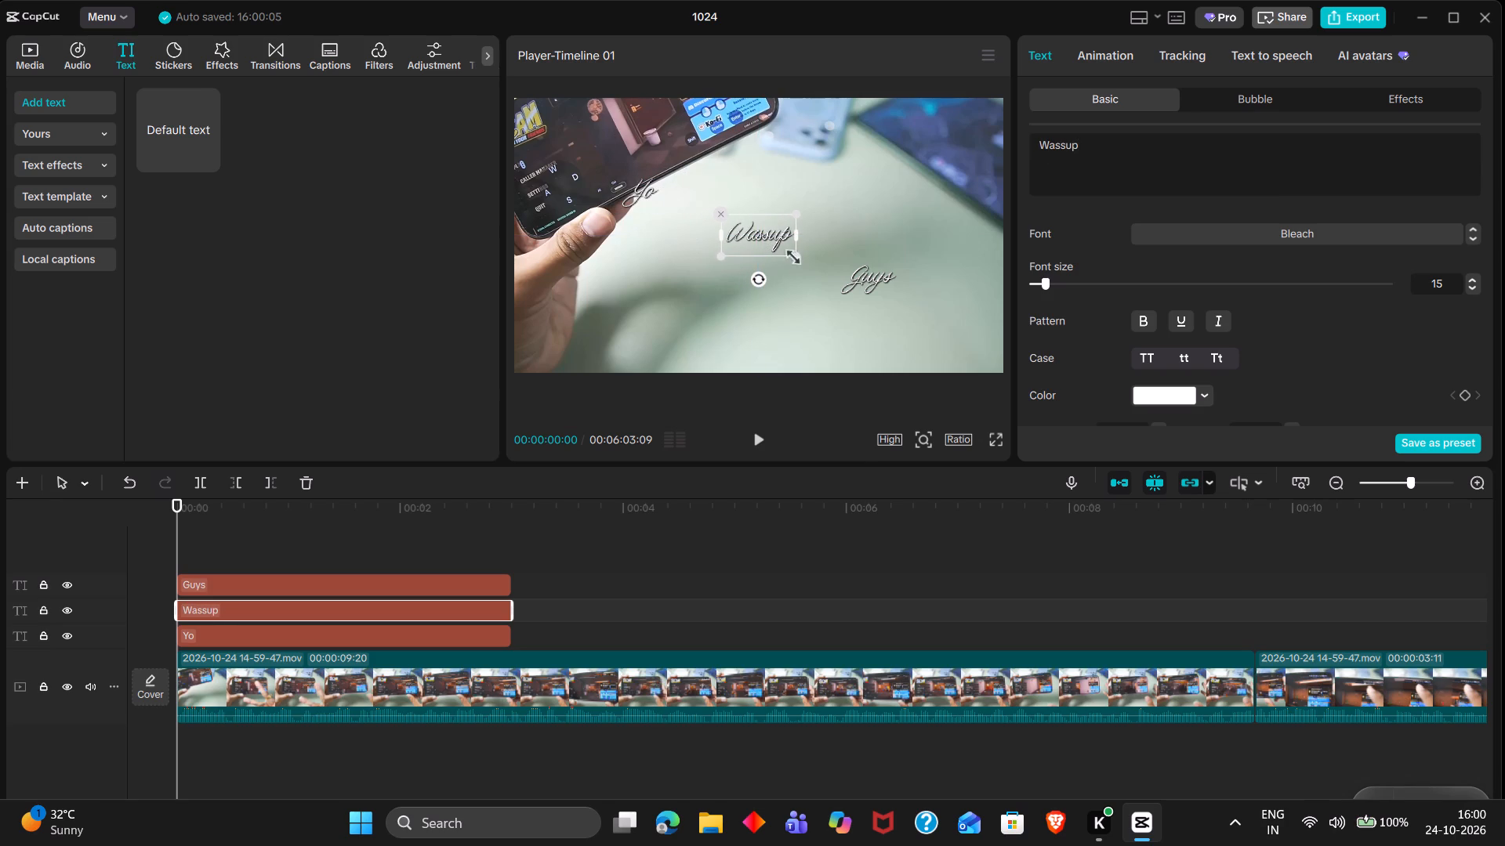
pyautogui.moveTo(796, 261); pyautogui.dragTo(915, 302)
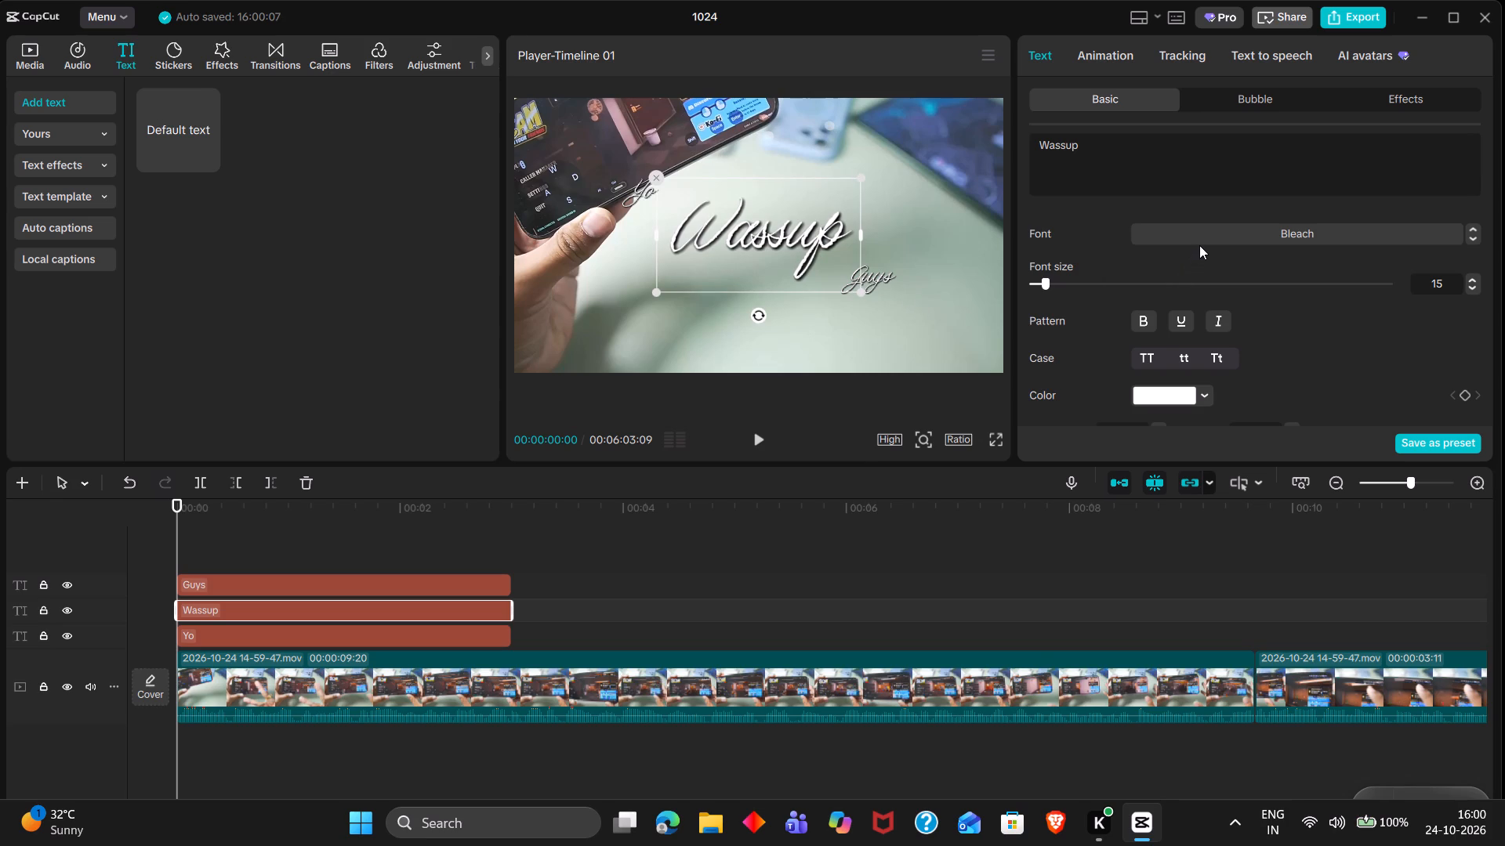
# Change the "Wassup" text's font to LEMON MILK Bold.
pyautogui.click(1199, 245)
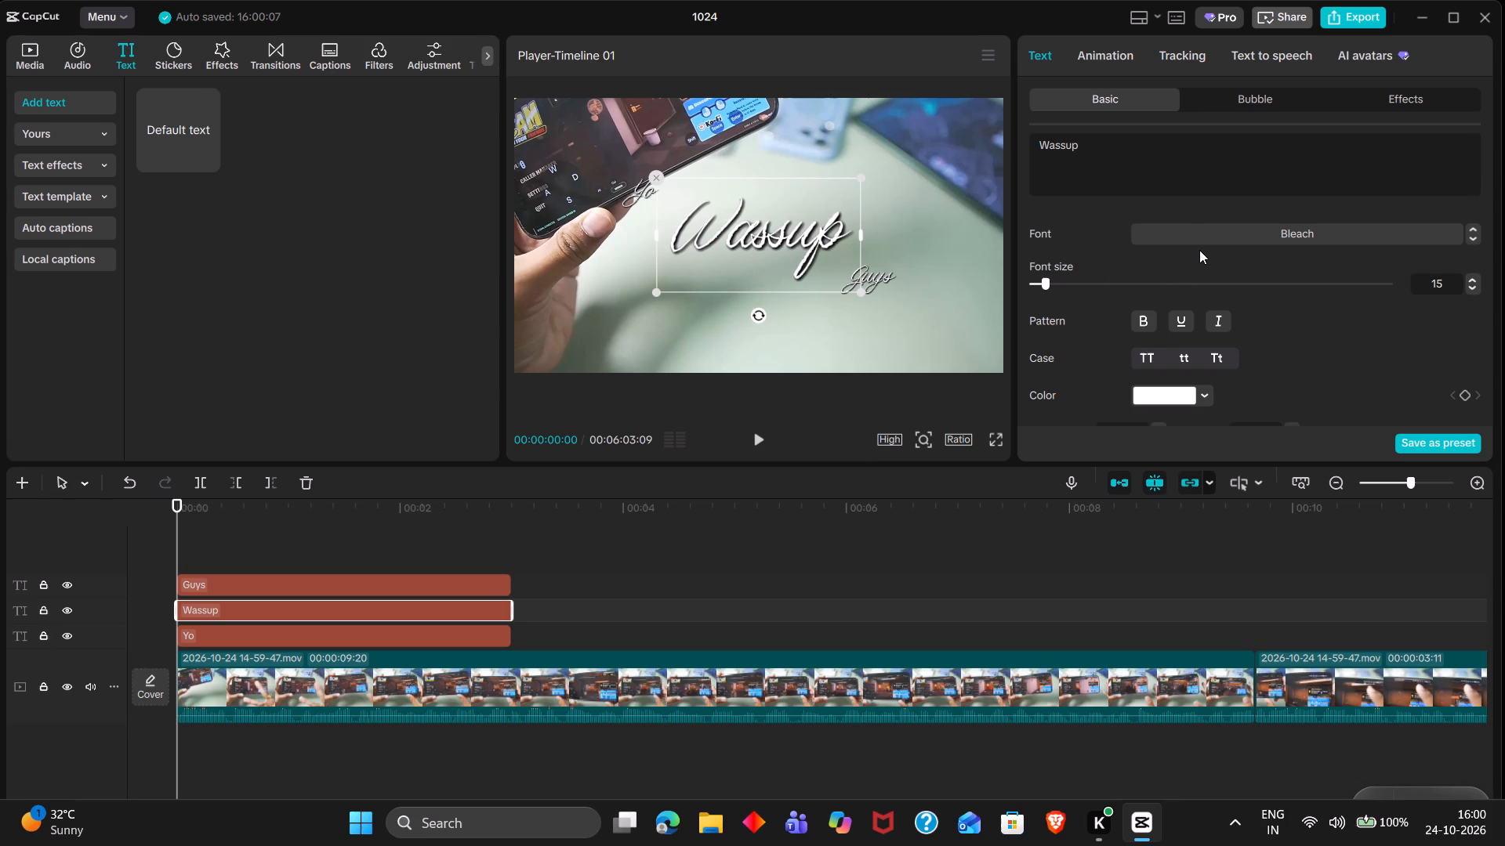
pyautogui.click(1203, 240)
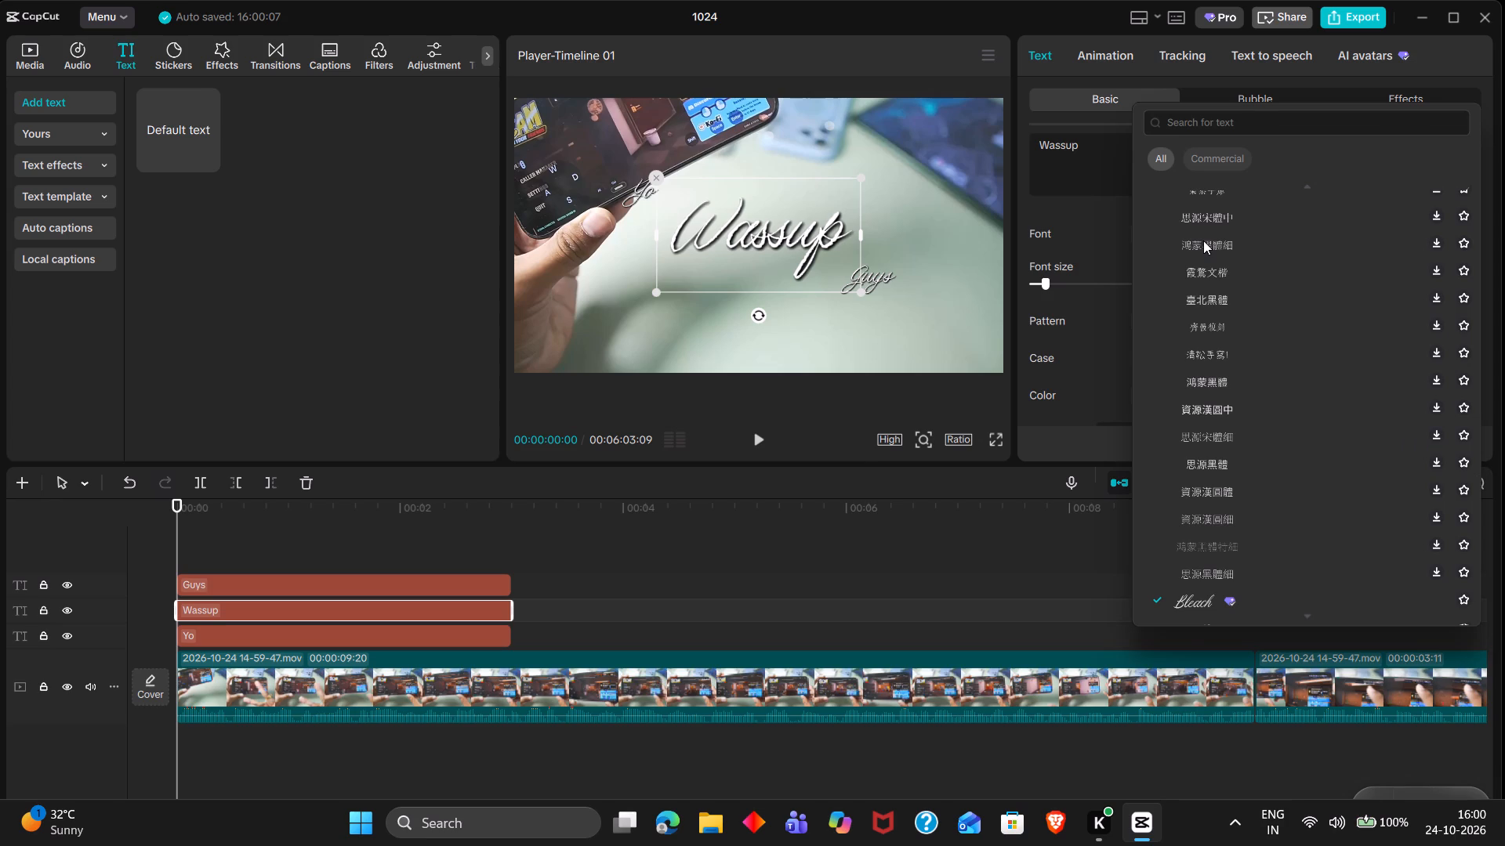
pyautogui.scroll(20, 1273, 287)
pyautogui.scroll(20, 1273, 287)
pyautogui.scroll(20, 1273, 287)
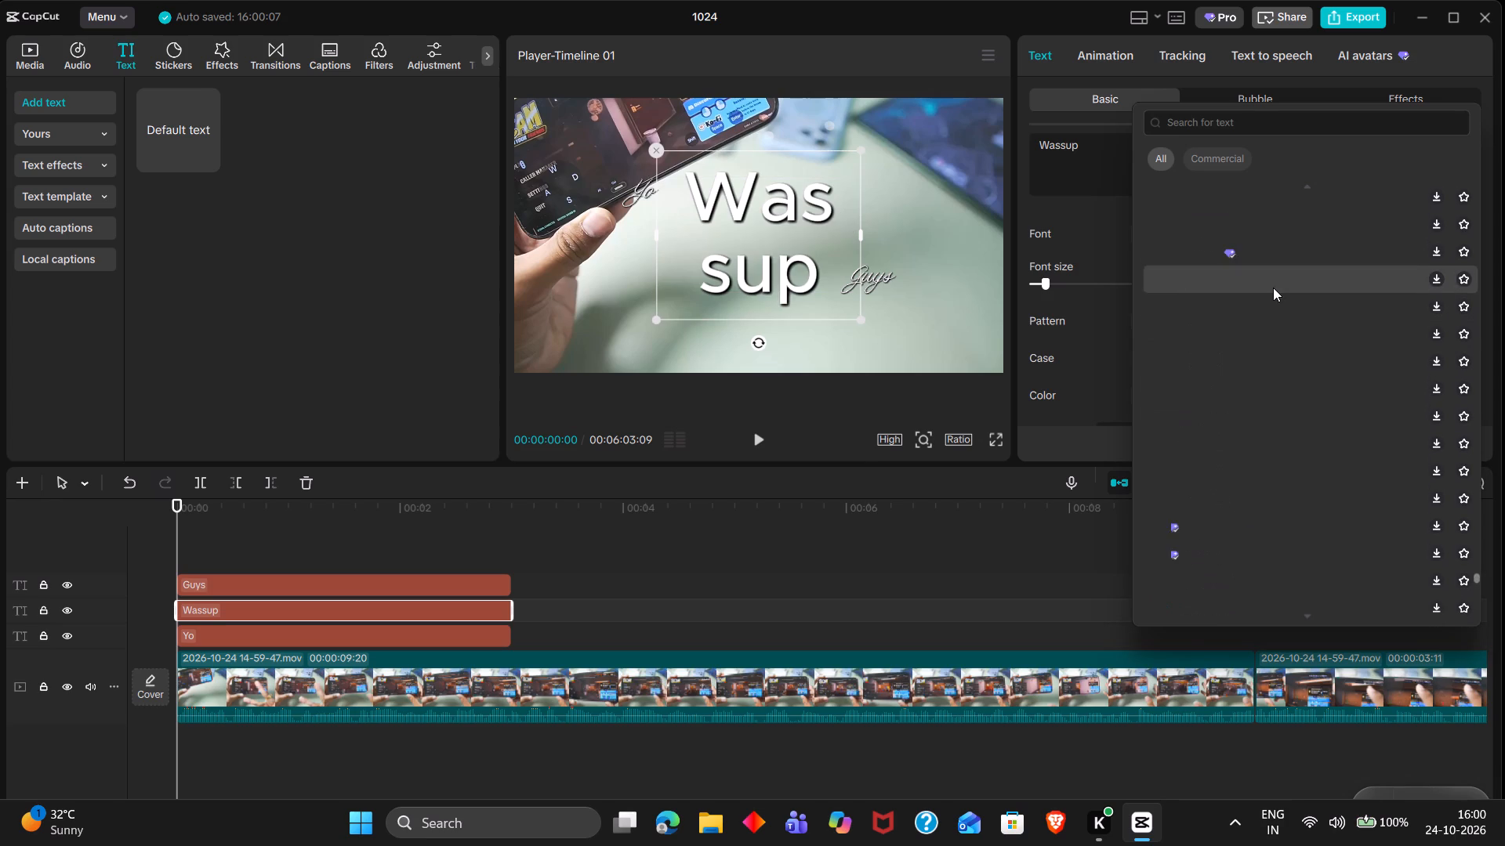
pyautogui.scroll(20, 1273, 287)
pyautogui.scroll(20, 1273, 287)
pyautogui.scroll(20, 1273, 287)
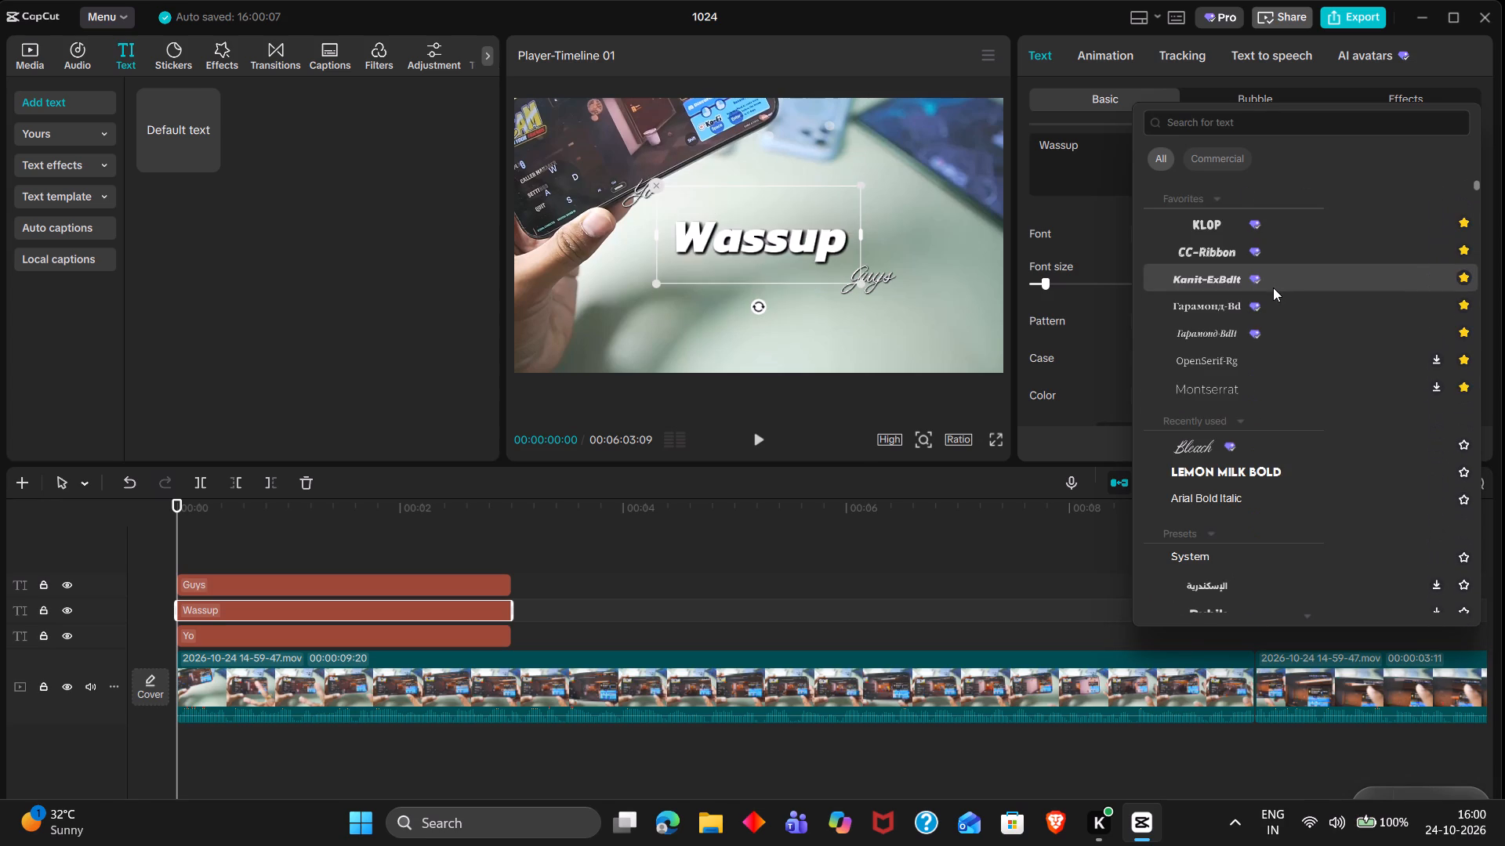
pyautogui.scroll(20, 1273, 287)
pyautogui.scroll(20, 1273, 287)
pyautogui.scroll(20, 1273, 287)
pyautogui.click(1235, 464)
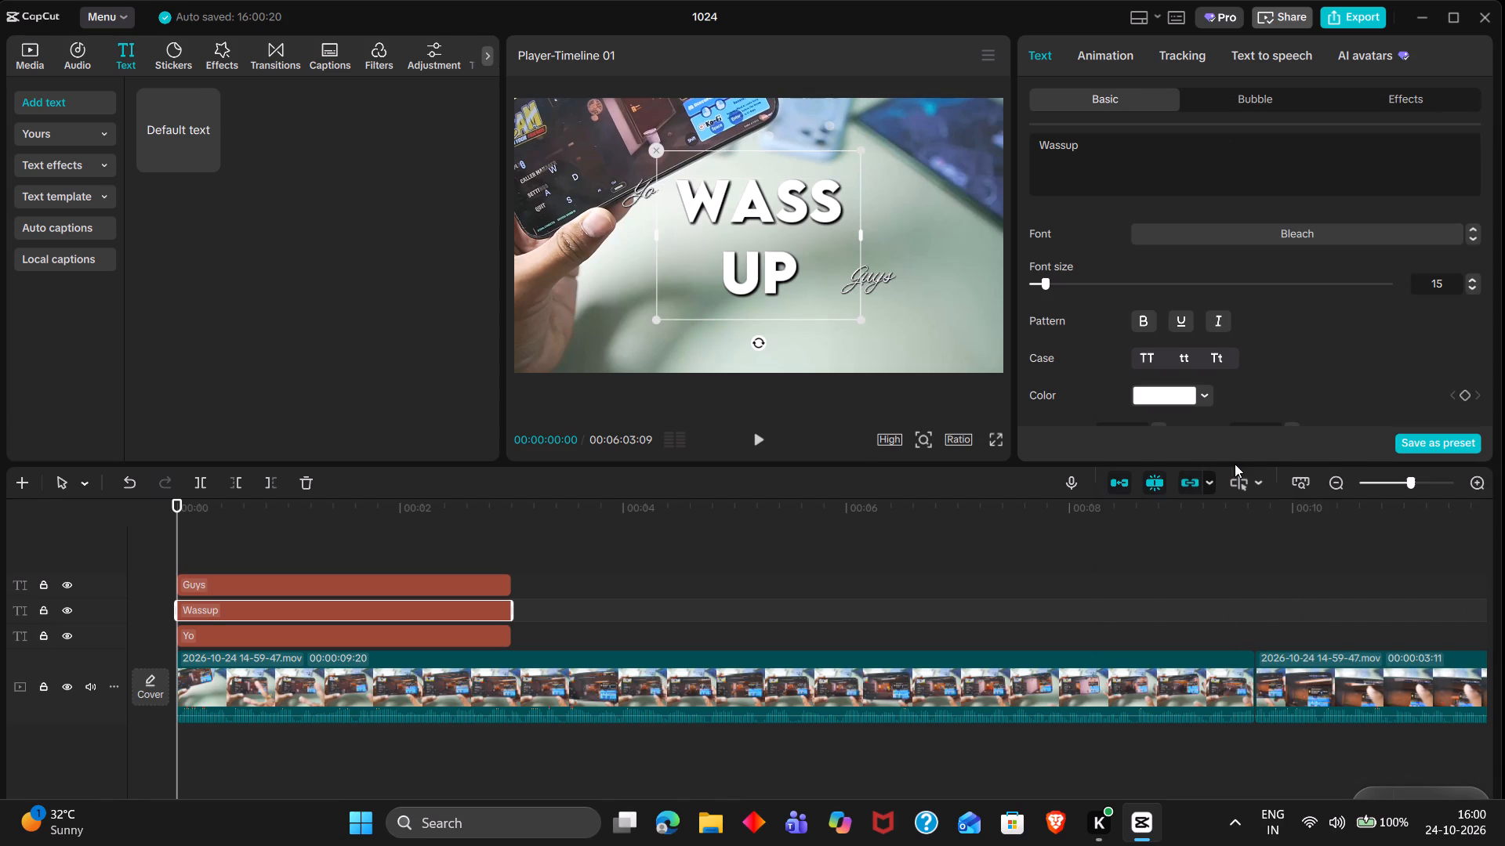
# Widen the "Wassup" text box so the word fits on one line, and reposition it between "Yo" and "Guys".
pyautogui.click(863, 237)
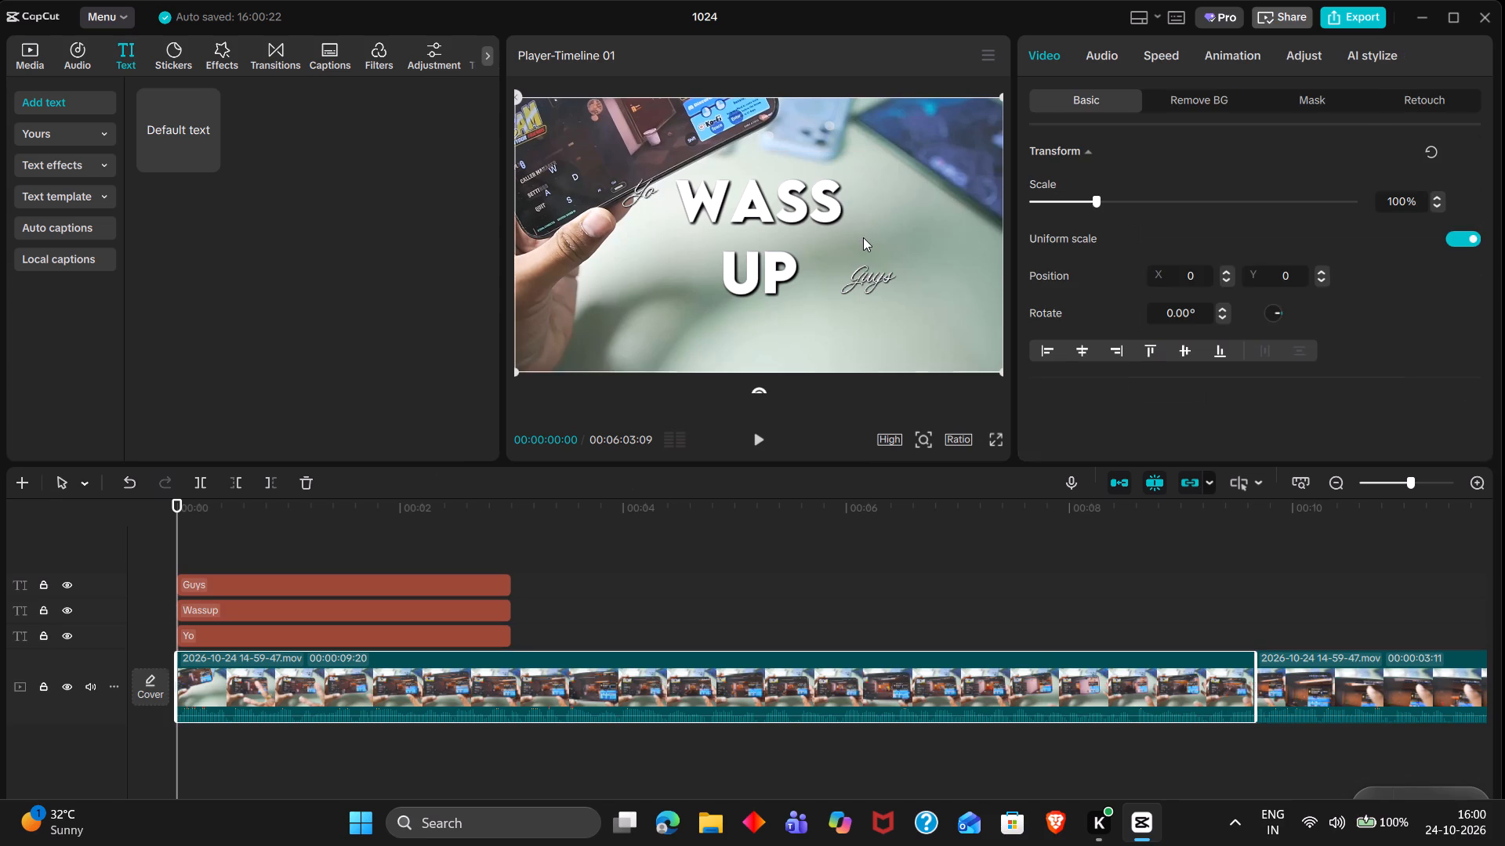
pyautogui.click(863, 237)
pyautogui.click(785, 237)
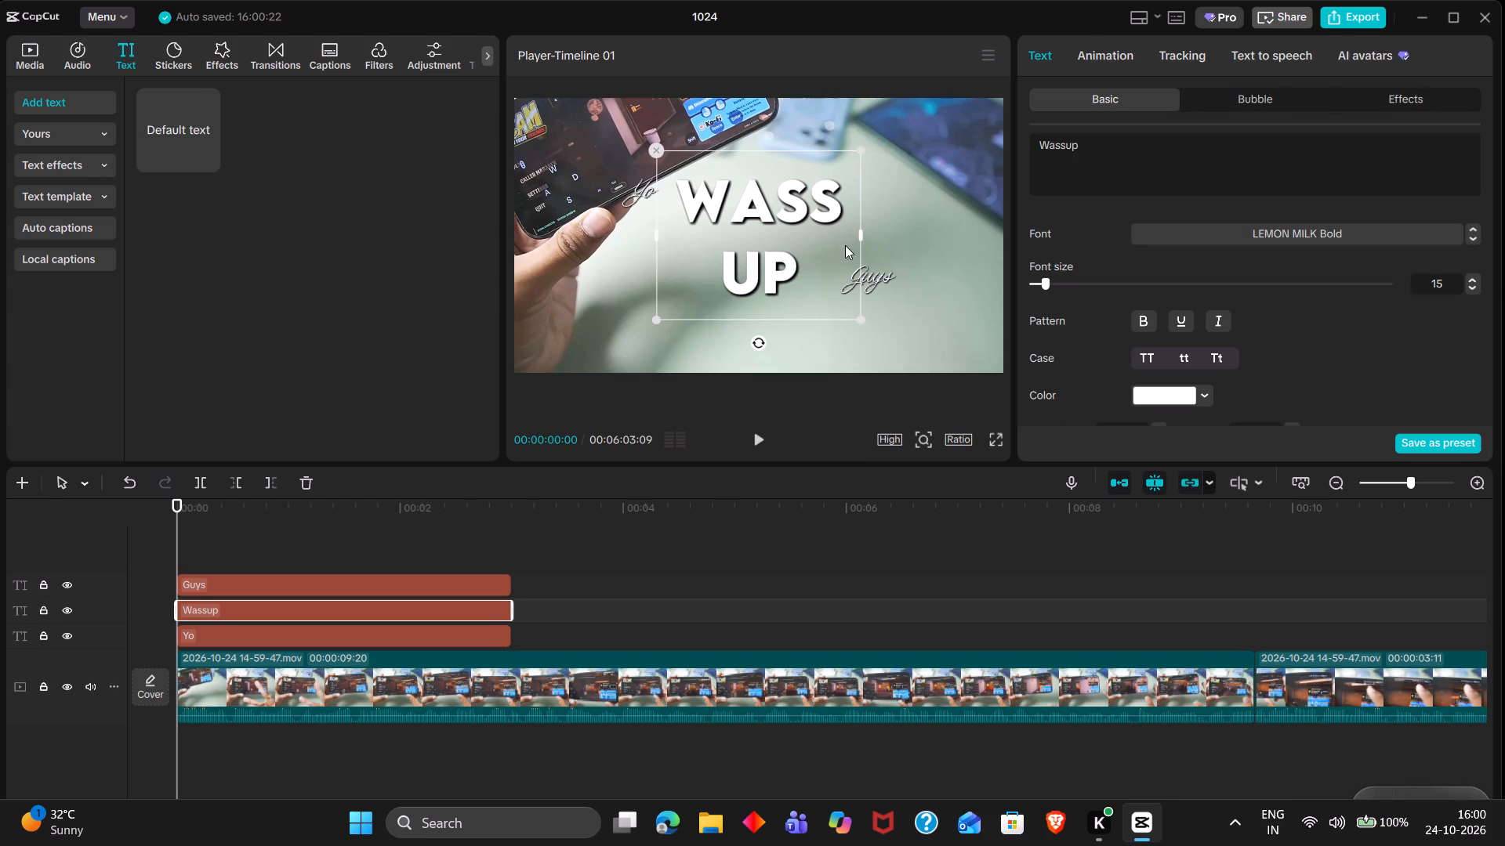
pyautogui.moveTo(860, 235); pyautogui.dragTo(908, 238)
pyautogui.moveTo(908, 238); pyautogui.dragTo(944, 240)
pyautogui.moveTo(885, 240); pyautogui.dragTo(824, 248)
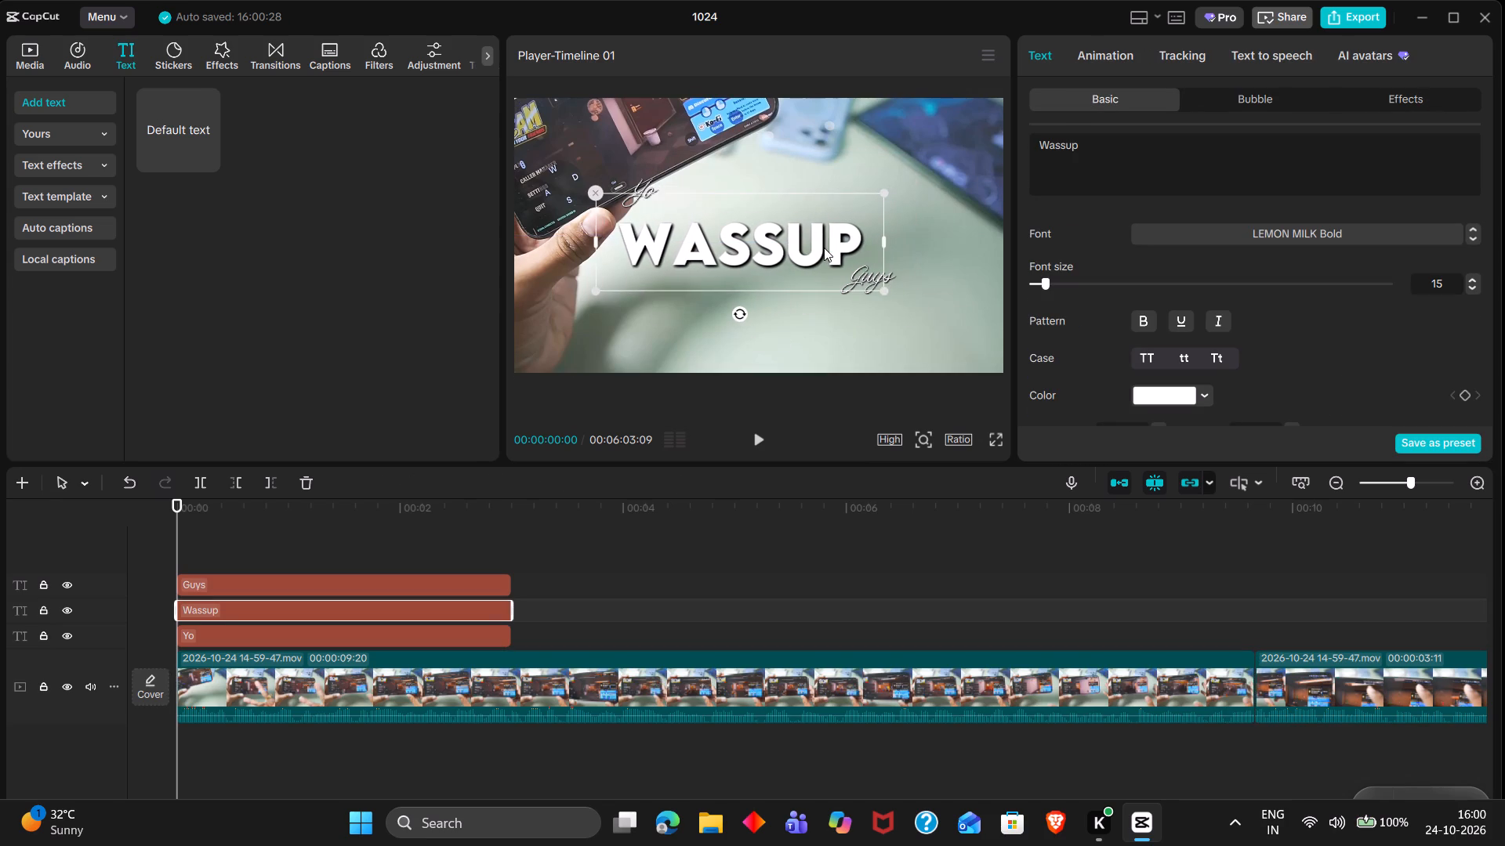
# Move the "Wassup" text slightly so it sits evenly between "Yo" and "Guys".
pyautogui.moveTo(824, 248); pyautogui.dragTo(845, 243)
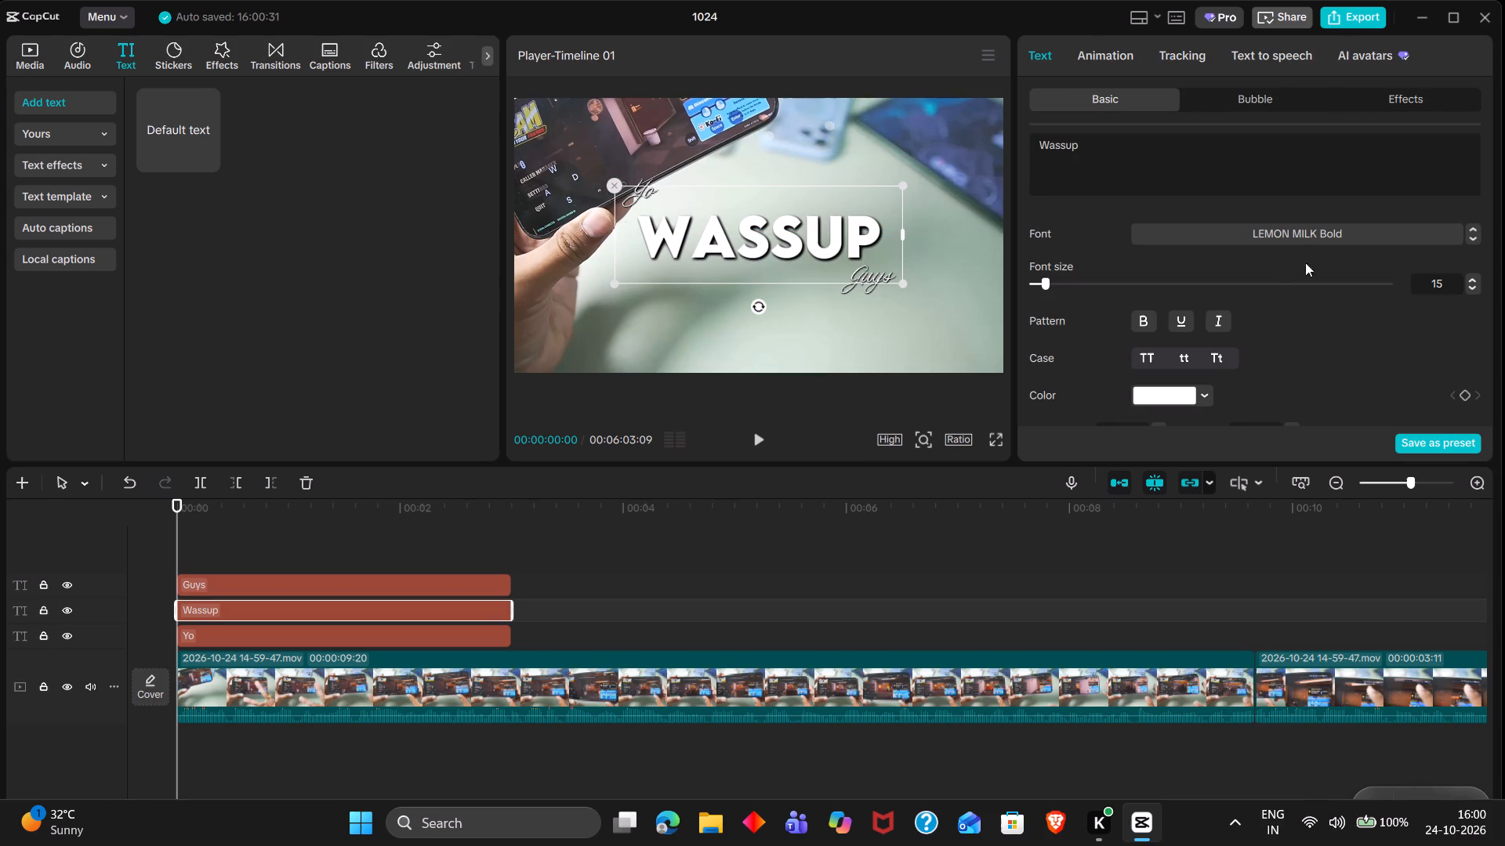
# Make the "Wassup" text italic and set its character spacing to -1.
pyautogui.click(1220, 325)
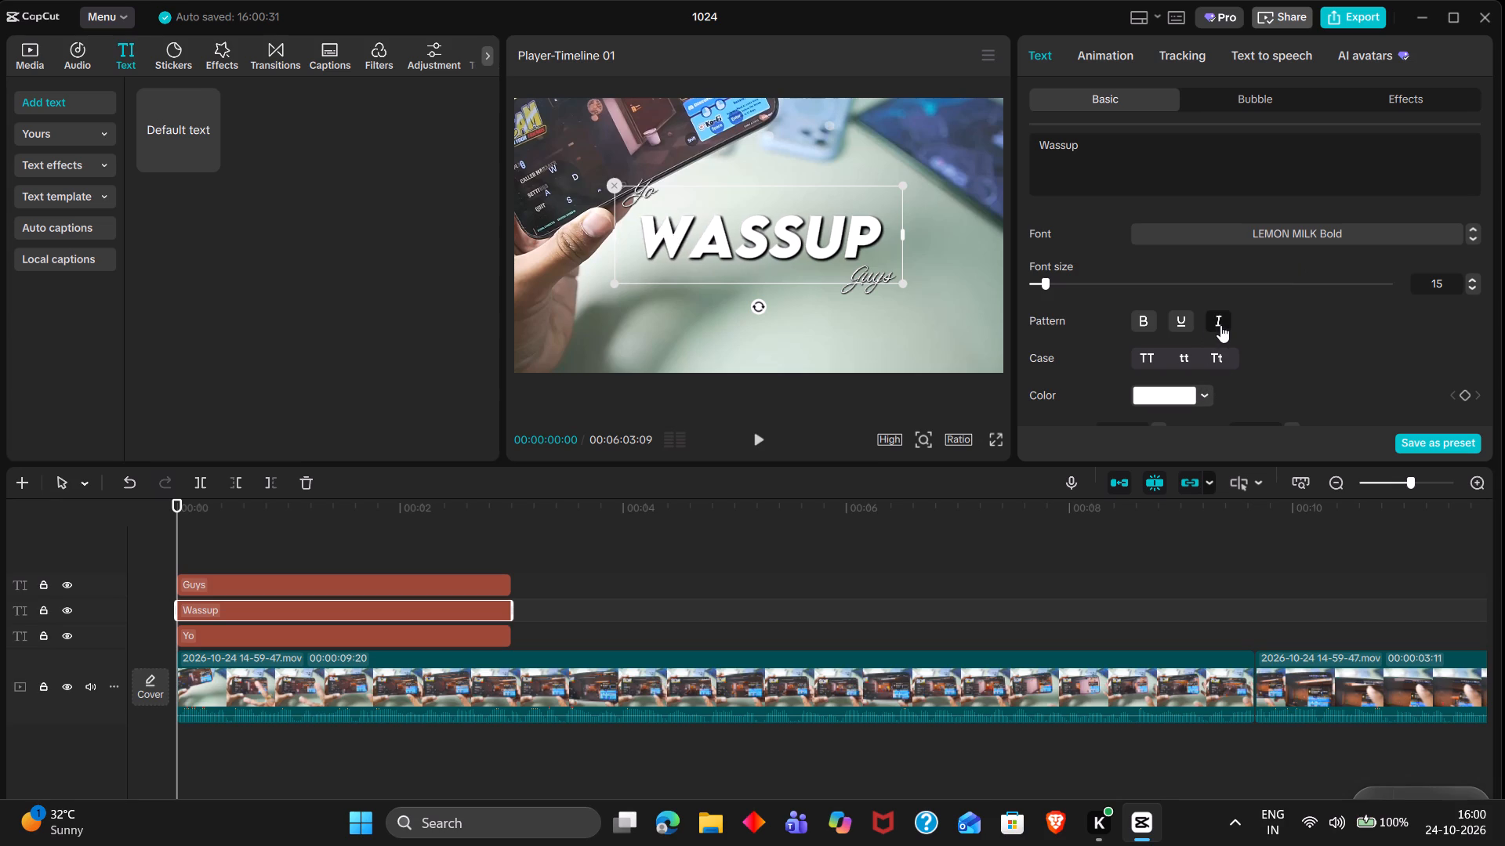
pyautogui.scroll(-1, 1184, 370)
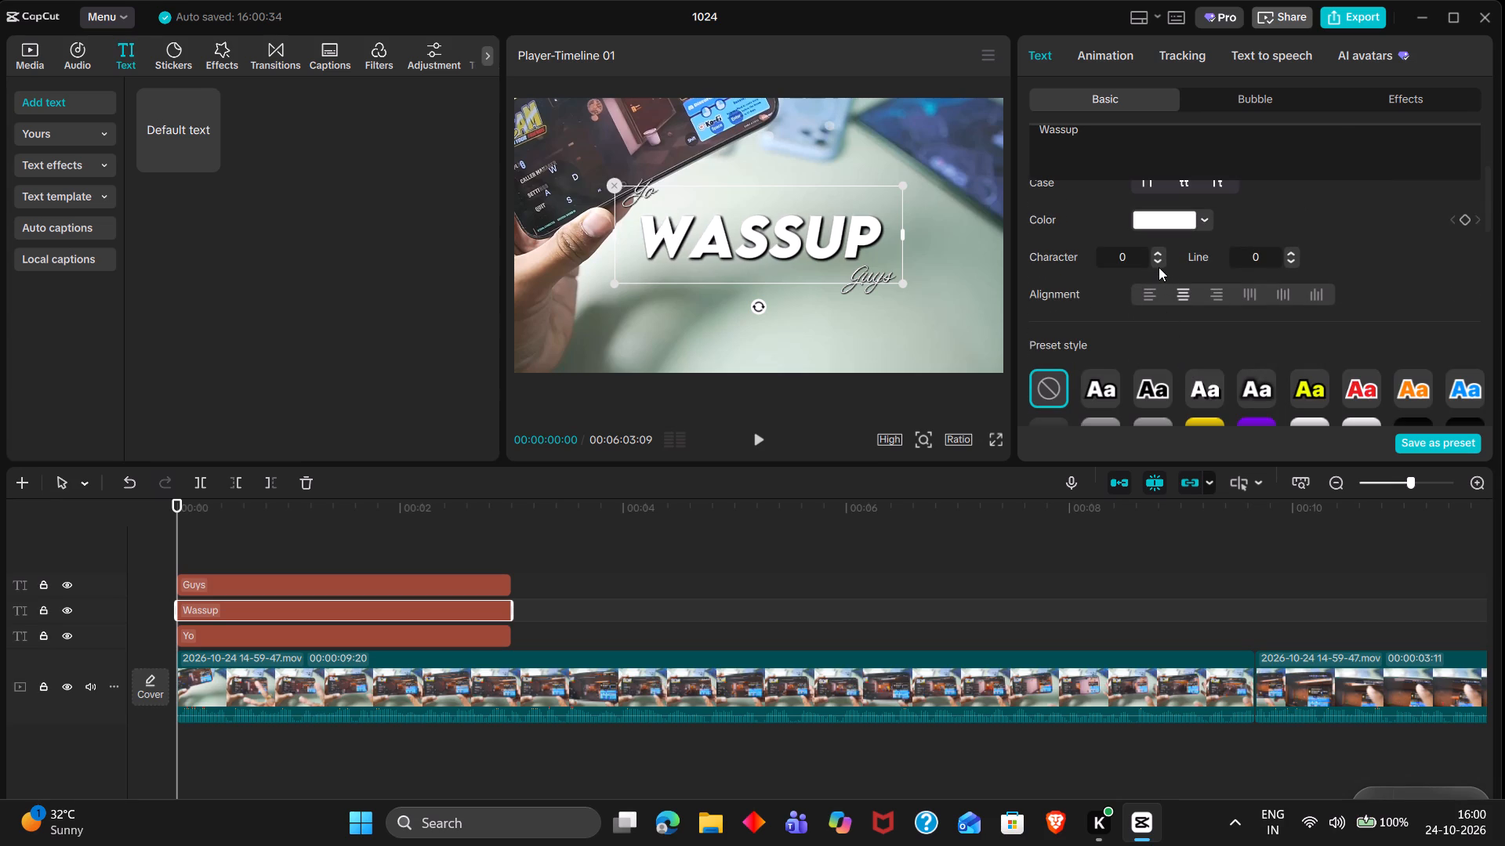
pyautogui.click(1158, 265)
# Set the "Wassup" text's colour to fully saturated yellow-green, hex DCFF00.
pyautogui.click(1173, 225)
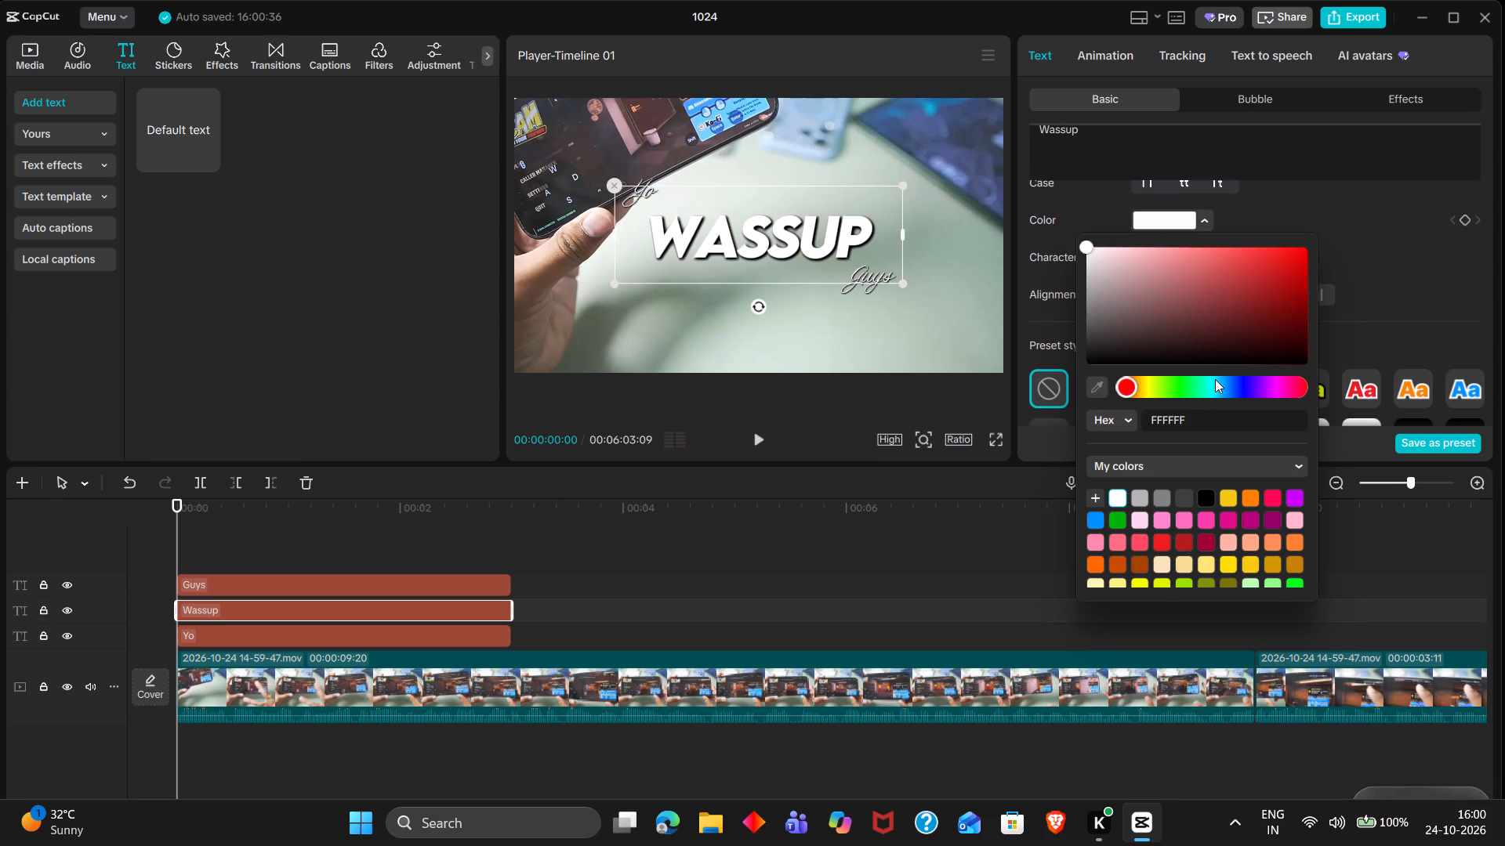
pyautogui.moveTo(1132, 385); pyautogui.dragTo(1164, 383)
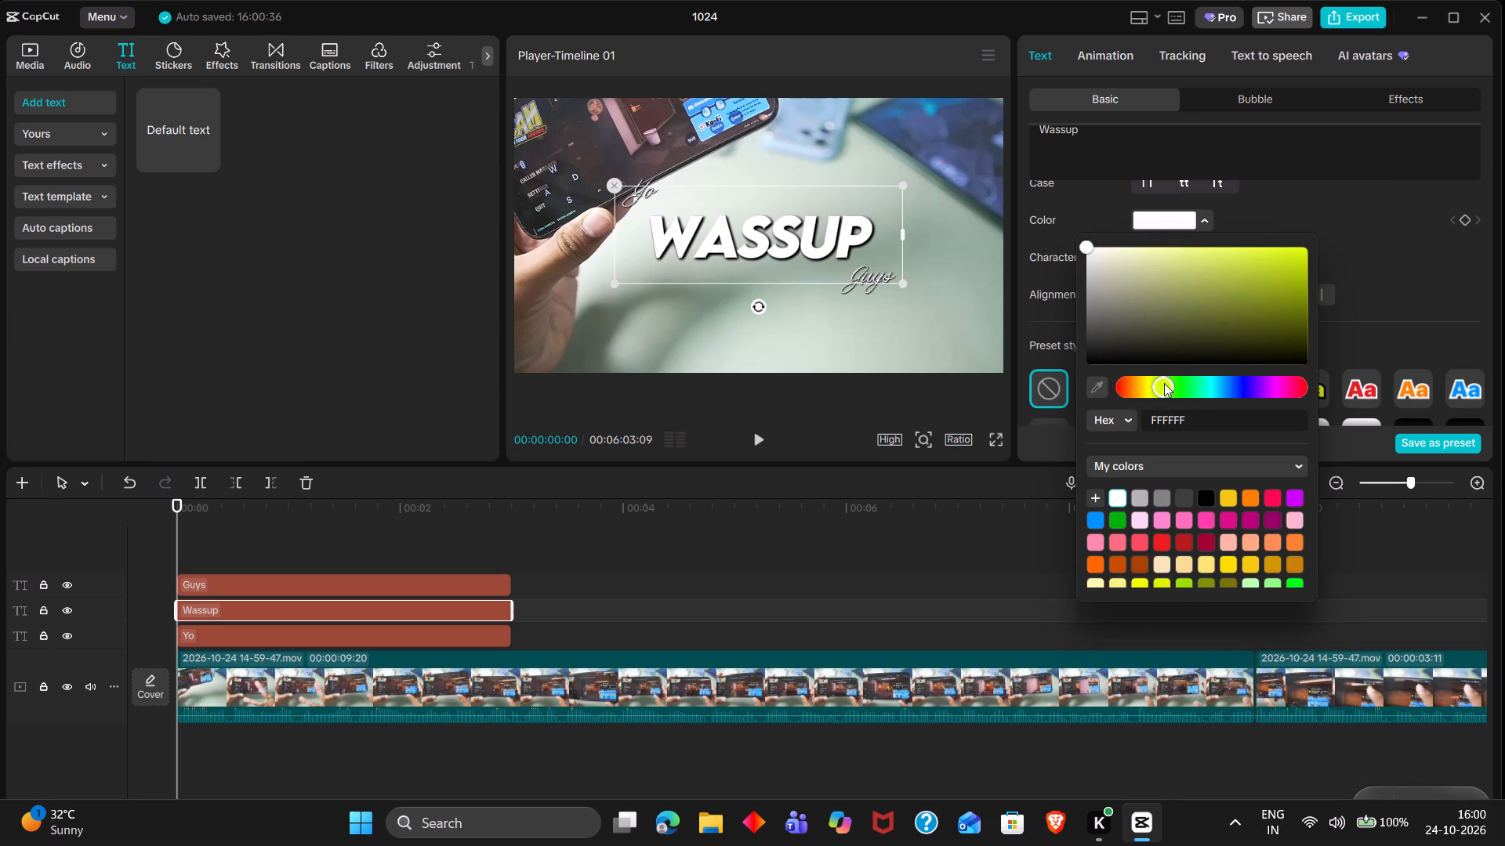
pyautogui.moveTo(1164, 383); pyautogui.dragTo(1165, 382)
pyautogui.click(1165, 382)
pyautogui.moveTo(1222, 331); pyautogui.dragTo(1402, 184)
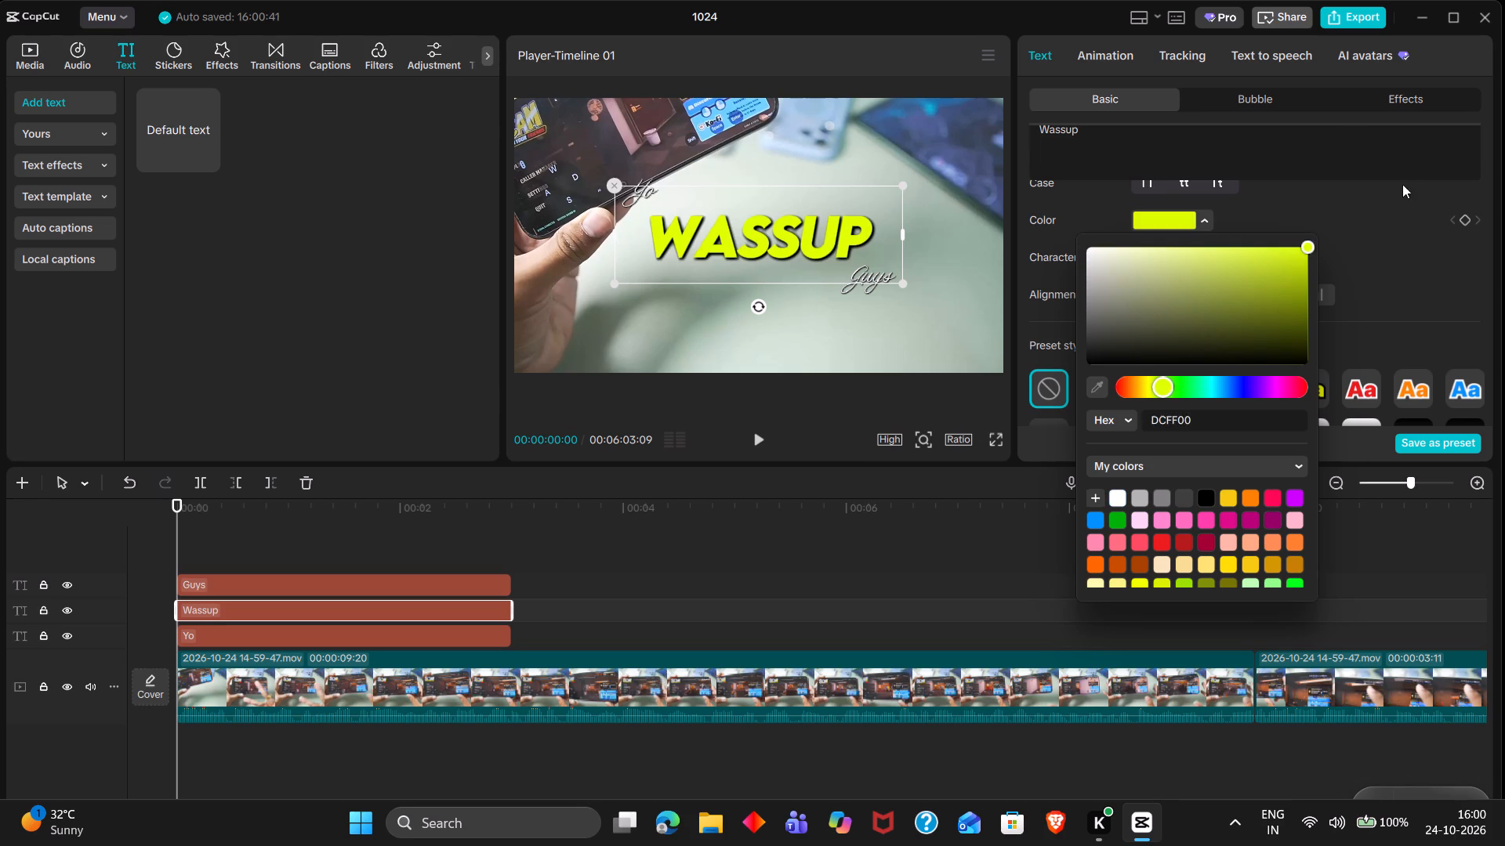
pyautogui.moveTo(1402, 184); pyautogui.dragTo(1407, 179)
pyautogui.click(1407, 179)
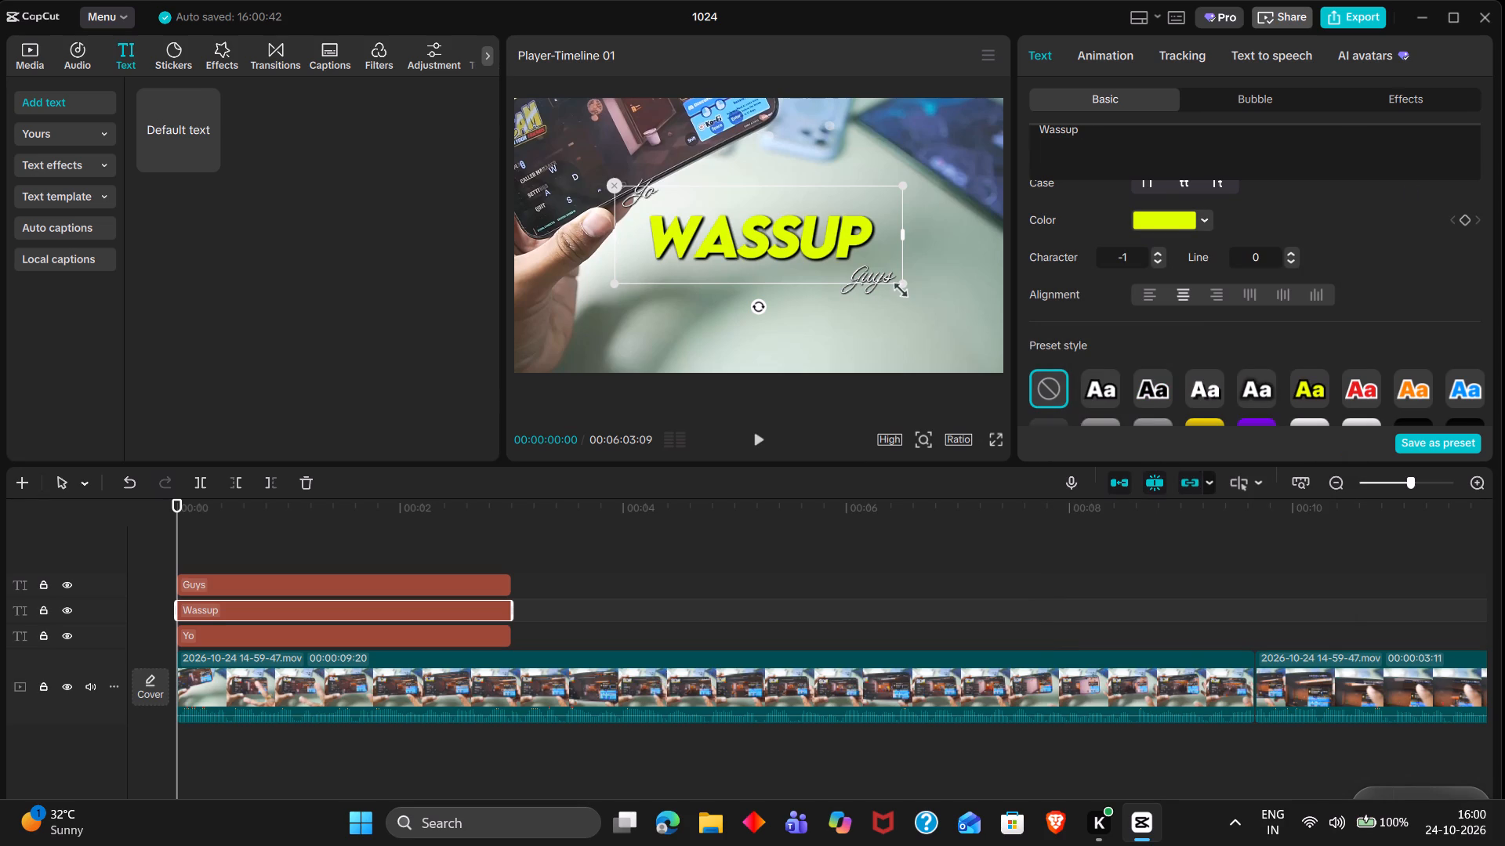
# Fine-tune the scale of the "Wassup" text in the video frame so it fits between "Yo" and "Guys".
pyautogui.moveTo(896, 287); pyautogui.dragTo(883, 282)
pyautogui.click(866, 288)
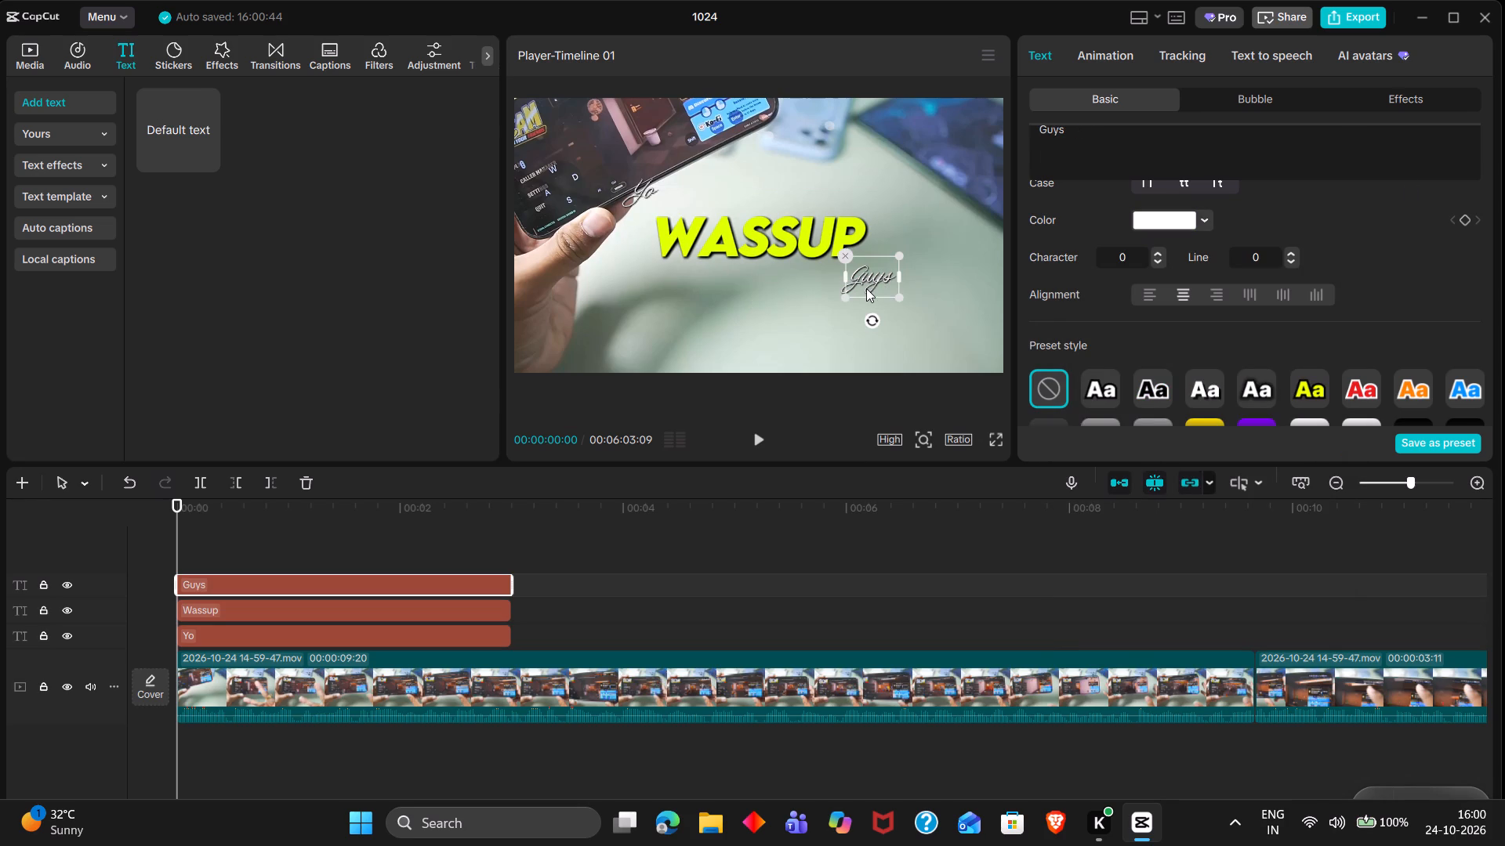
pyautogui.click(904, 298)
pyautogui.click(810, 251)
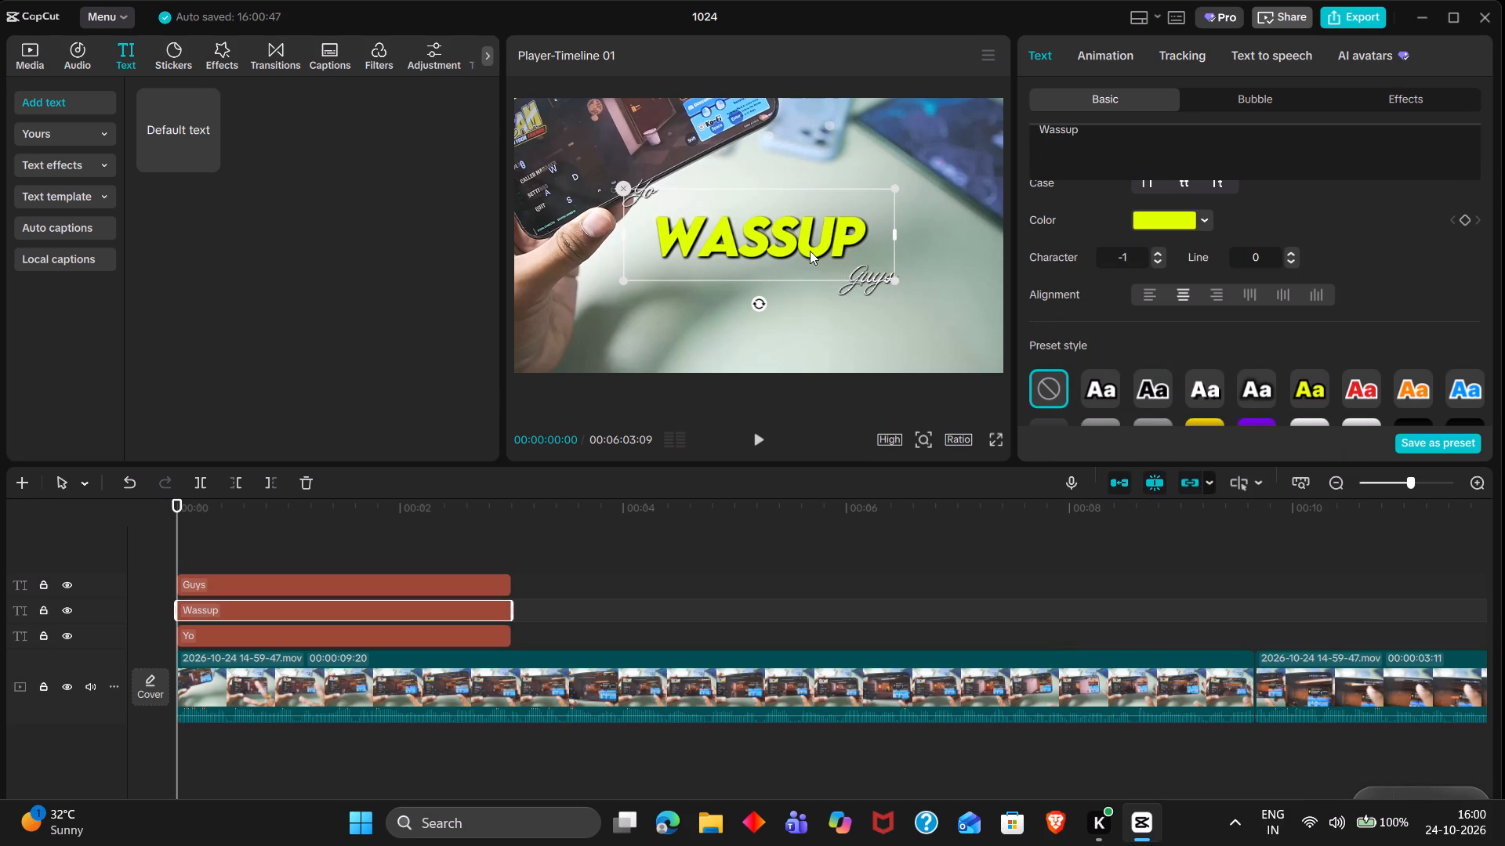
pyautogui.moveTo(901, 285); pyautogui.dragTo(912, 287)
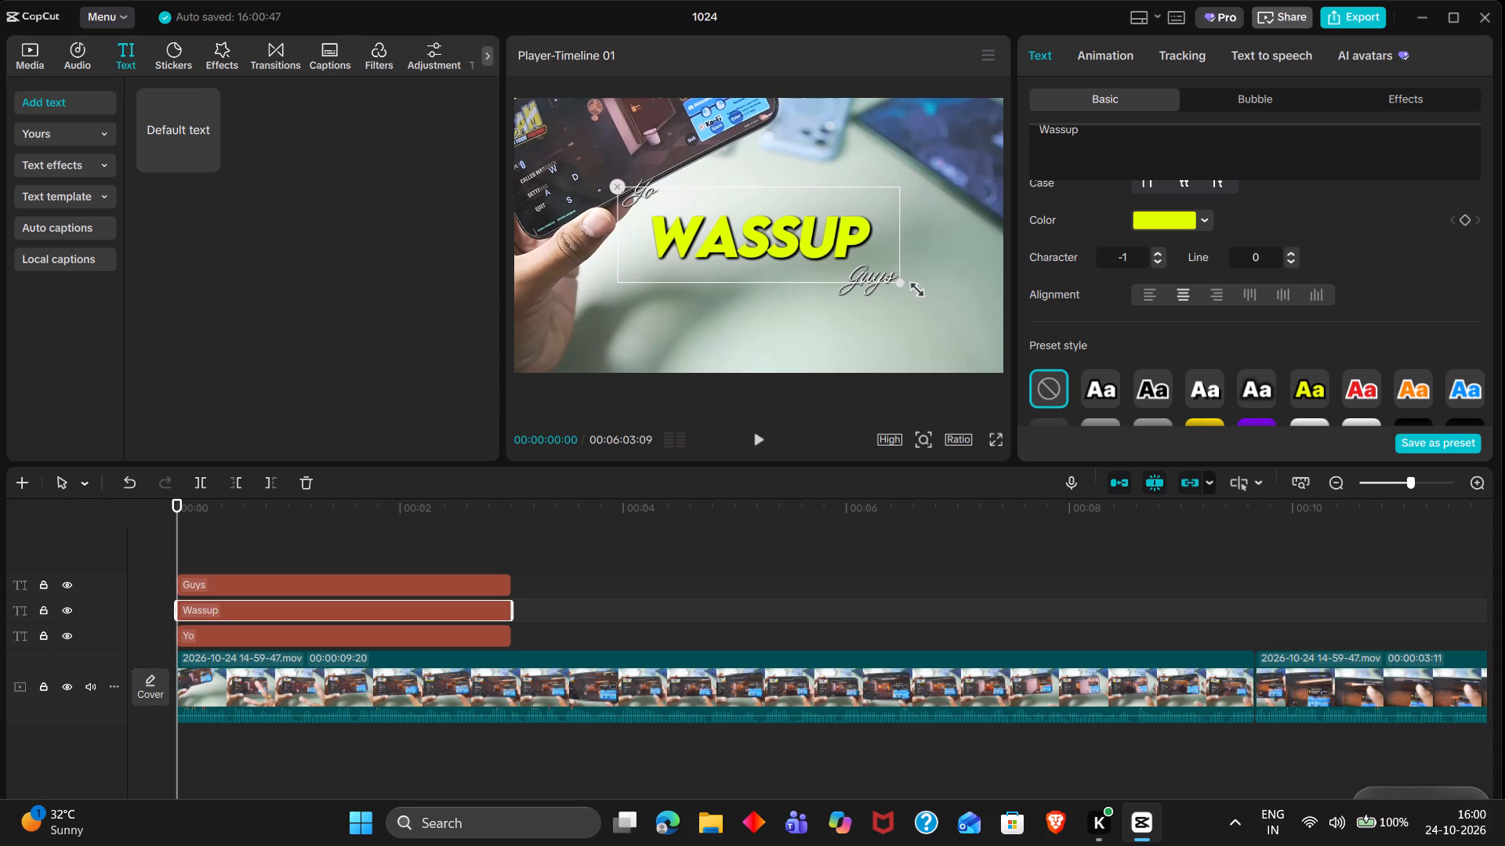
pyautogui.moveTo(912, 287); pyautogui.dragTo(916, 287)
# Enlarge the "Guys" text to about 73% scale and move it to about X 977, Y -242, under the end of "Wassup".
pyautogui.click(647, 180)
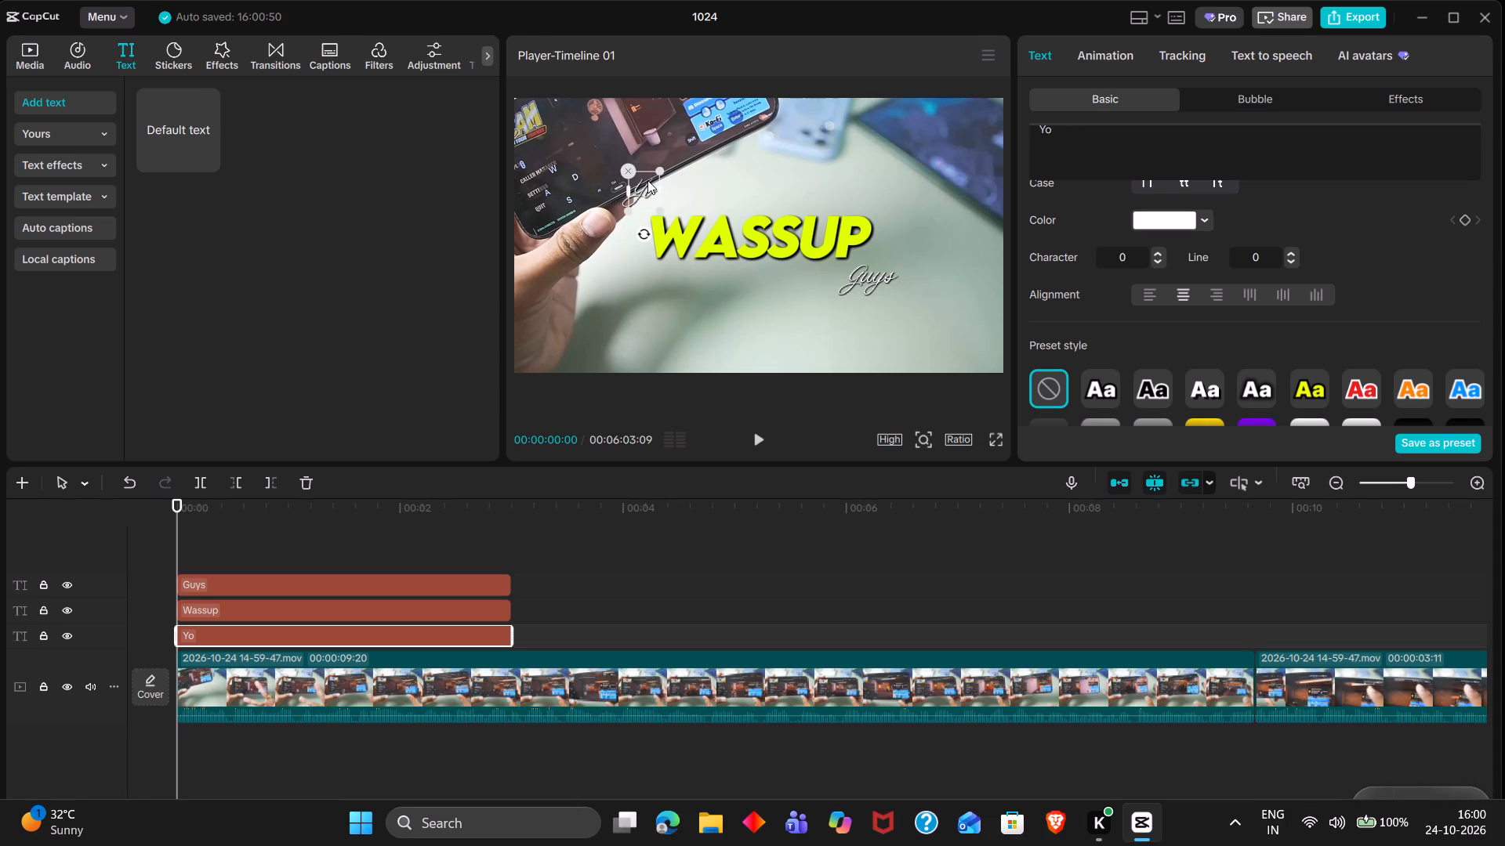
pyautogui.click(873, 280)
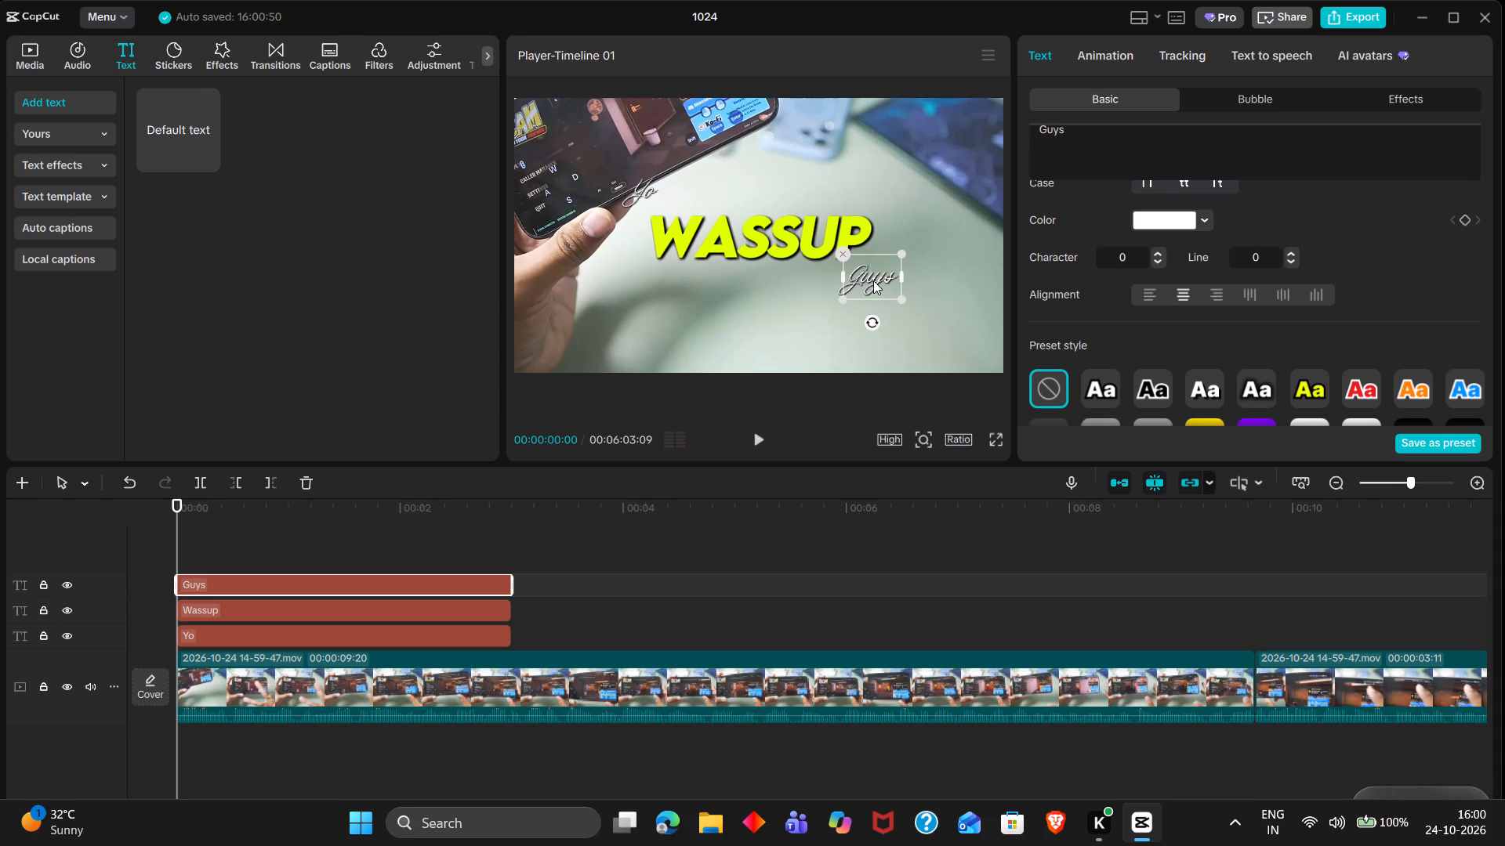
pyautogui.moveTo(905, 298); pyautogui.dragTo(912, 298)
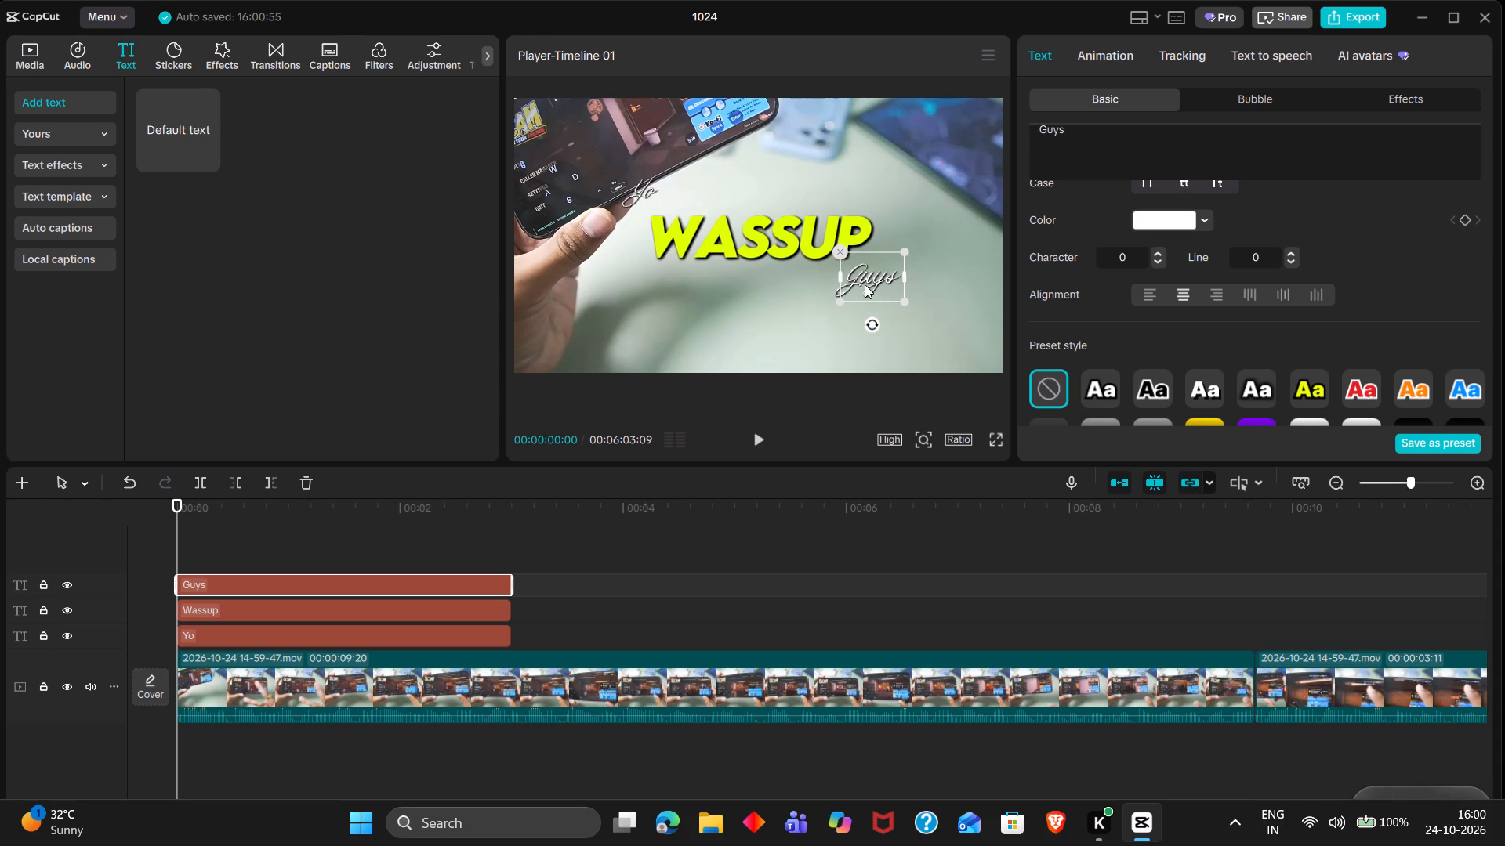
pyautogui.moveTo(865, 284); pyautogui.dragTo(875, 273)
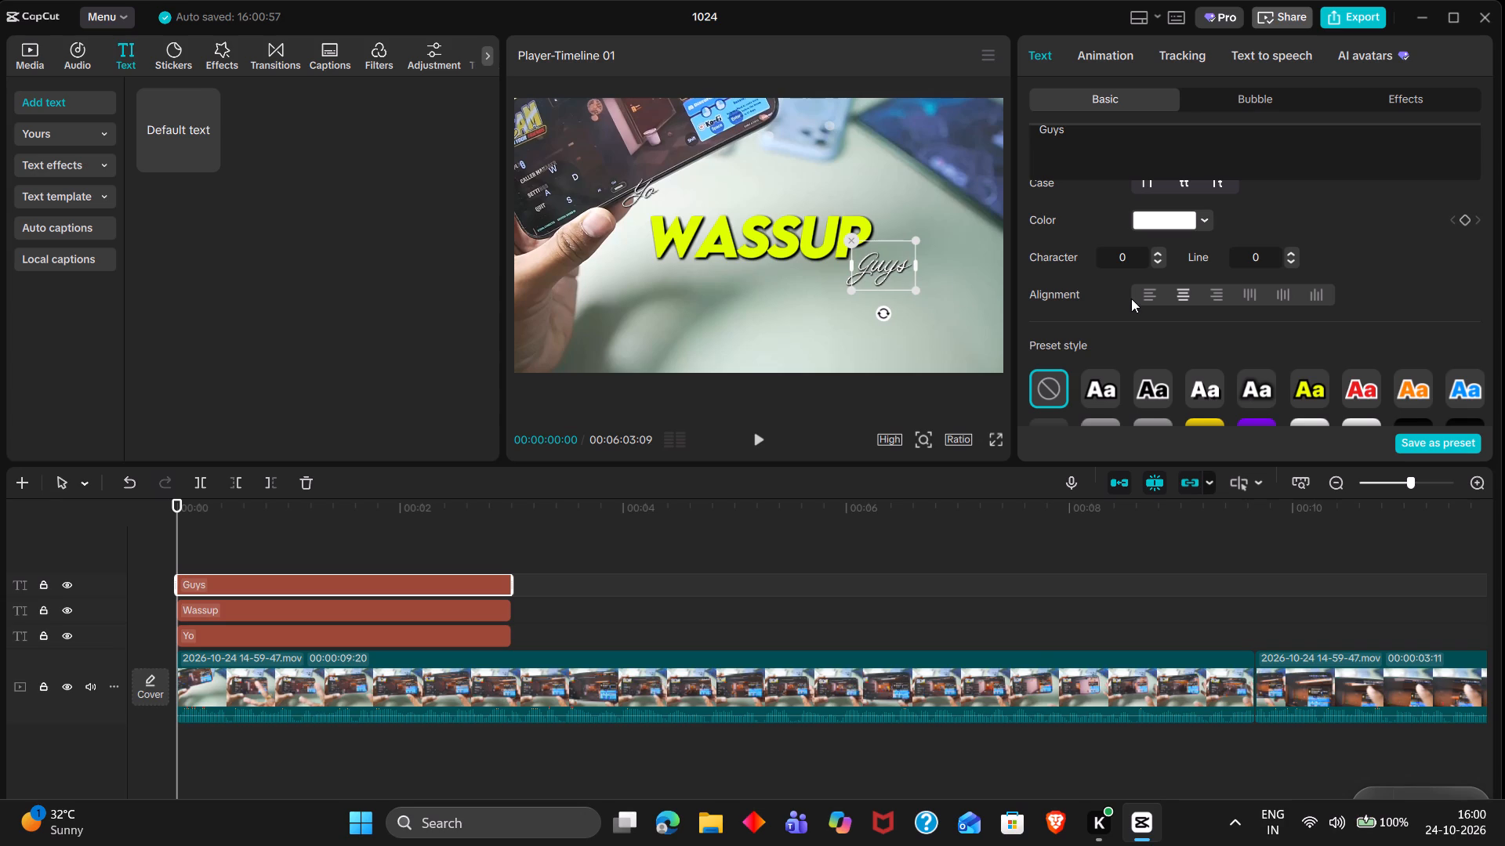
# Set the "Yo" text's scale to 73% to match "Guys".
pyautogui.scroll(-1, 1131, 298)
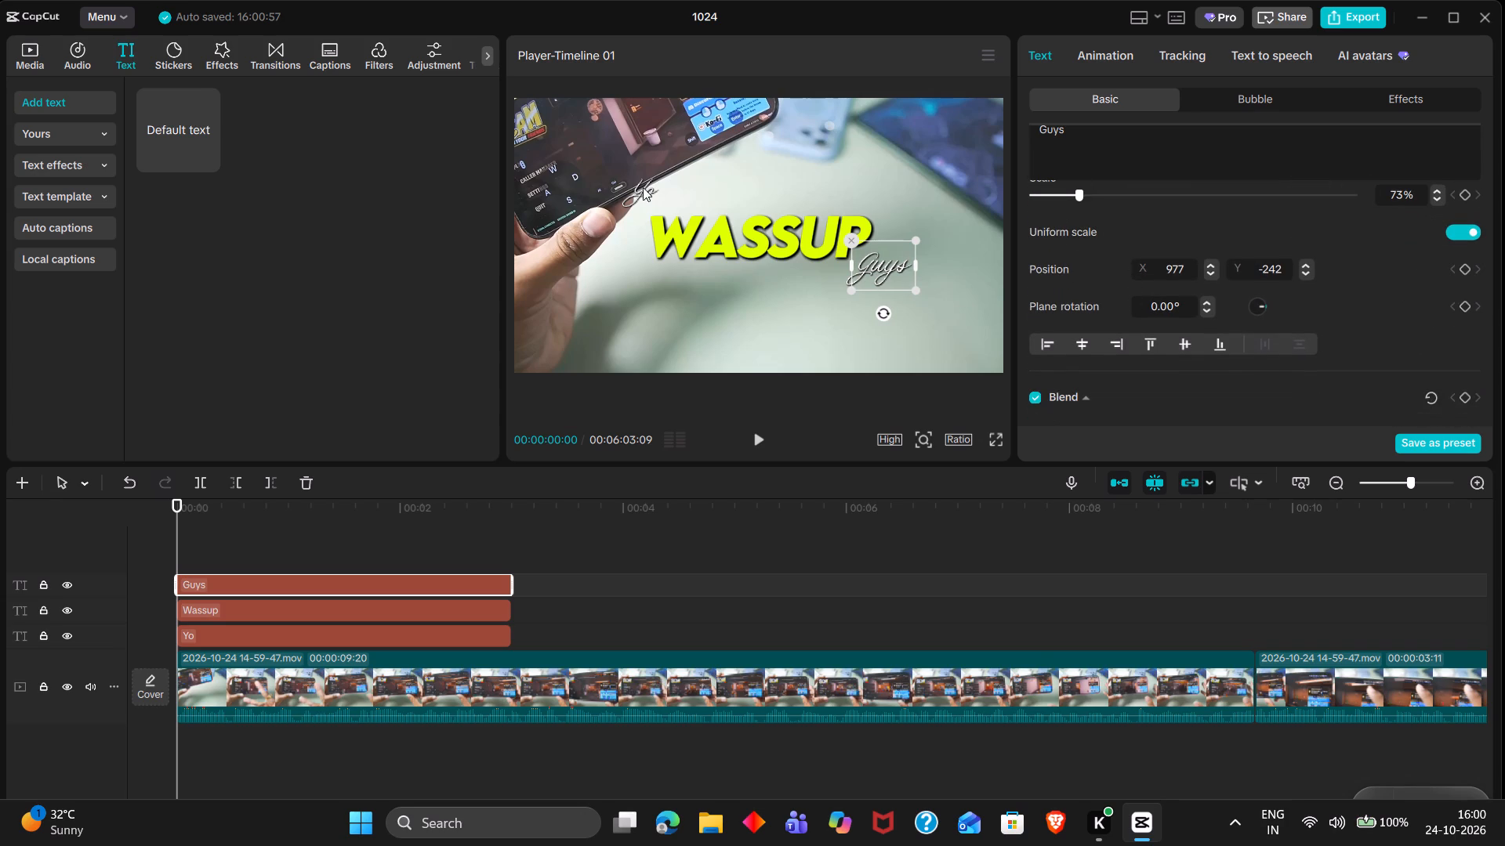
pyautogui.click(646, 183)
pyautogui.tripleClick(1405, 197)
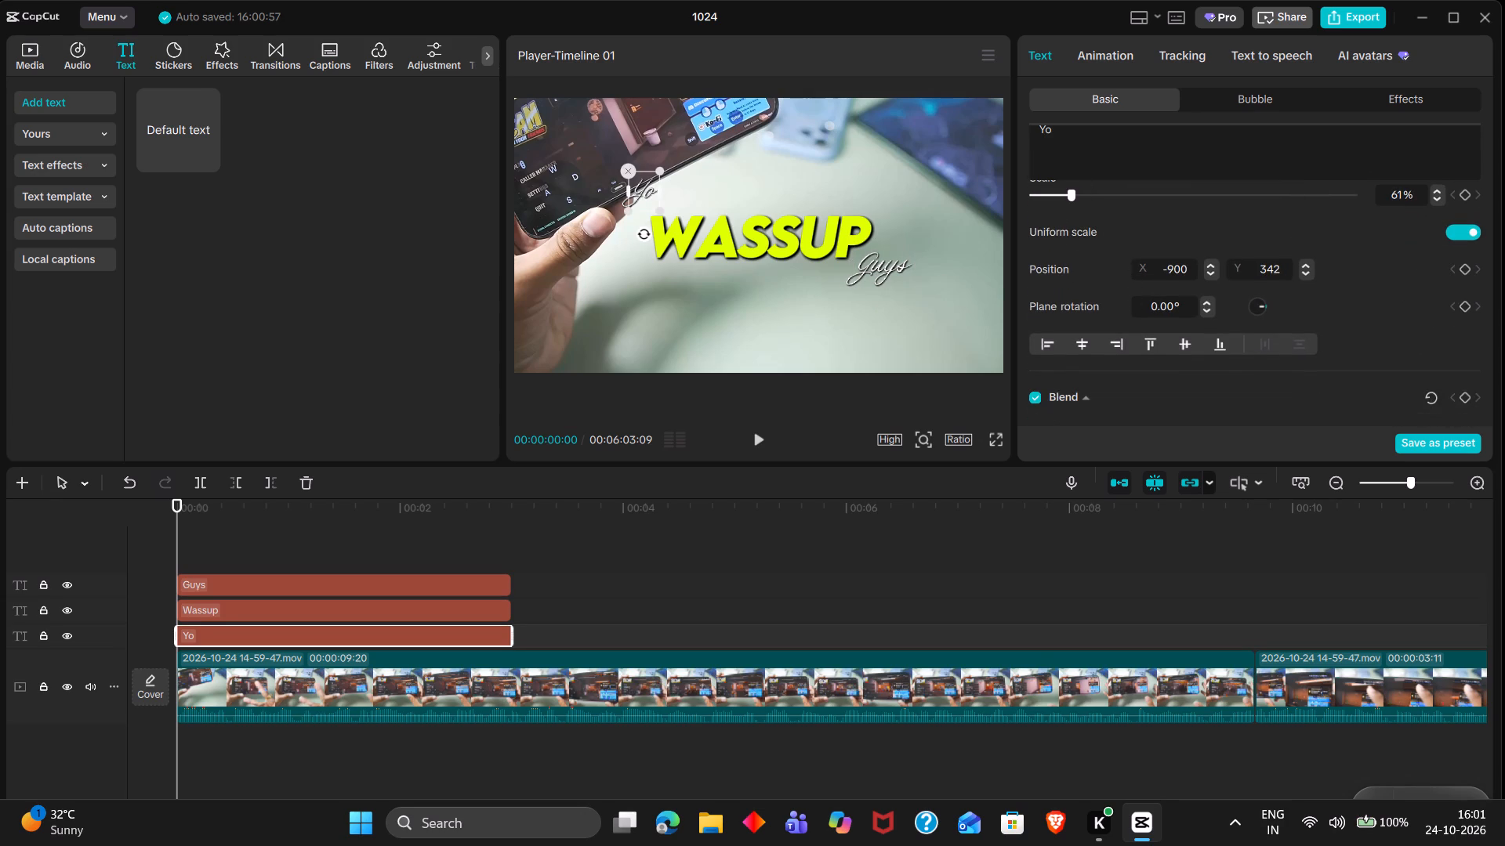
pyautogui.write('73')
pyautogui.press('Return')
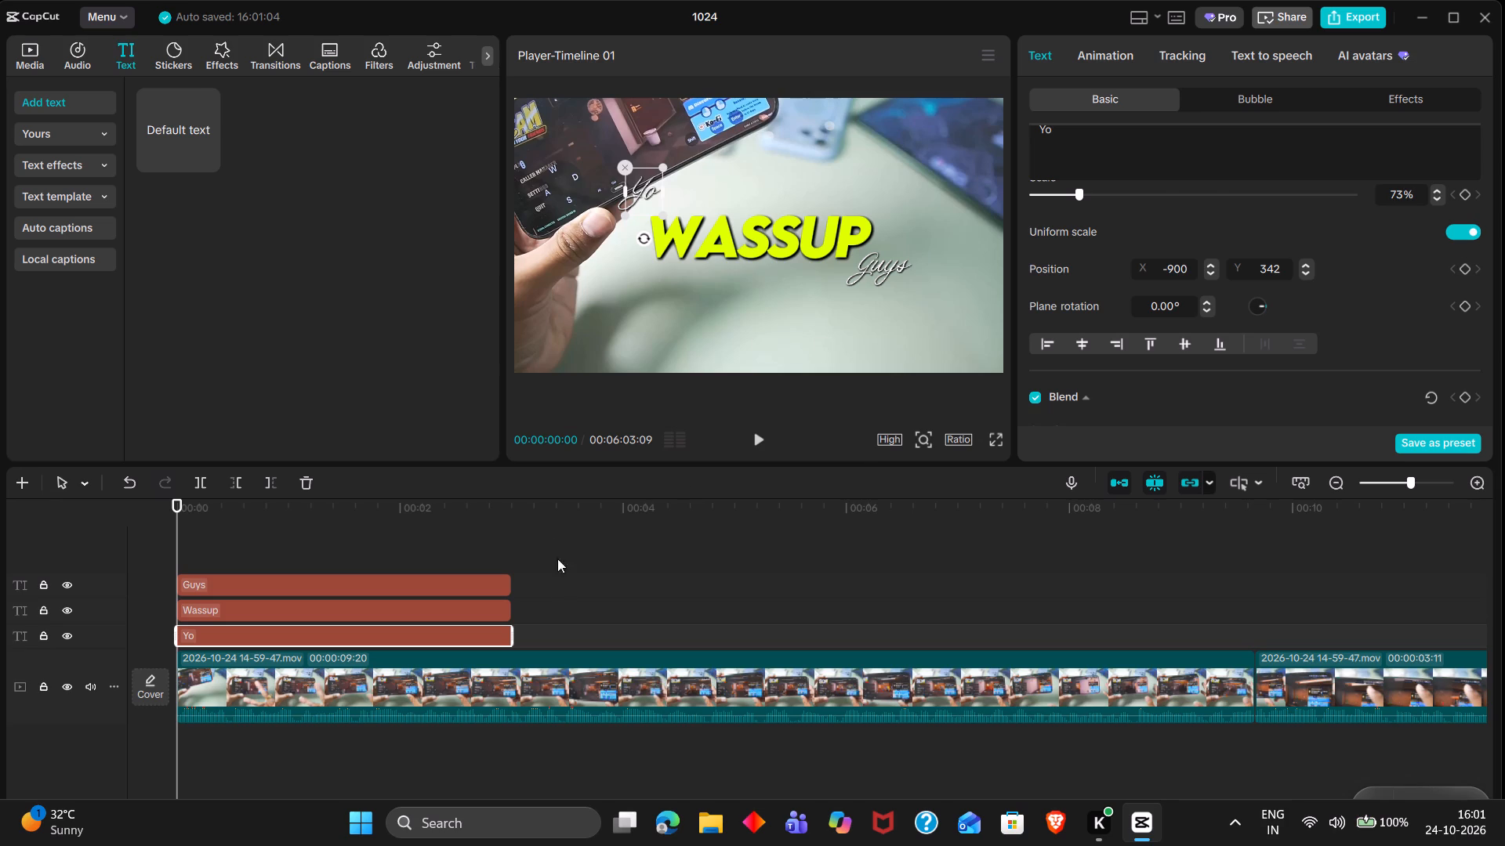
# Reposition the "Yo" text closer to "Wassup", just above the start of its first letter.
pyautogui.moveTo(568, 627); pyautogui.dragTo(458, 569)
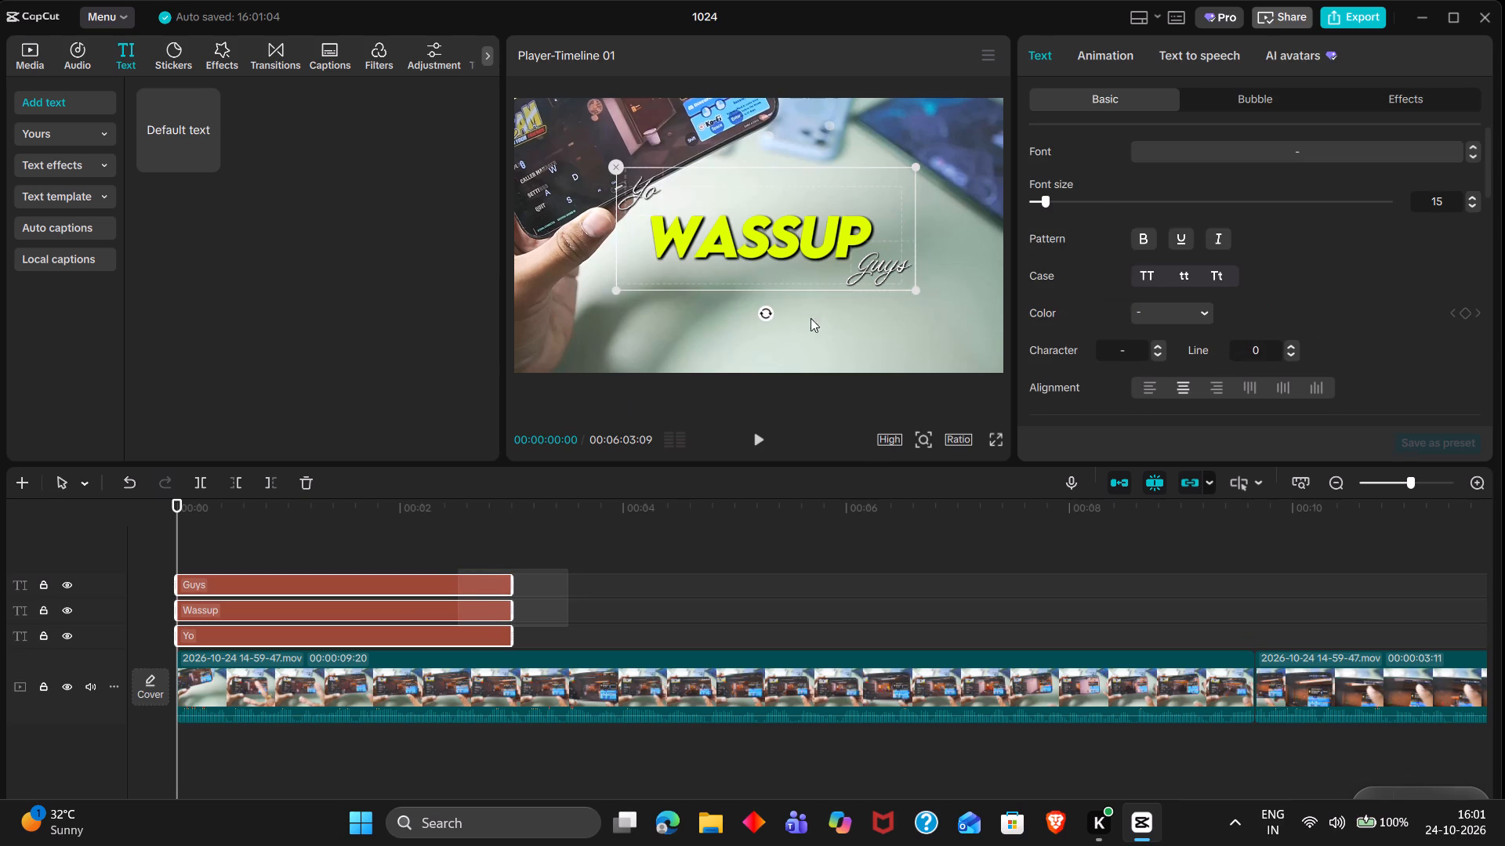
pyautogui.click(396, 634)
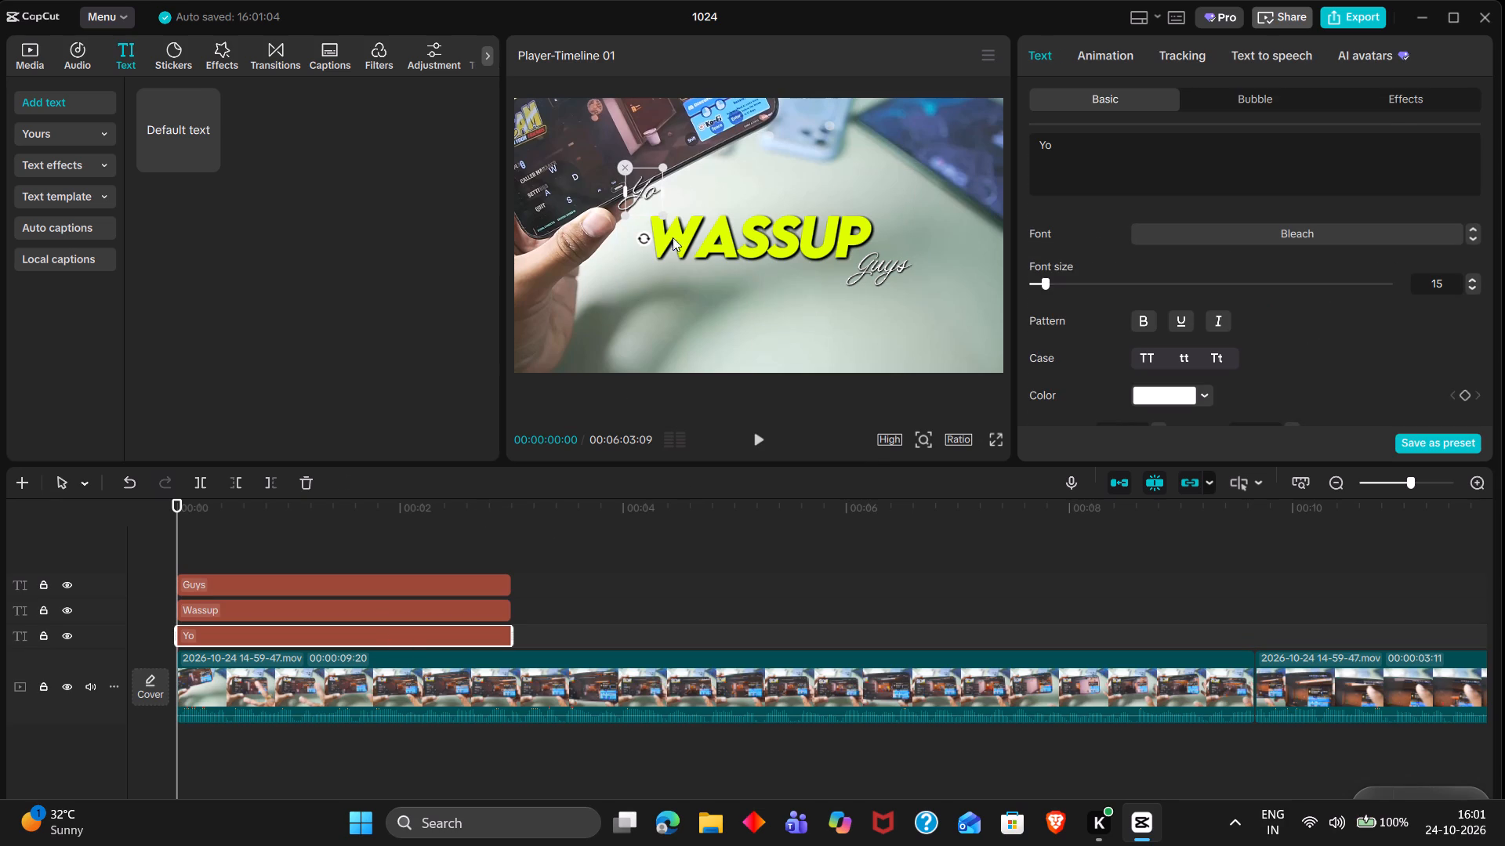
pyautogui.moveTo(640, 185); pyautogui.dragTo(636, 193)
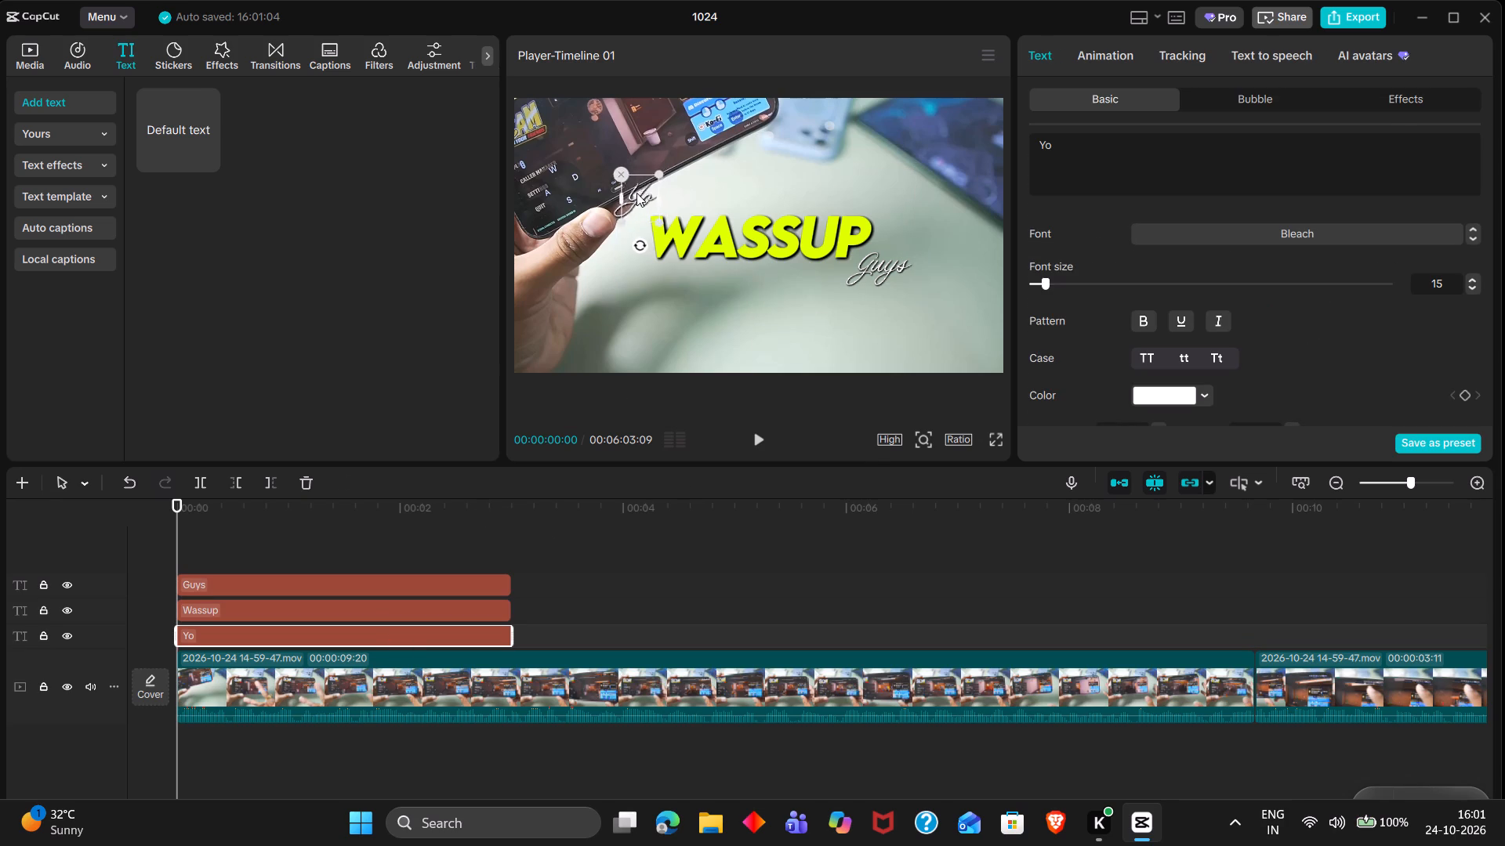
pyautogui.moveTo(636, 193); pyautogui.dragTo(636, 198)
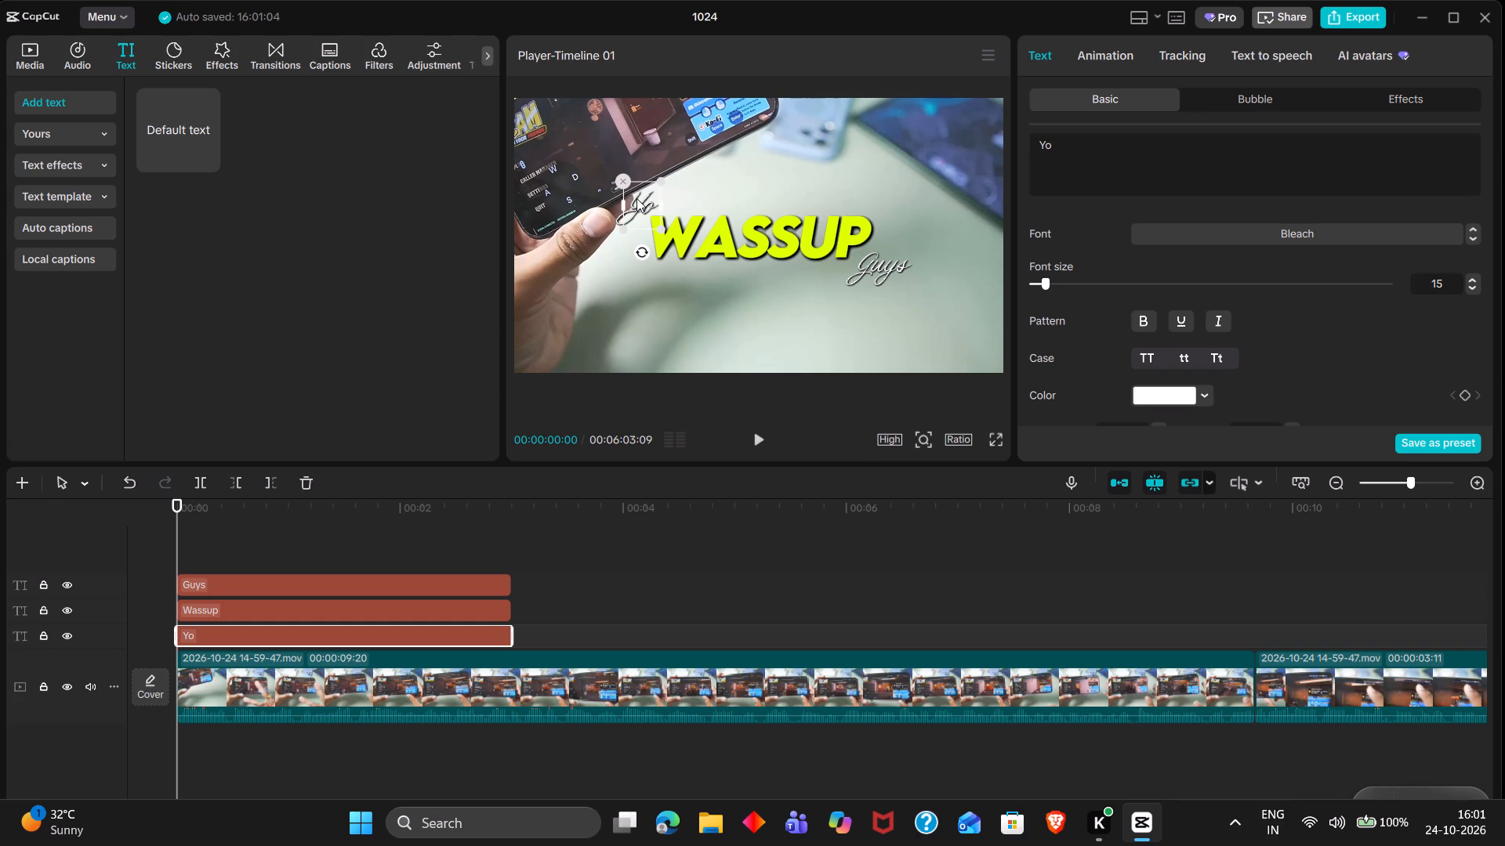
pyautogui.moveTo(636, 198); pyautogui.dragTo(637, 199)
pyautogui.moveTo(637, 199); pyautogui.dragTo(637, 197)
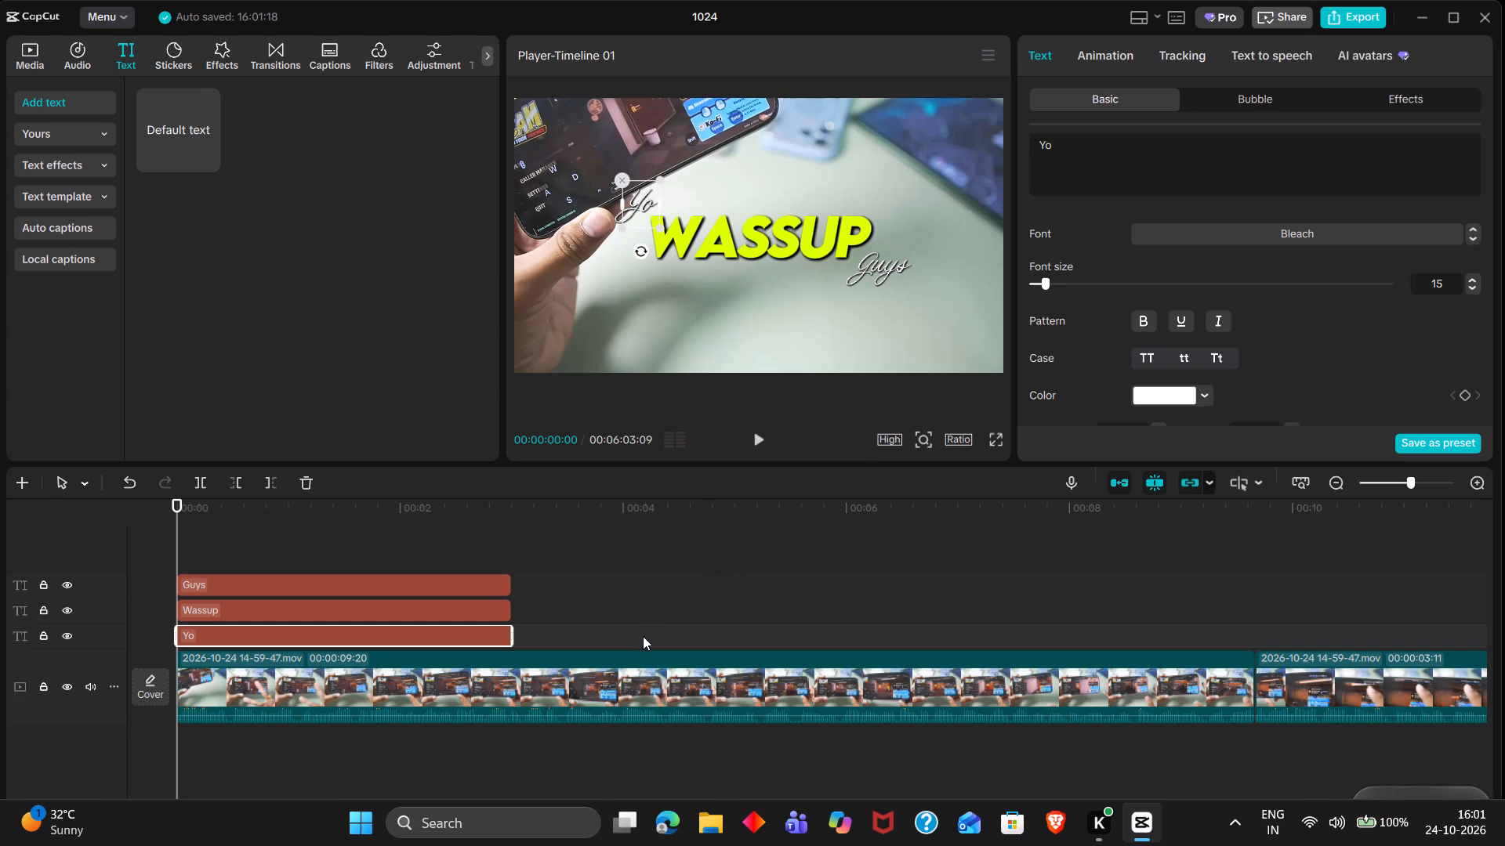
# Trim the start of the "Yo" clip to 00:00:00:01 on the timeline.
pyautogui.moveTo(584, 635); pyautogui.dragTo(433, 563)
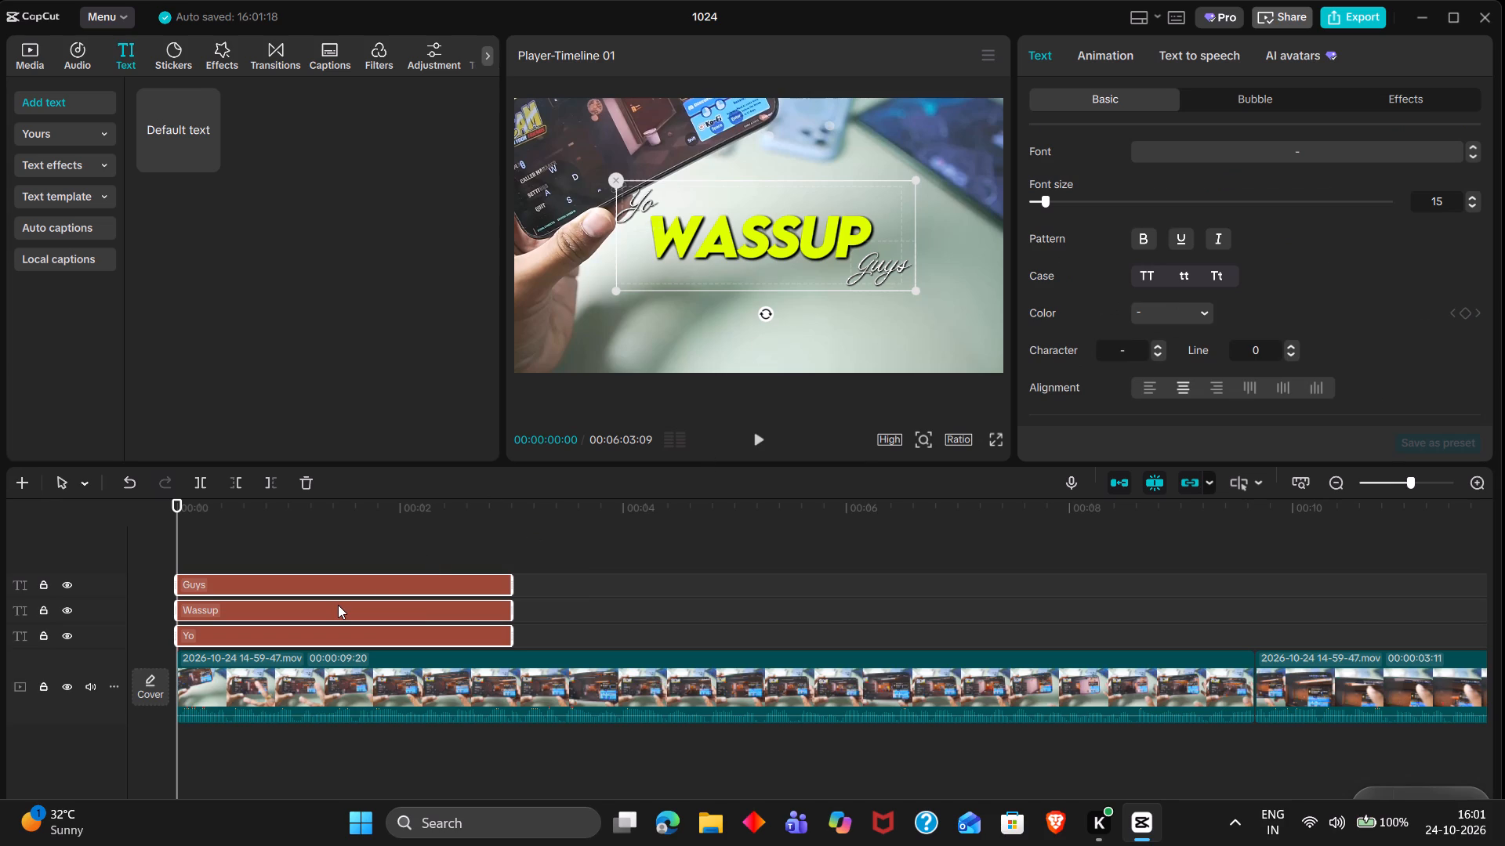
pyautogui.keyDown('ctrl'); pyautogui.scroll(7, 338, 605); pyautogui.keyUp('ctrl')
pyautogui.scroll(10, 338, 605)
pyautogui.hscroll(1, 338, 605)
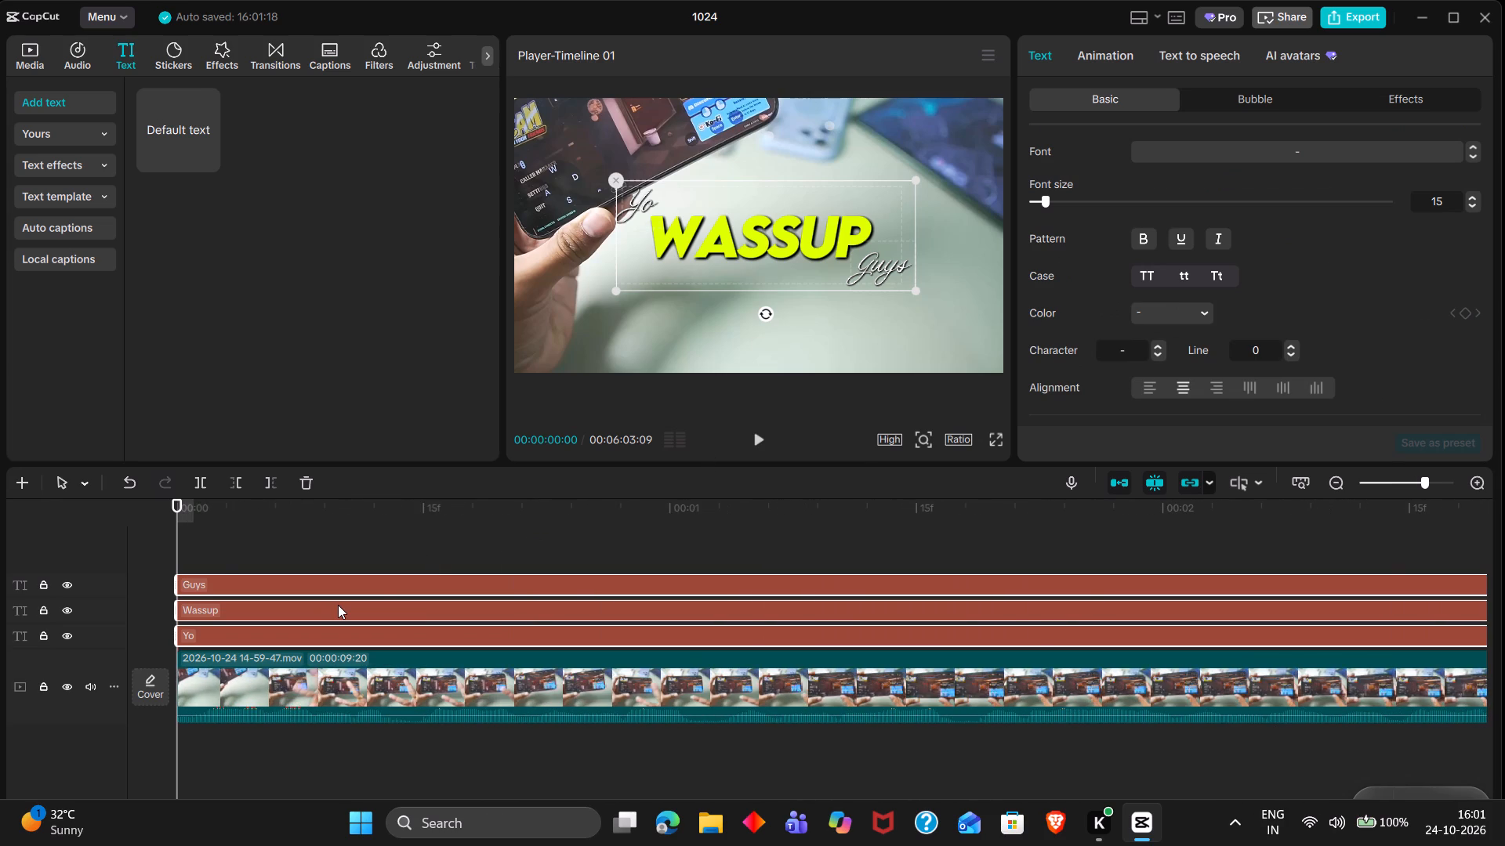
pyautogui.hscroll(1, 338, 605)
pyautogui.click(189, 521)
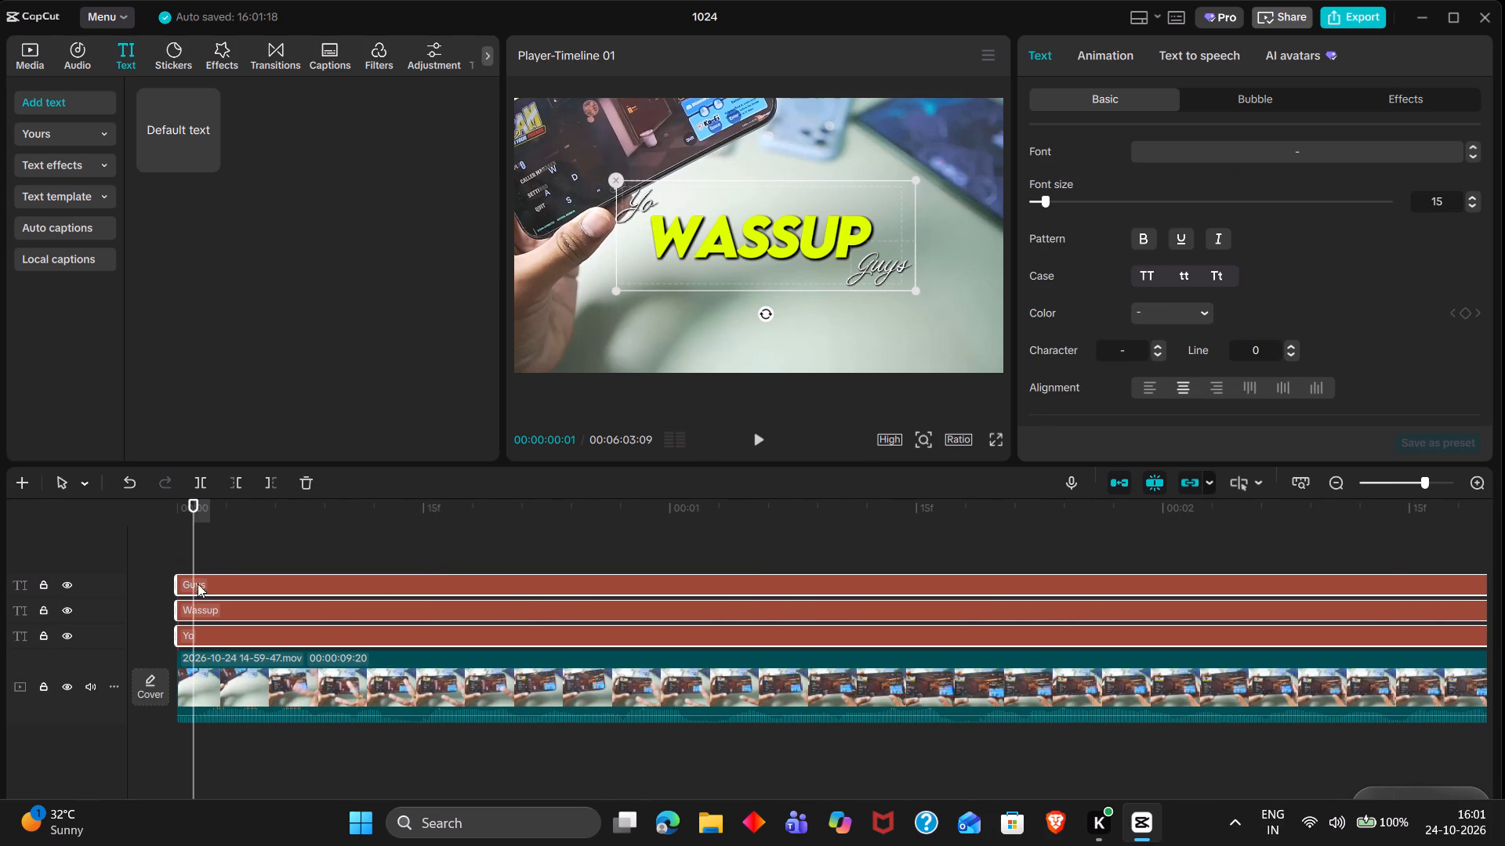
pyautogui.click(219, 643)
pyautogui.write('q')
# Play the opening to find the cue for "Wassup" and trim that clip's start to 00:00:00:05.
pyautogui.press('space')
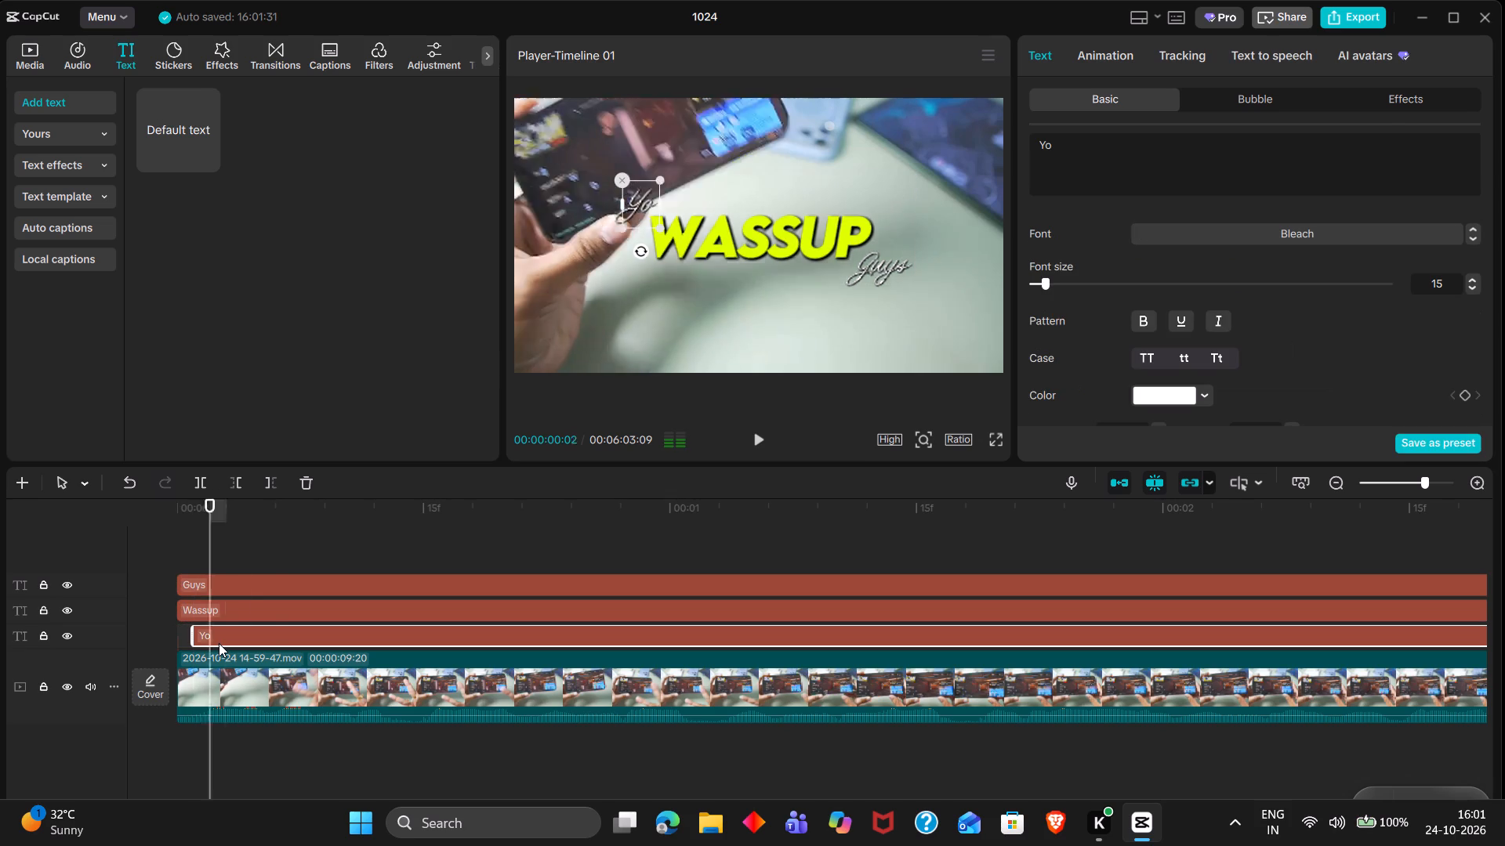
pyautogui.press('space')
pyautogui.doubleClick(263, 588)
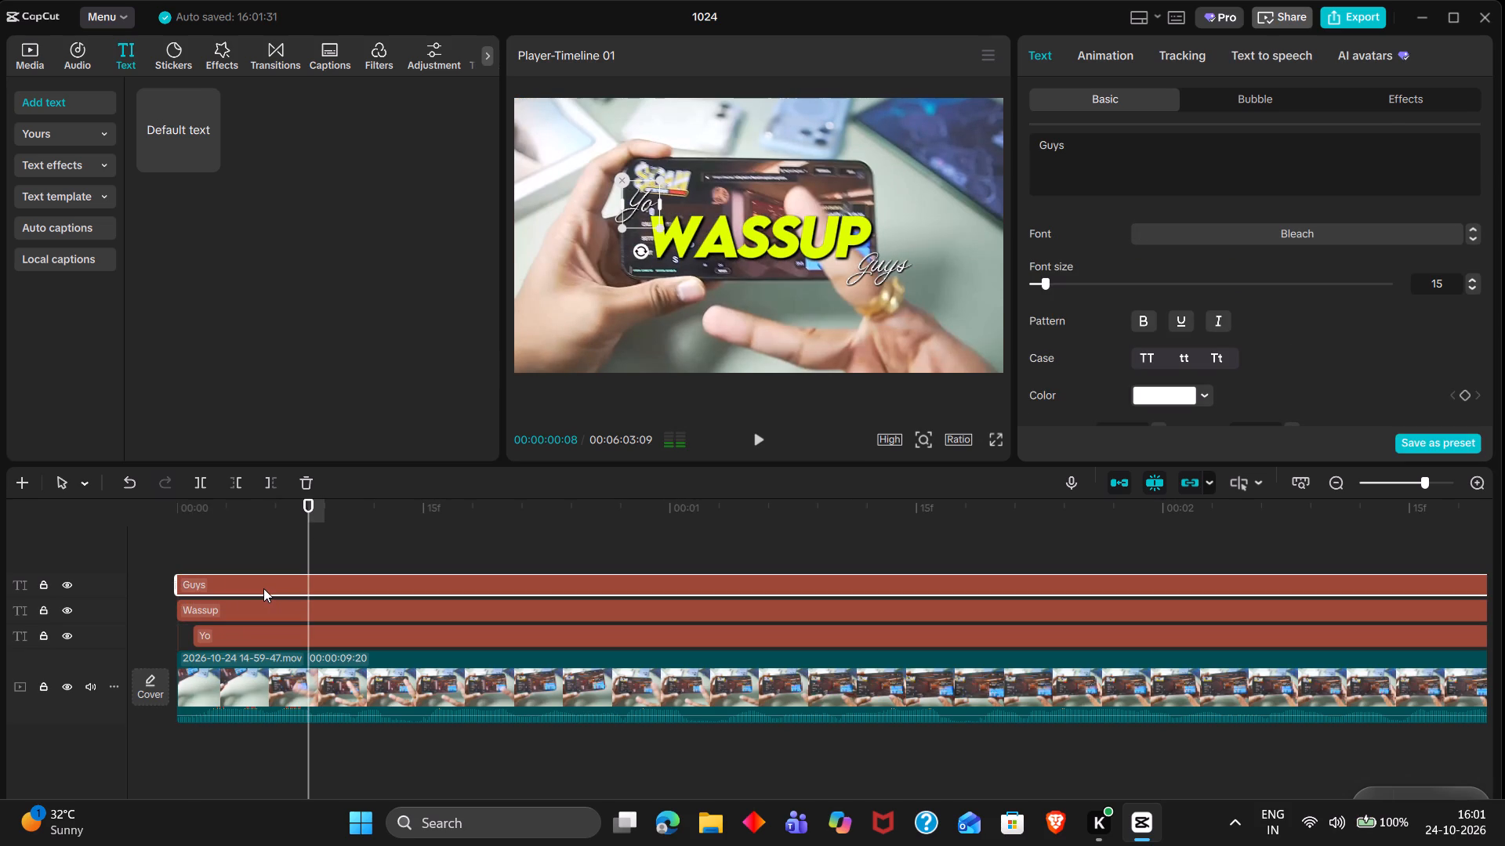
pyautogui.click(271, 526)
pyautogui.moveTo(271, 526); pyautogui.dragTo(259, 526)
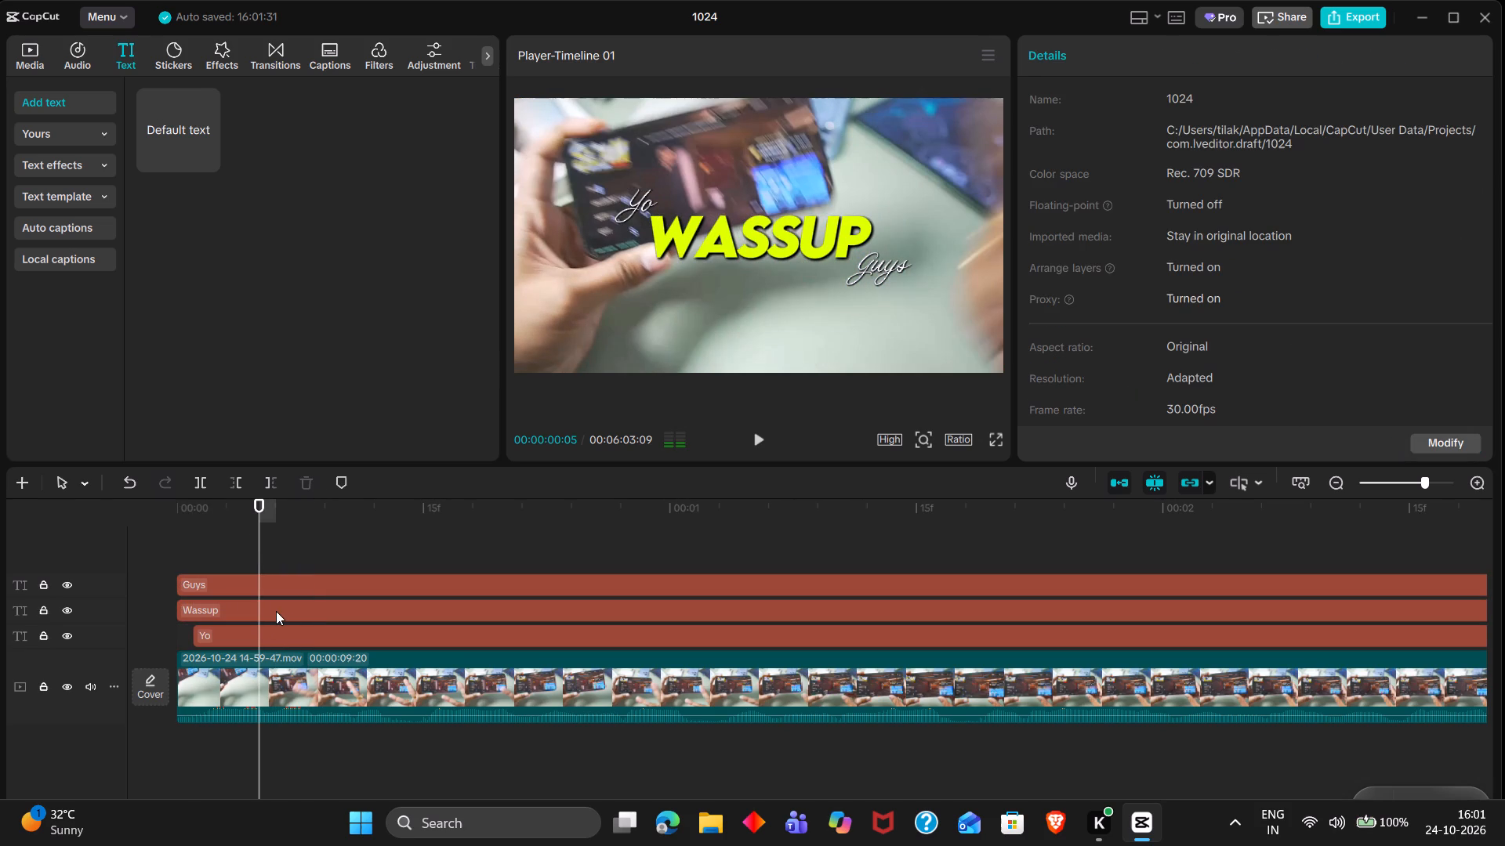
pyautogui.click(276, 611)
pyautogui.press('q')
# Play on to find the cue for "Guys" and trim that clip's start to 00:00:00:14.
pyautogui.click(331, 542)
pyautogui.press('space')
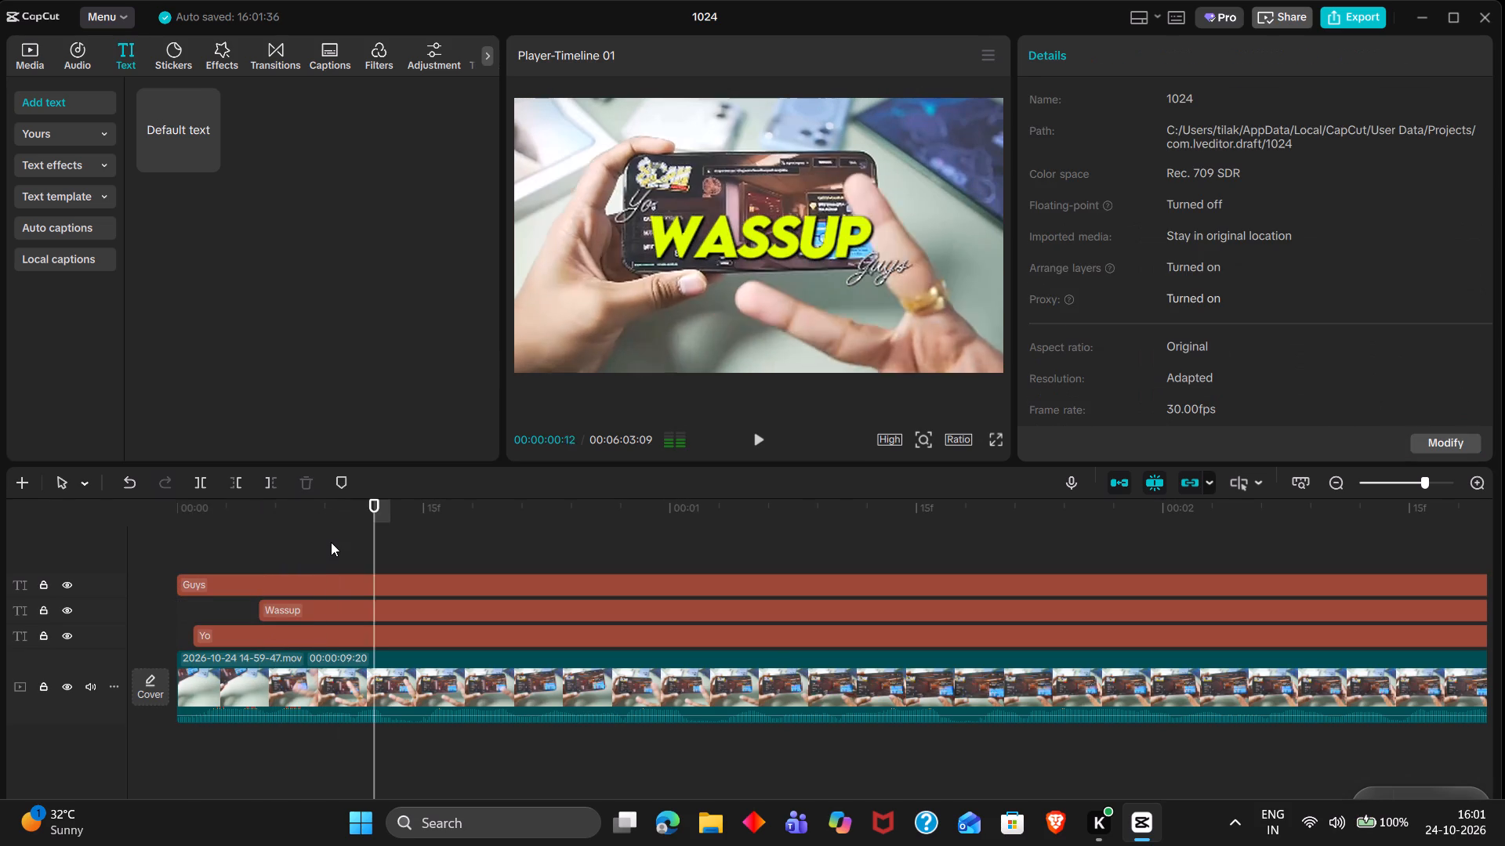
pyautogui.press('space')
pyautogui.press('Left')
pyautogui.press('Left')
pyautogui.press('Left')
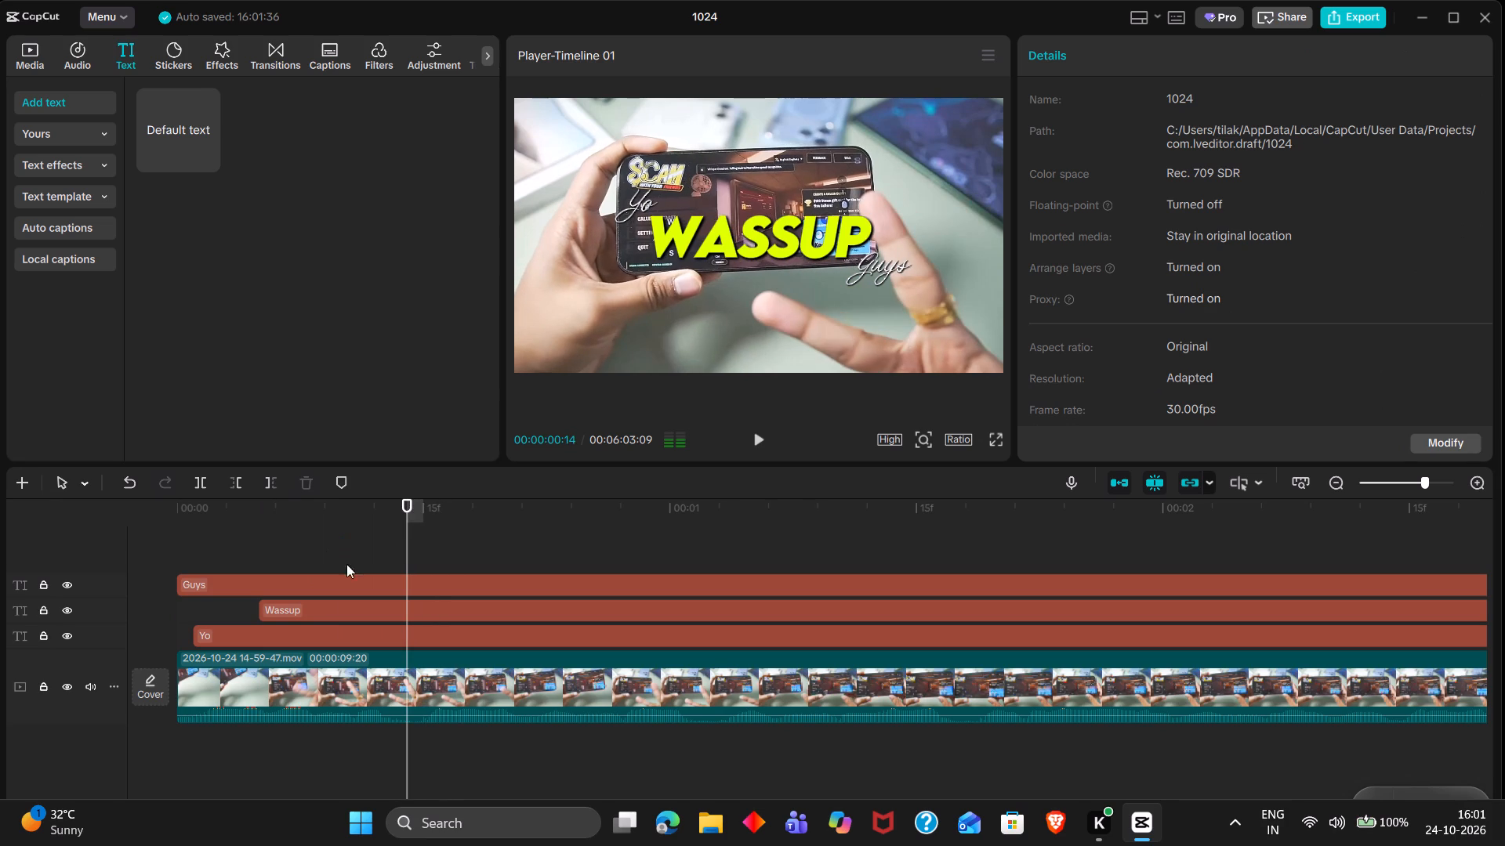
pyautogui.click(364, 584)
pyautogui.press('q')
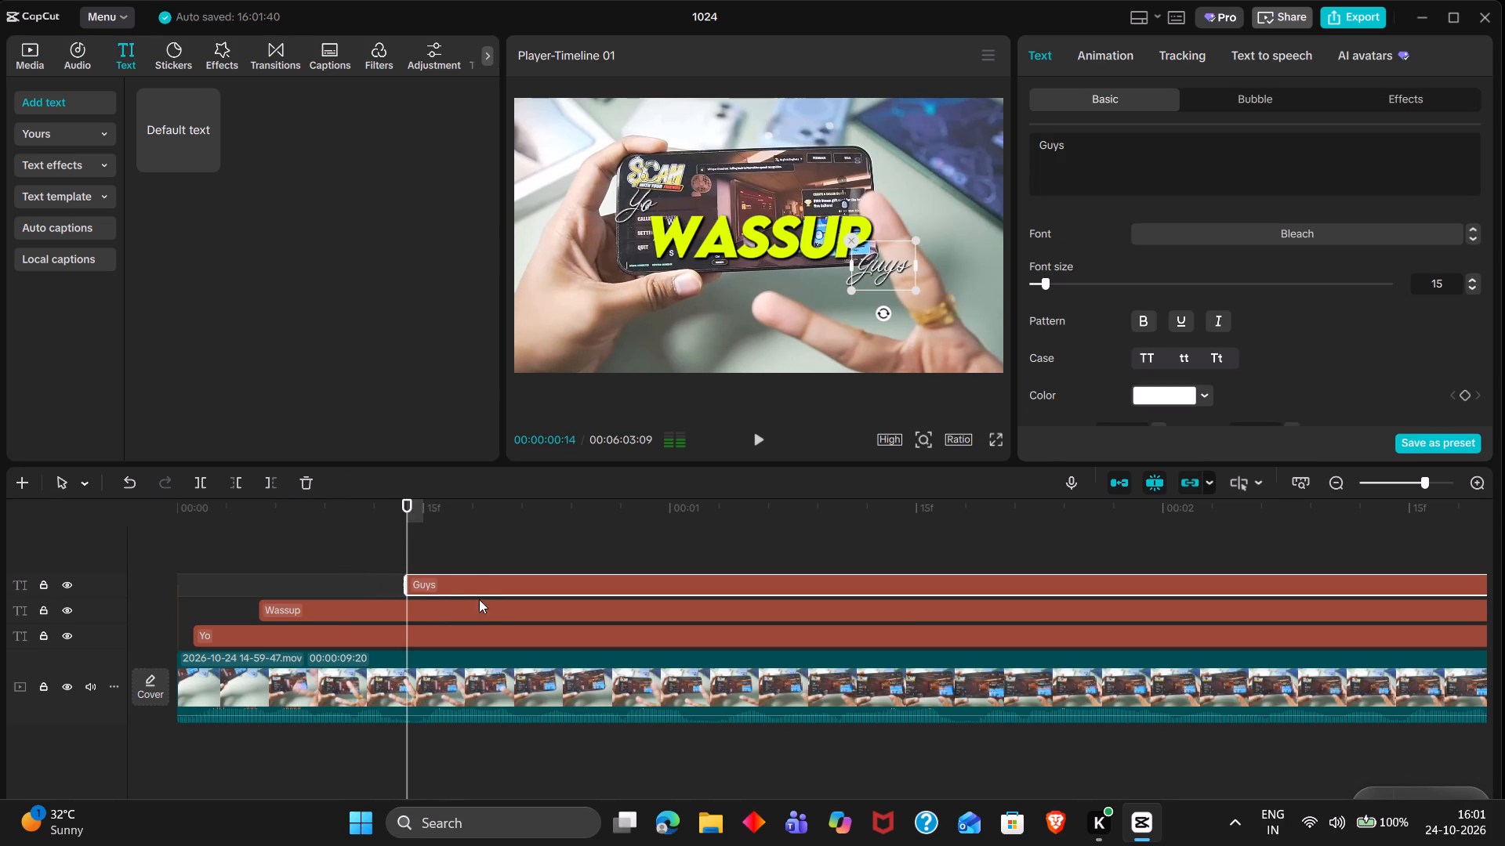
# Apply the favourite Bounce In entrance animation to the "Yo", "Wassup" and "Guys" clips together, with a duration of 0.2 s.
pyautogui.moveTo(305, 579); pyautogui.dragTo(466, 640)
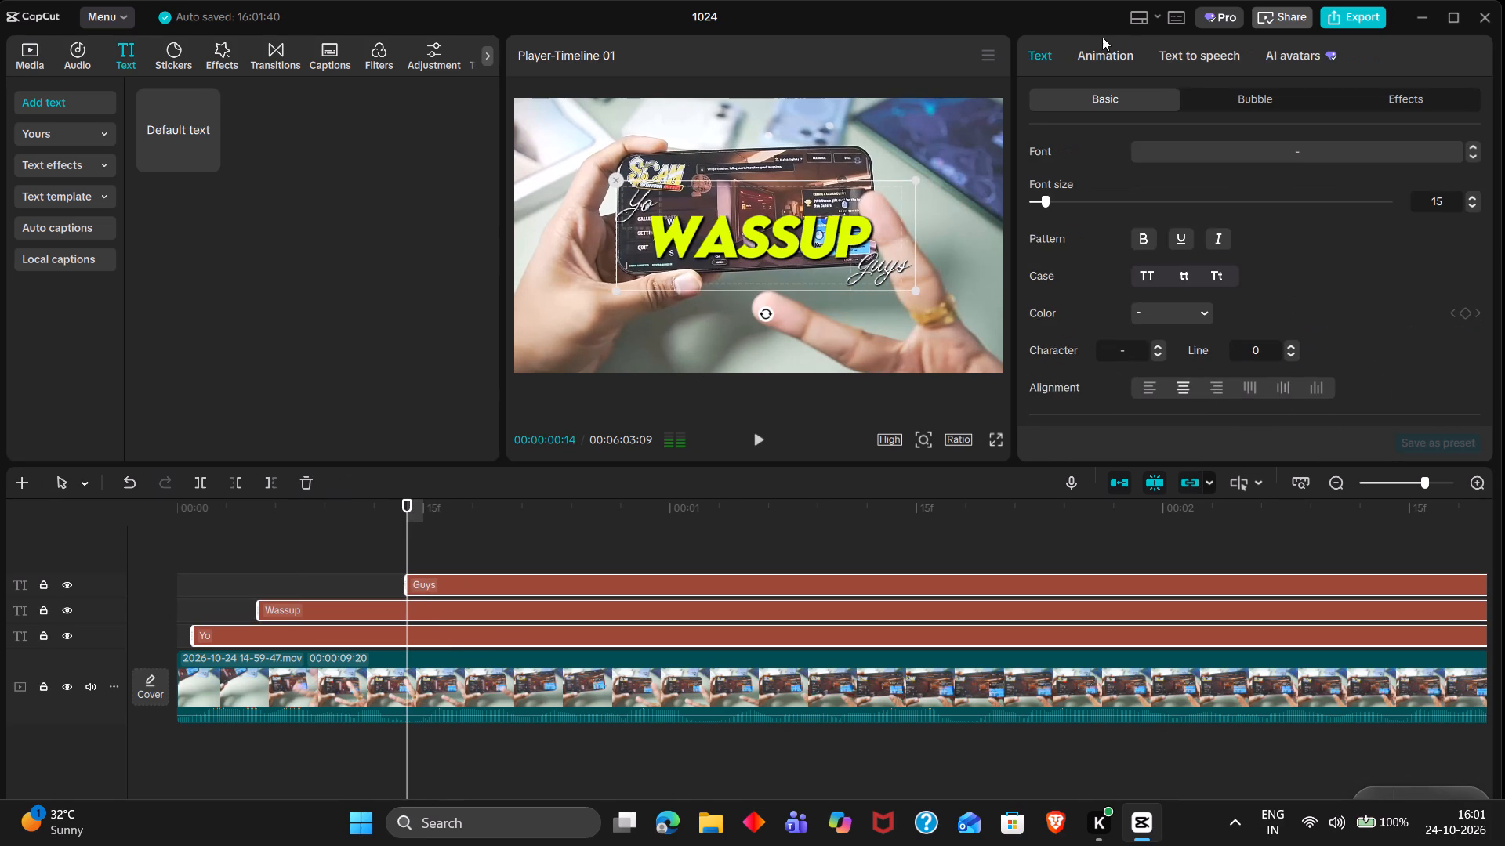
pyautogui.doubleClick(1101, 38)
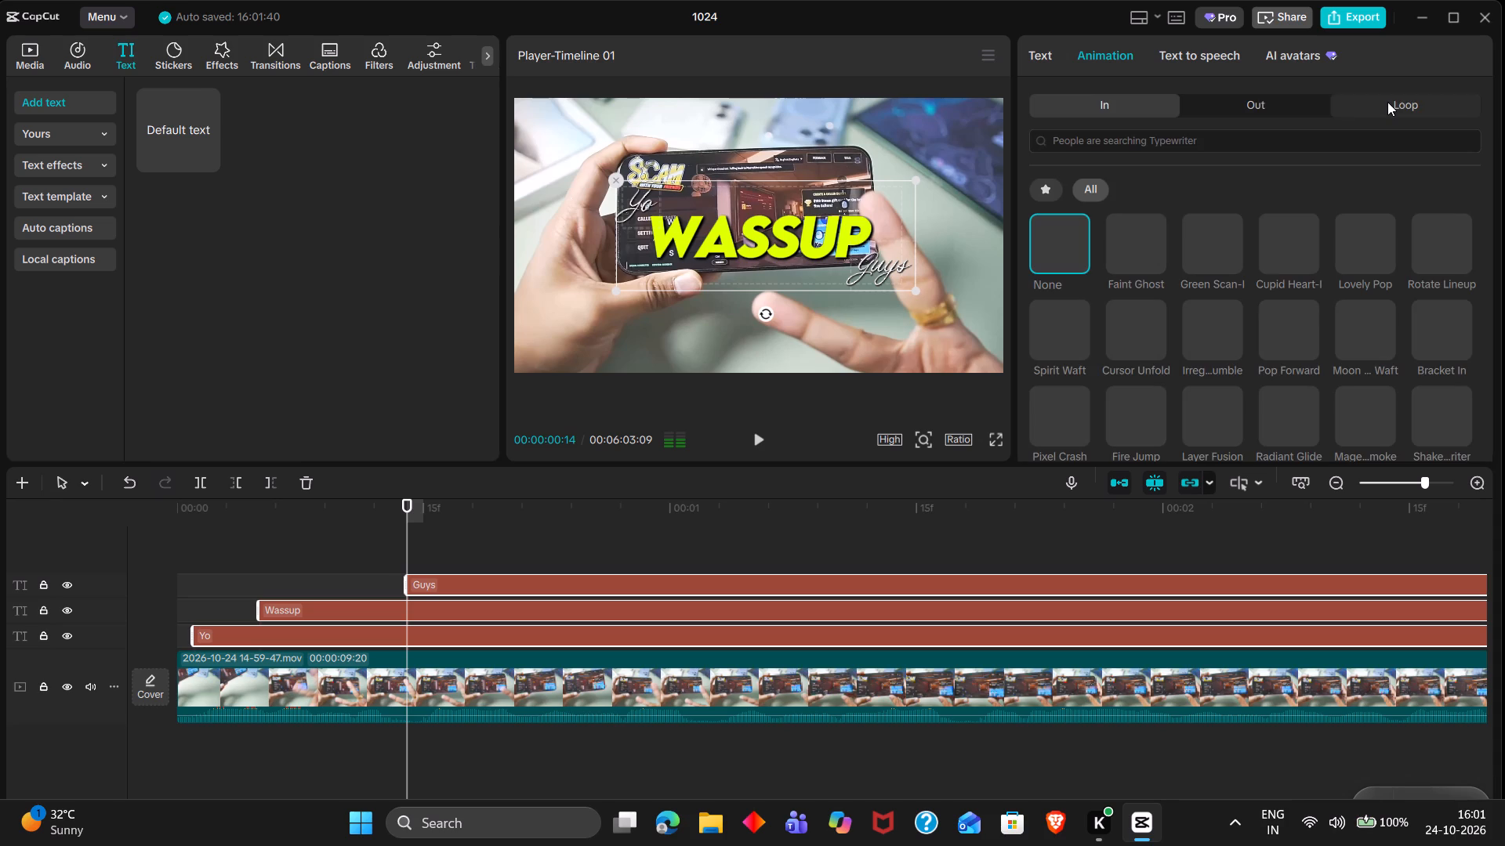
pyautogui.doubleClick(1049, 188)
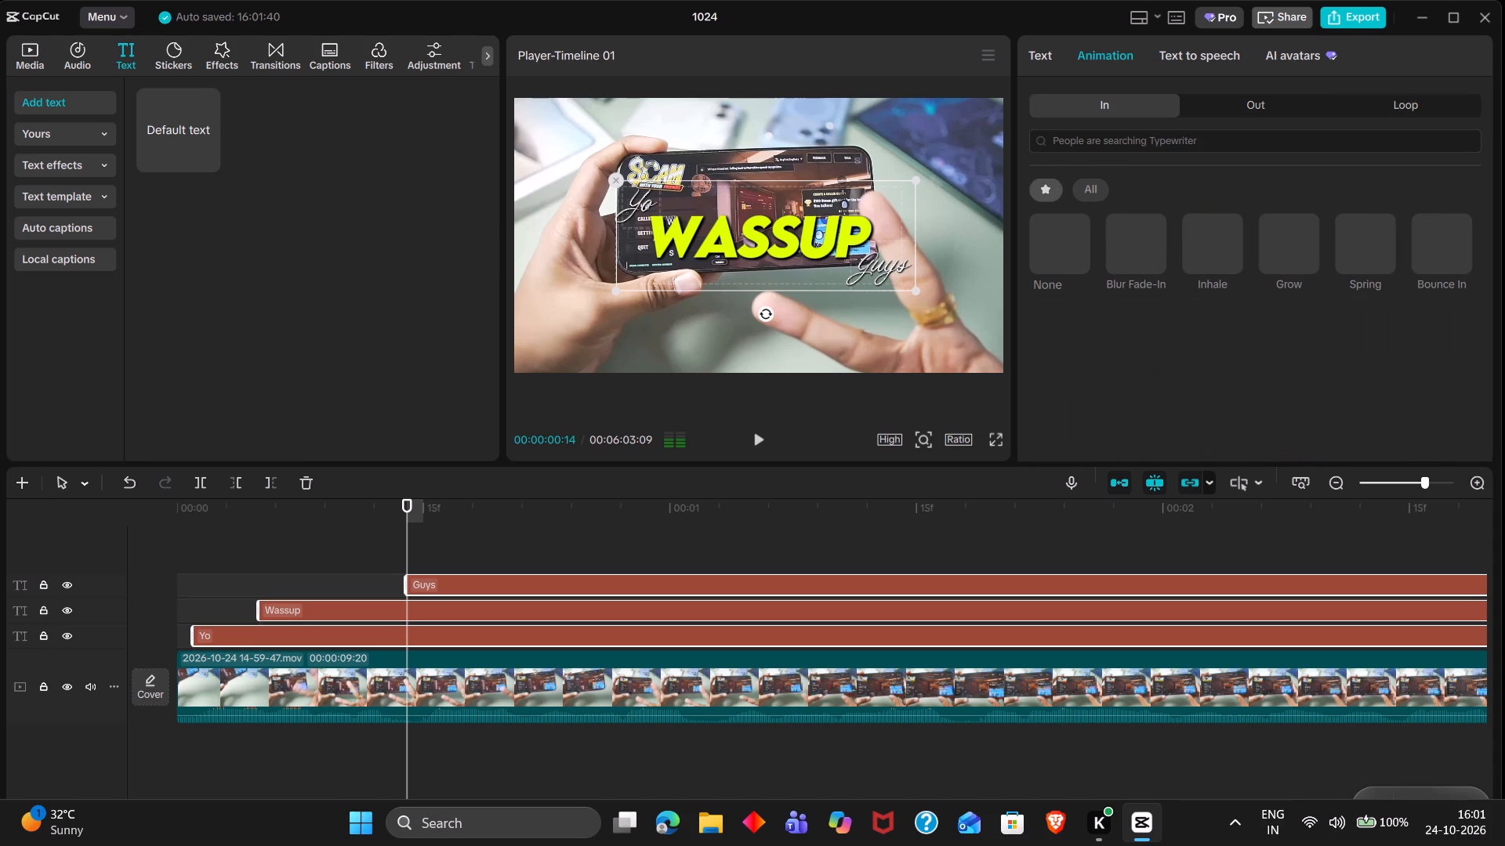
pyautogui.doubleClick(1429, 243)
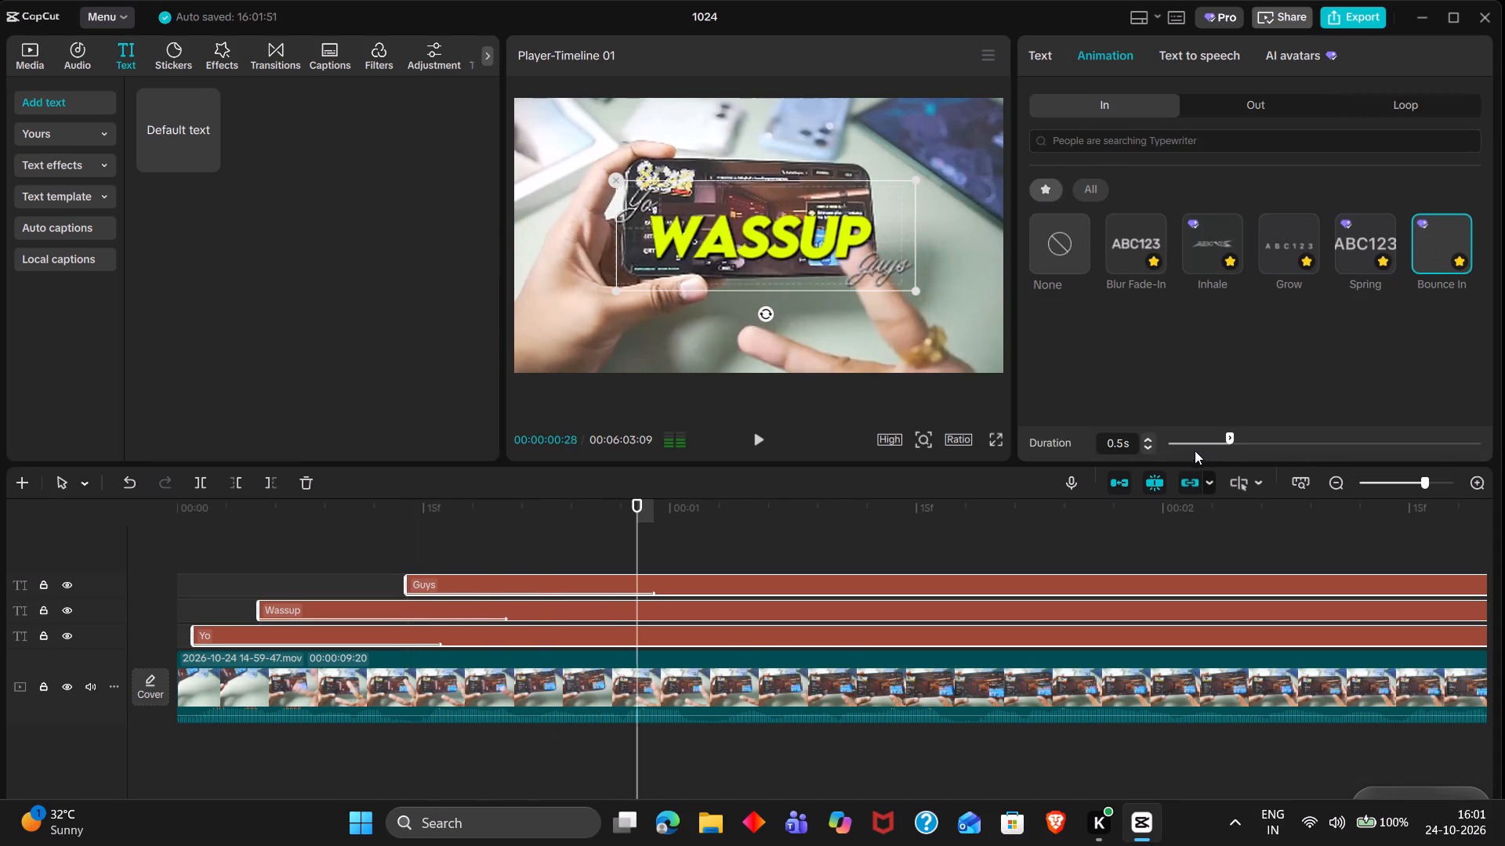
pyautogui.click(1188, 441)
pyautogui.click(1188, 441)
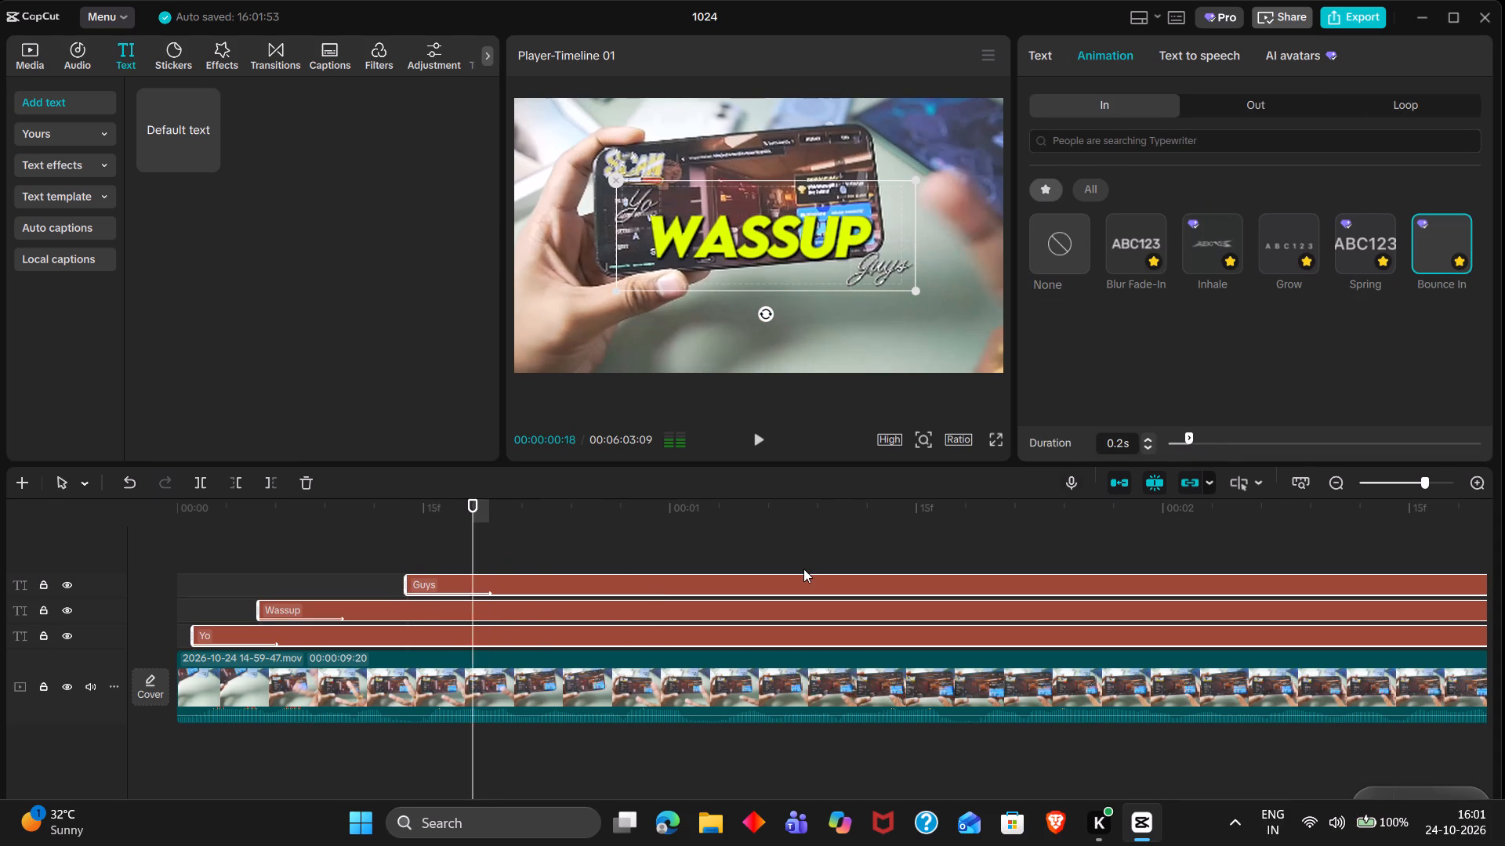
# Check the "Yo" entrance in the opening frames and set the Bounce In duration of all three text clips to 0.1 s.
pyautogui.keyDown('ctrl'); pyautogui.scroll(3, 803, 569); pyautogui.keyUp('ctrl')
pyautogui.hscroll(3, 571, 621)
pyautogui.click(259, 573)
pyautogui.moveTo(259, 573); pyautogui.dragTo(256, 573)
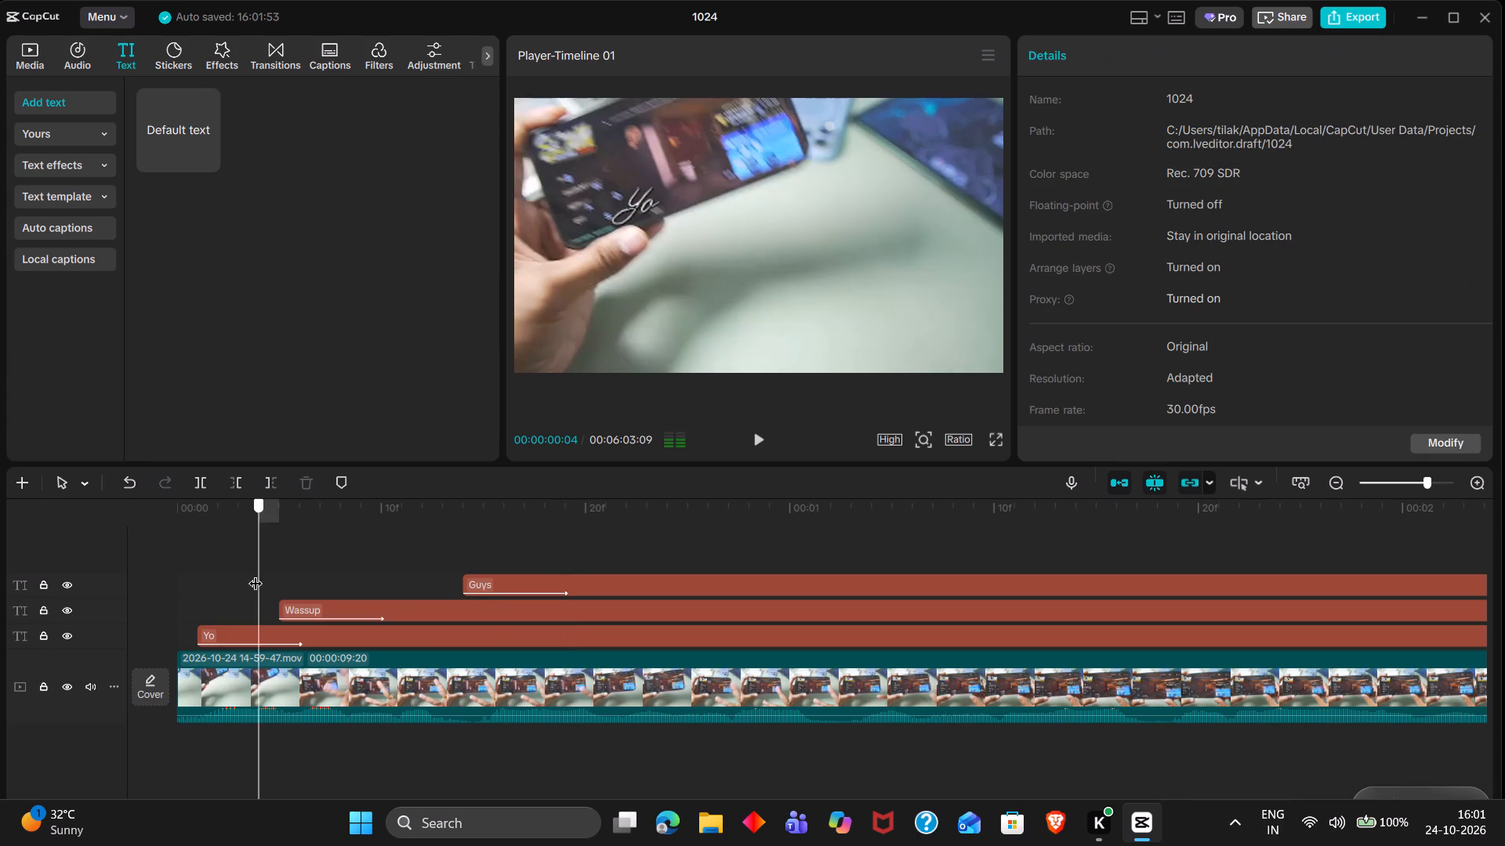
pyautogui.moveTo(256, 573); pyautogui.dragTo(212, 566)
pyautogui.click(300, 638)
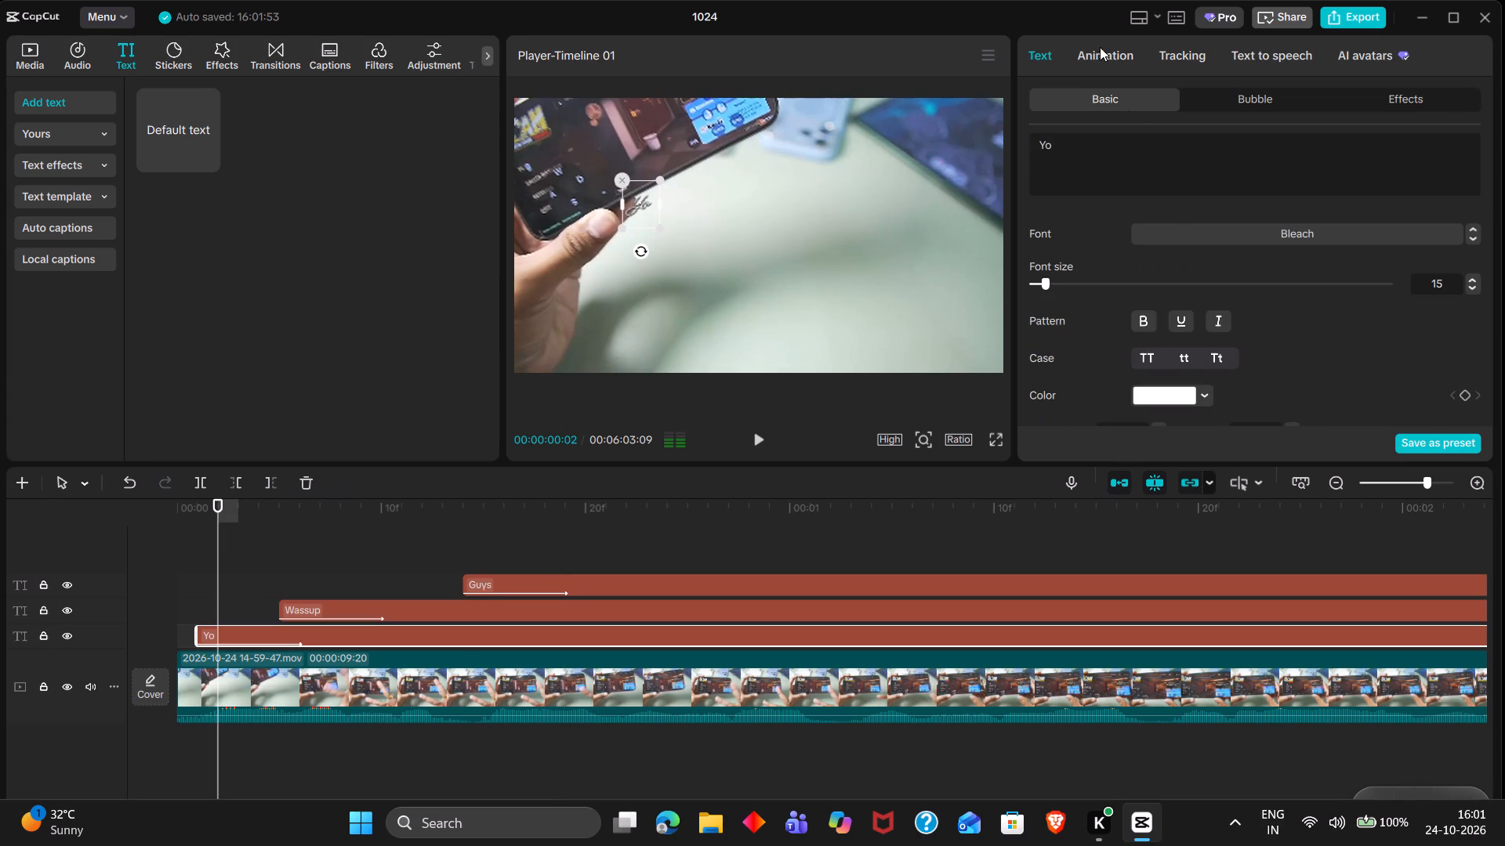
pyautogui.doubleClick(1098, 45)
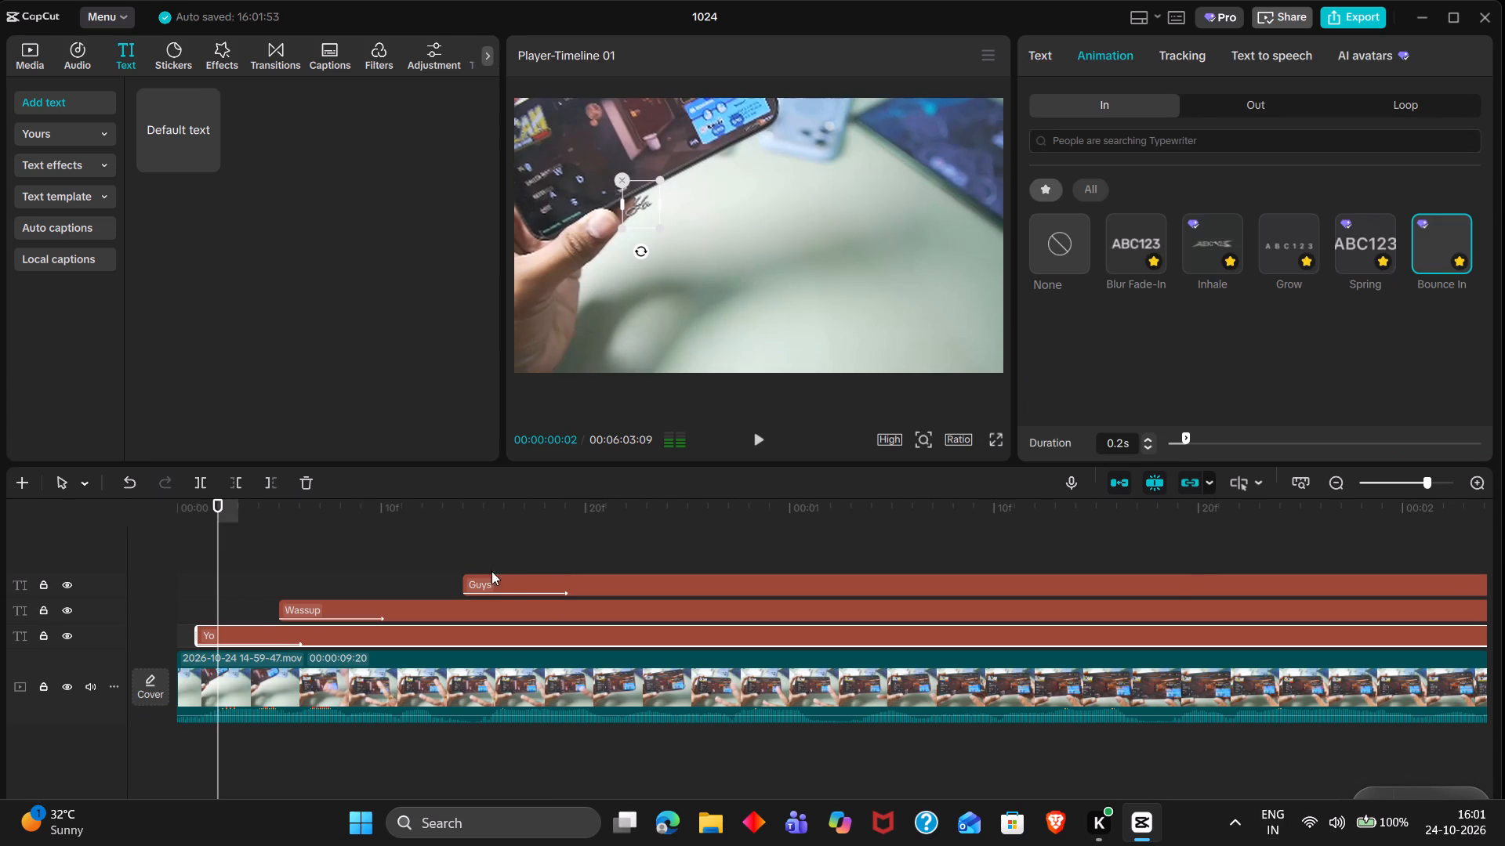
pyautogui.moveTo(462, 551); pyautogui.dragTo(628, 647)
pyautogui.doubleClick(1120, 64)
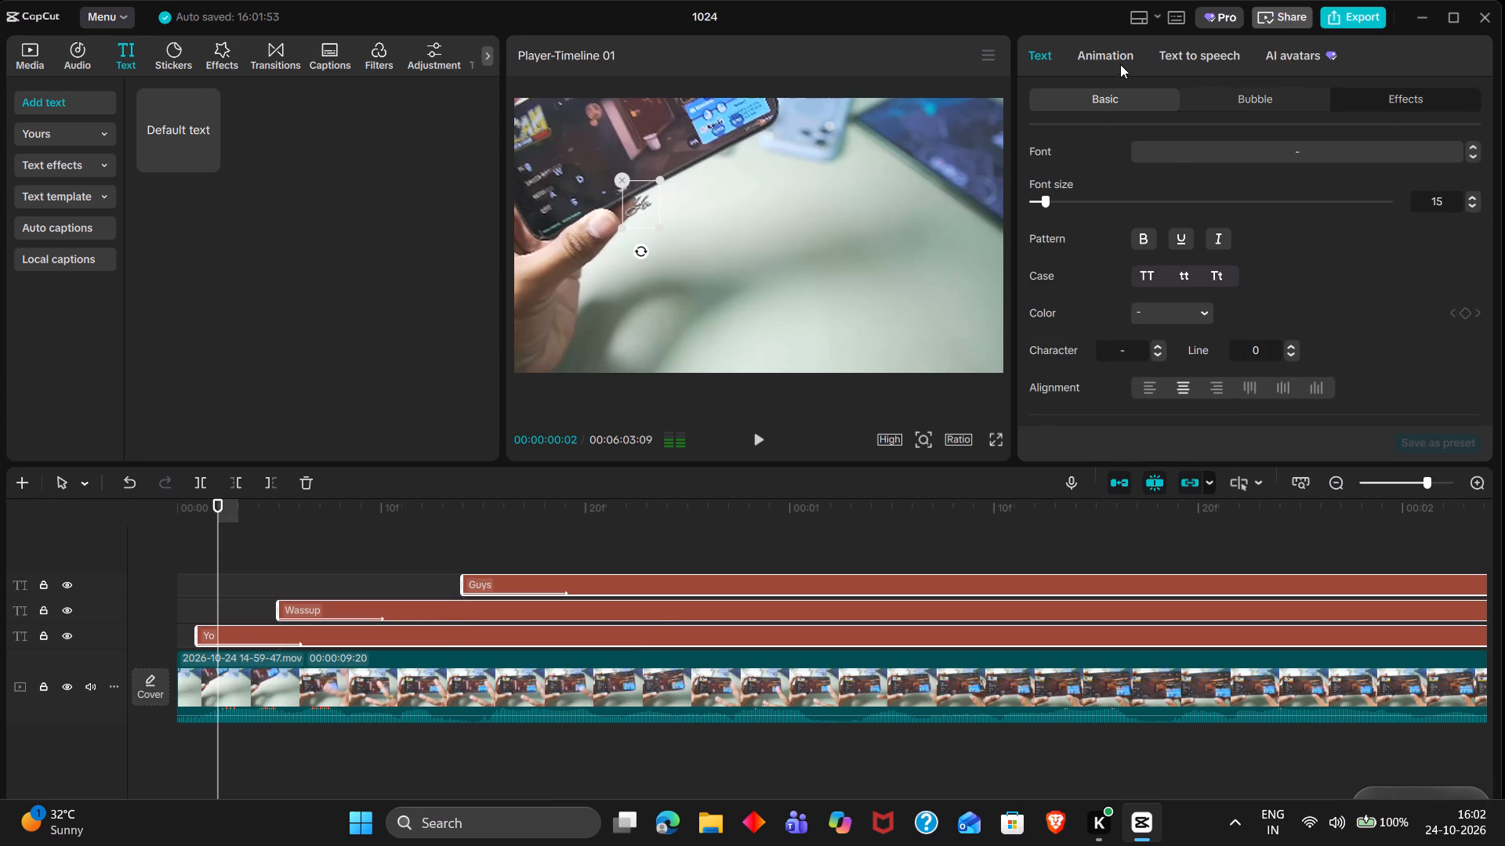
pyautogui.click(1148, 446)
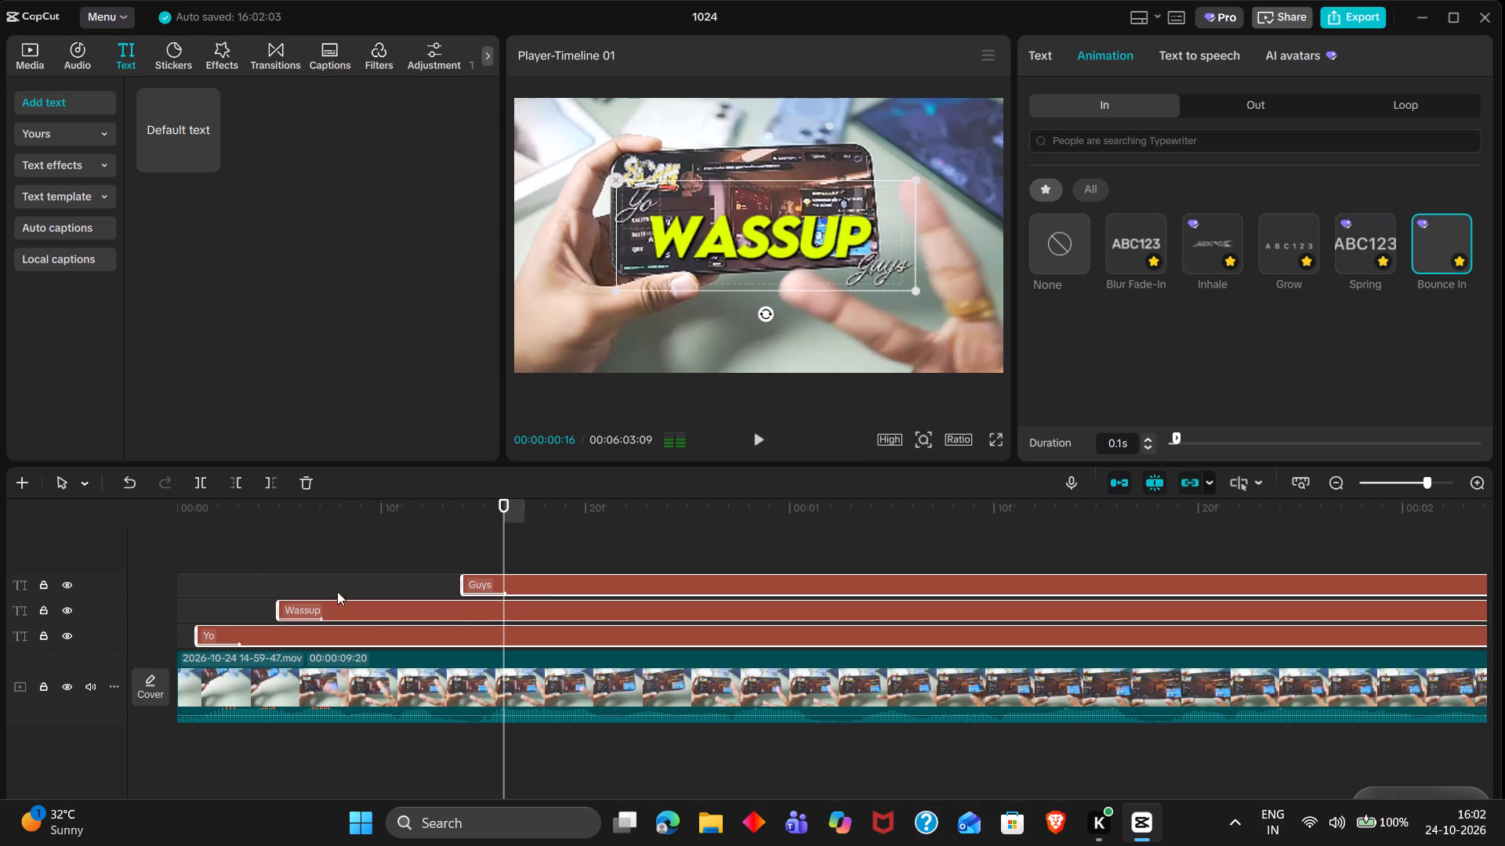
# Play and scrub the opening to check how the text entrances match the speech.
pyautogui.doubleClick(204, 551)
pyautogui.press('space')
pyautogui.press('space')
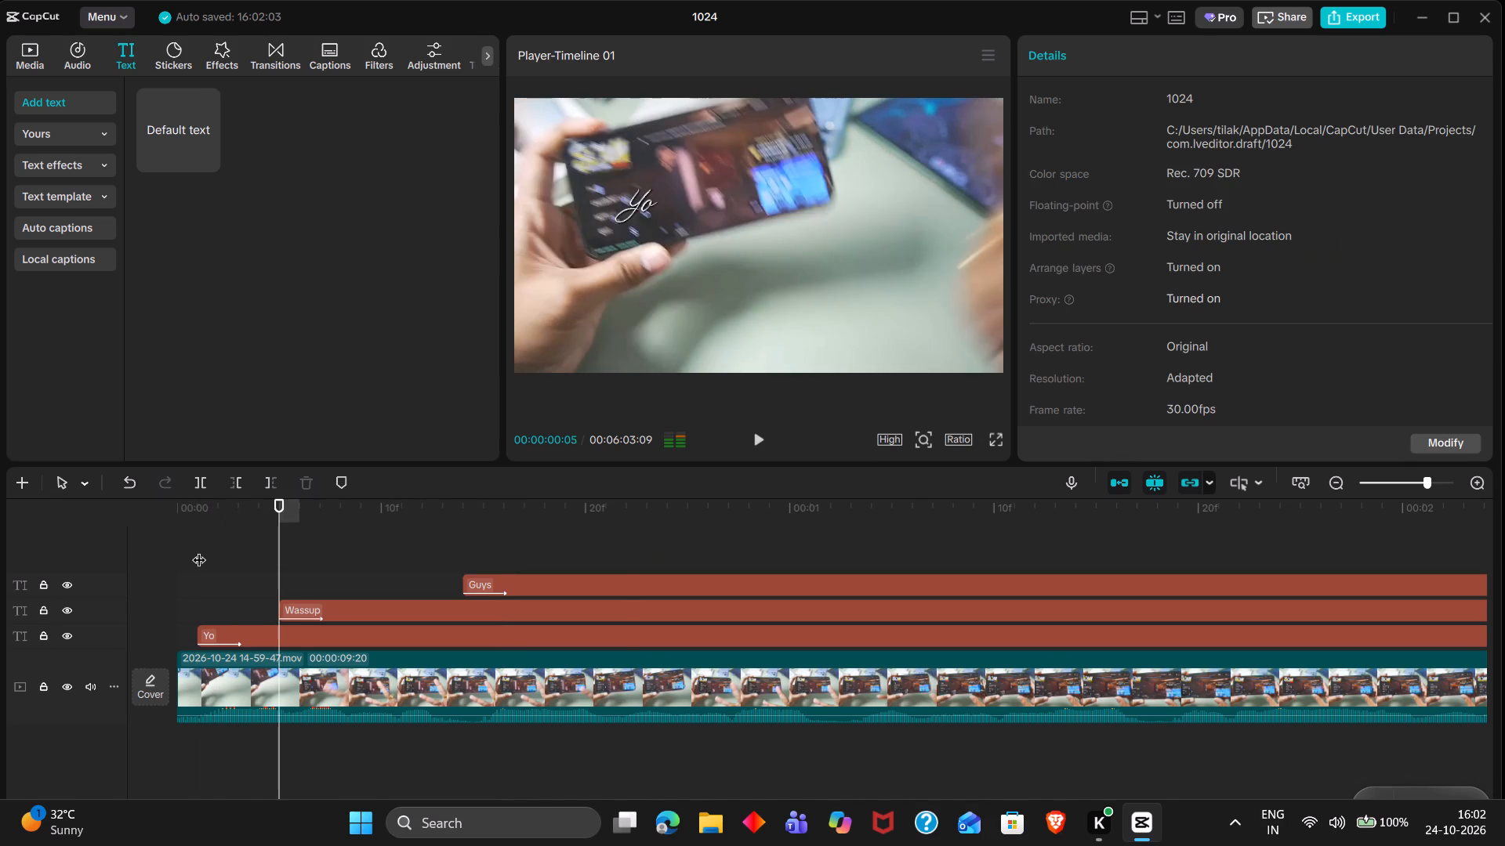
pyautogui.press('space')
pyautogui.press('space')
pyautogui.click(216, 569)
pyautogui.moveTo(216, 569); pyautogui.dragTo(208, 570)
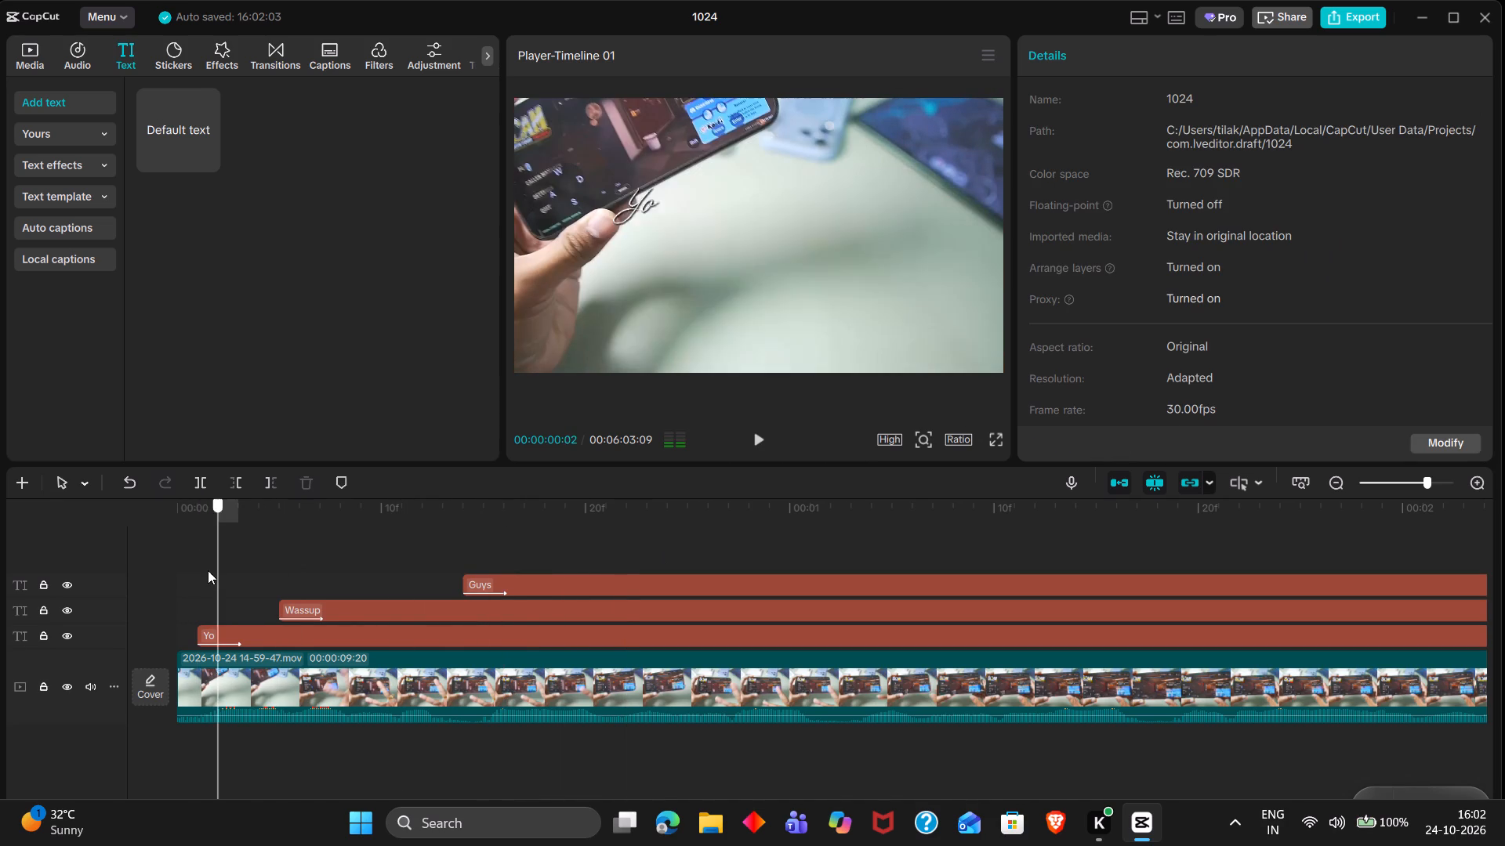
pyautogui.moveTo(208, 570); pyautogui.dragTo(187, 570)
# Search the sound effects library for "pop".
pyautogui.doubleClick(64, 56)
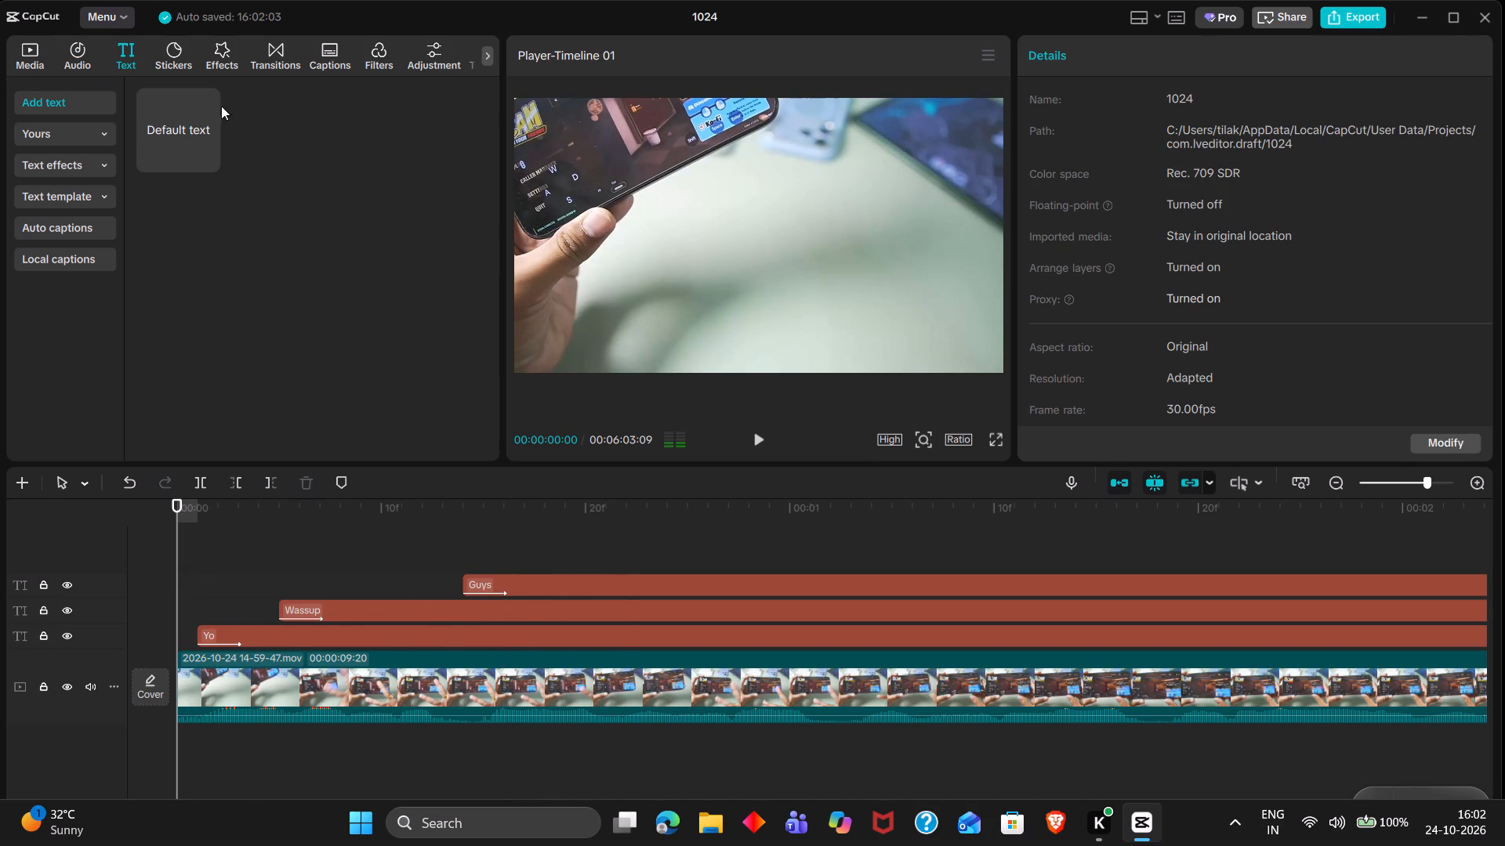
pyautogui.click(99, 141)
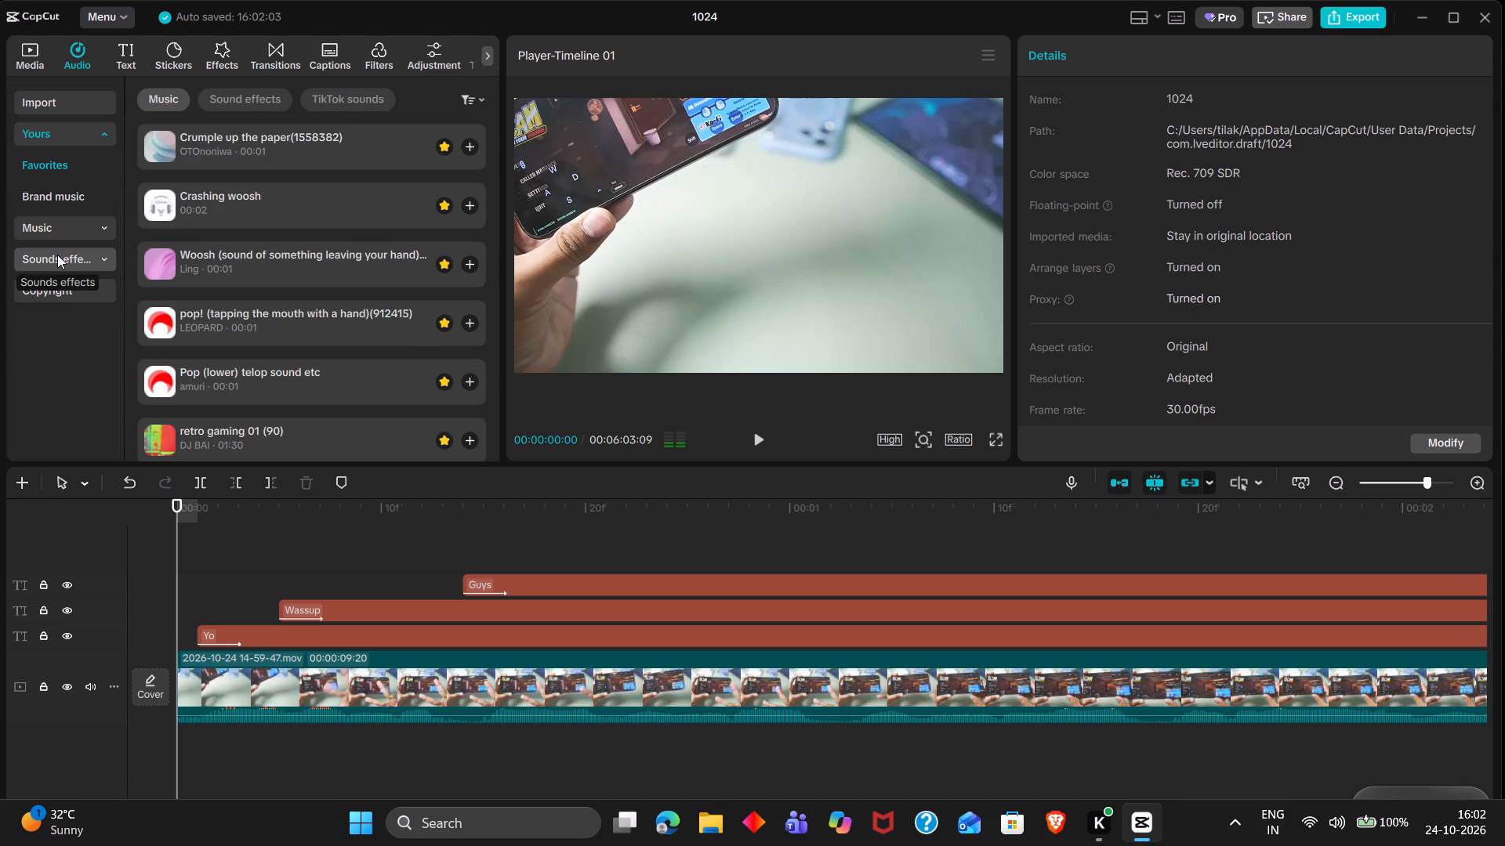
pyautogui.click(57, 255)
pyautogui.click(309, 96)
pyautogui.write('pop')
pyautogui.press('Return')
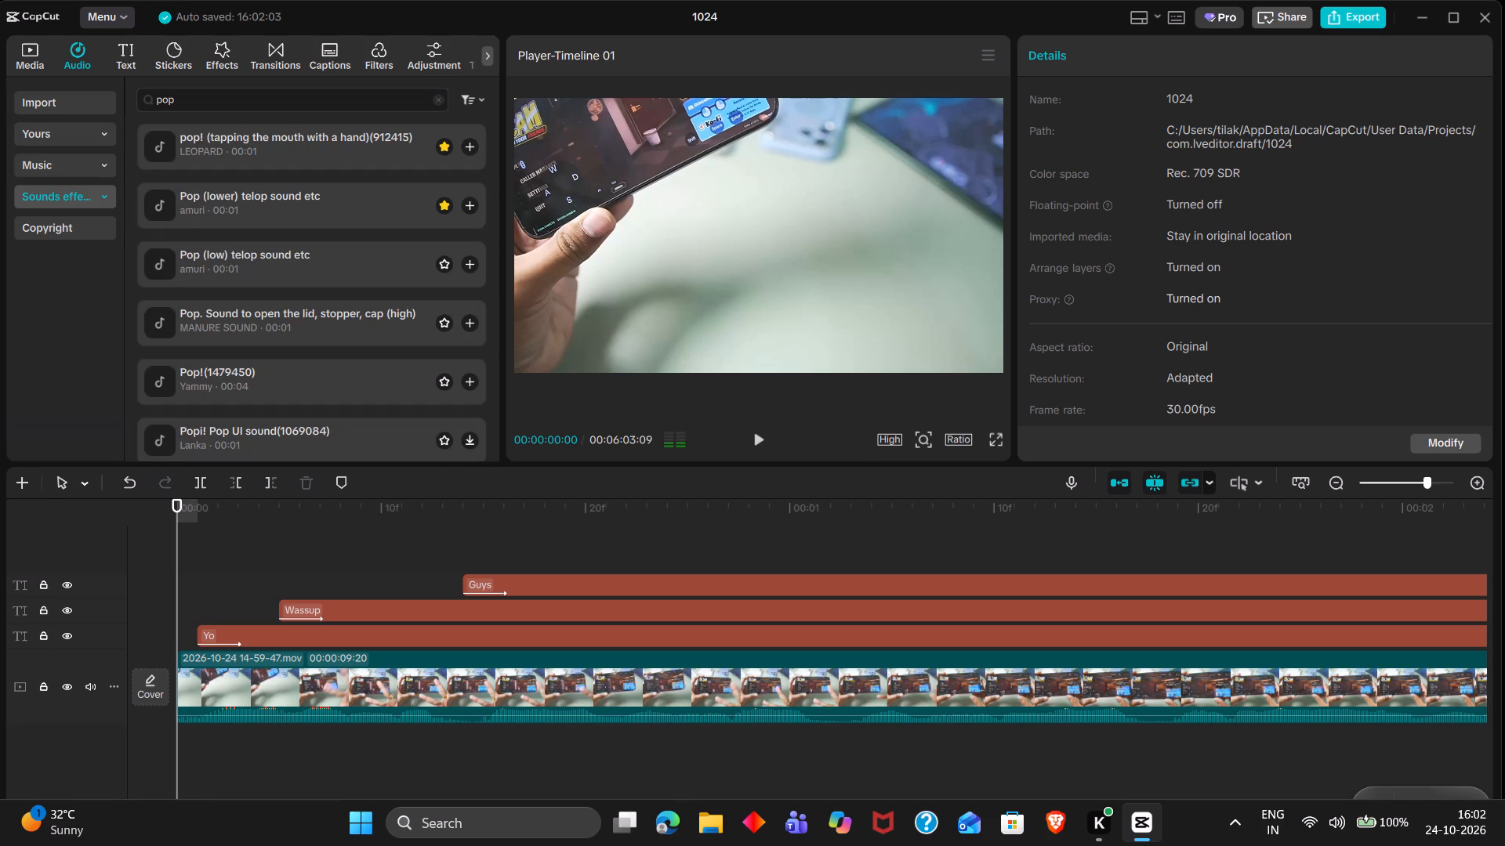
# Add the "pop! (tapping the mouth with a hand)(912415)" sound at the start of the "Yo" clip and trim its end to 00:00:00:04.
pyautogui.doubleClick(332, 225)
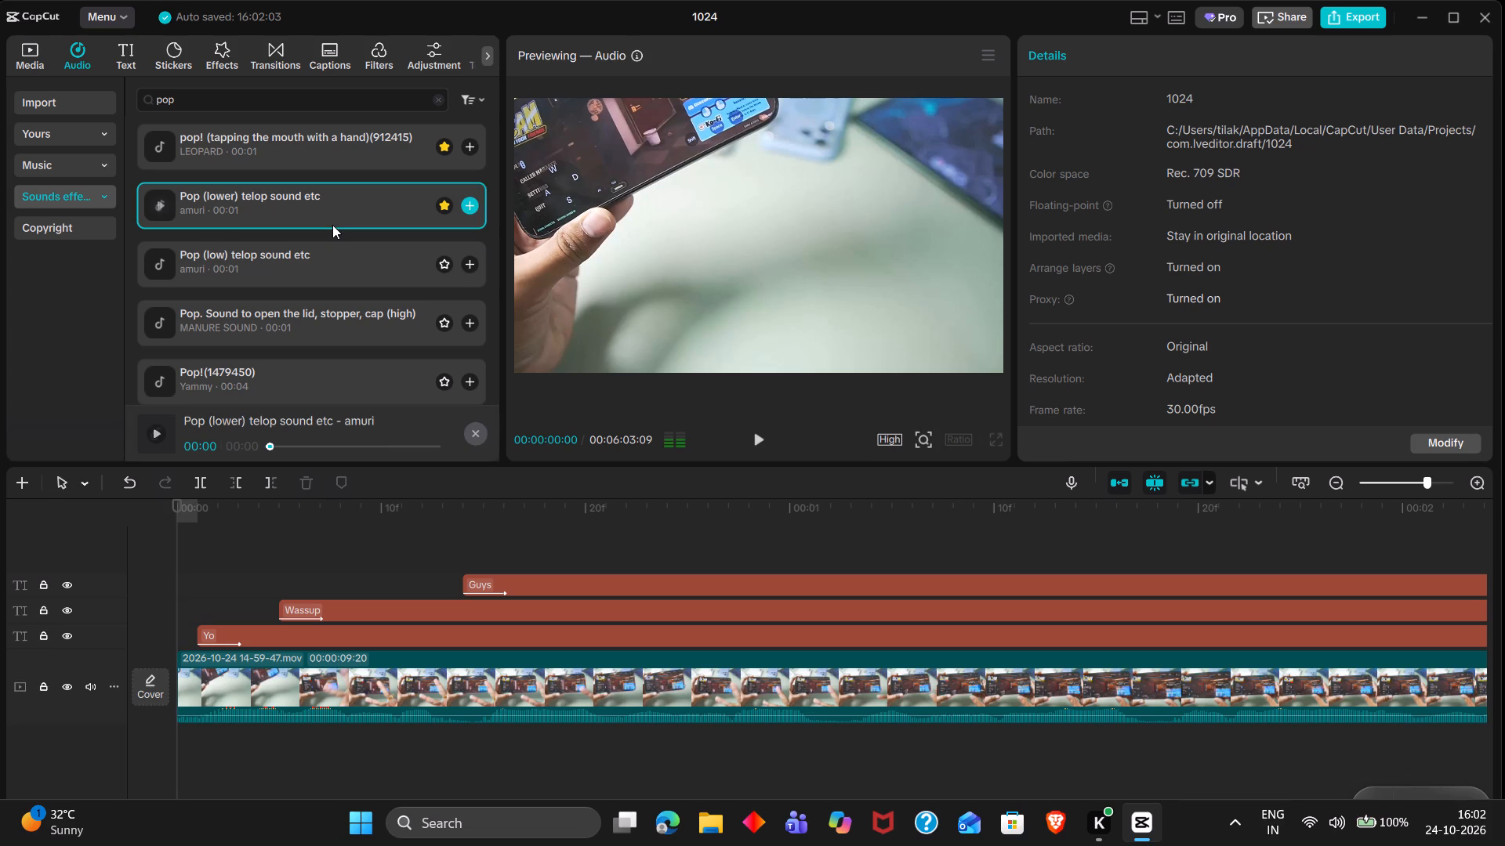
pyautogui.doubleClick(338, 151)
pyautogui.moveTo(338, 151); pyautogui.dragTo(183, 562)
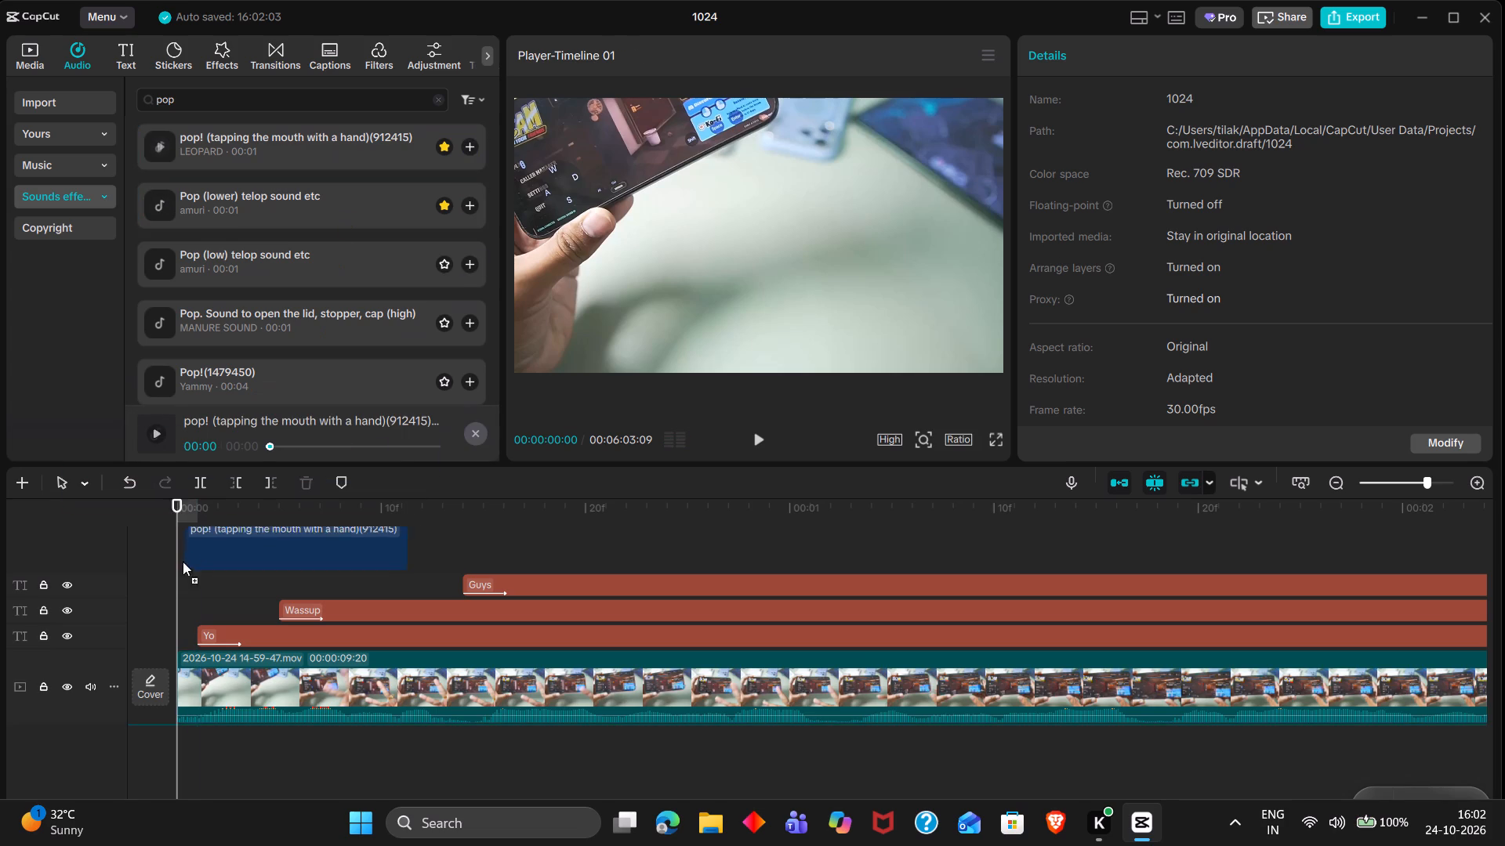
pyautogui.moveTo(183, 562); pyautogui.dragTo(200, 595)
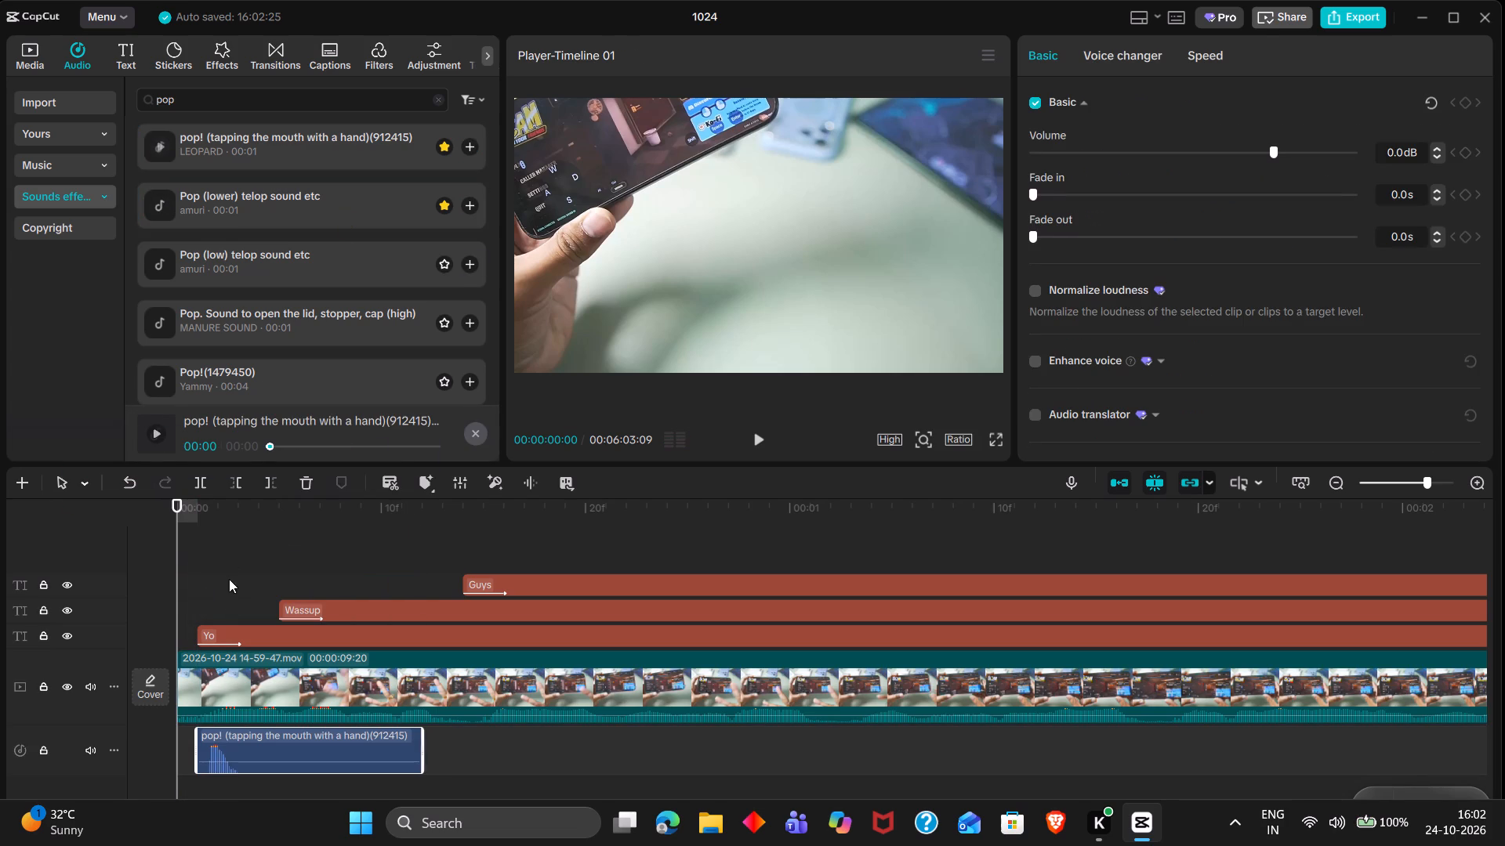
pyautogui.doubleClick(255, 511)
pyautogui.press('w')
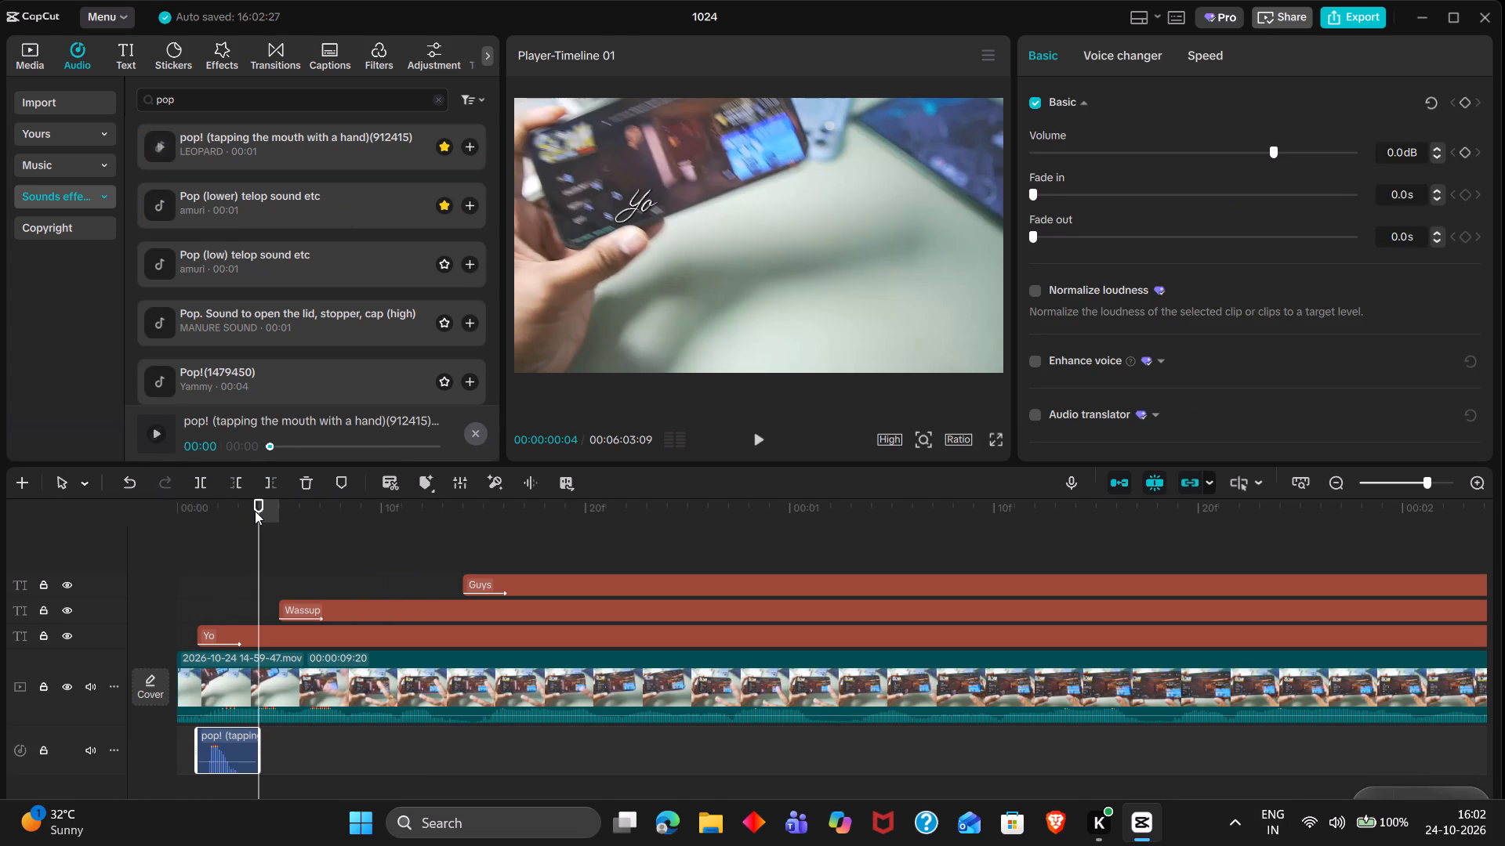
# Copy the trimmed pop sound to the starts of the "Wassup" and "Guys" clips, at 00:00:00:05 and 00:00:00:14.
pyautogui.hotkey('ctrl', 'c')
pyautogui.click(281, 510)
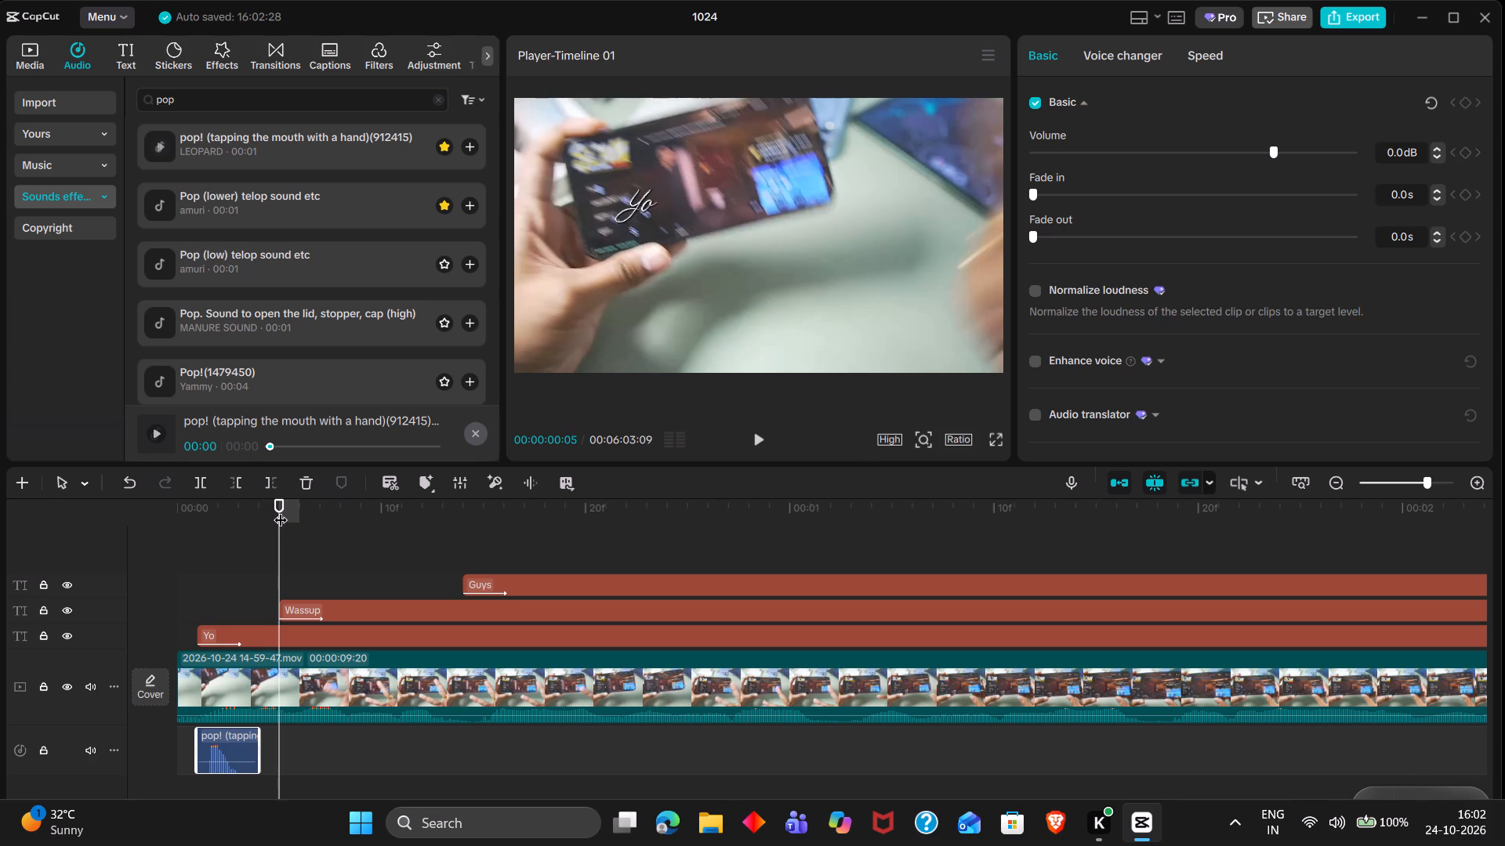
pyautogui.hotkey('ctrl', 'v')
pyautogui.click(459, 512)
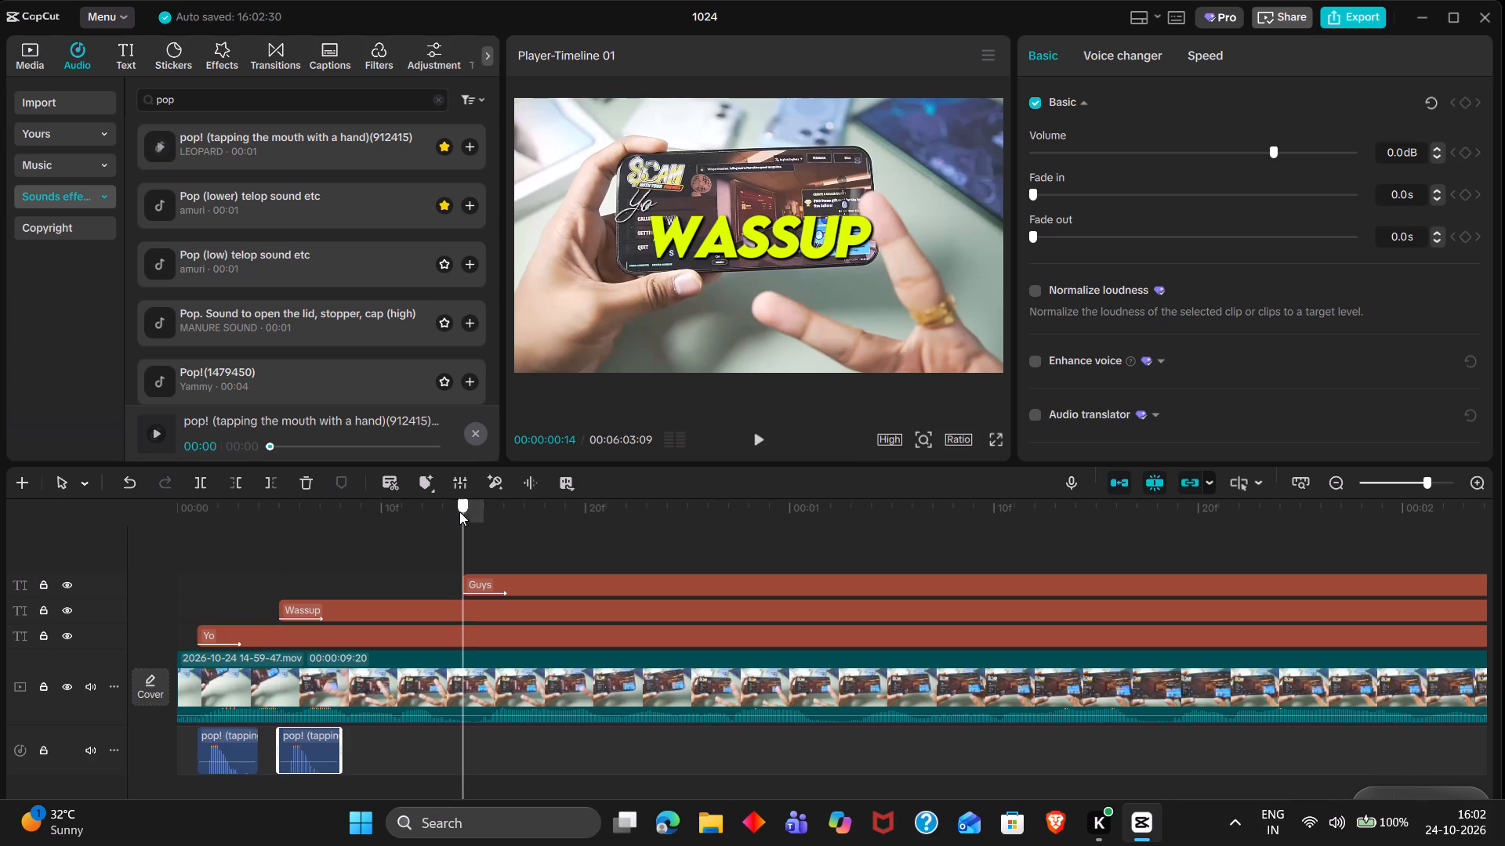
pyautogui.hotkey('ctrl', 'v')
# Play back the opening to check the pop sounds against the titles and judge where the titles should end.
pyautogui.keyDown('ctrl'); pyautogui.scroll(-7, 405, 705); pyautogui.keyUp('ctrl')
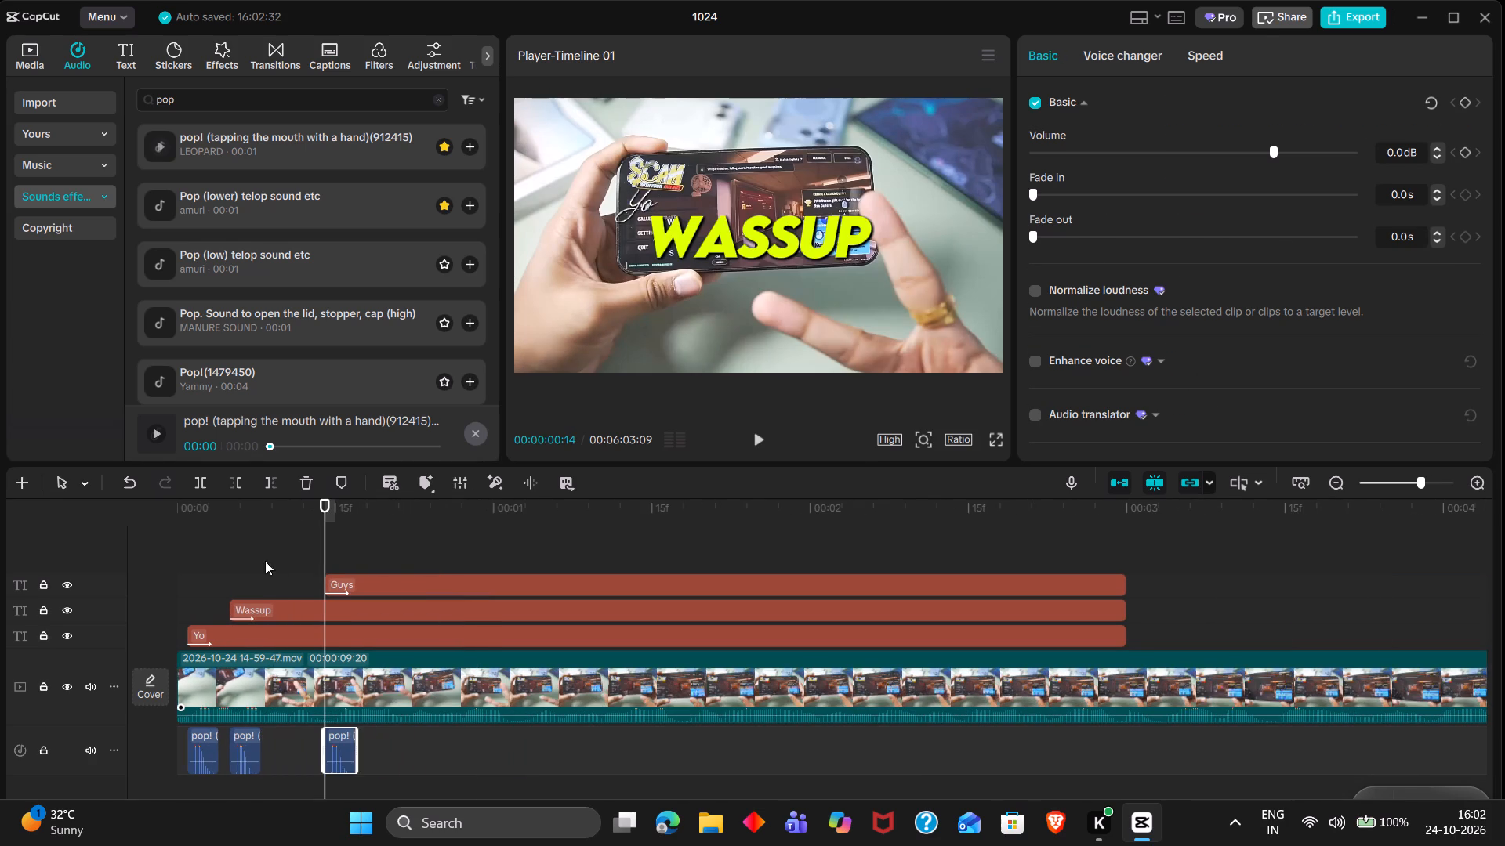
pyautogui.doubleClick(259, 556)
pyautogui.moveTo(259, 556); pyautogui.dragTo(77, 551)
pyautogui.press('space')
pyautogui.press('space')
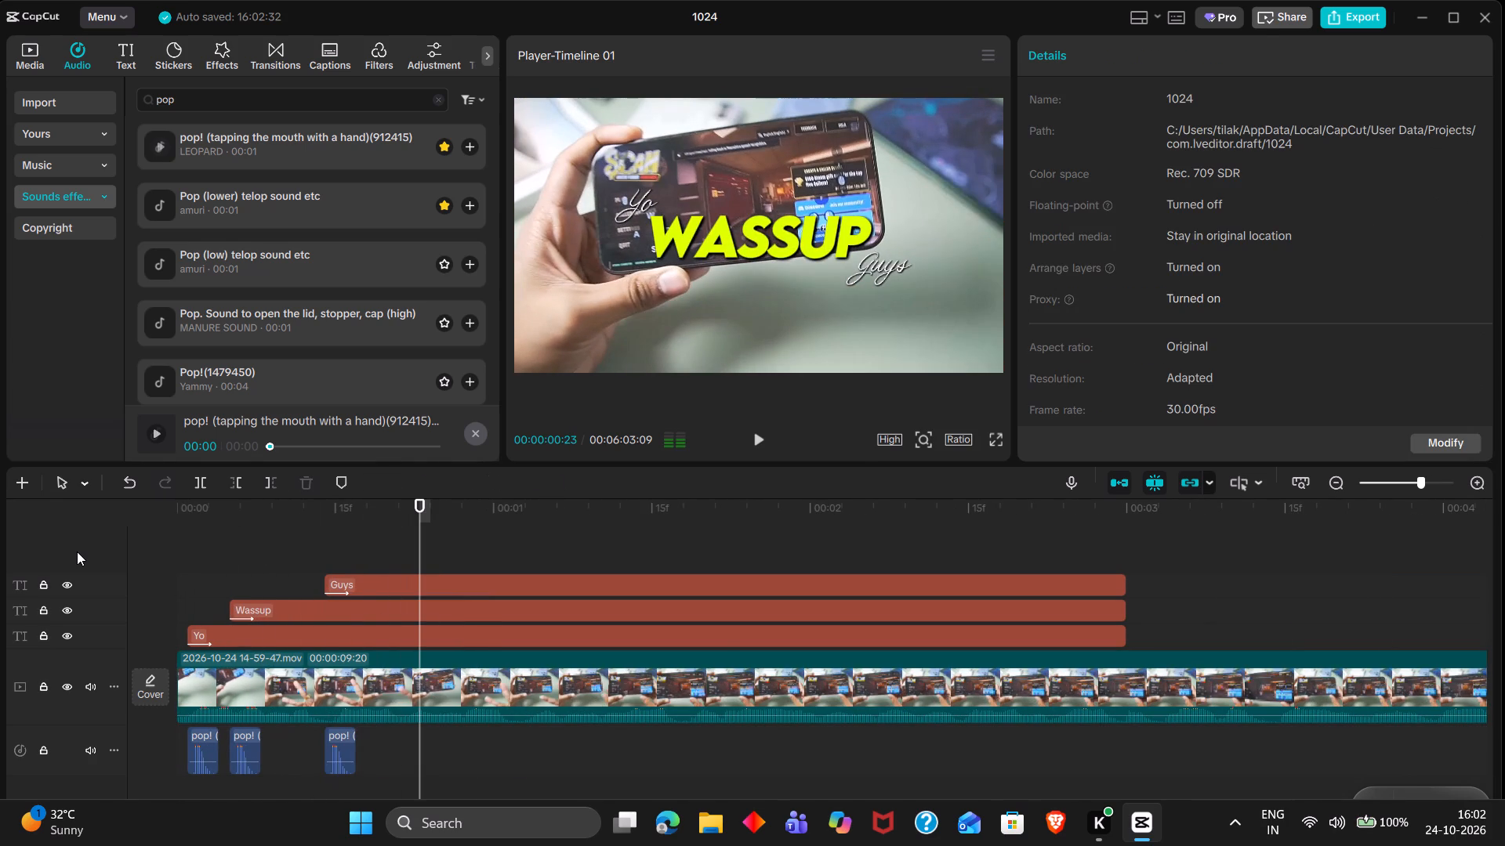
pyautogui.press('space')
pyautogui.press('space')
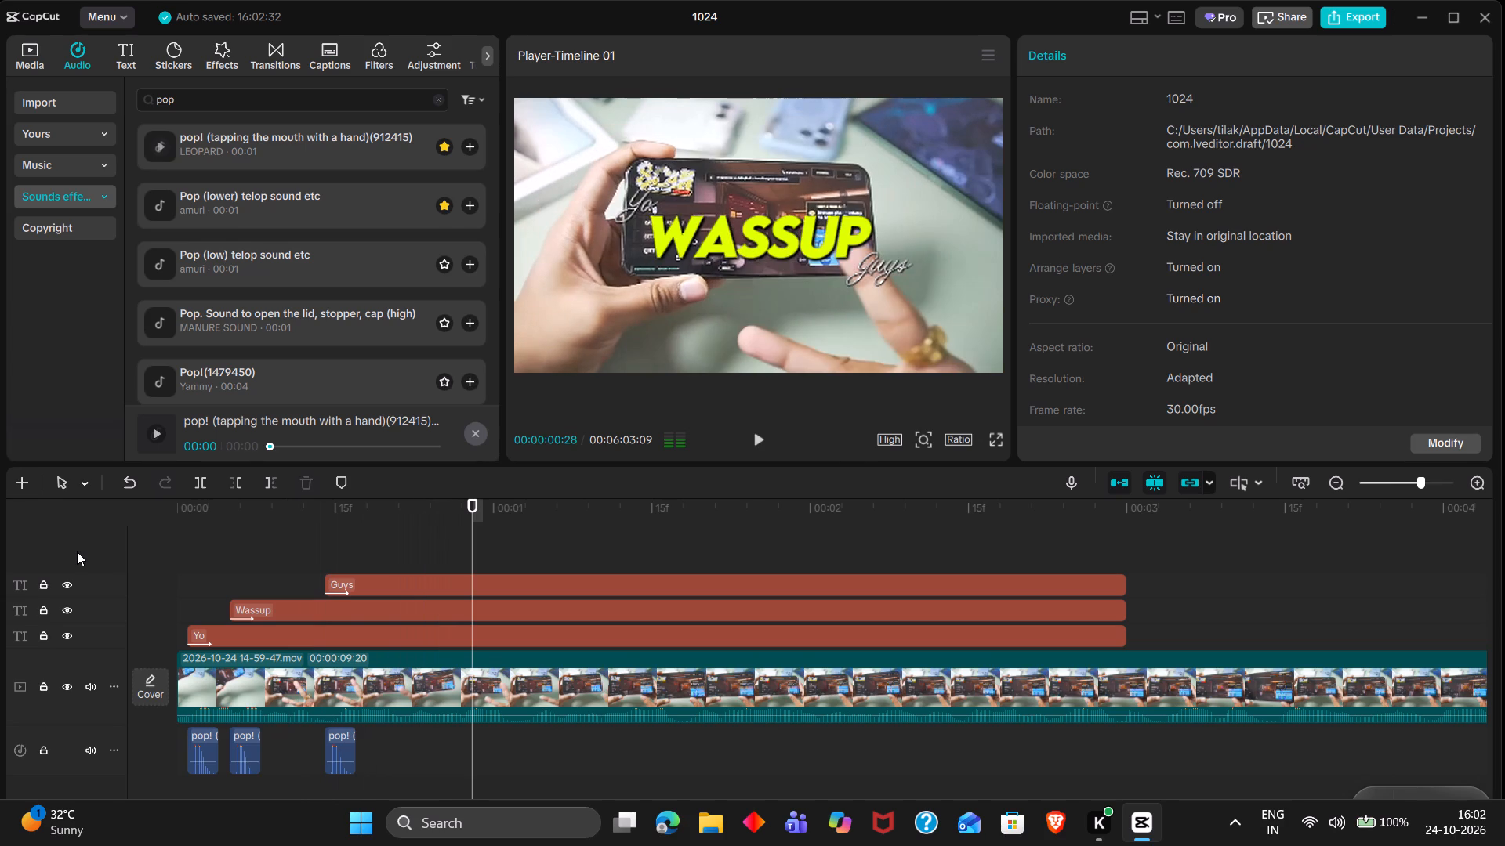
pyautogui.press('space')
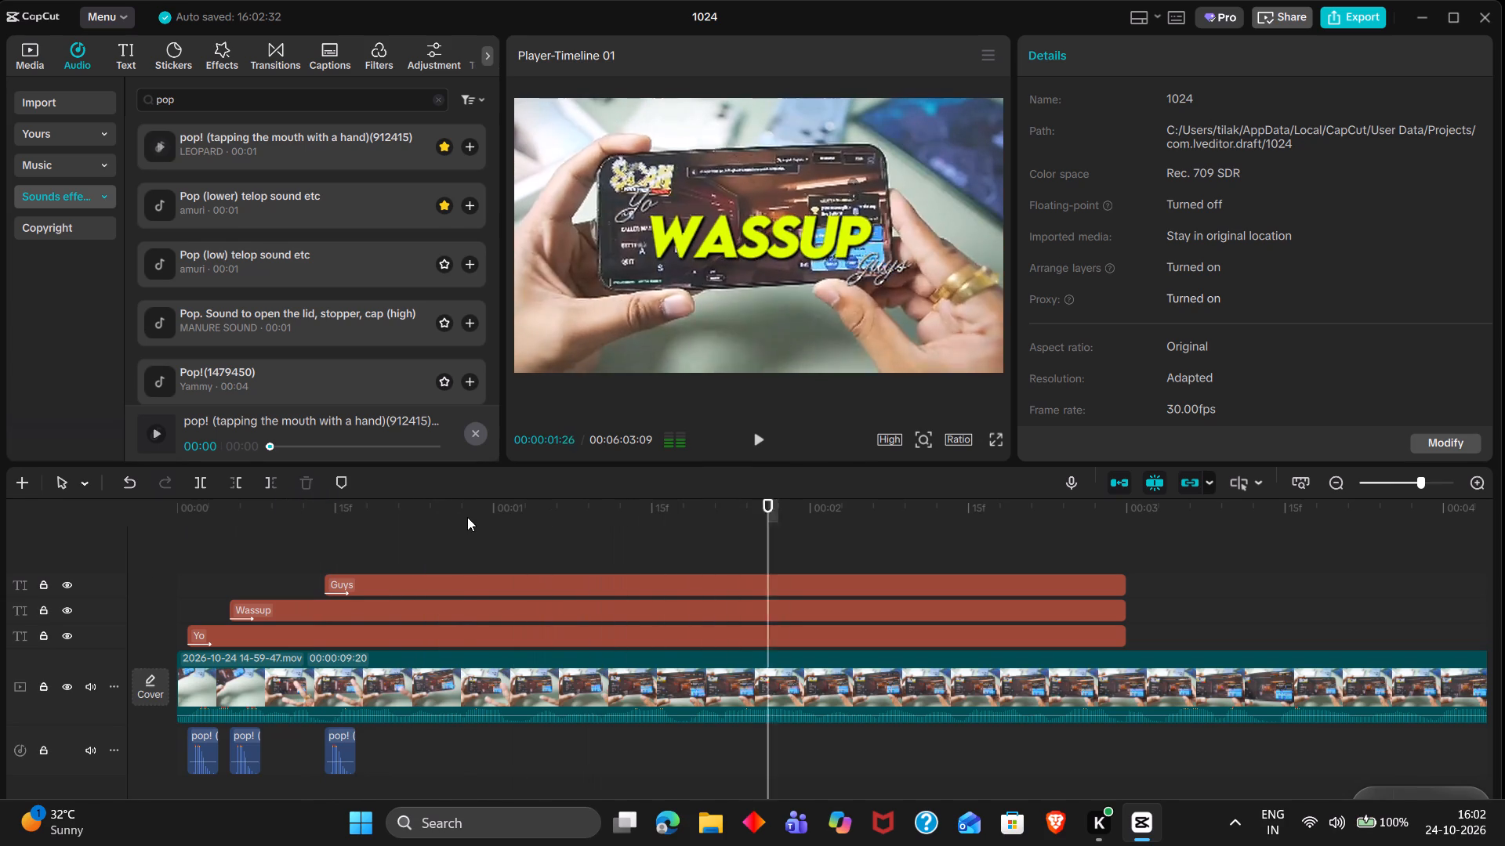
# Trim the ends of the "Yo", "Wassup" and "Guys" clips to 00:00:01:00.
pyautogui.click(467, 517)
pyautogui.moveTo(467, 517); pyautogui.dragTo(498, 524)
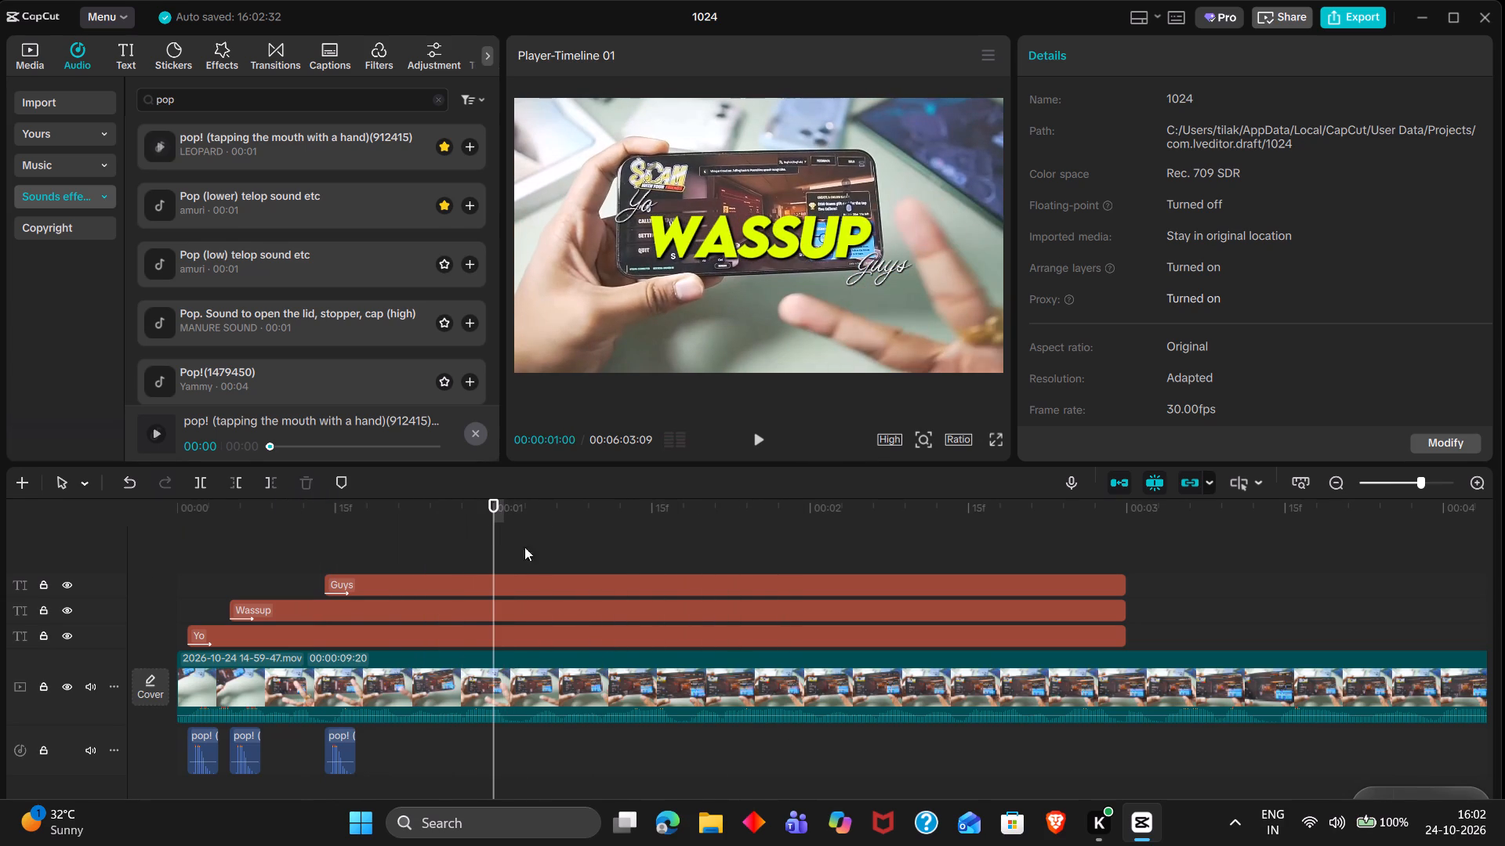
pyautogui.moveTo(535, 555); pyautogui.dragTo(592, 638)
pyautogui.press('w')
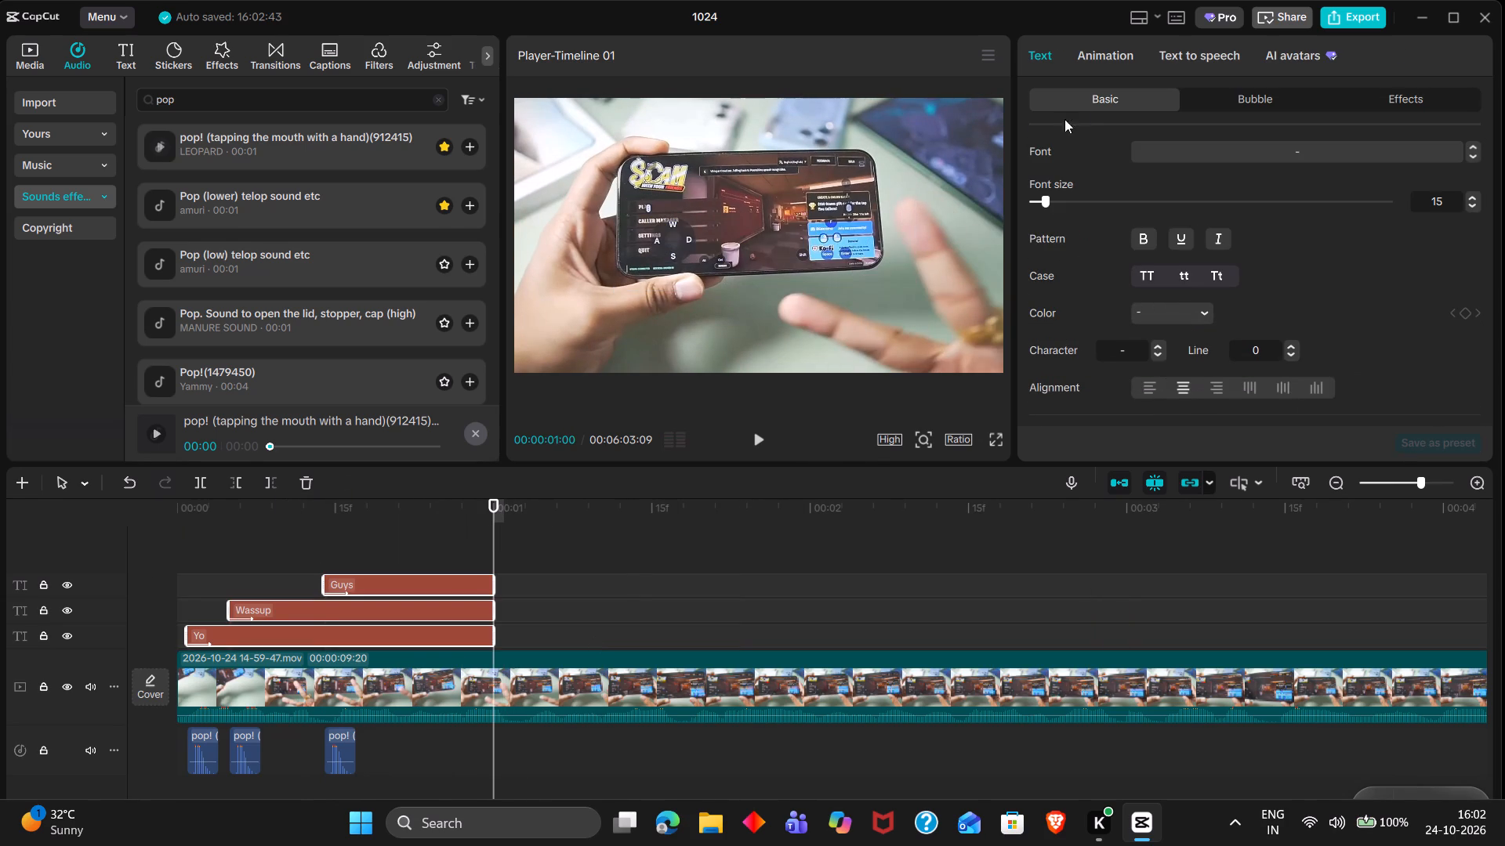
# Apply the Fade Out exit animation to all three text clips with a duration of 0.2 s.
pyautogui.doubleClick(1088, 65)
pyautogui.doubleClick(1246, 101)
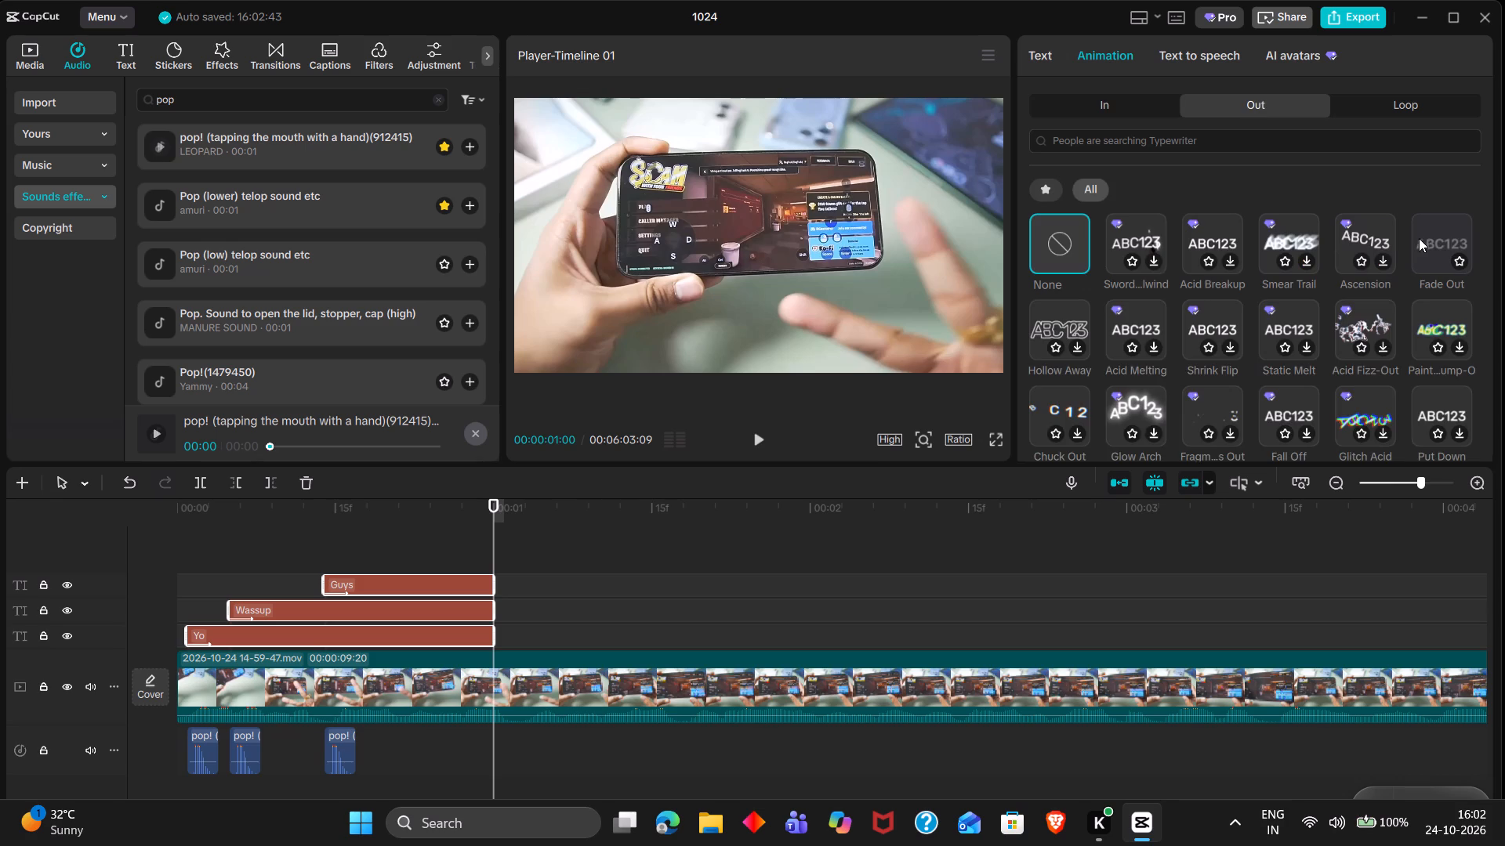
pyautogui.doubleClick(1420, 241)
pyautogui.click(1282, 449)
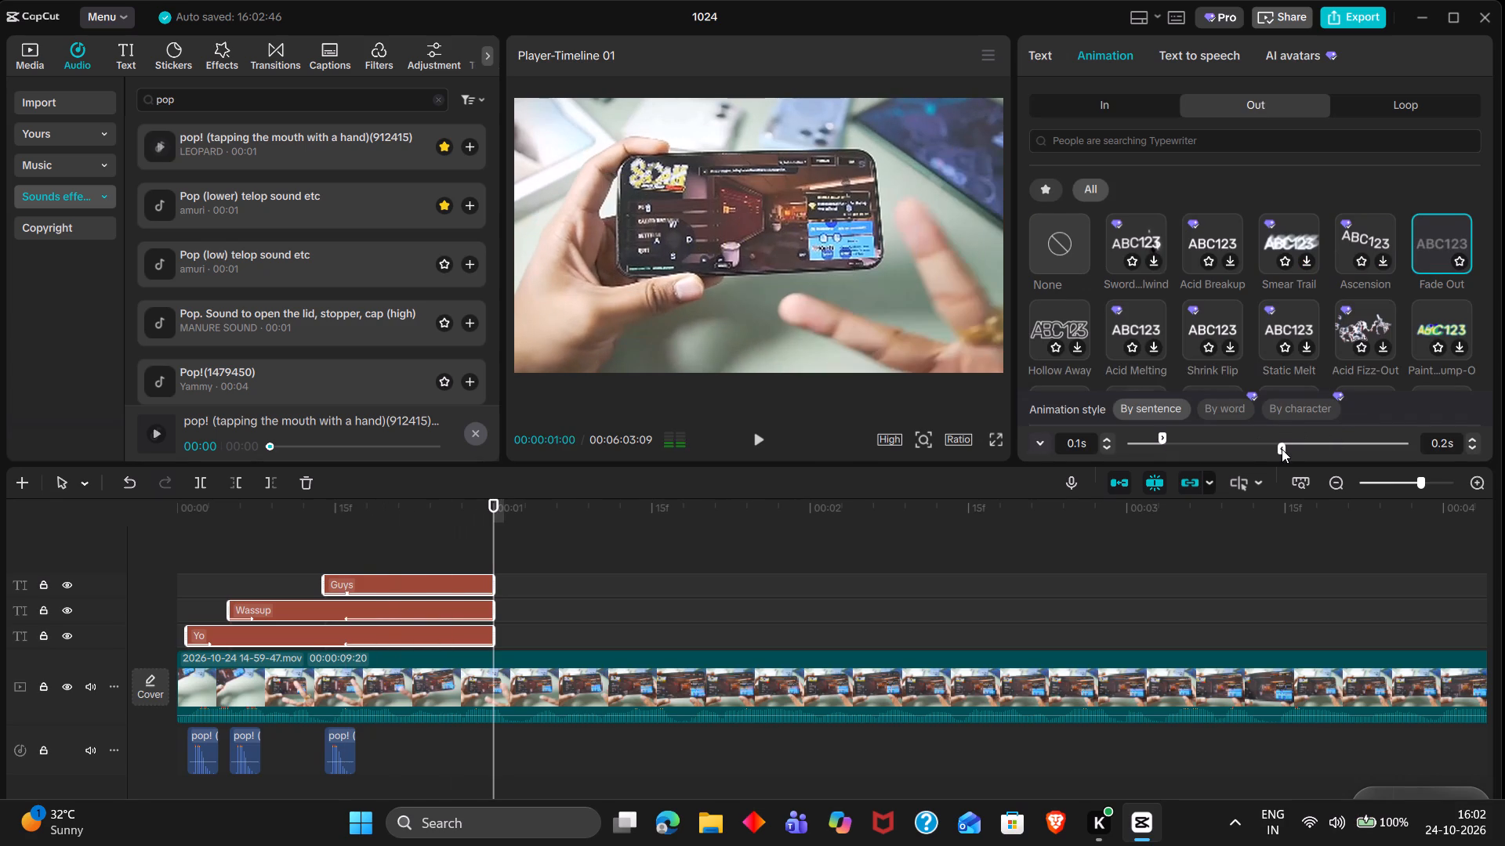
# Place the Aptrex Logo-1.mp4 clip on a new track above the titles, starting at 00:00:00:27.
pyautogui.doubleClick(451, 530)
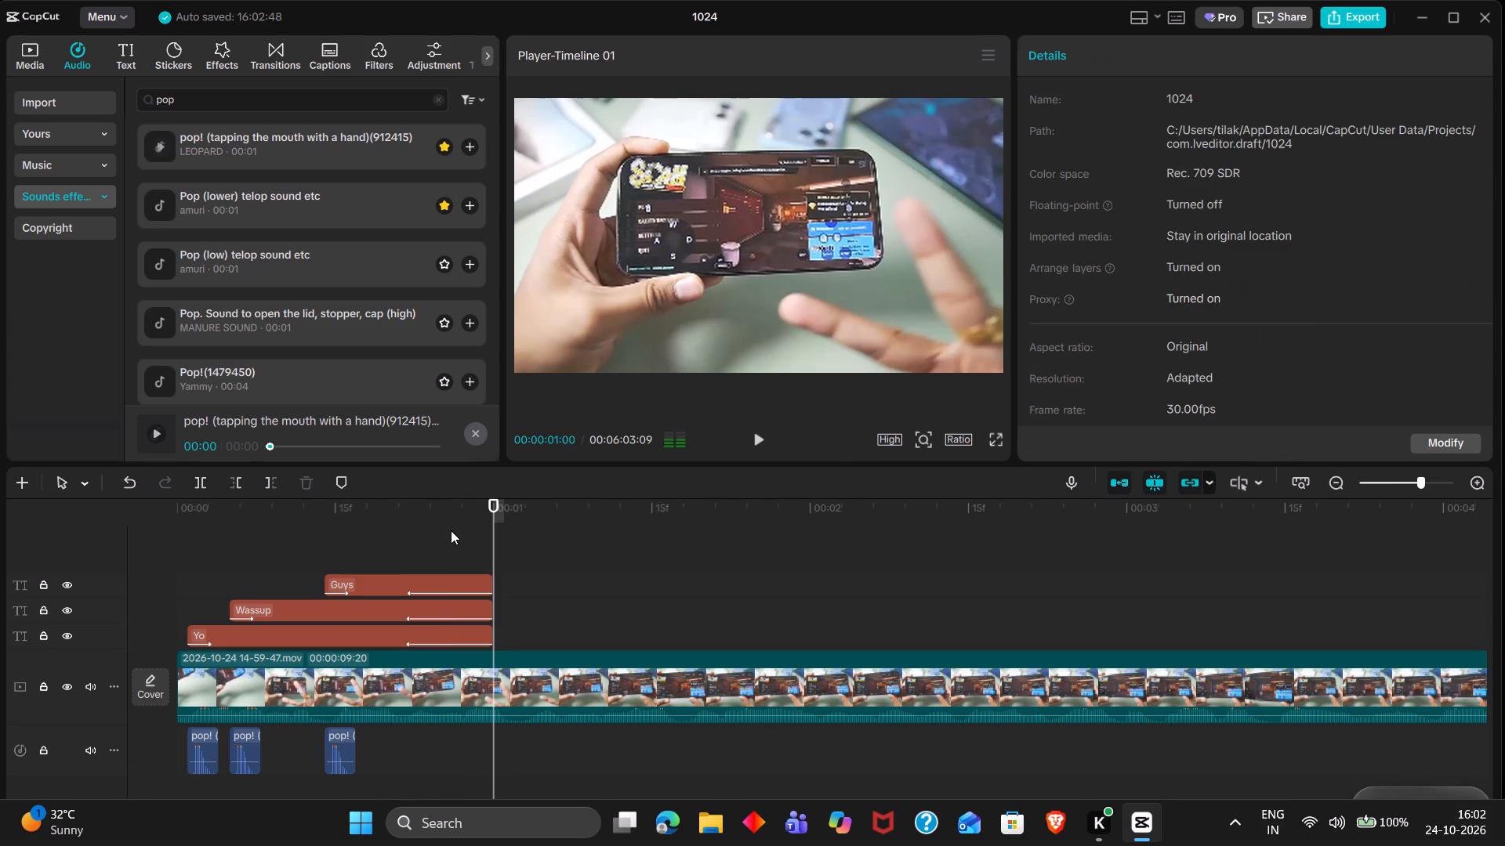
pyautogui.moveTo(451, 530); pyautogui.dragTo(460, 533)
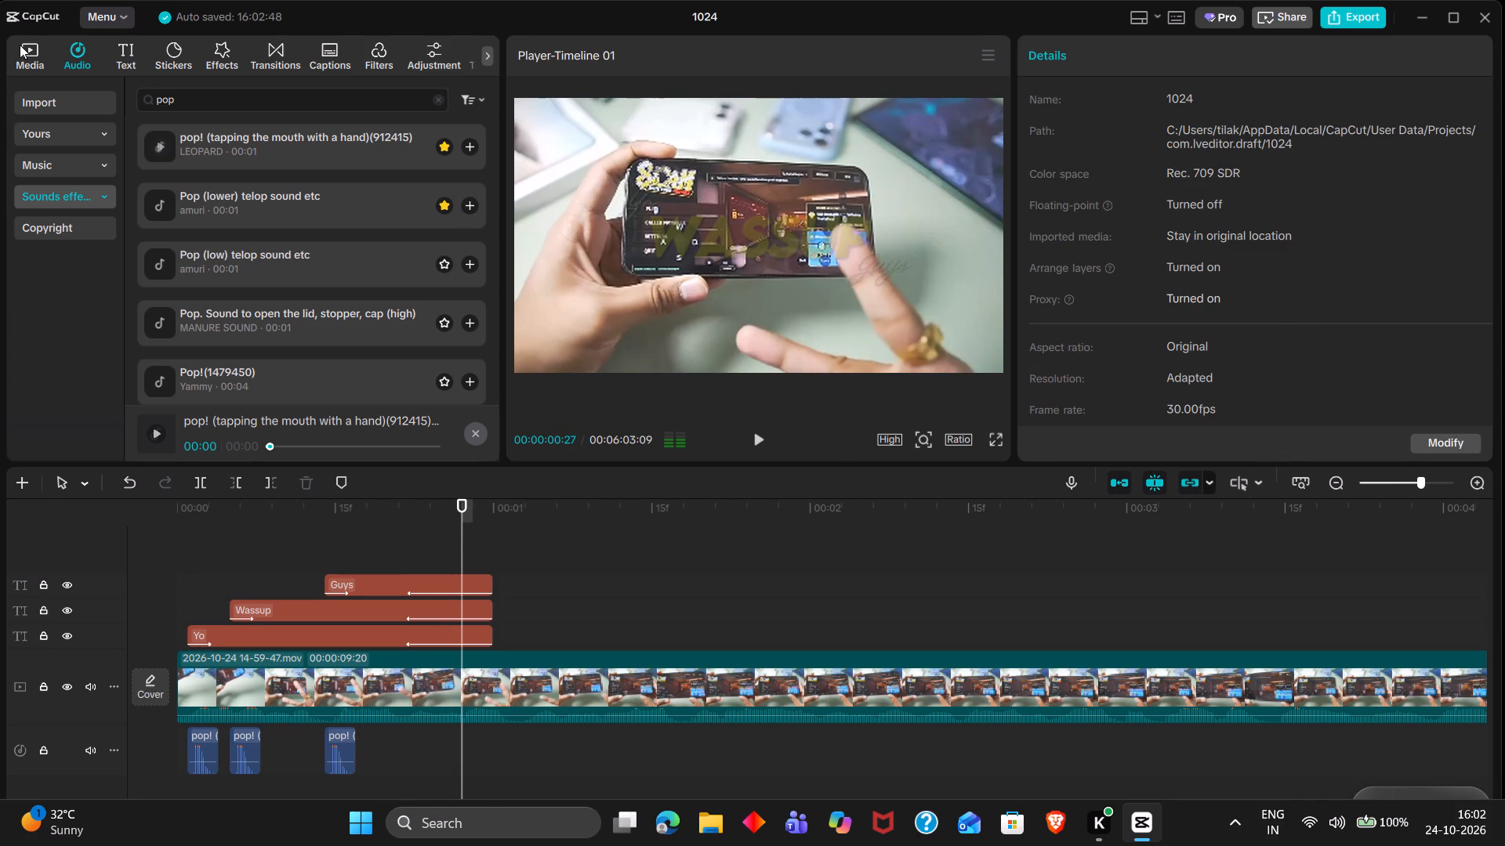
pyautogui.doubleClick(23, 48)
pyautogui.moveTo(234, 385); pyautogui.dragTo(467, 559)
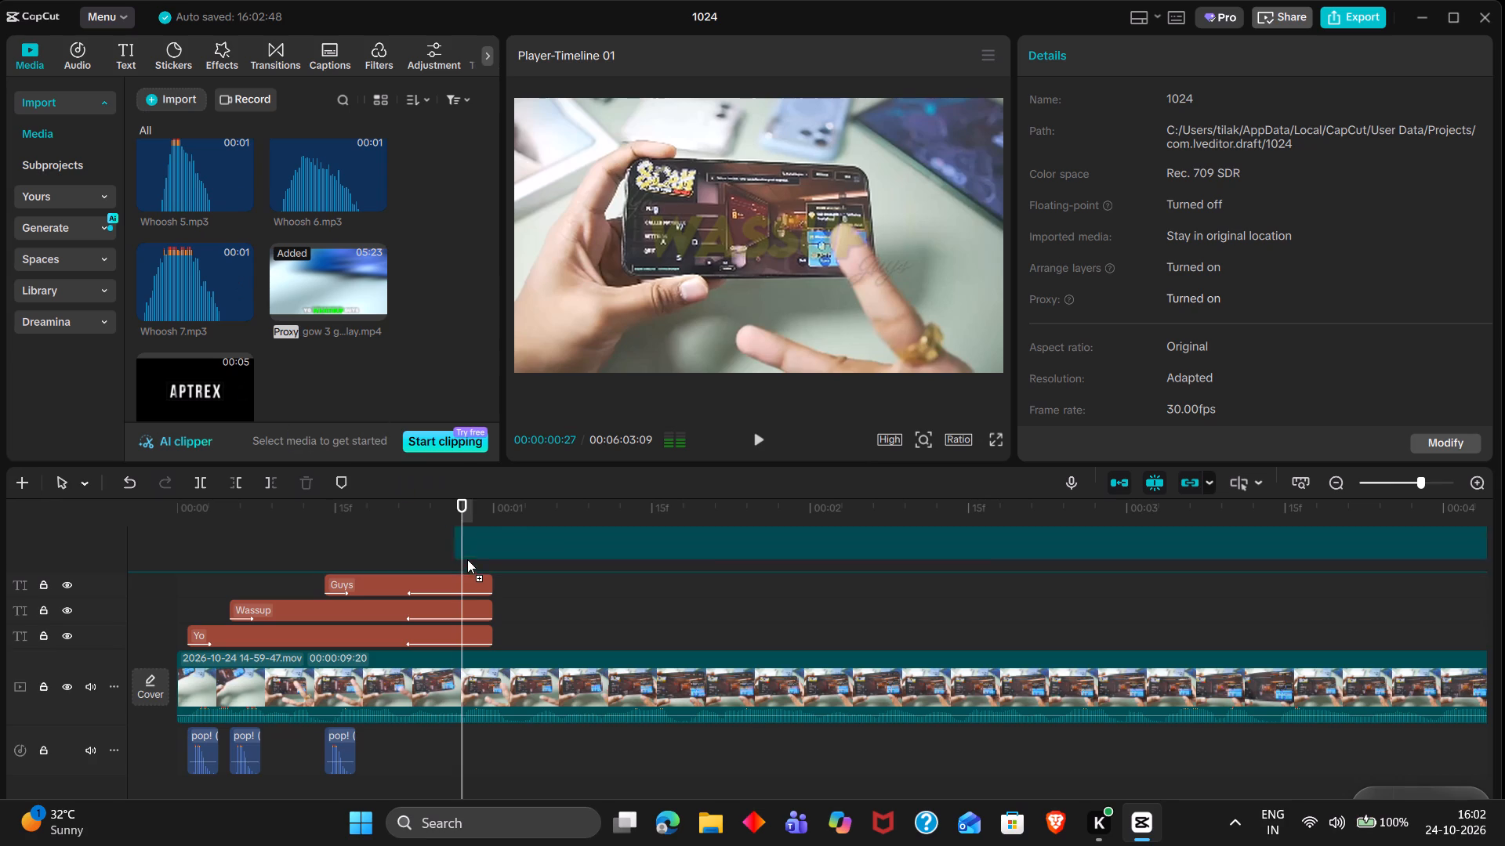
pyautogui.moveTo(467, 559); pyautogui.dragTo(462, 555)
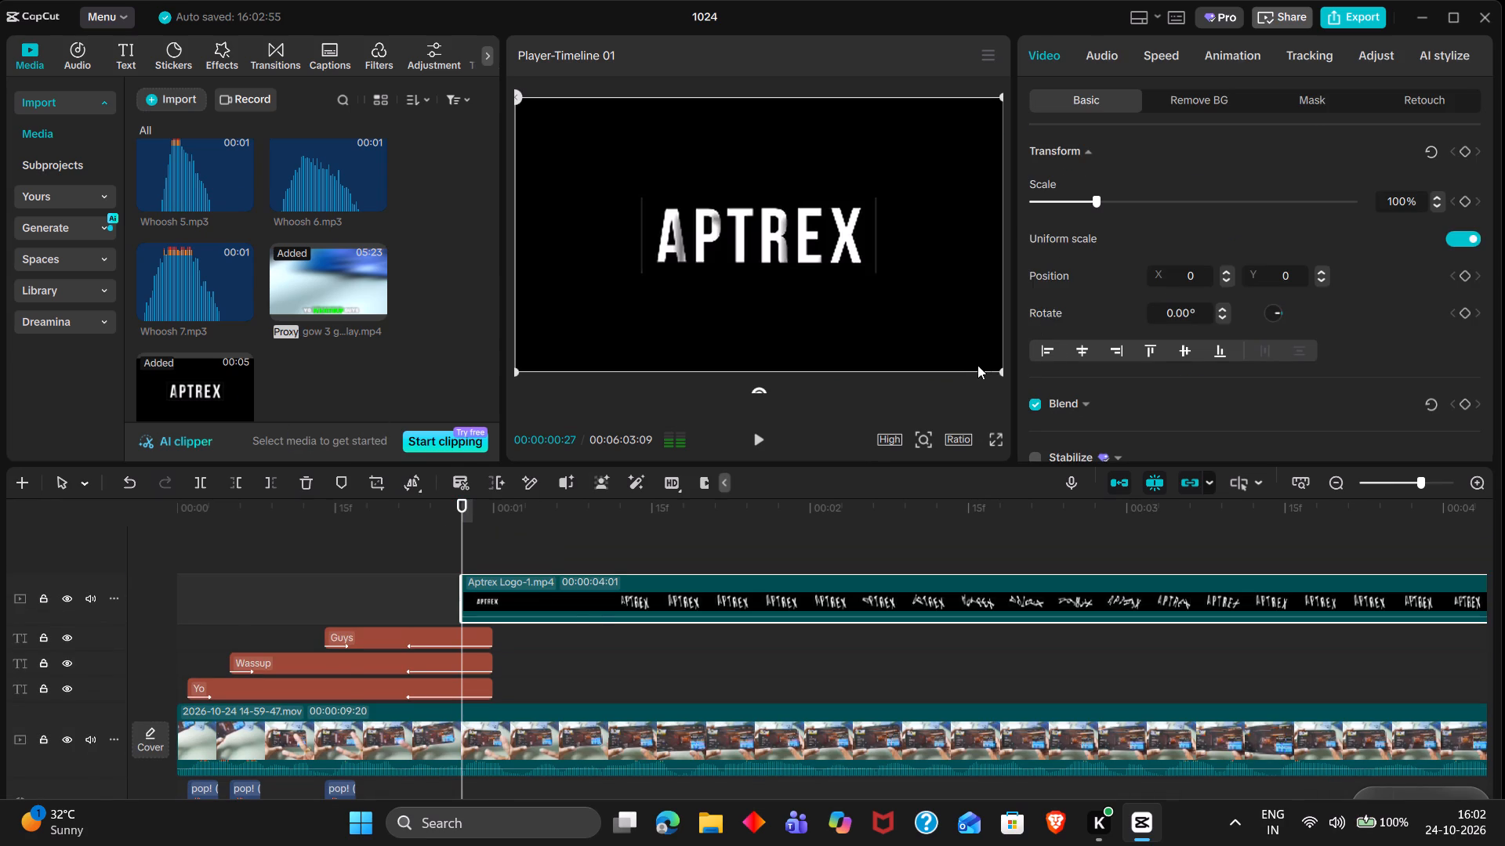
# Scale the Aptrex logo clip to 90%.
pyautogui.moveTo(1001, 371); pyautogui.dragTo(971, 345)
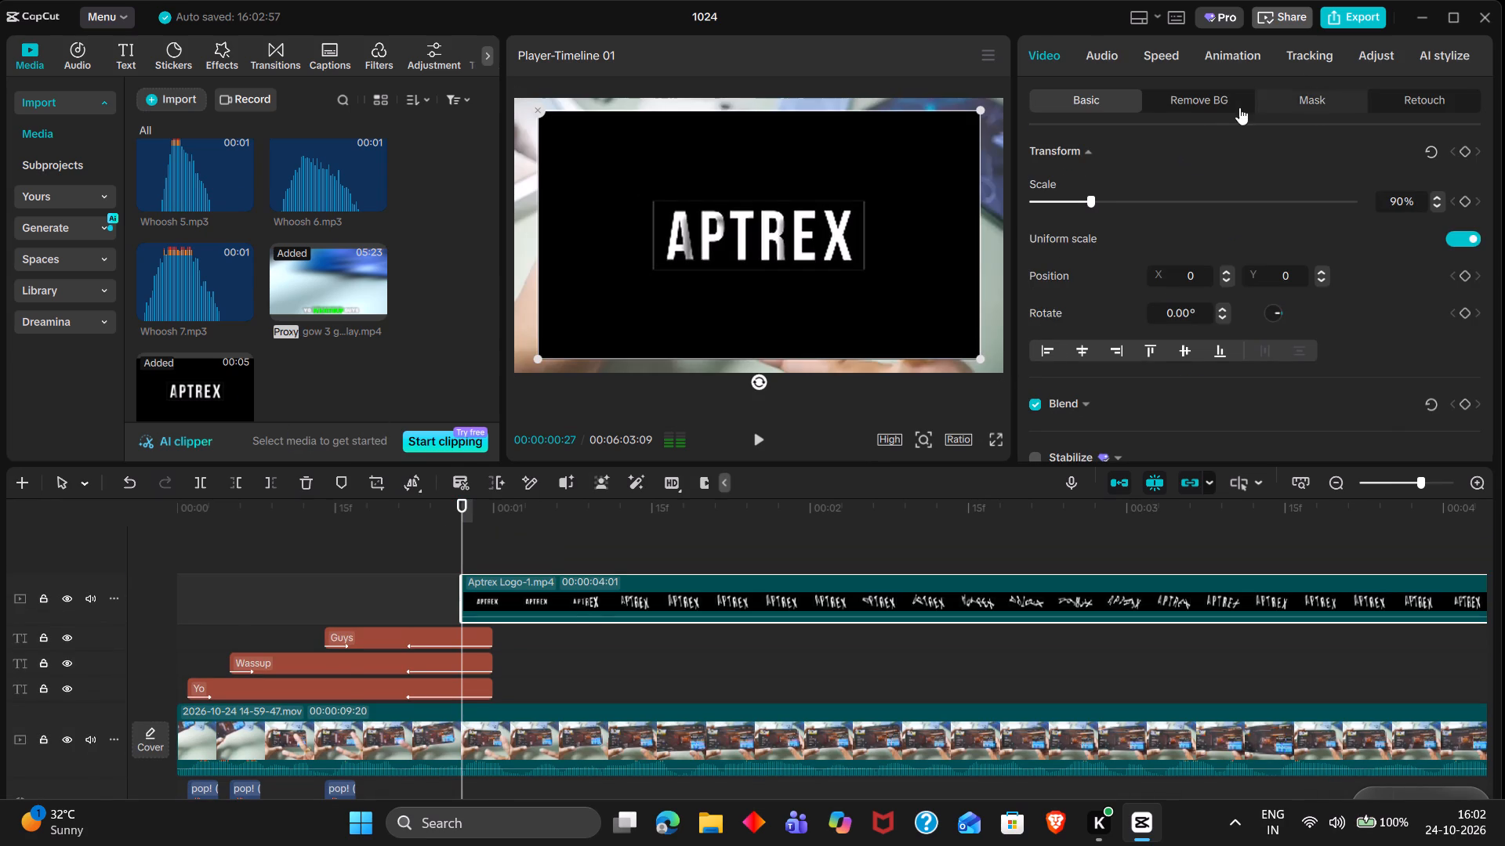
# Apply a chroma key to the Aptrex logo clip to remove its black background, with intensity 37 and clean up edge 32.
pyautogui.click(1202, 109)
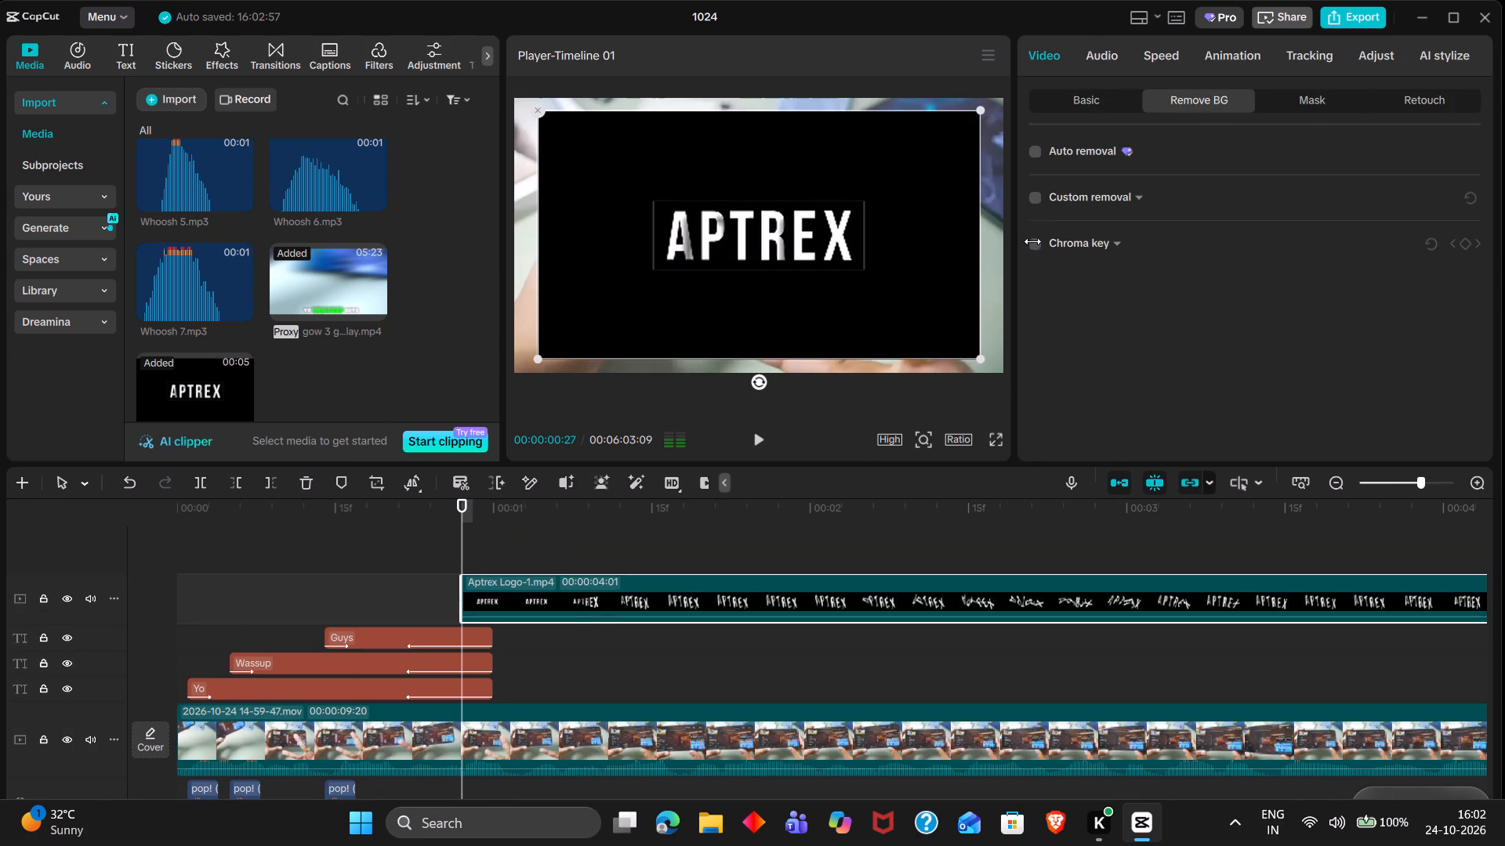
pyautogui.click(1035, 249)
pyautogui.click(908, 295)
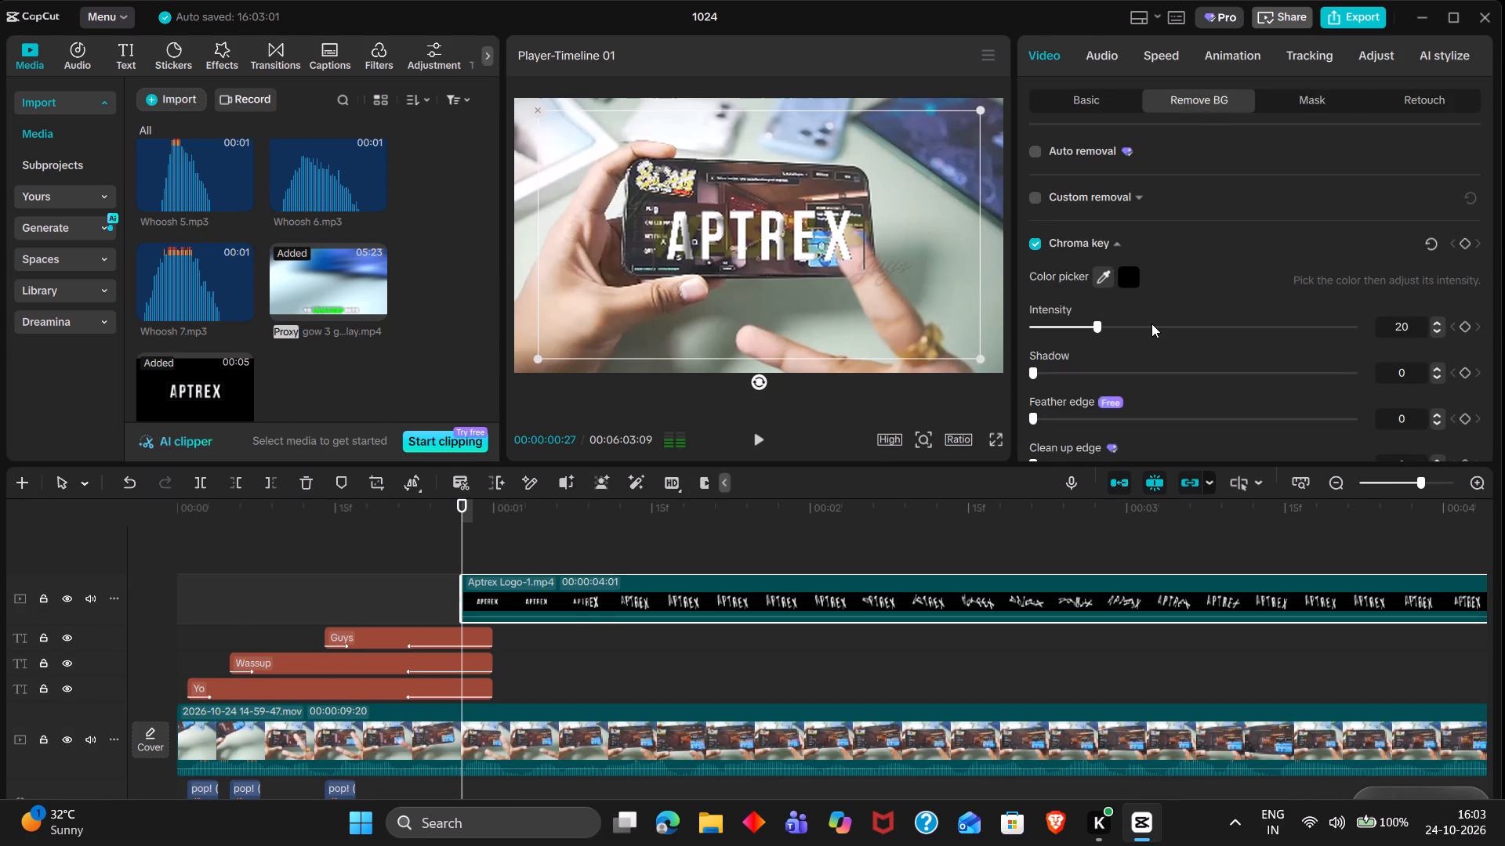
pyautogui.doubleClick(1151, 324)
pyautogui.scroll(-1, 1157, 342)
pyautogui.doubleClick(1135, 436)
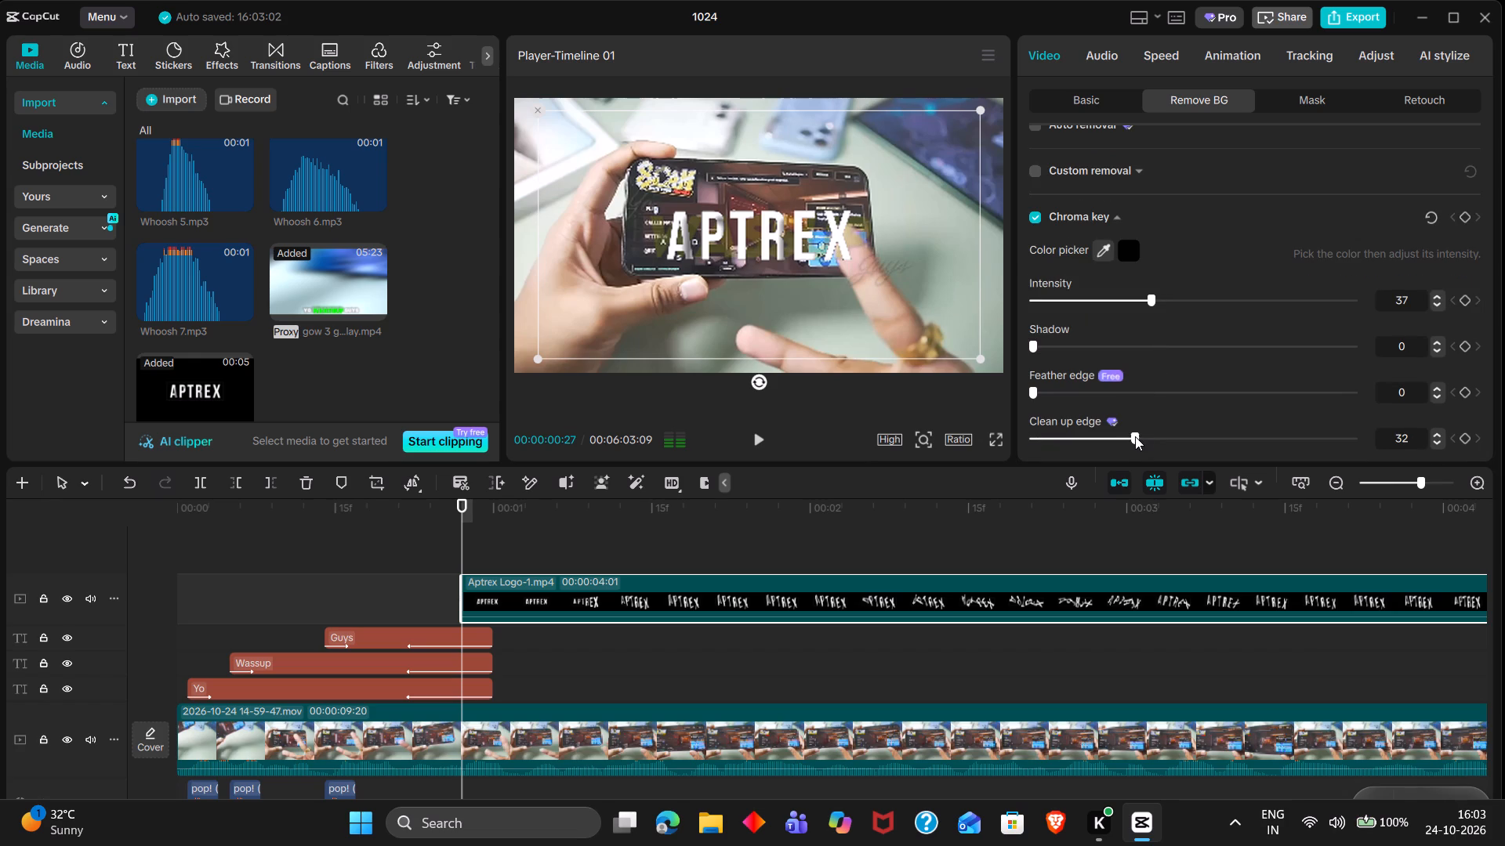
# Set the Aptrex logo clip's speed to 5.00x.
pyautogui.click(1180, 52)
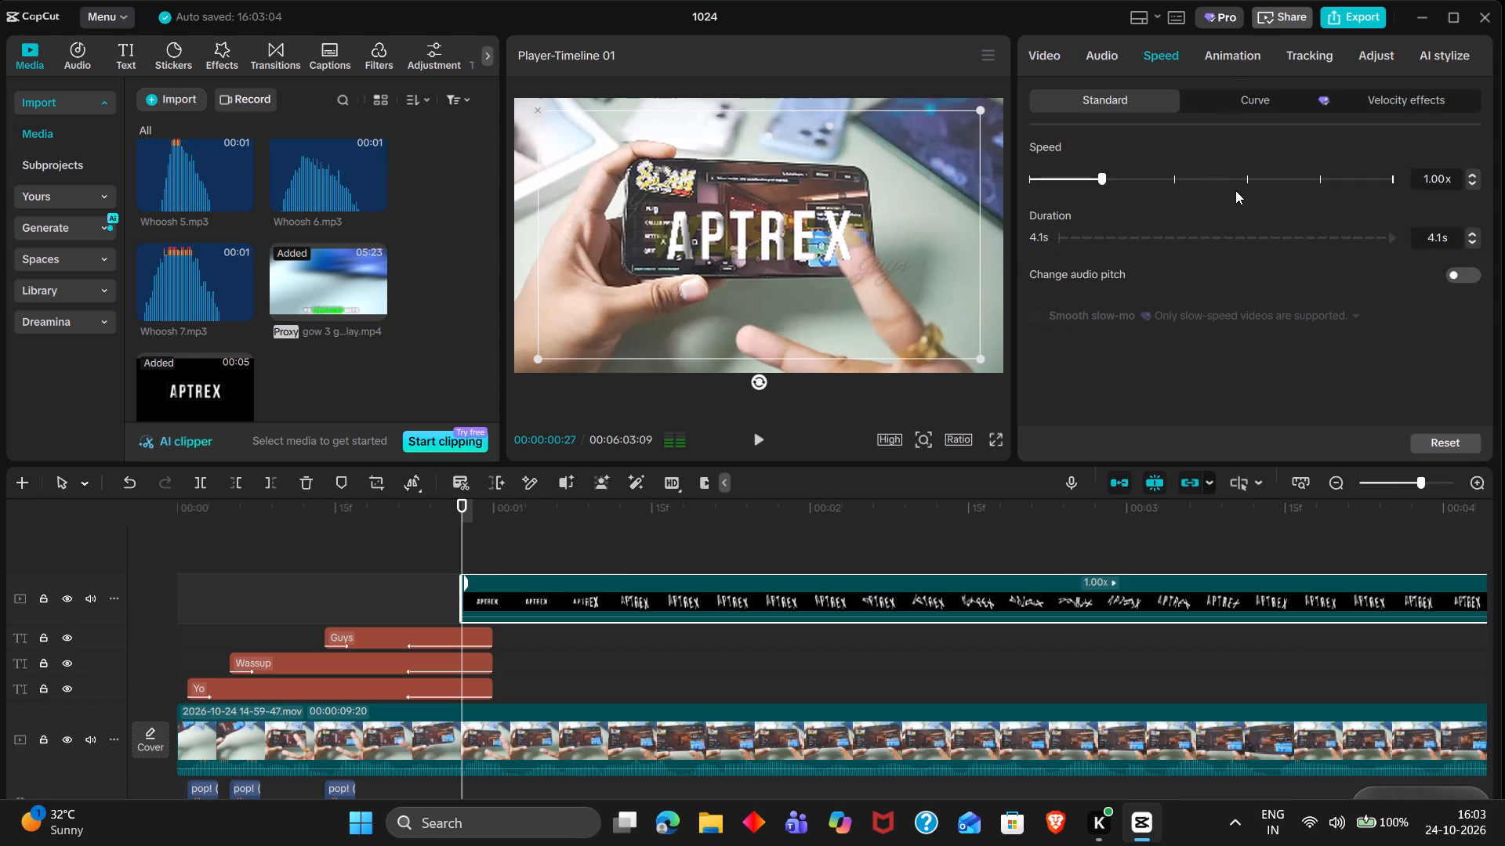
pyautogui.click(1250, 183)
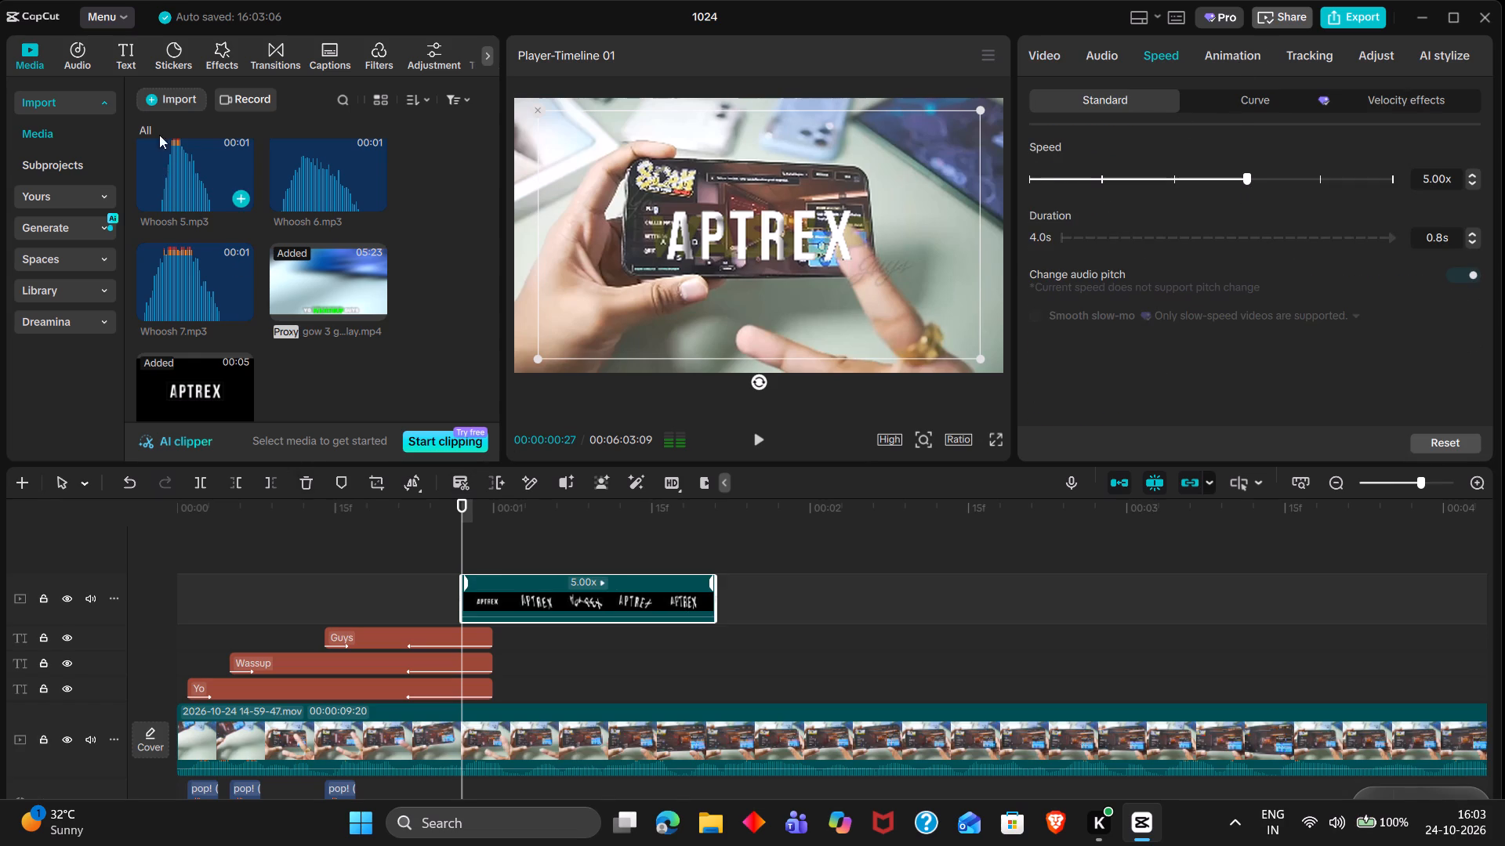
# Add the saved sound swish_whoosh (large)(794558) to the pop sounds' track, starting with the Aptrex logo at 00:00:00:27.
pyautogui.doubleClick(97, 53)
pyautogui.doubleClick(71, 130)
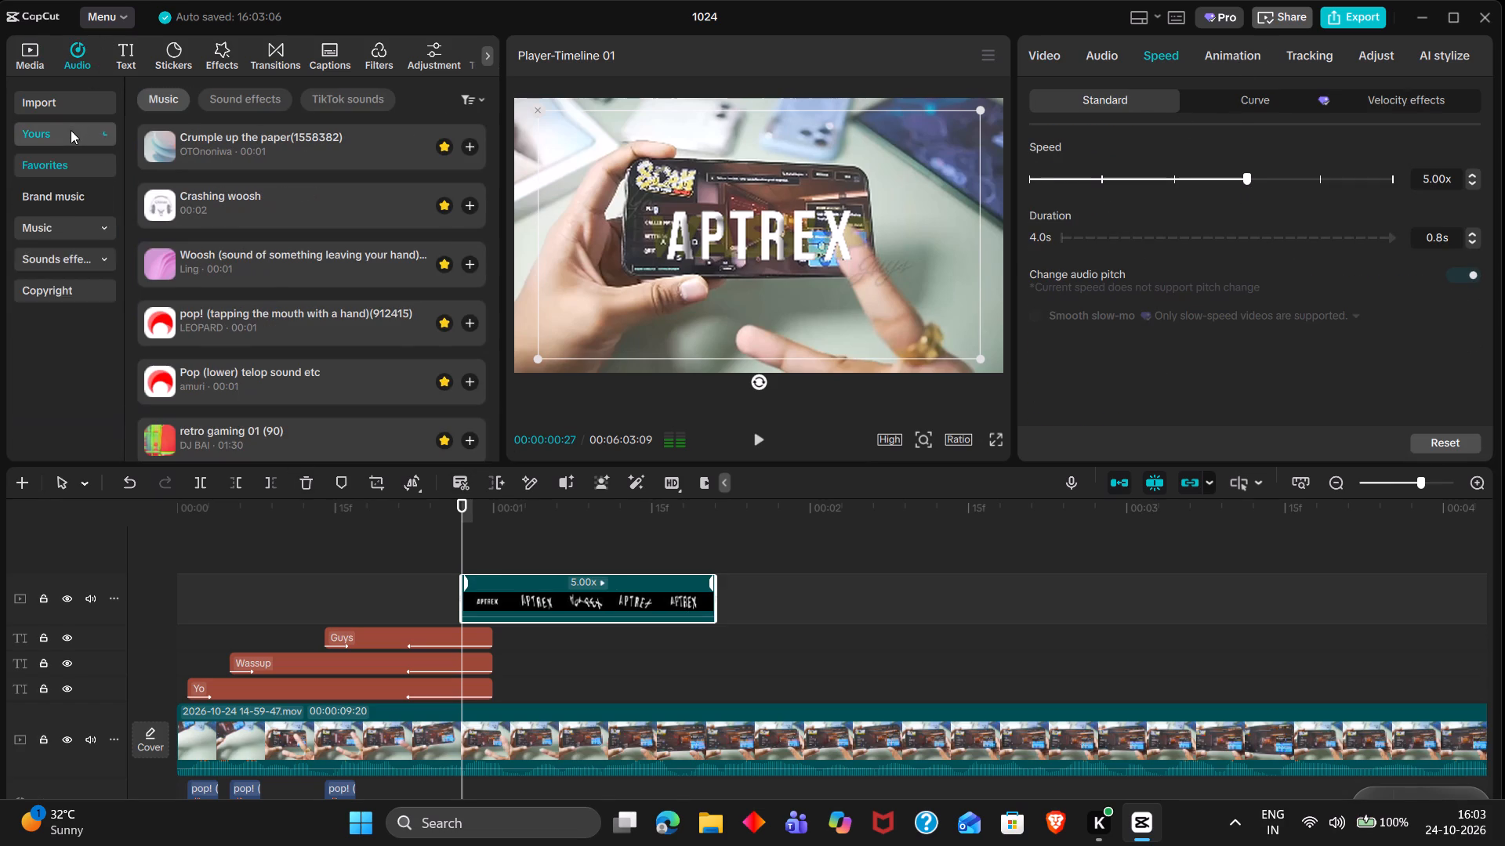
pyautogui.scroll(2, 273, 288)
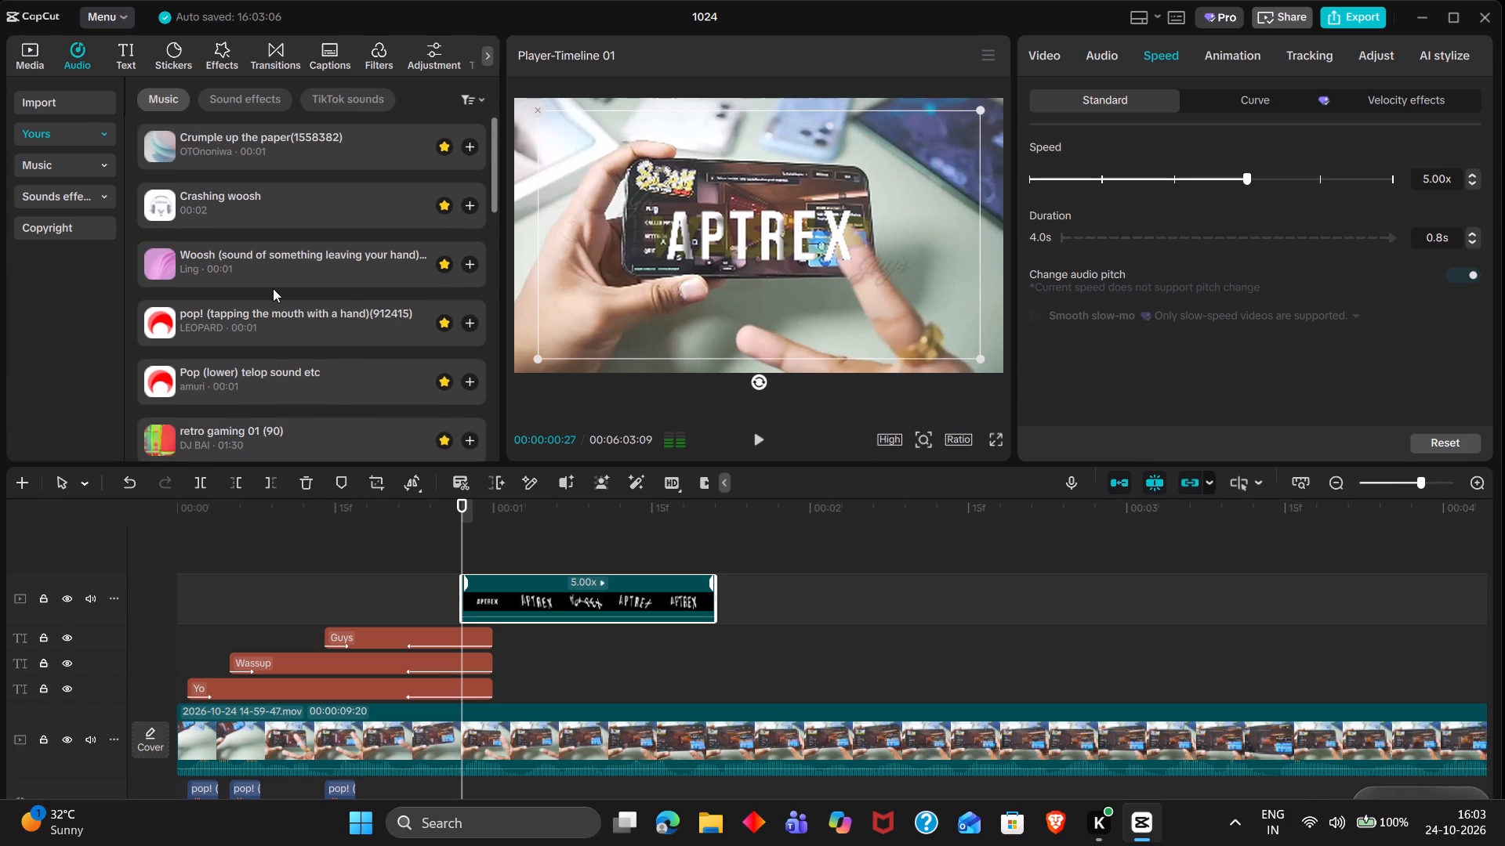
pyautogui.scroll(1, 273, 288)
pyautogui.scroll(-1, 273, 288)
pyautogui.doubleClick(327, 269)
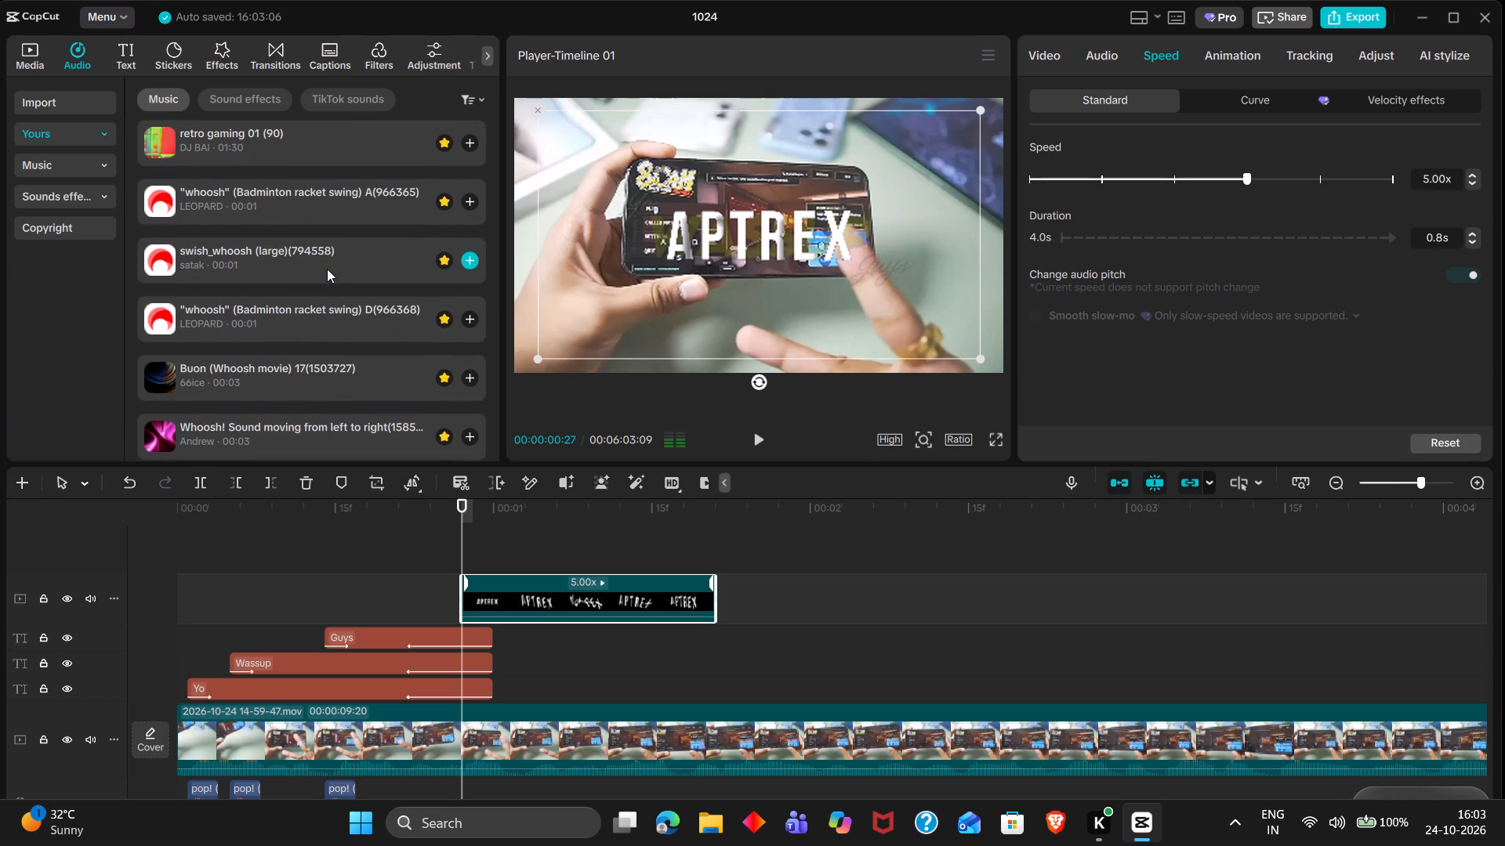
pyautogui.moveTo(327, 269); pyautogui.dragTo(457, 631)
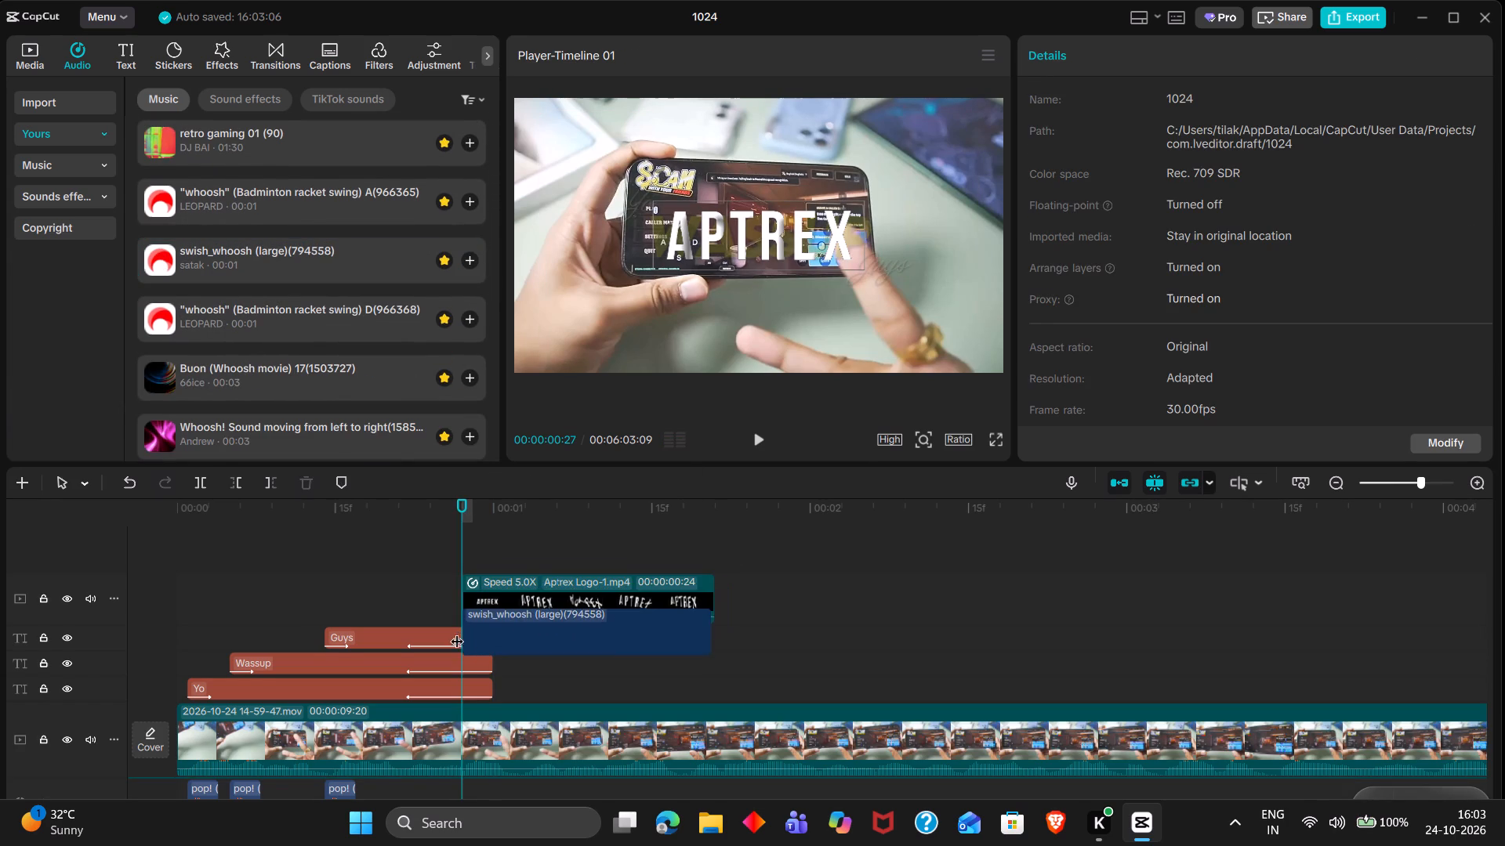
pyautogui.scroll(-1, 457, 631)
pyautogui.moveTo(495, 696); pyautogui.dragTo(488, 720)
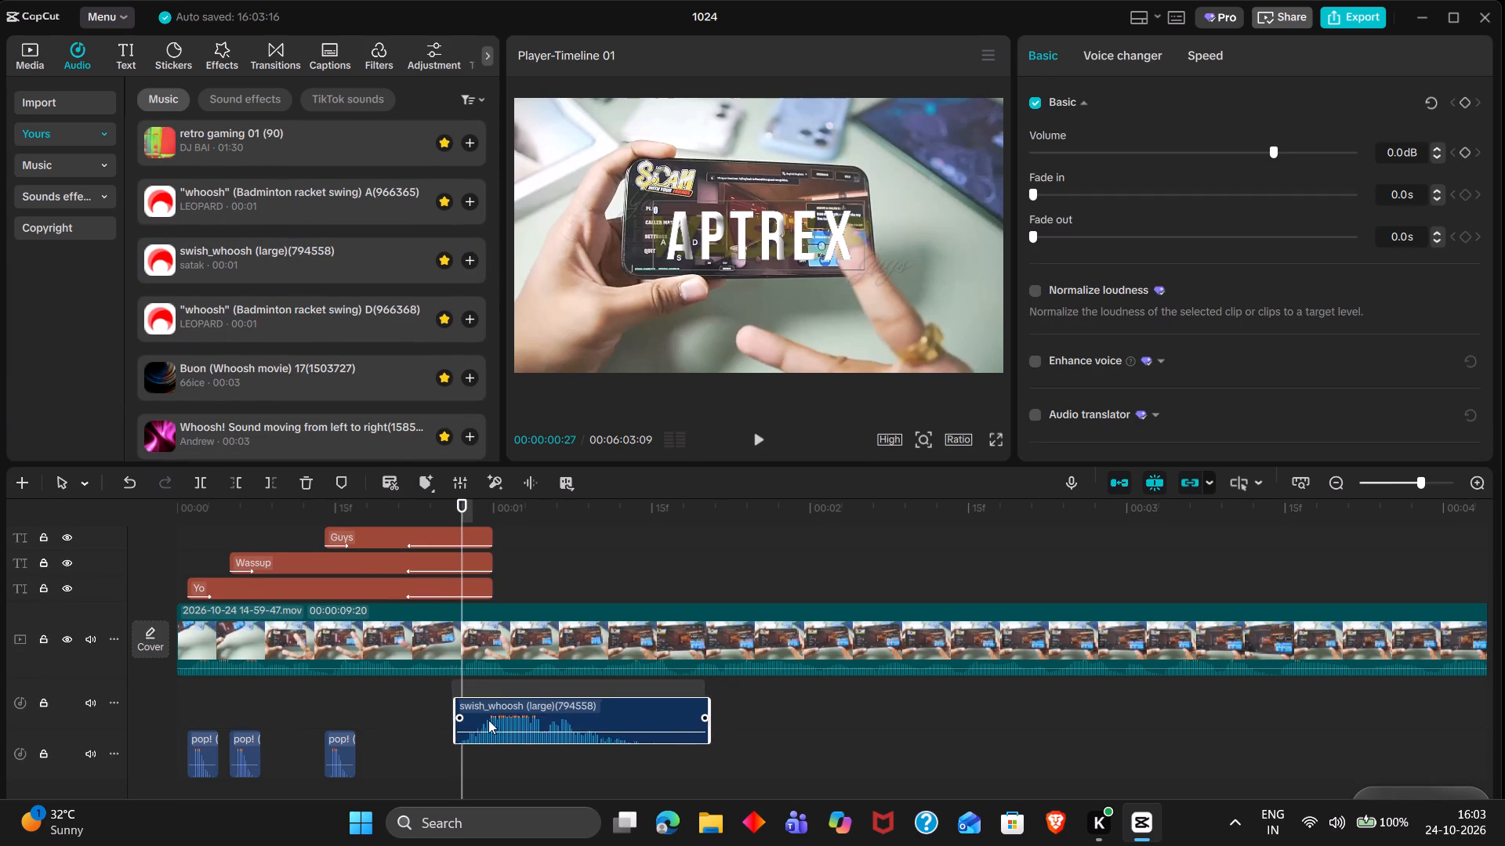
pyautogui.moveTo(488, 720); pyautogui.dragTo(496, 747)
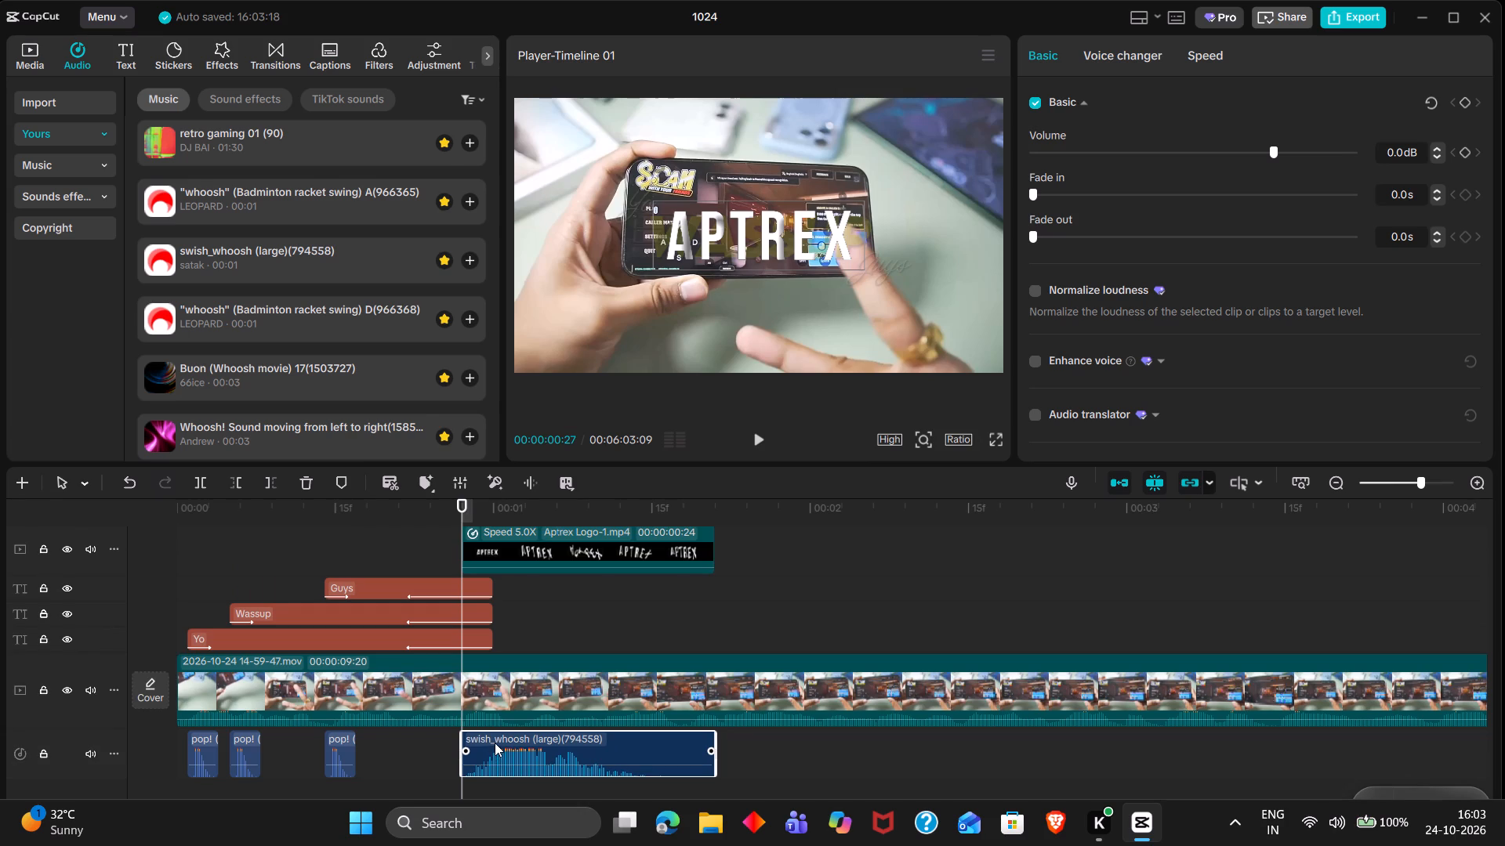
# Shift the whoosh sound slightly earlier and trim its start to 00:00:00:27.
pyautogui.click(495, 743)
pyautogui.moveTo(495, 743); pyautogui.dragTo(482, 741)
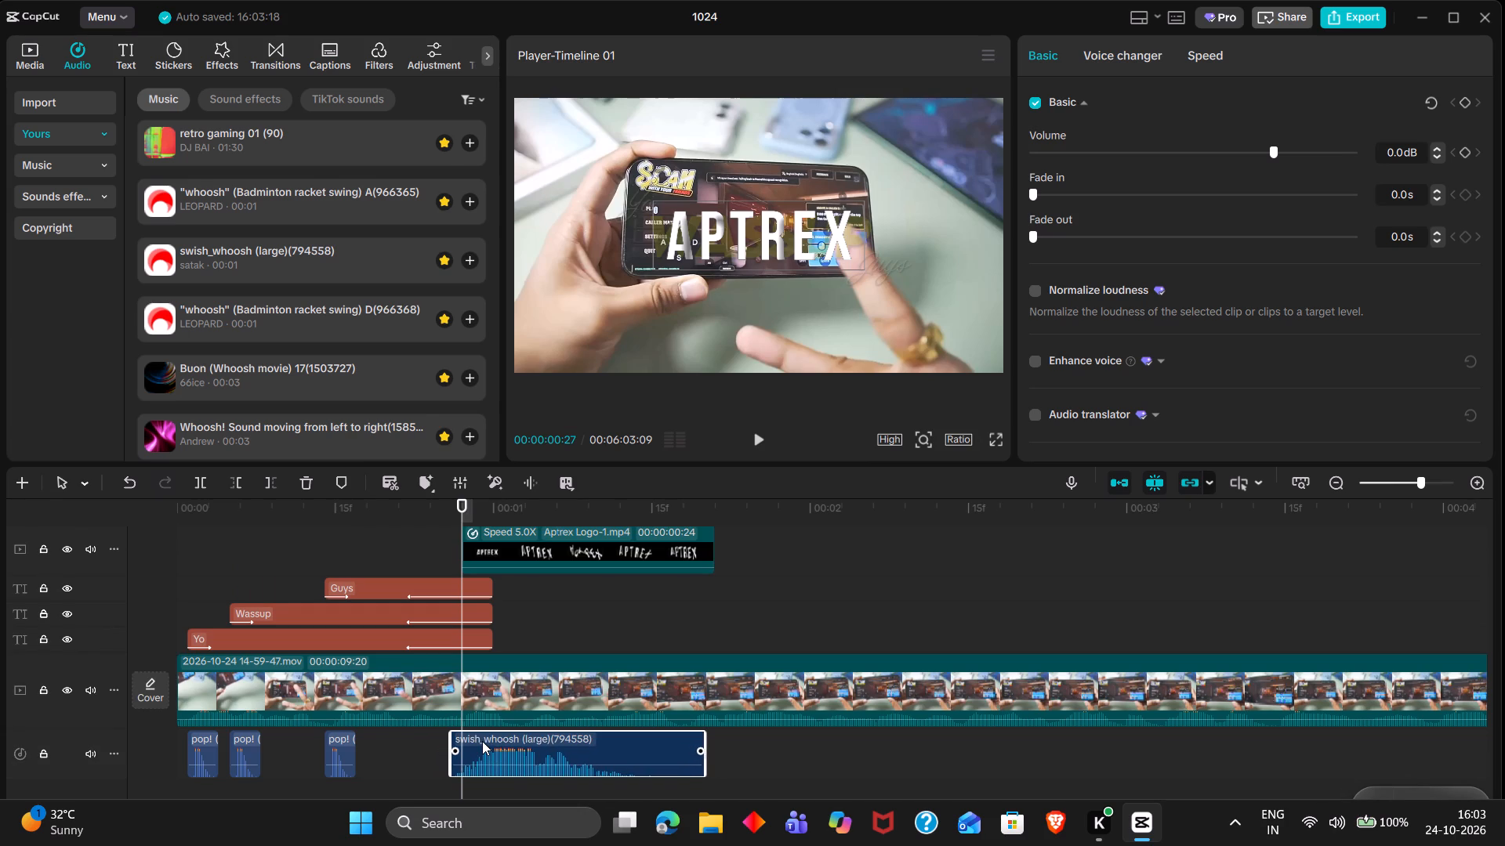
pyautogui.write('q')
# Play back the intro to check the whoosh sound's timing against the logo and titles.
pyautogui.press('space')
pyautogui.press('space')
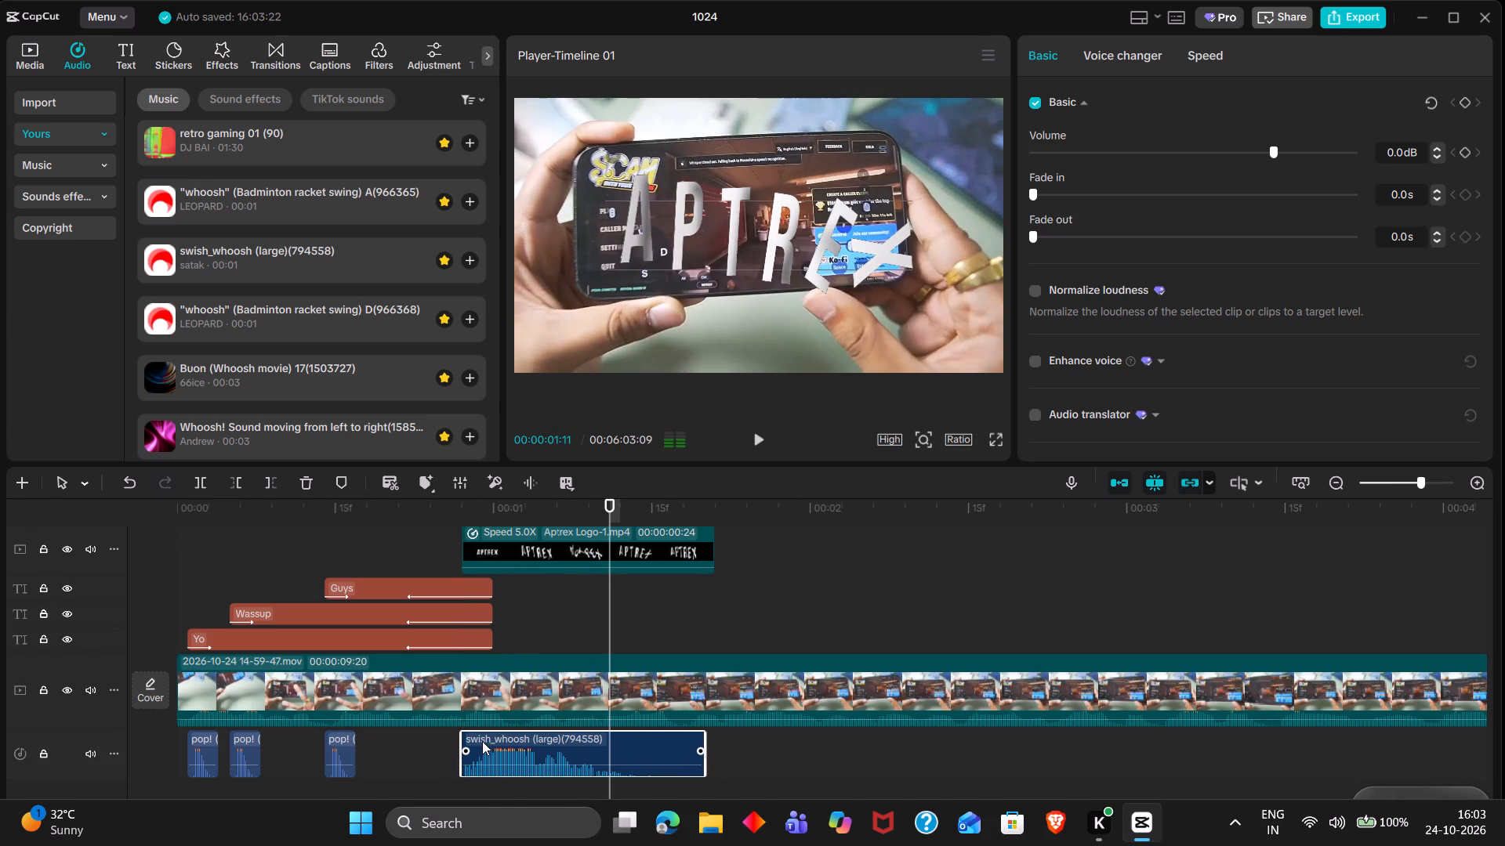
pyautogui.press('space')
pyautogui.press('space')
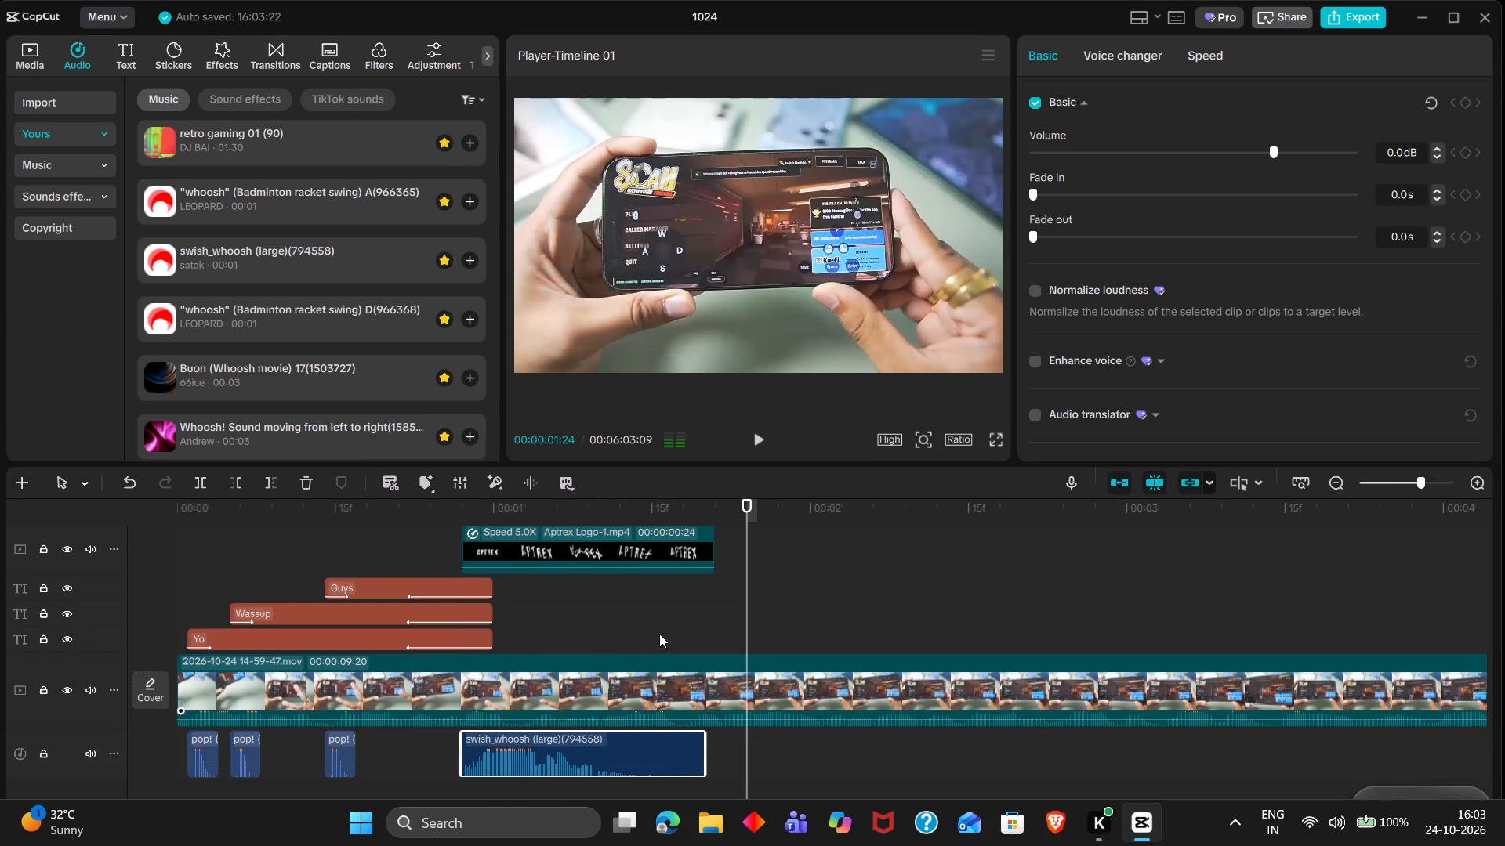
pyautogui.click(615, 596)
pyautogui.moveTo(615, 596); pyautogui.dragTo(38, 696)
pyautogui.press('space')
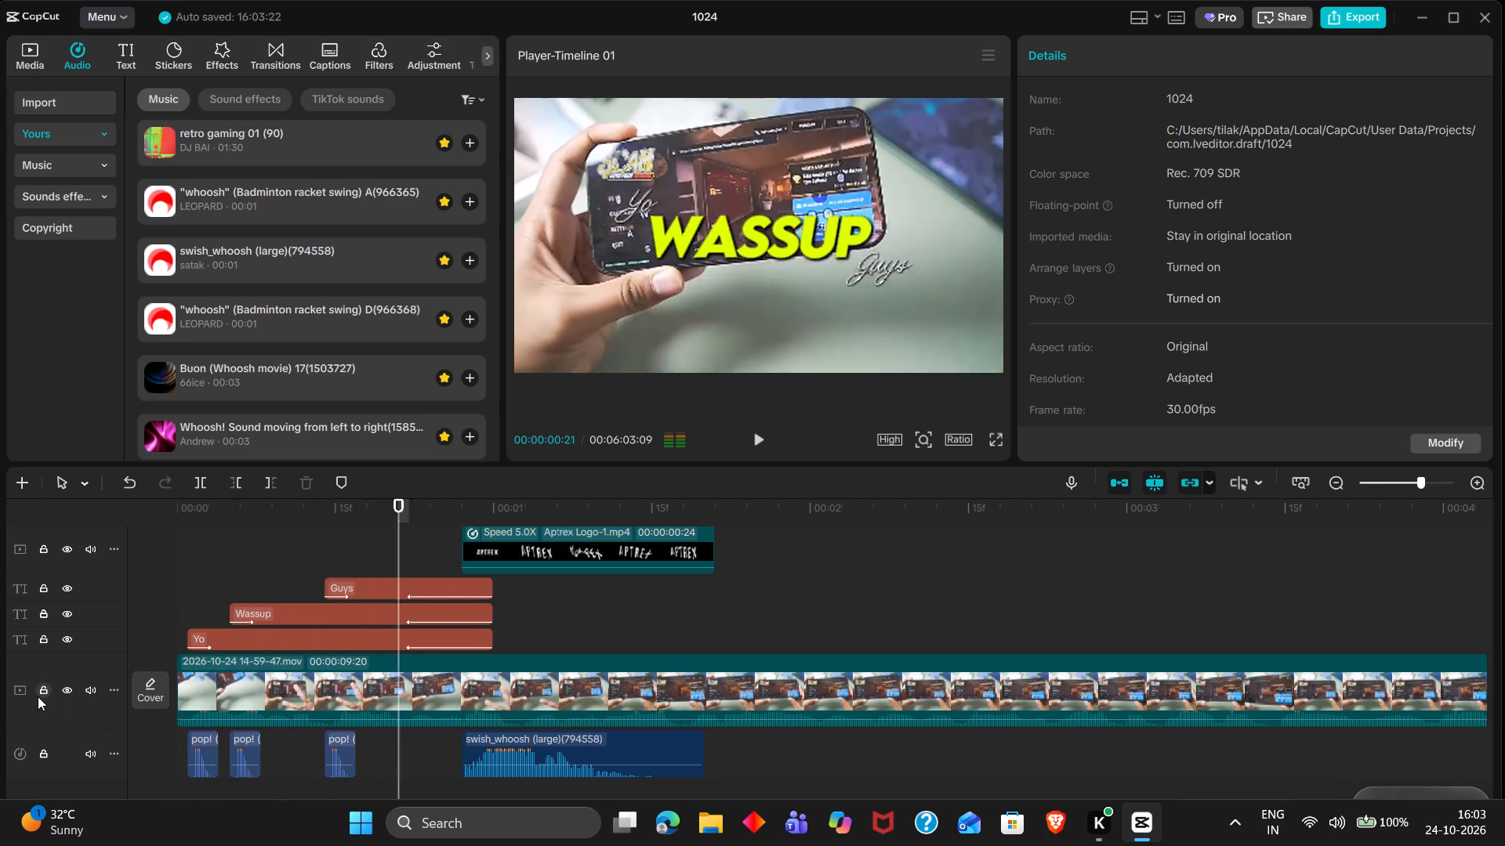
pyautogui.press('space')
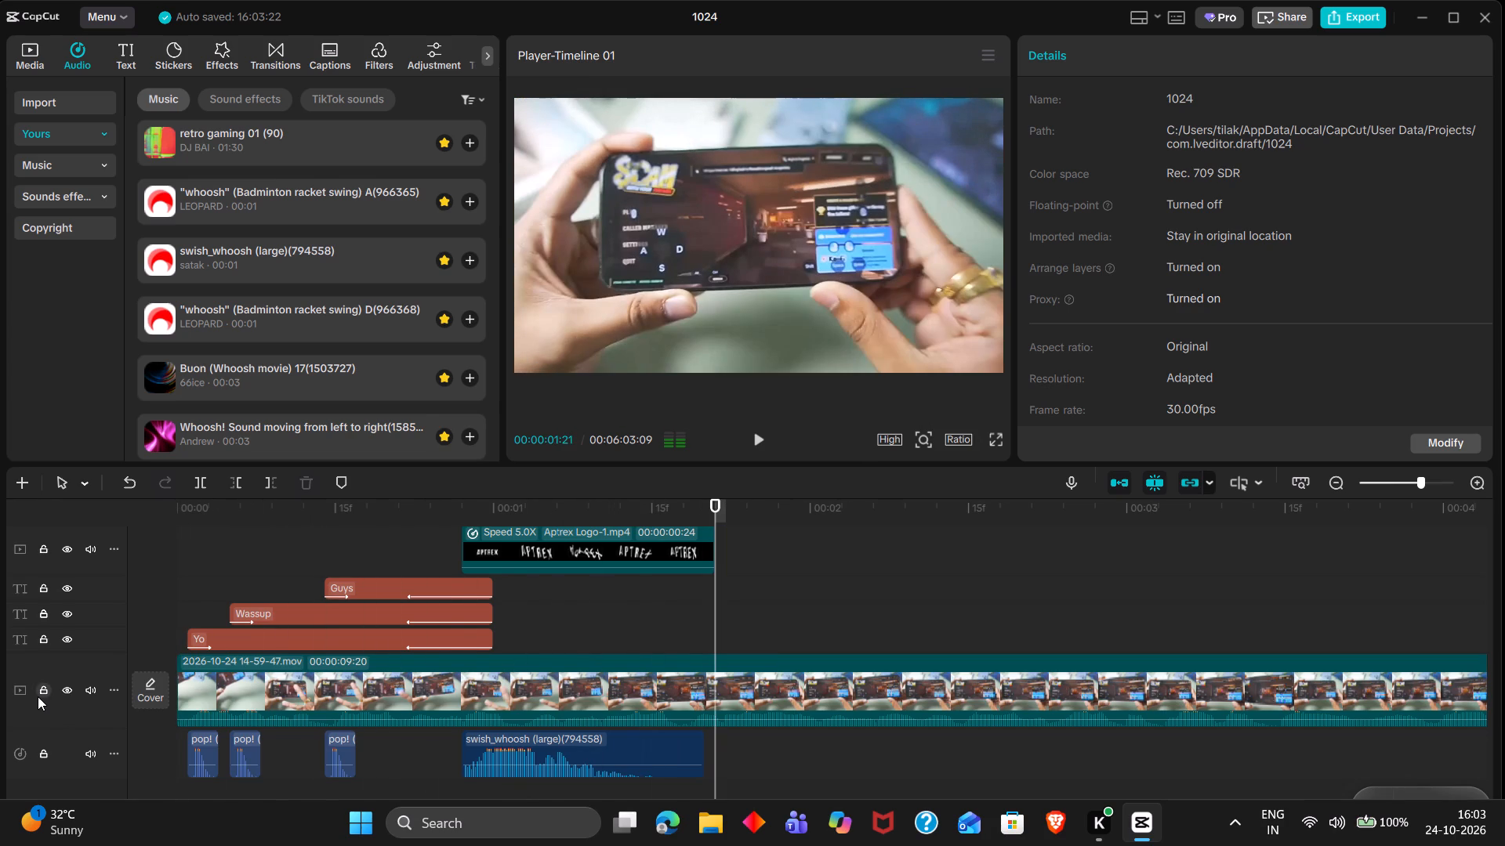
# Add a timeline marker at 00:00:01:21, where the Aptrex logo clip ends.
pyautogui.click(348, 485)
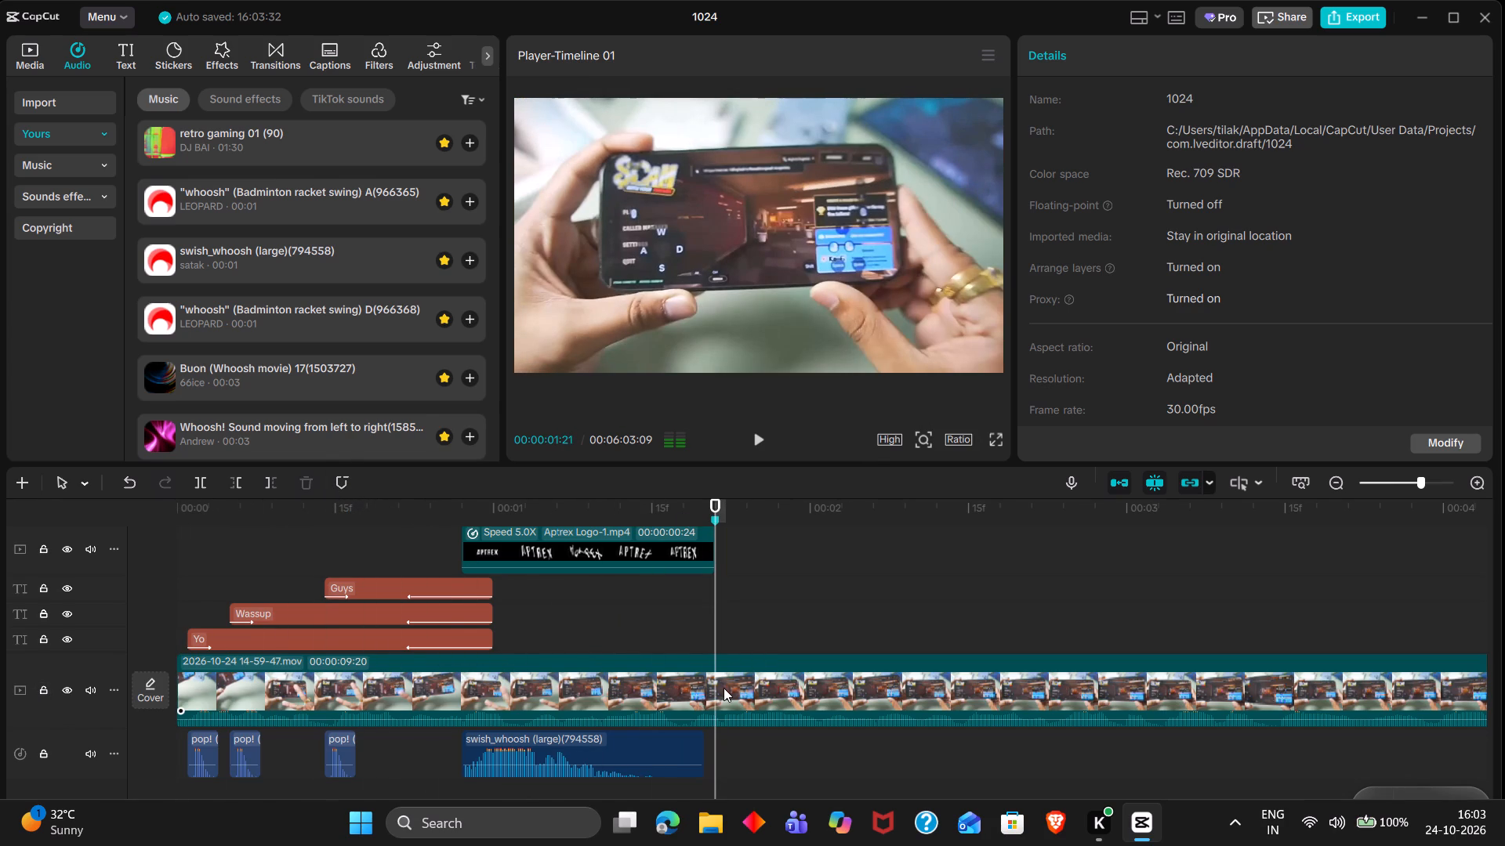
# Add Transform keyframes to the main video clip at 00:00:01:21 and 00:00:00:00, with the scale at 100% on the first frame.
pyautogui.click(723, 688)
pyautogui.click(1104, 102)
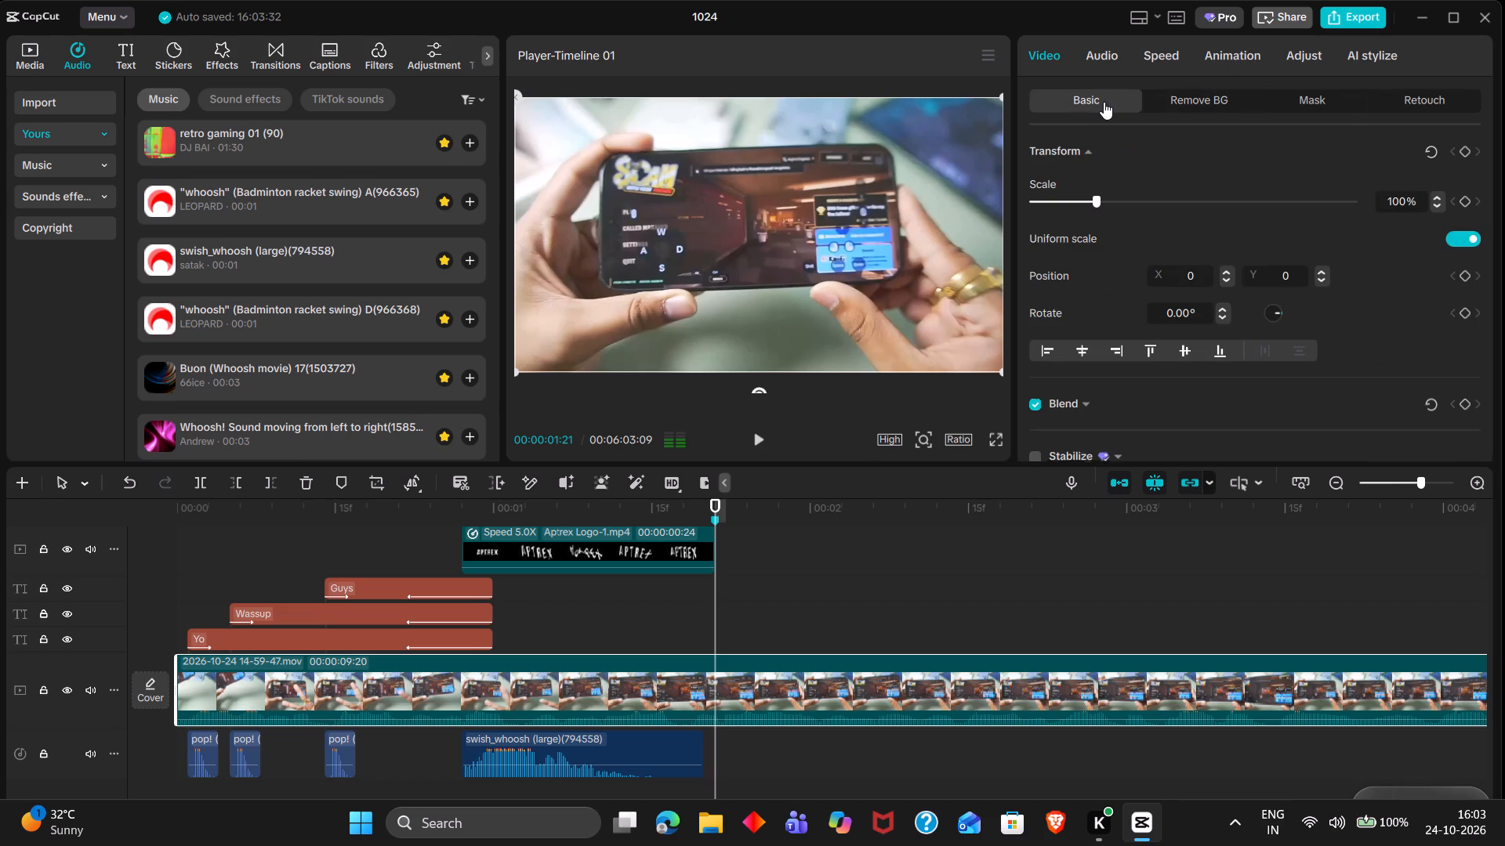
pyautogui.click(1463, 154)
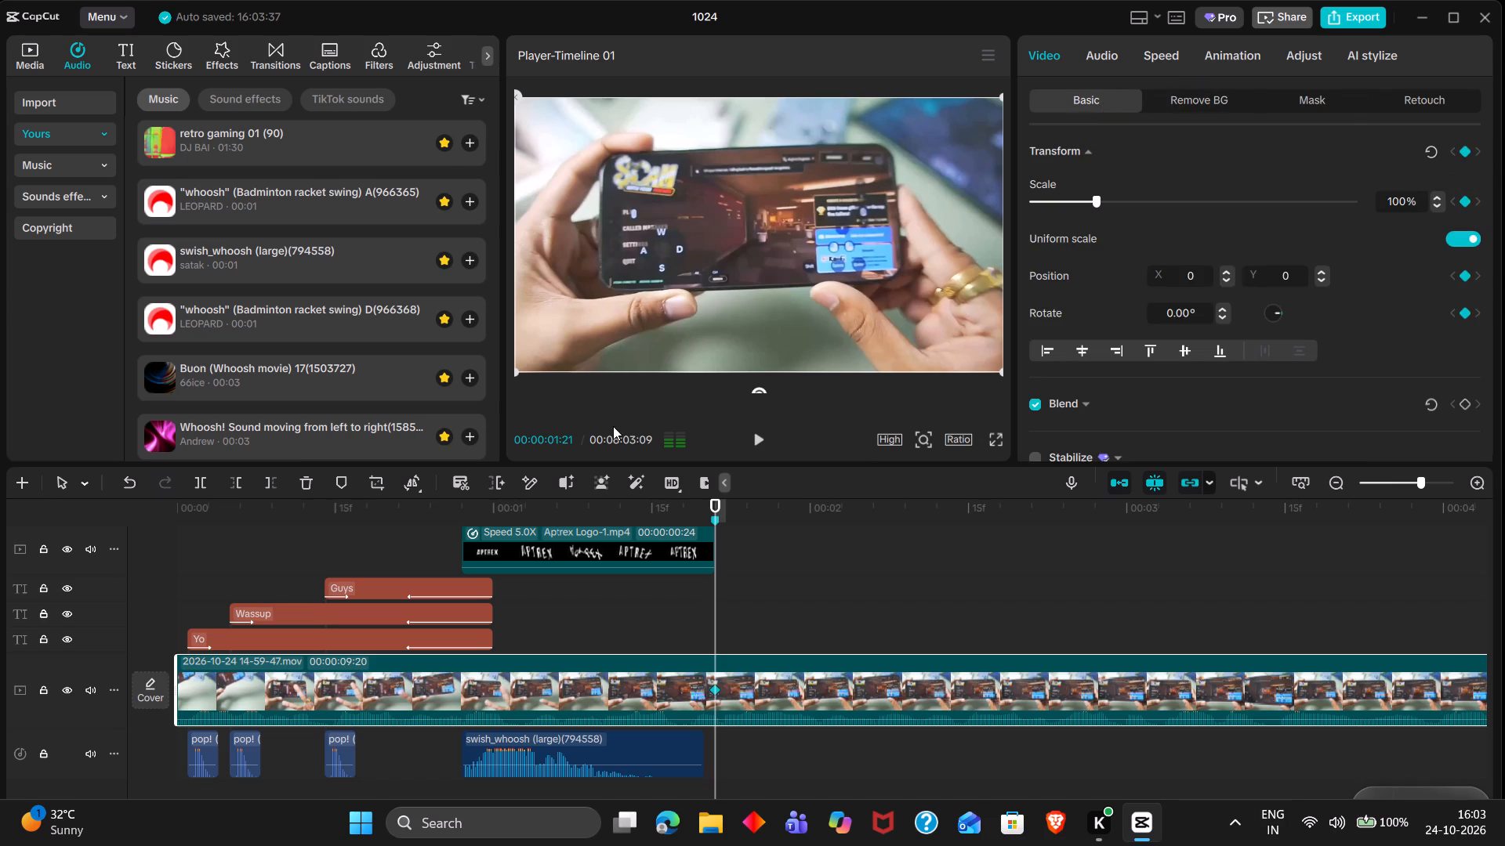
pyautogui.click(241, 513)
pyautogui.moveTo(241, 513); pyautogui.dragTo(76, 513)
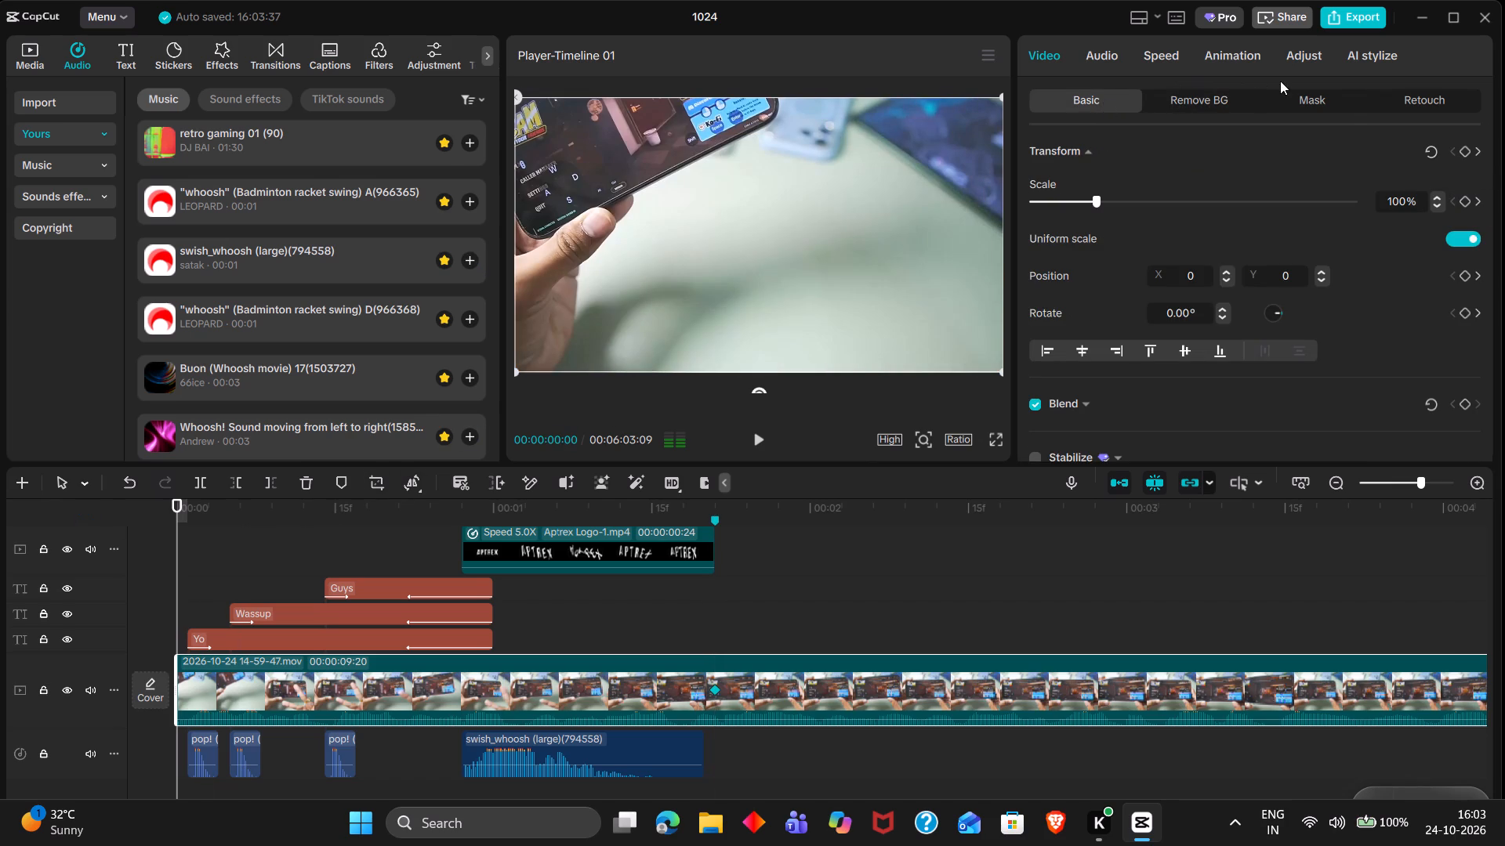
pyautogui.click(1471, 153)
pyautogui.click(1467, 152)
pyautogui.doubleClick(1401, 201)
pyautogui.press('1')
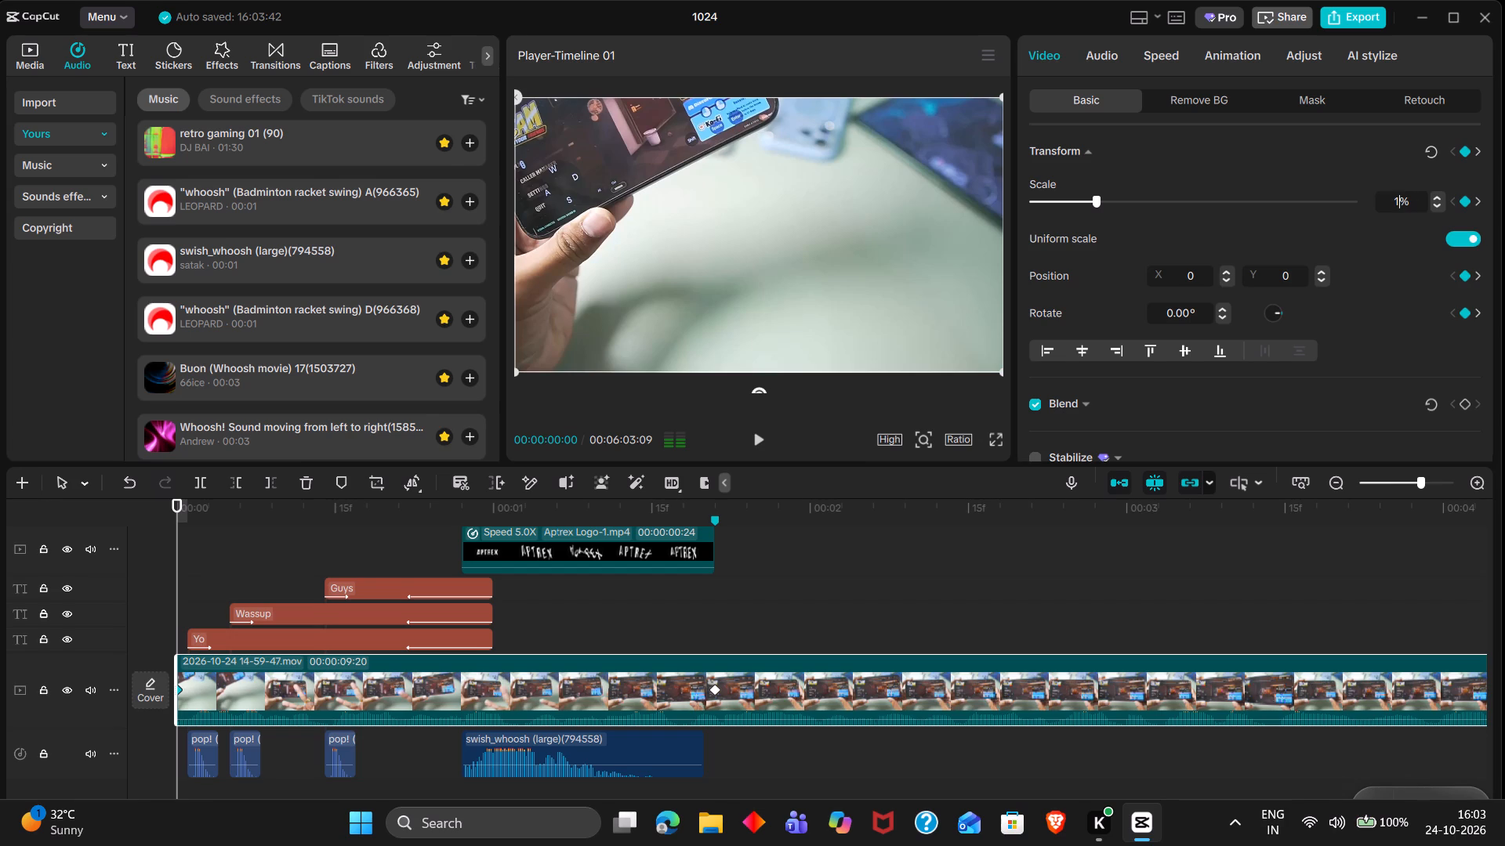
pyautogui.press('BackSpace')
pyautogui.write('100')
pyautogui.press('Return')
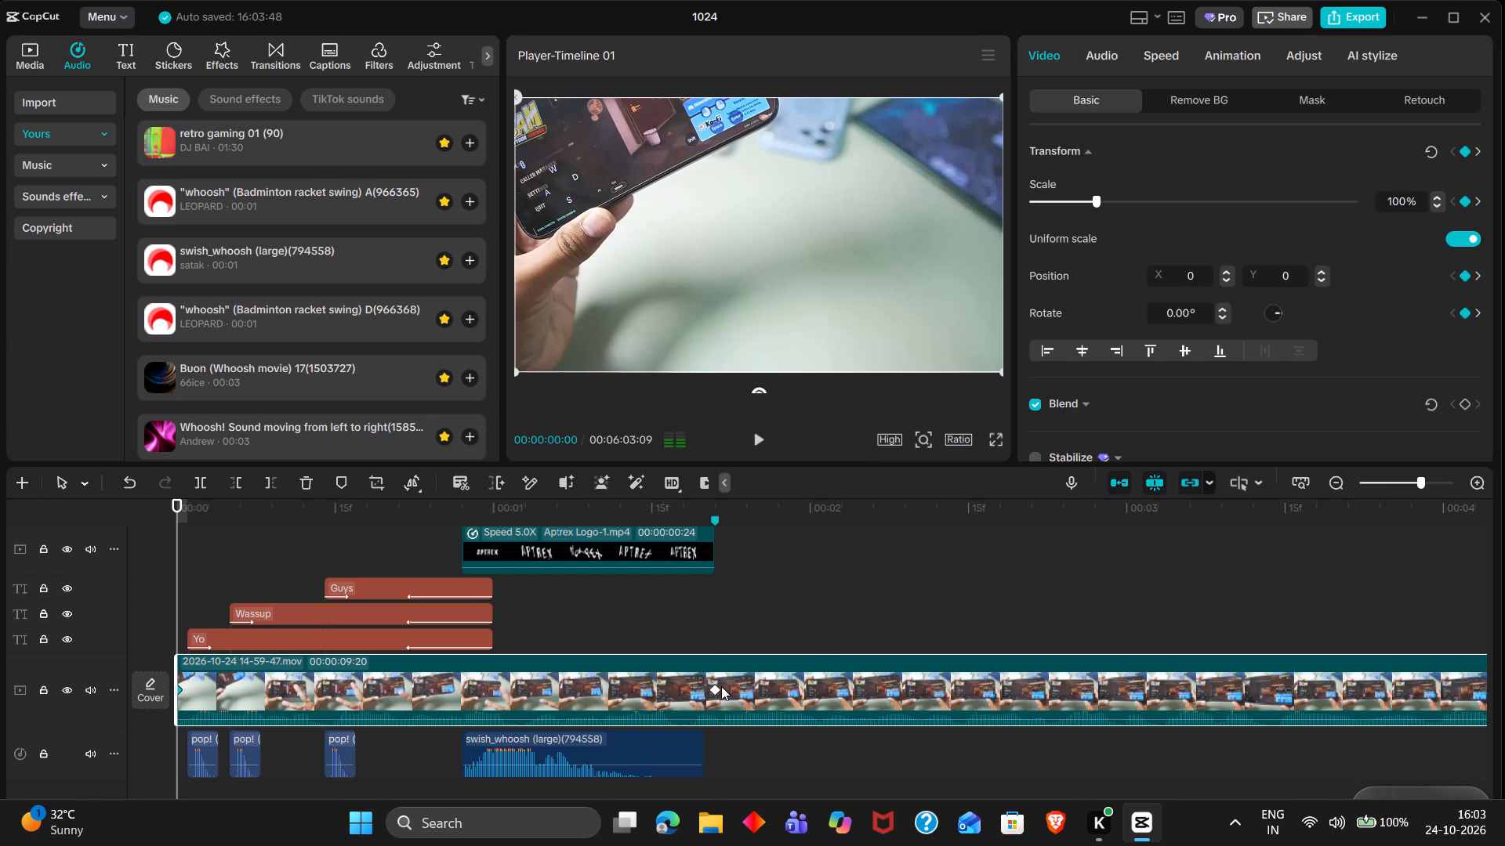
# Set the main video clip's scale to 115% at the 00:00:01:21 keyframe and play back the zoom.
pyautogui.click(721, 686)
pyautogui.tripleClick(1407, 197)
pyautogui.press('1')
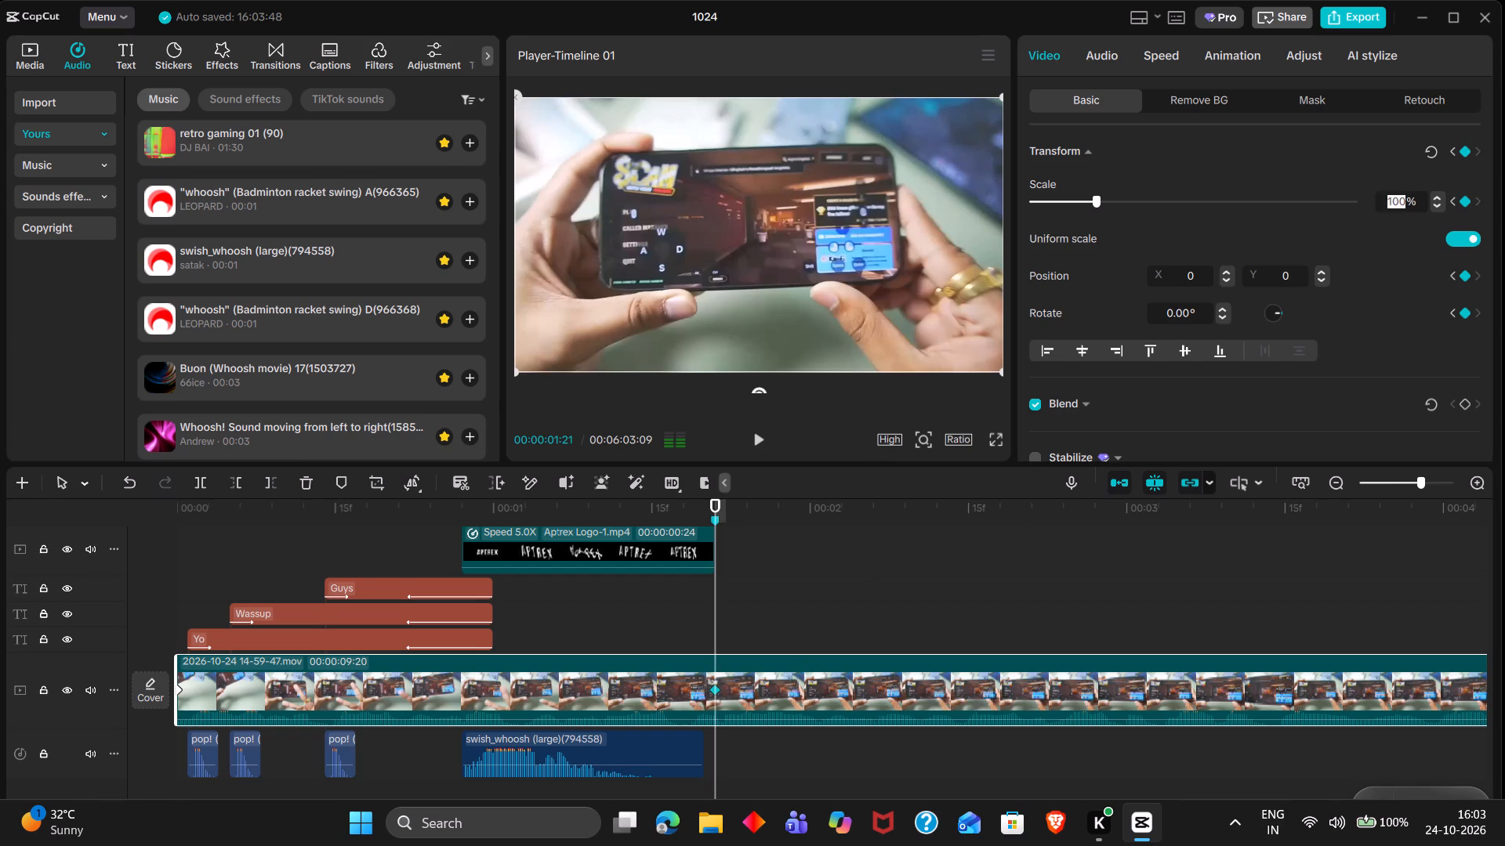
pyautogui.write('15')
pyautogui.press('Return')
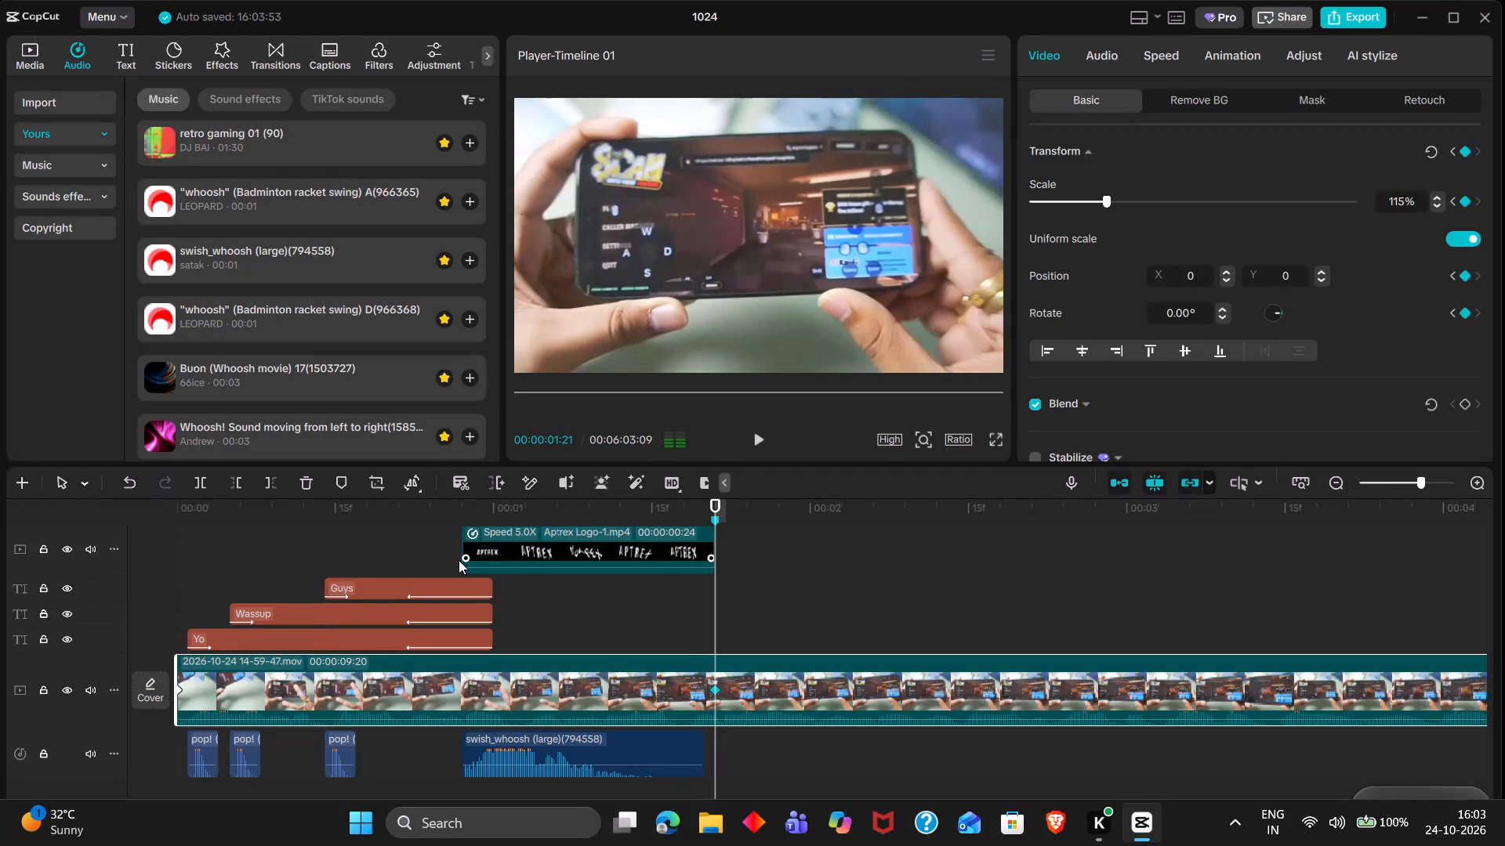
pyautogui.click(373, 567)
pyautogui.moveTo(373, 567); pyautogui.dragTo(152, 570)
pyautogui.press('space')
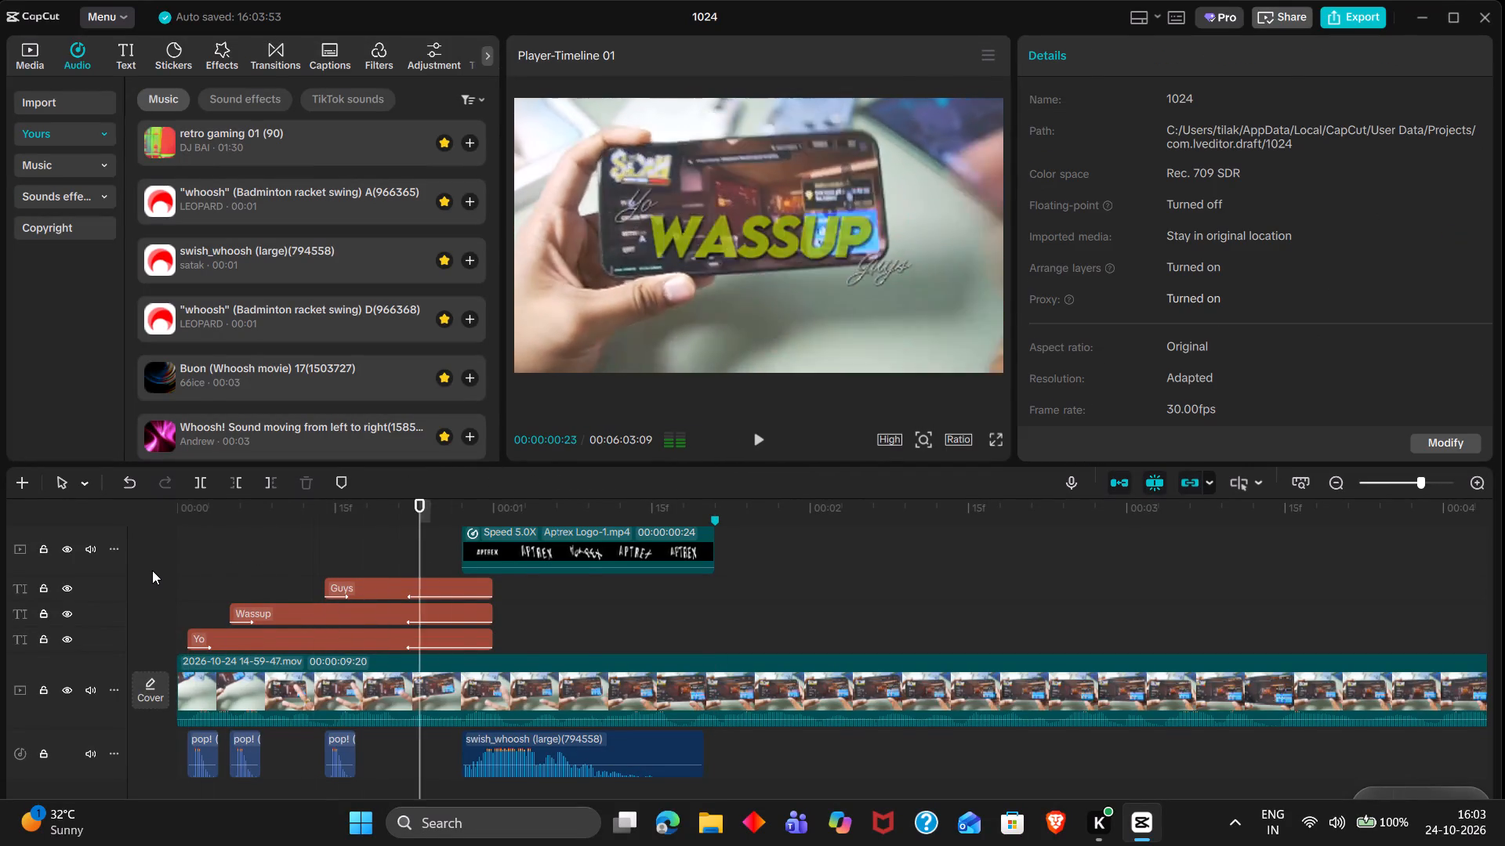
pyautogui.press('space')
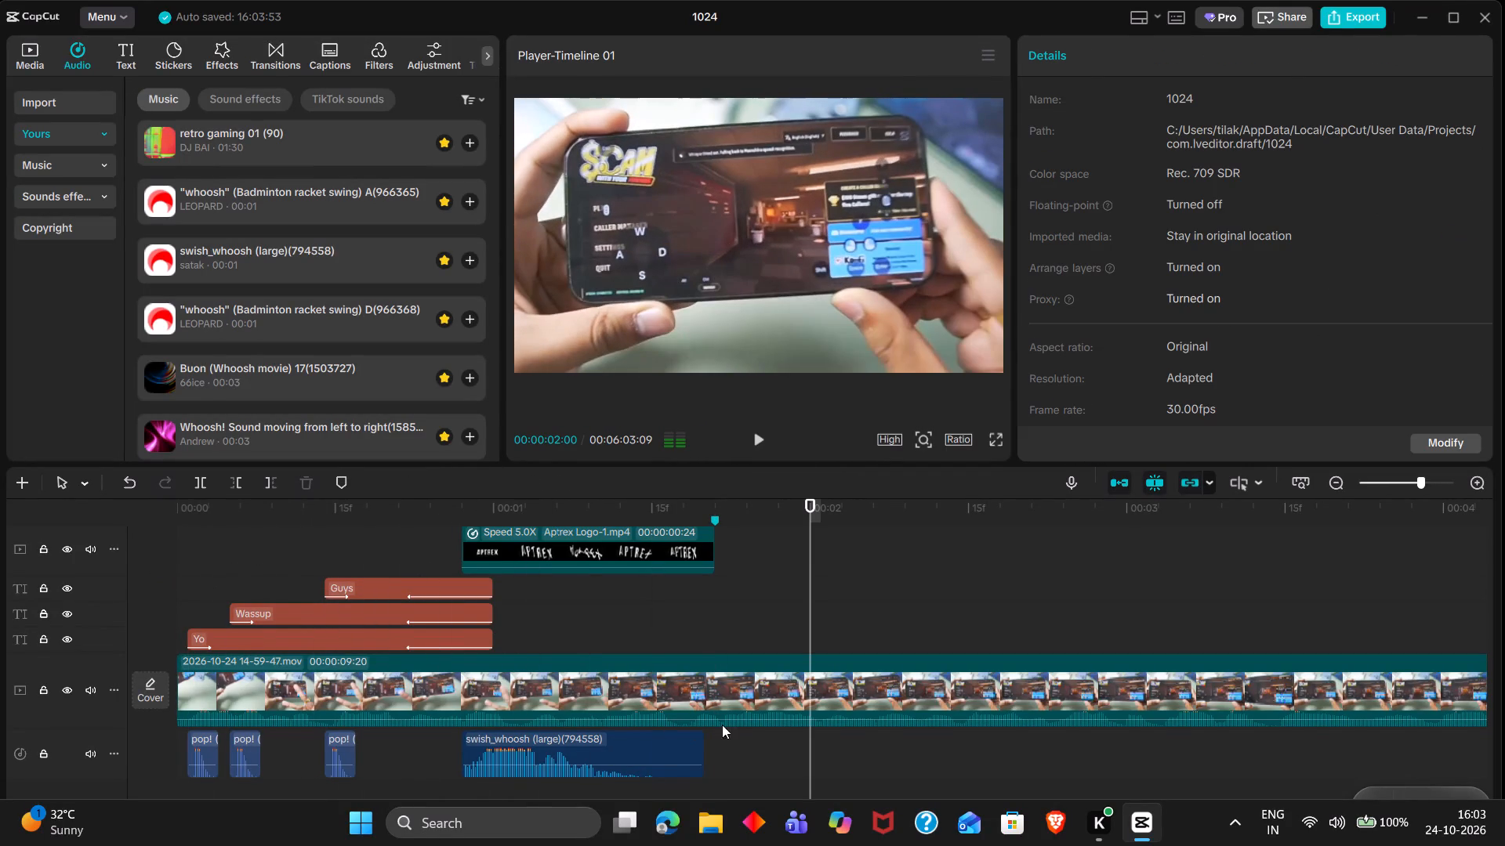
# Set the main video clip's scale to 111% at the 00:00:01:21 keyframe and play back the intro from the start.
pyautogui.click(745, 712)
pyautogui.click(714, 692)
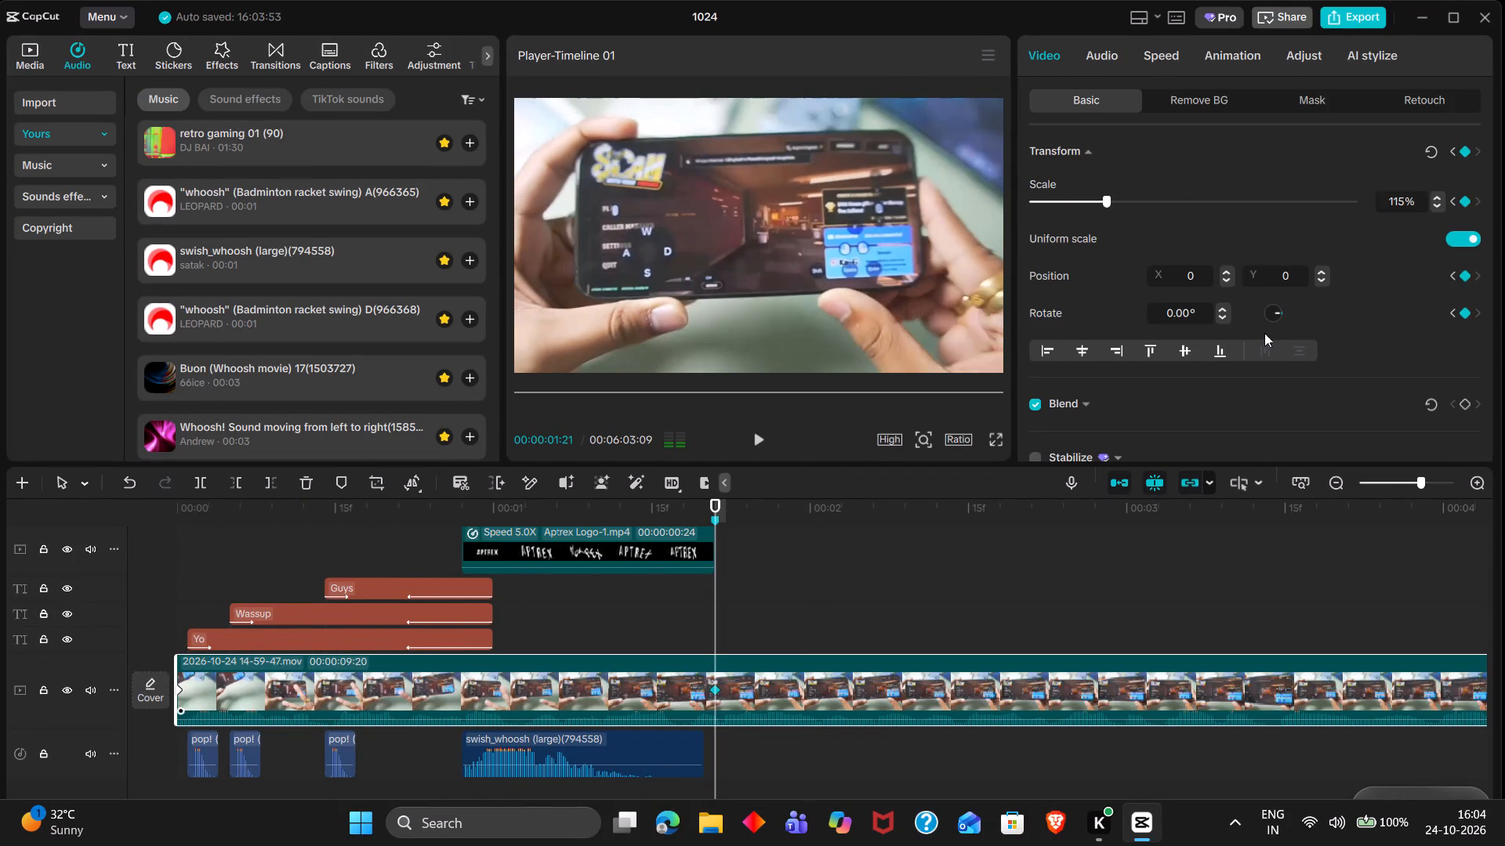
pyautogui.click(1436, 200)
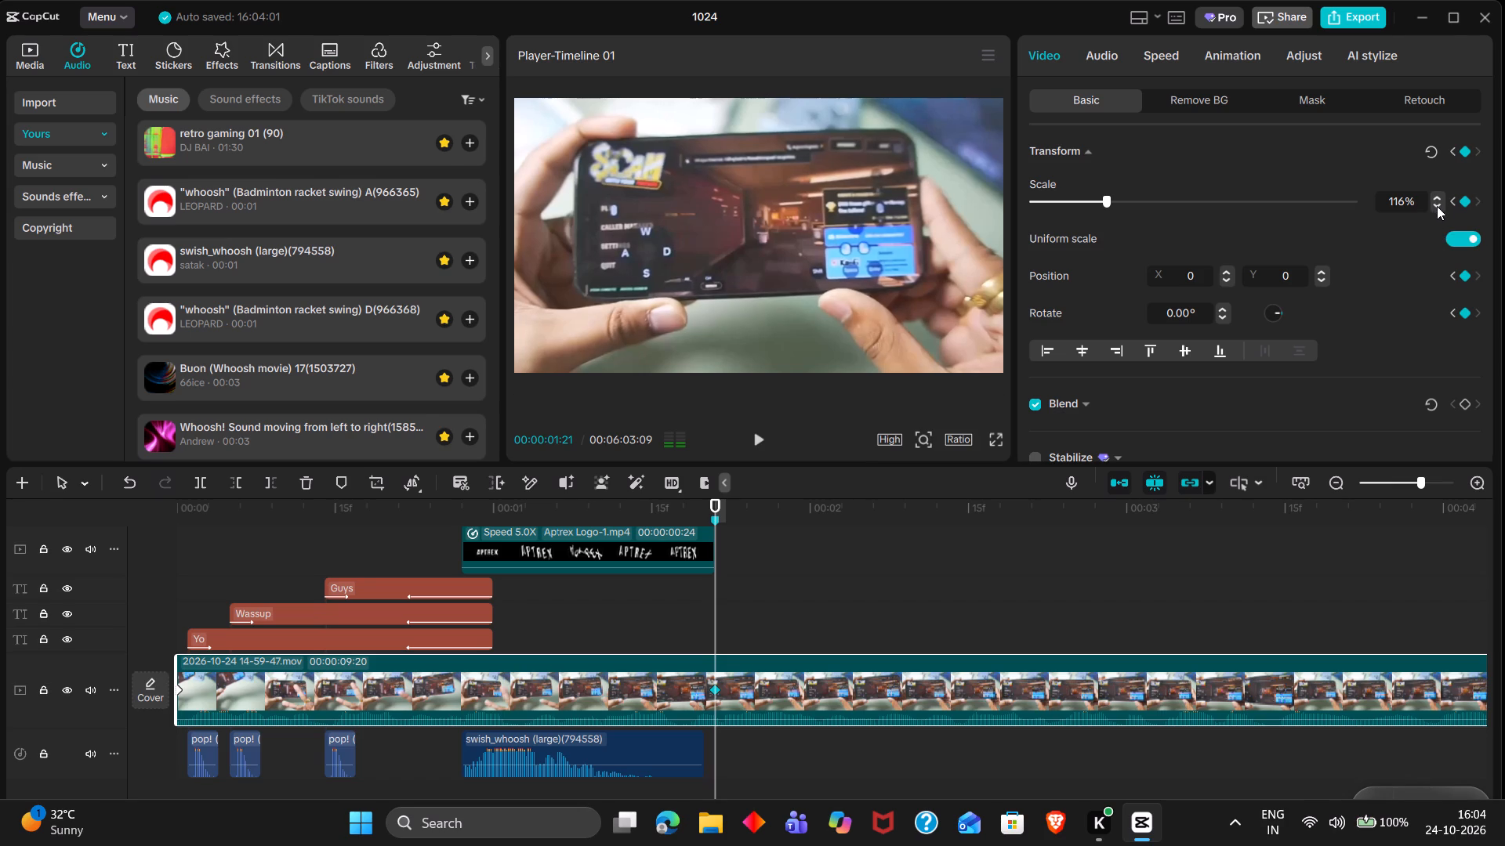
pyautogui.tripleClick(1438, 205)
pyautogui.click(1438, 205)
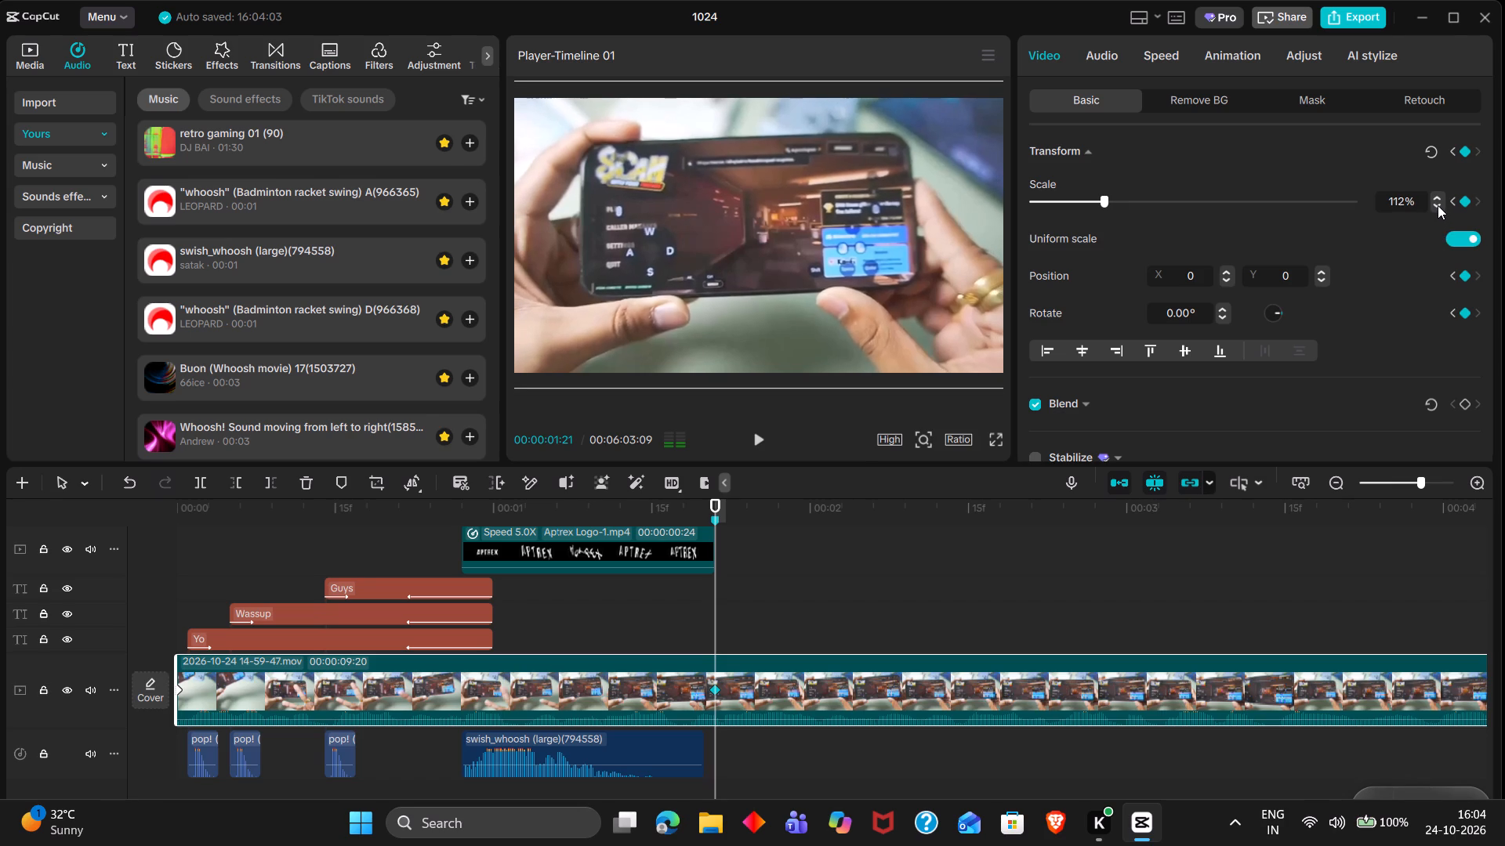
pyautogui.click(1438, 205)
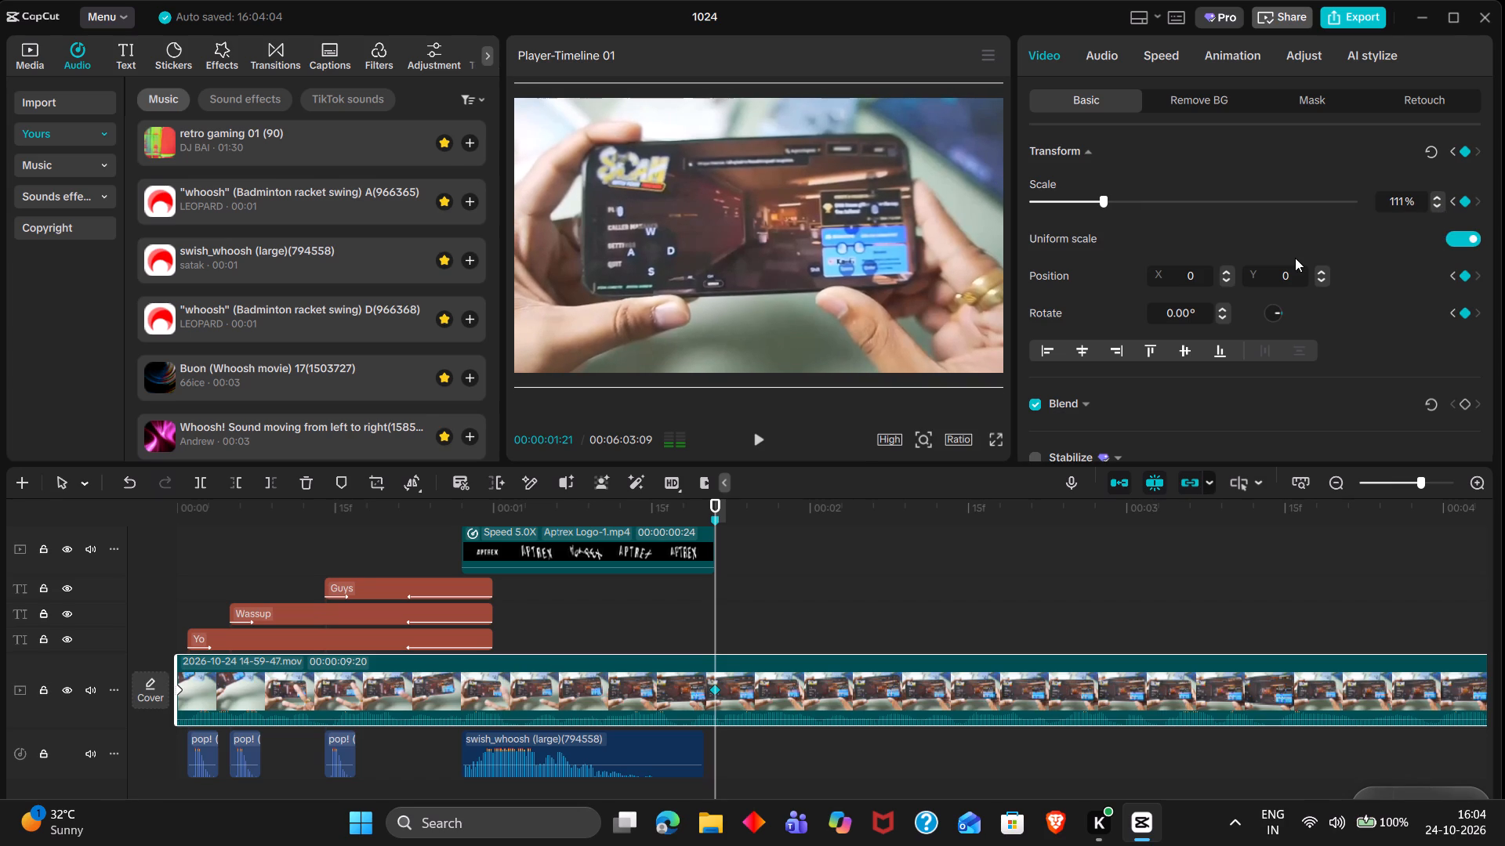
pyautogui.click(652, 597)
pyautogui.moveTo(652, 597); pyautogui.dragTo(0, 595)
pyautogui.press('space')
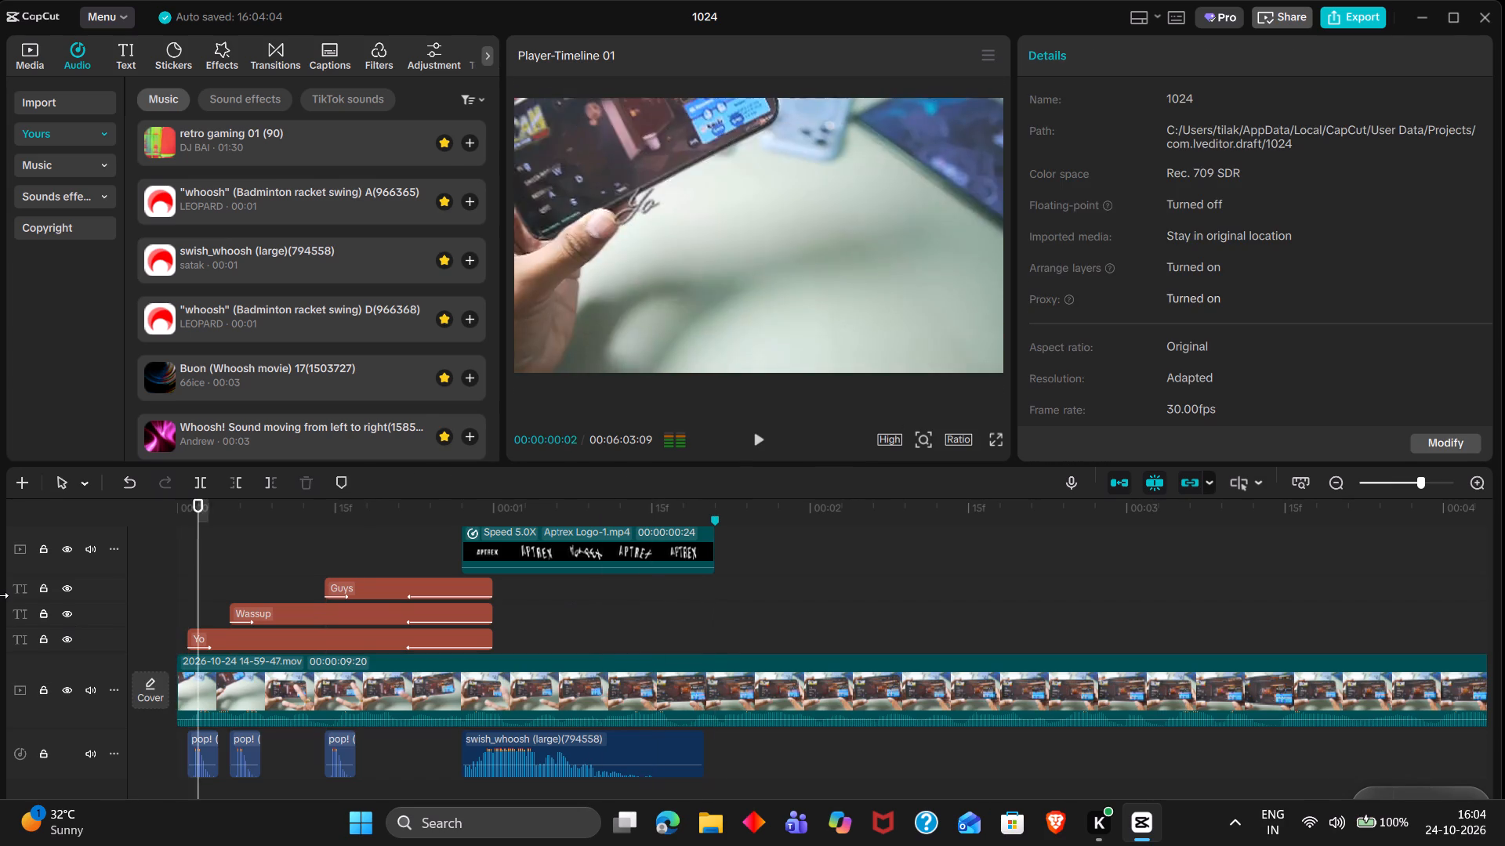
pyautogui.press('space')
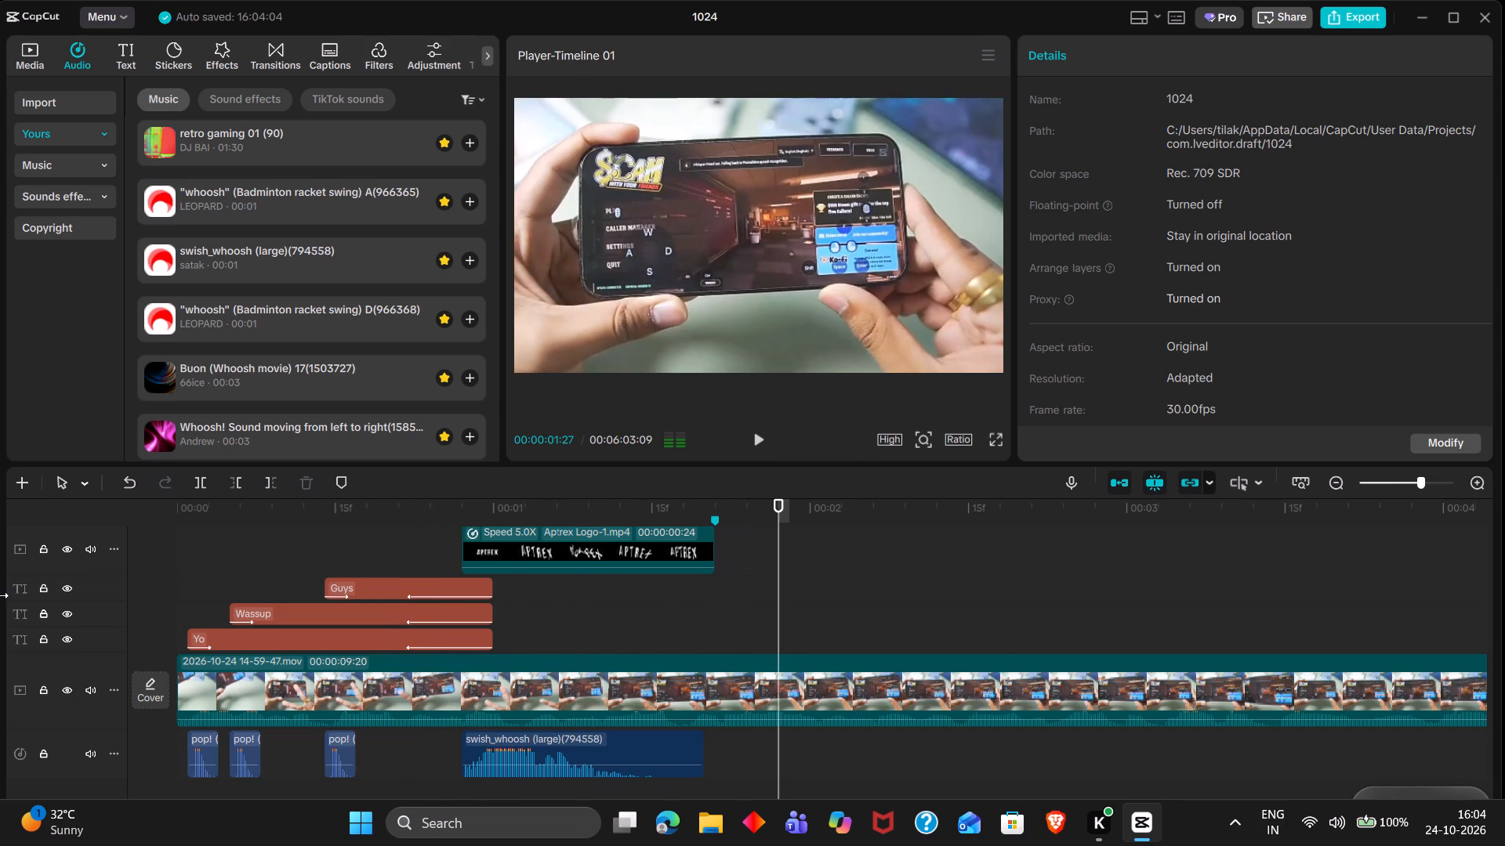
pyautogui.keyDown('ctrl'); pyautogui.scroll(-5, 560, 716); pyautogui.keyUp('ctrl')
pyautogui.press('space')
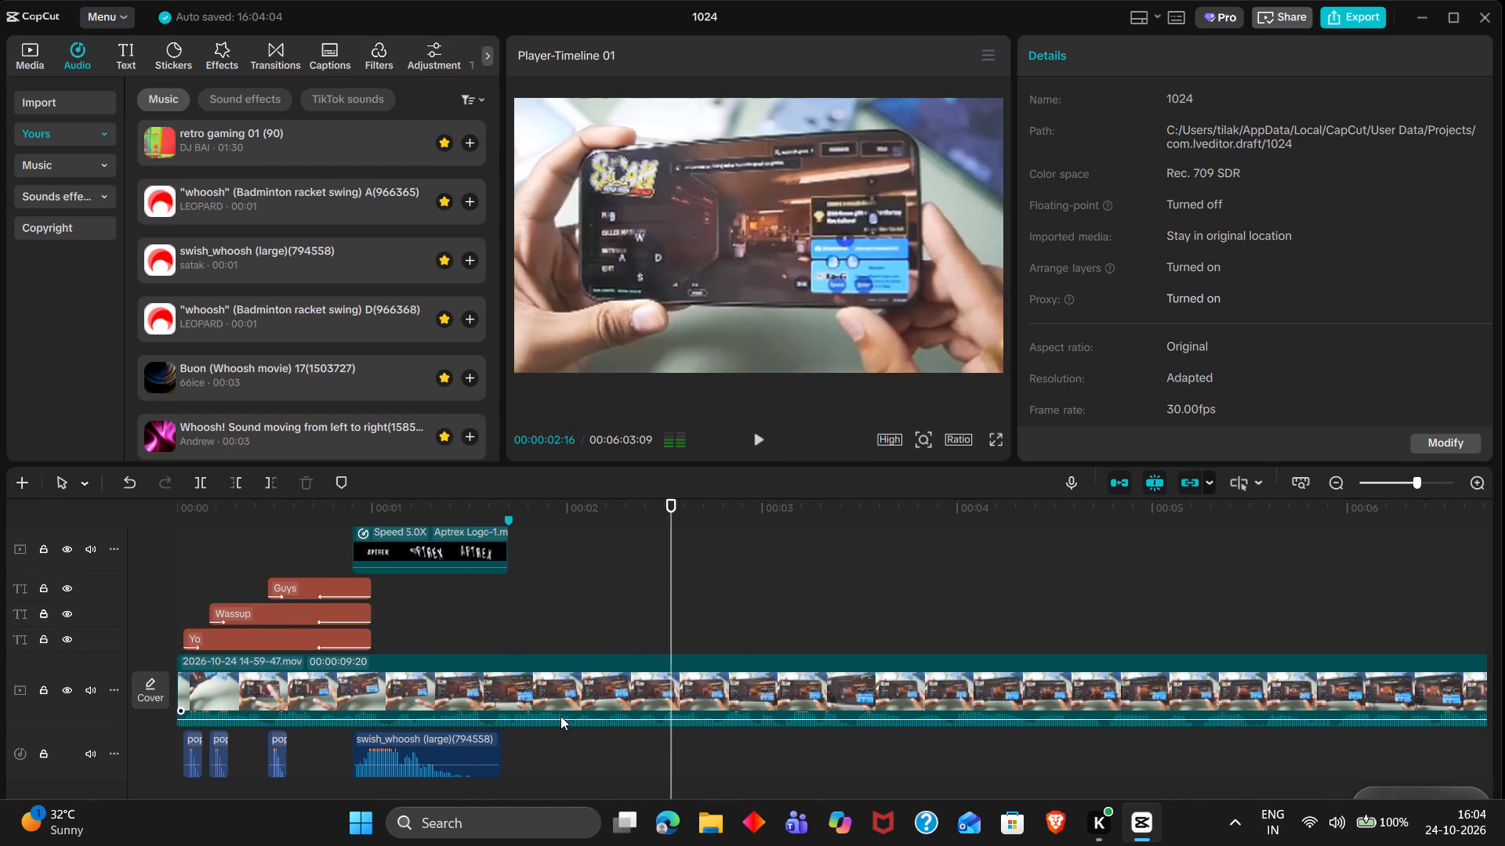
# Play and skim the later footage between about 00:02:03 and 00:02:20, looking for a gameplay shot to use in the intro.
pyautogui.press('space')
pyautogui.press('space')
pyautogui.press('space')
pyautogui.keyDown('ctrl'); pyautogui.scroll(-2, 560, 716); pyautogui.keyUp('ctrl')
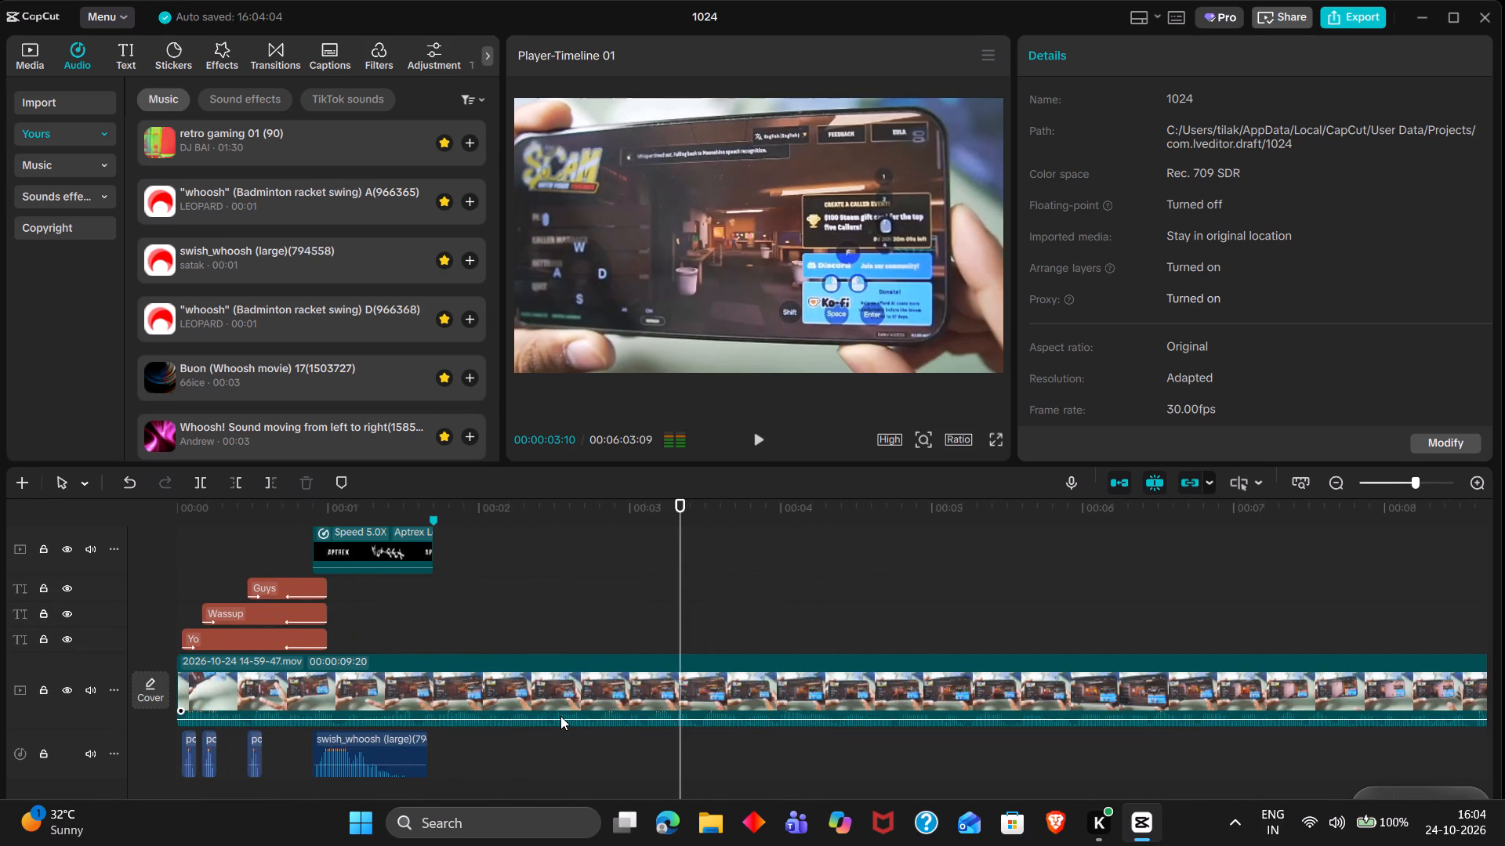
pyautogui.hscroll(-11, 560, 716)
pyautogui.doubleClick(714, 749)
pyautogui.moveTo(714, 749); pyautogui.dragTo(763, 750)
pyautogui.press('space')
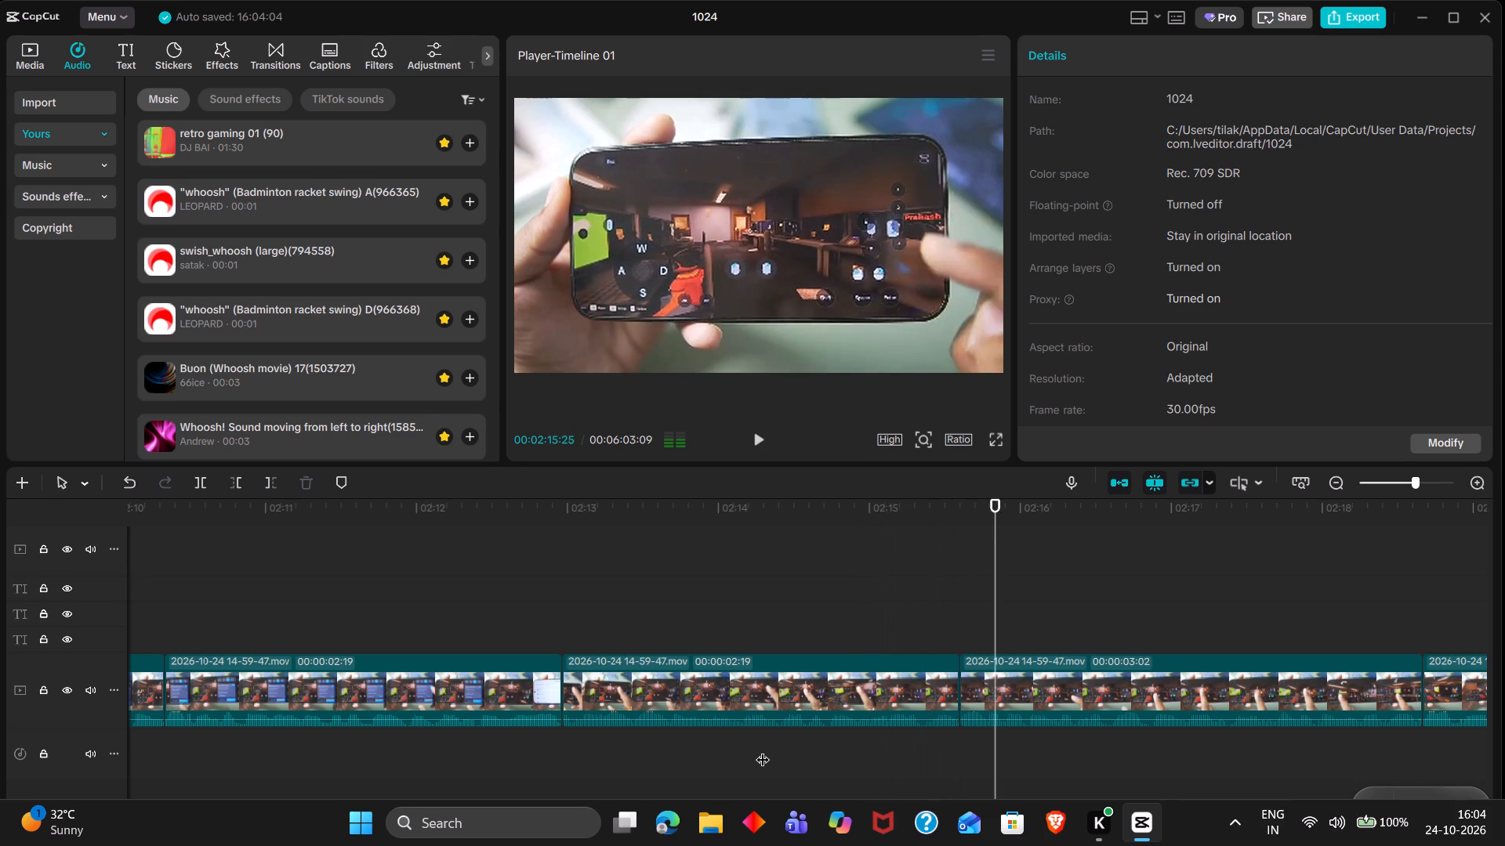
pyautogui.press('space')
pyautogui.hscroll(2, 763, 750)
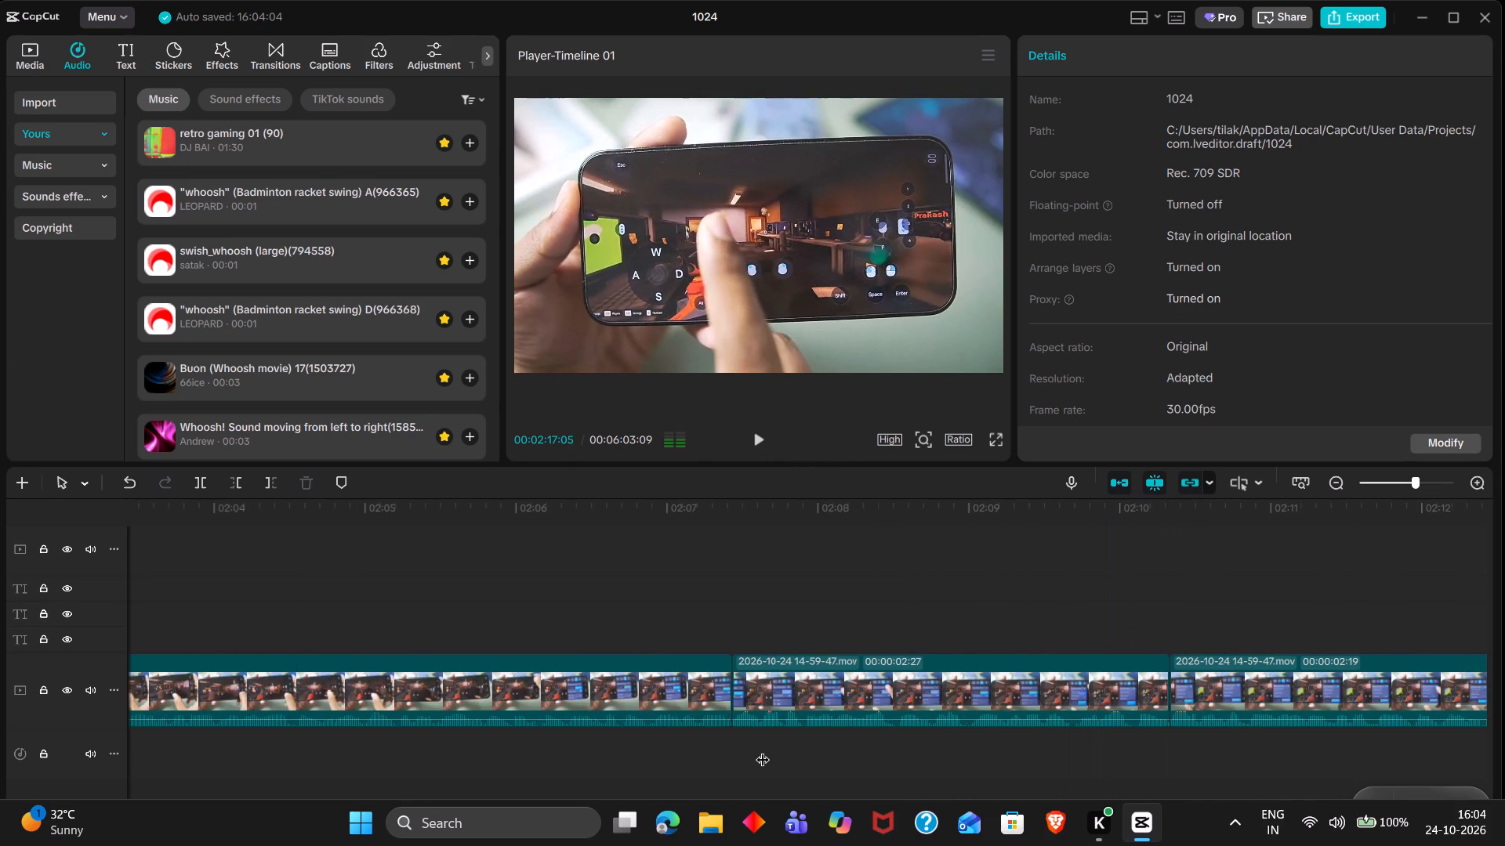
pyautogui.tripleClick(763, 750)
pyautogui.hscroll(1, 763, 750)
pyautogui.doubleClick(763, 750)
pyautogui.hscroll(1, 763, 750)
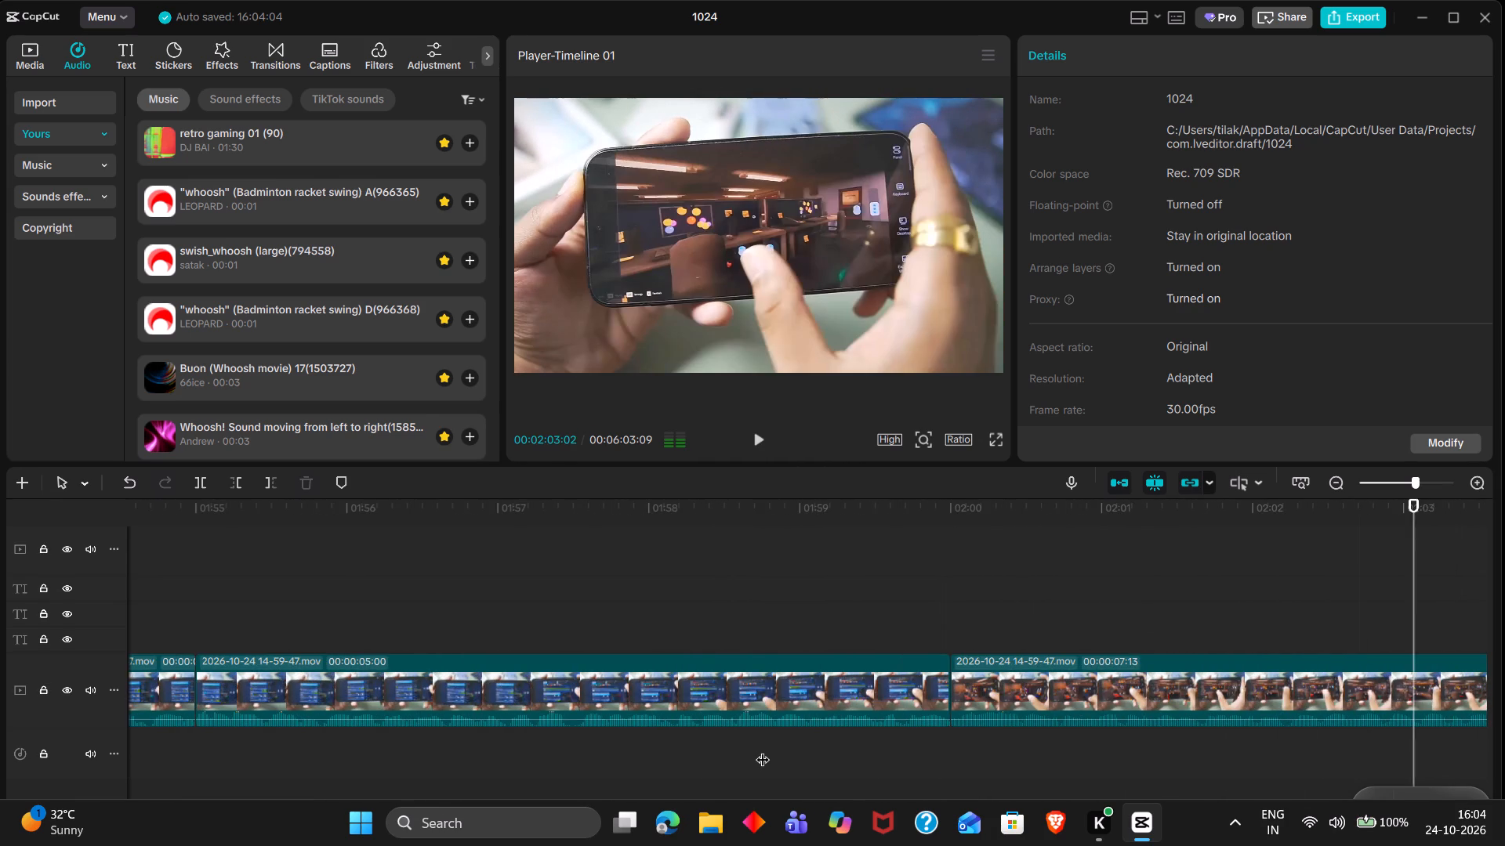
pyautogui.click(763, 750)
pyautogui.moveTo(763, 750); pyautogui.dragTo(908, 762)
pyautogui.hscroll(-1, 908, 762)
pyautogui.tripleClick(908, 762)
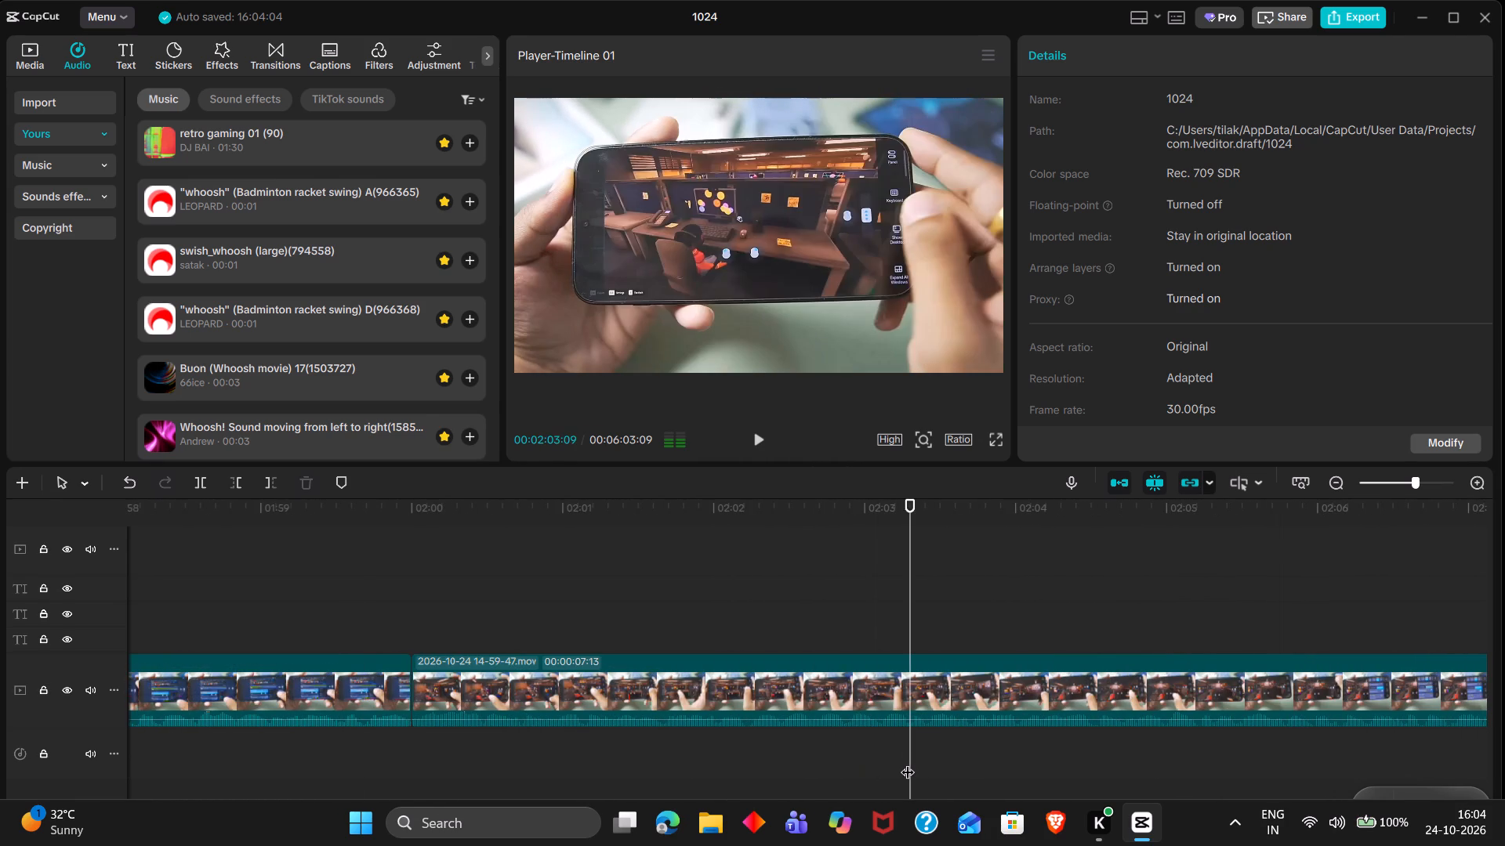
pyautogui.press('space')
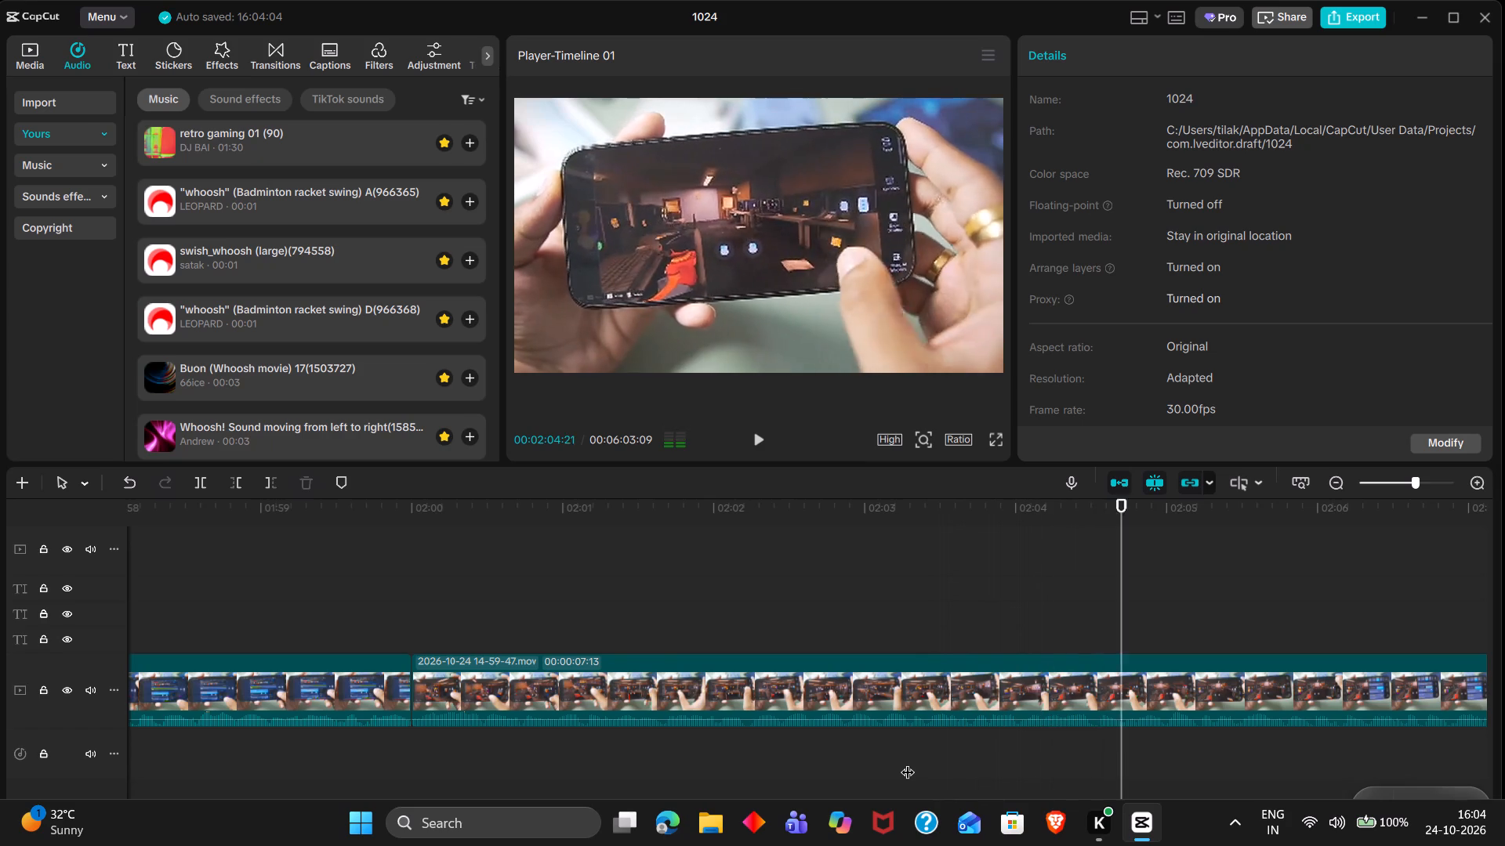
pyautogui.hscroll(-2, 908, 762)
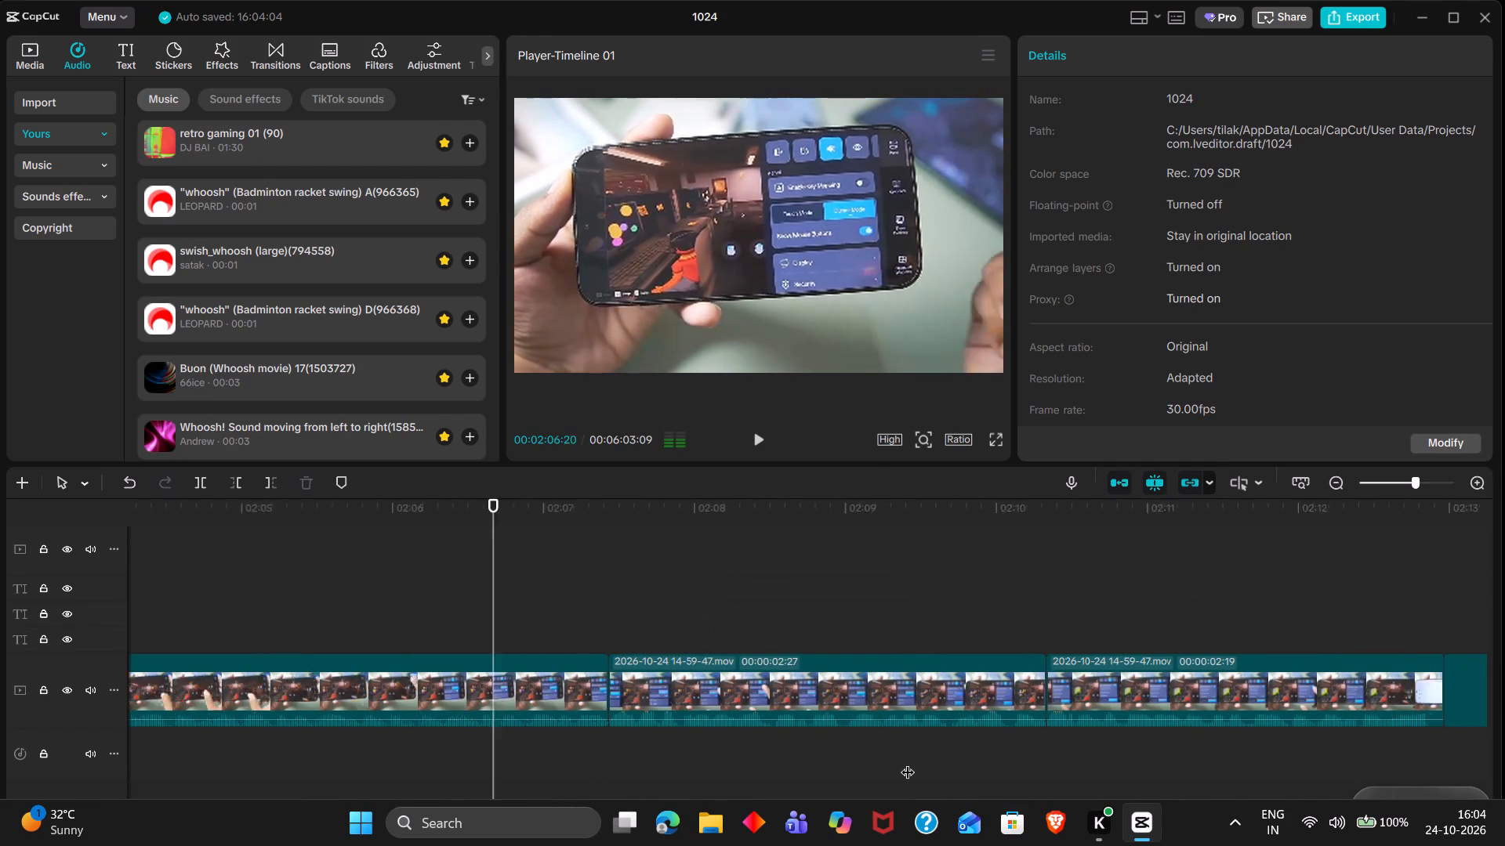
pyautogui.hscroll(-1, 908, 762)
pyautogui.click(946, 757)
pyautogui.moveTo(946, 757); pyautogui.dragTo(1014, 754)
pyautogui.press('space')
pyautogui.hscroll(-1, 1014, 754)
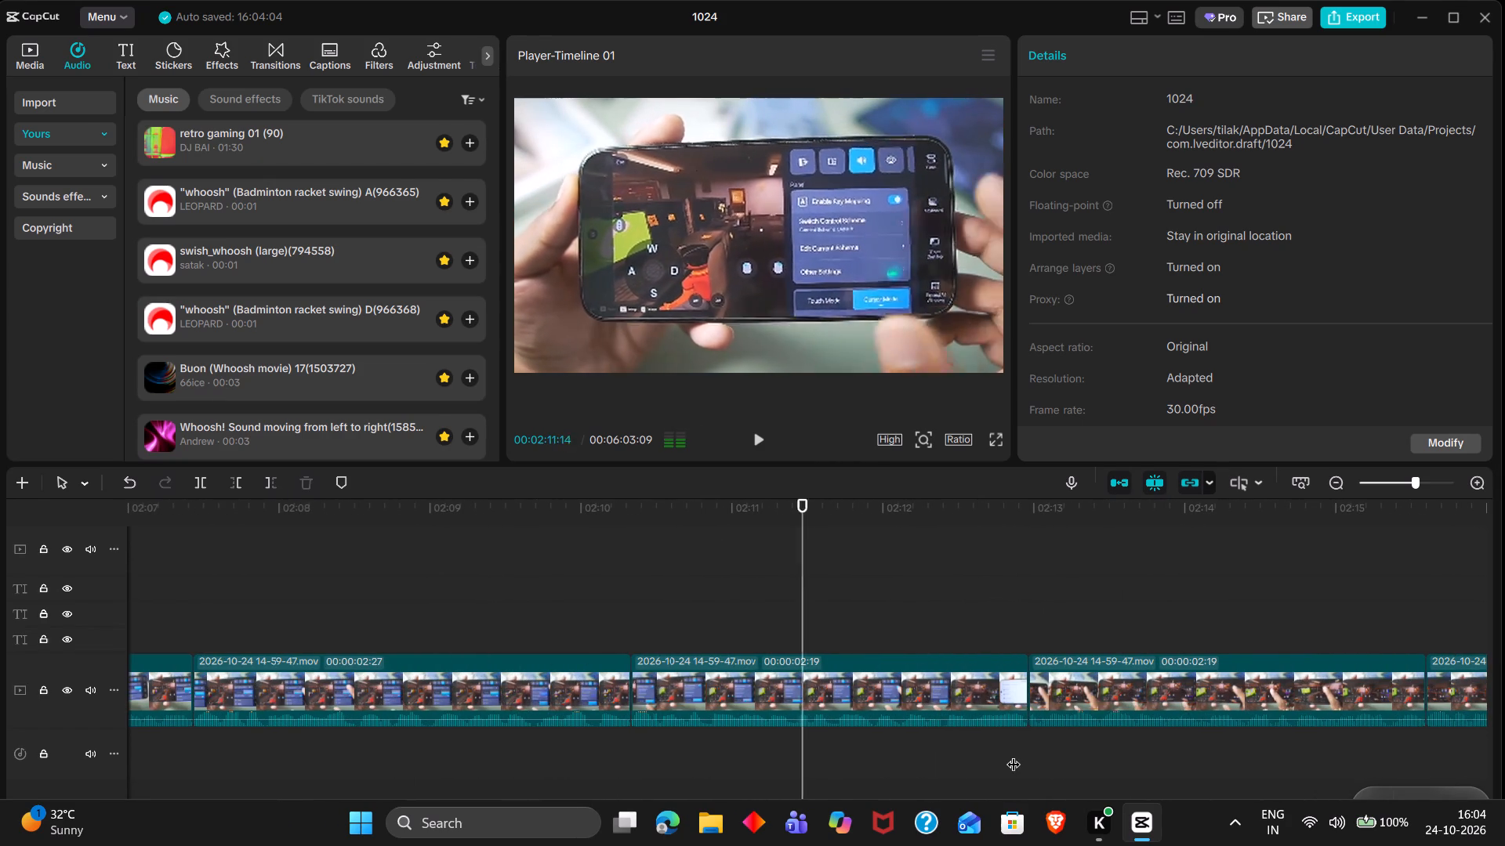
pyautogui.moveTo(1014, 754); pyautogui.dragTo(1099, 755)
pyautogui.moveTo(1099, 755); pyautogui.dragTo(1141, 765)
pyautogui.press('space')
pyautogui.hscroll(-1, 1141, 765)
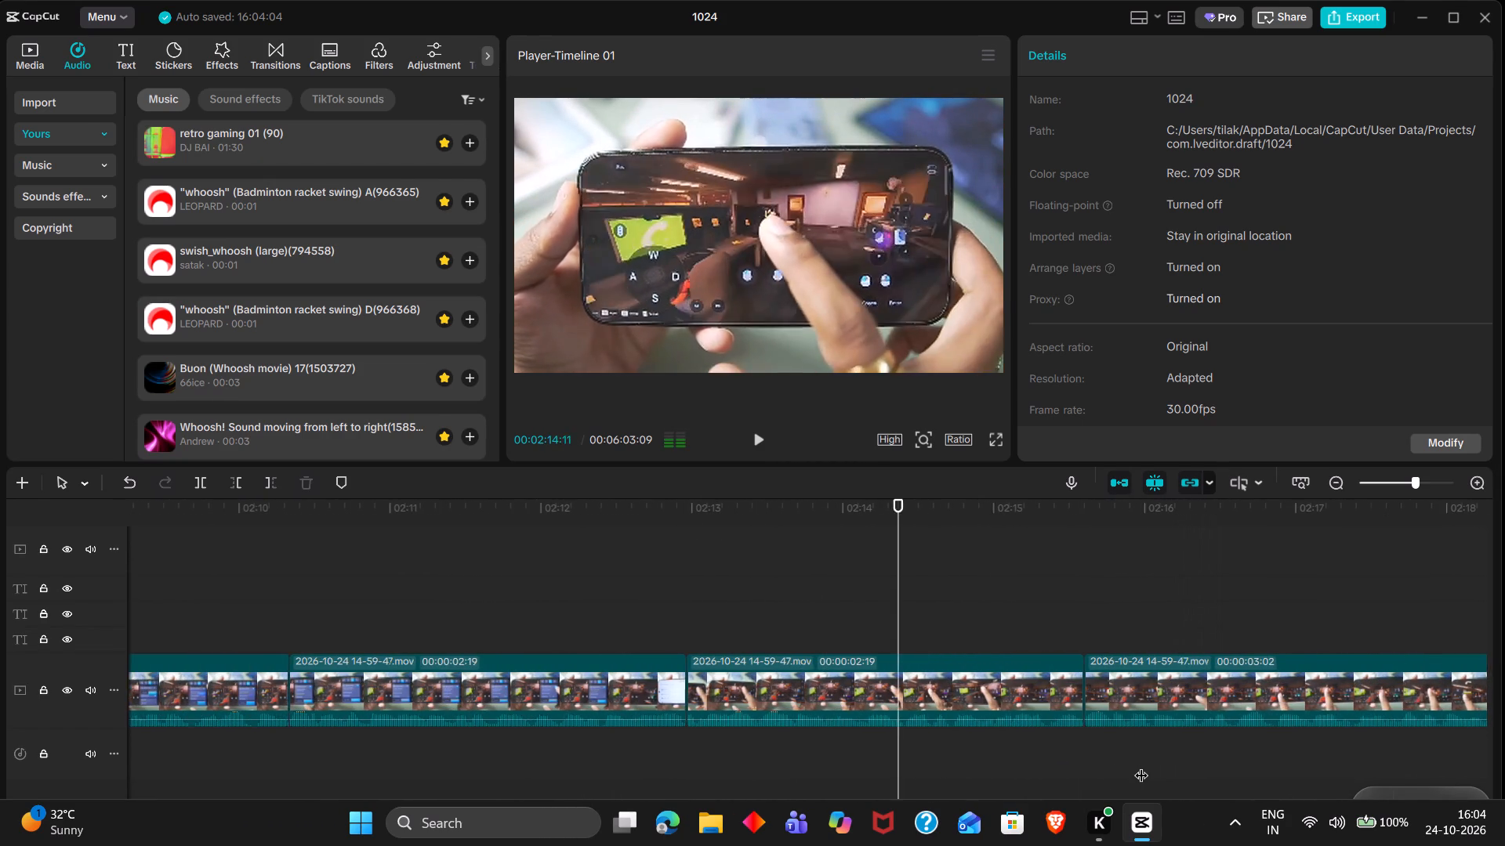
pyautogui.hscroll(-2, 1141, 765)
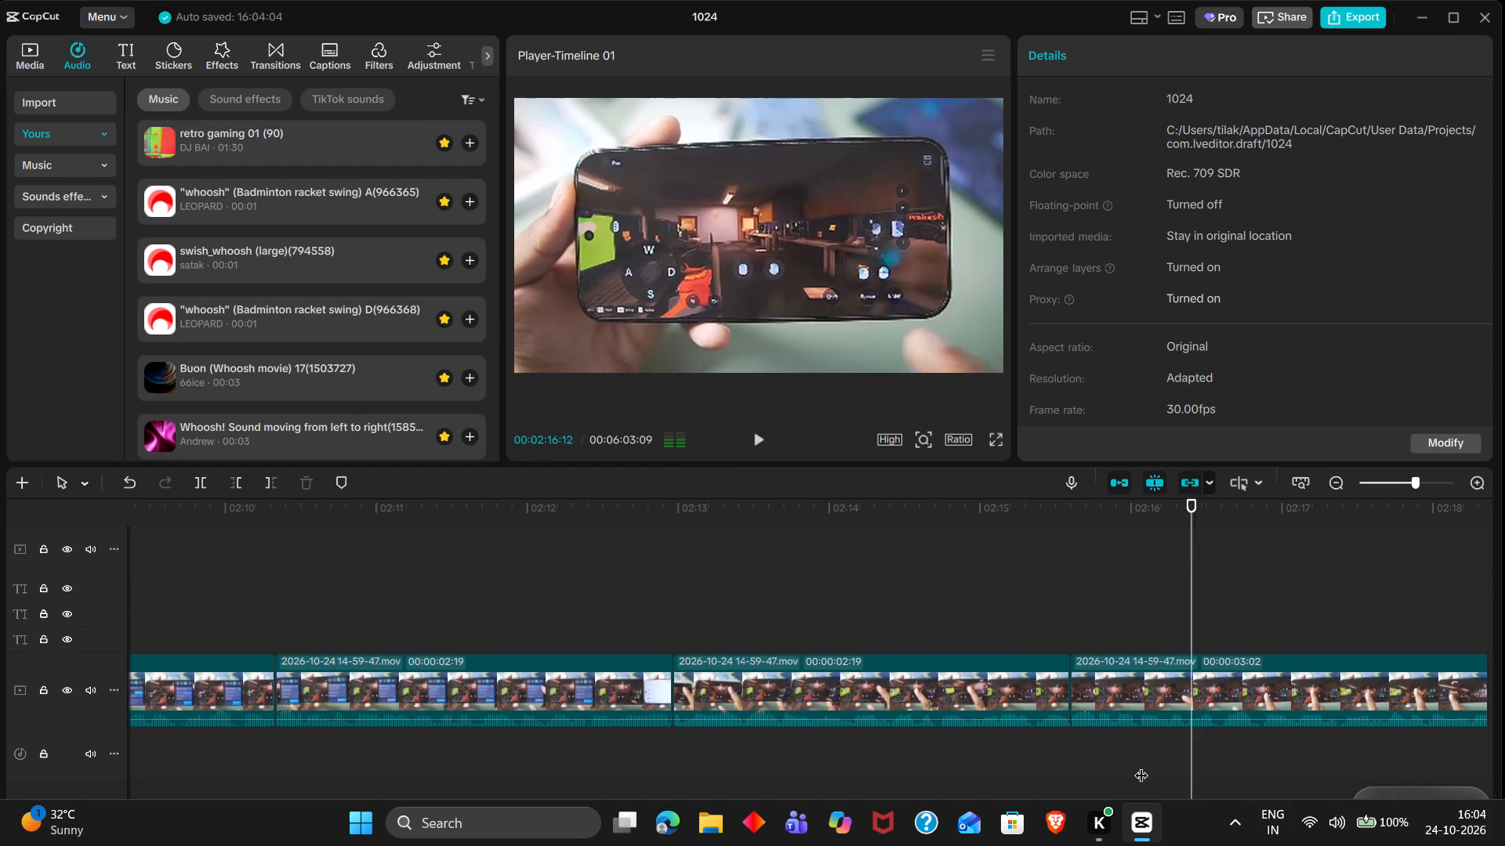
pyautogui.hscroll(-1, 1141, 765)
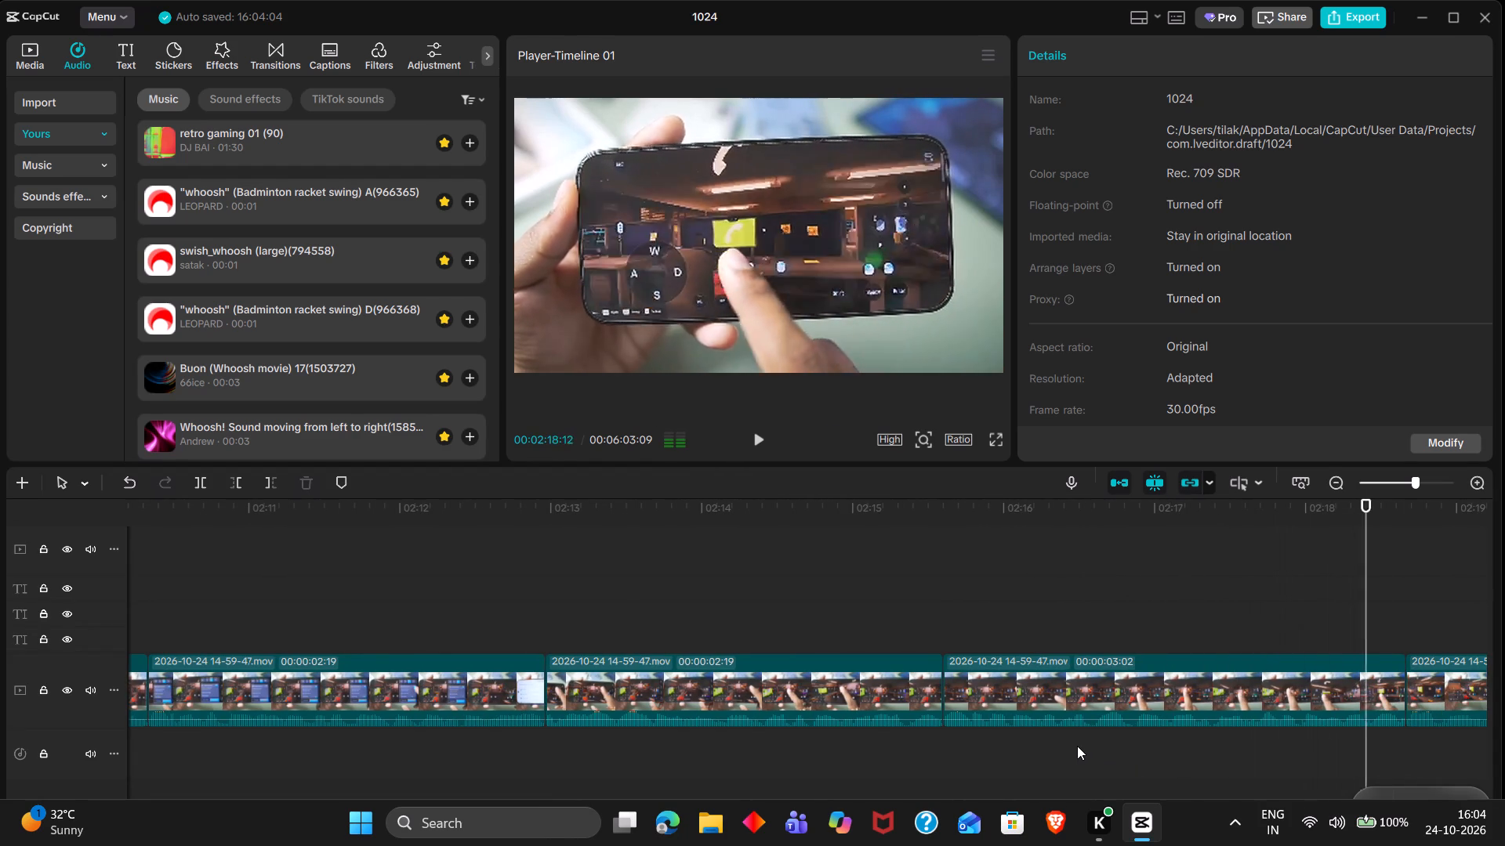
pyautogui.hscroll(-1, 1048, 743)
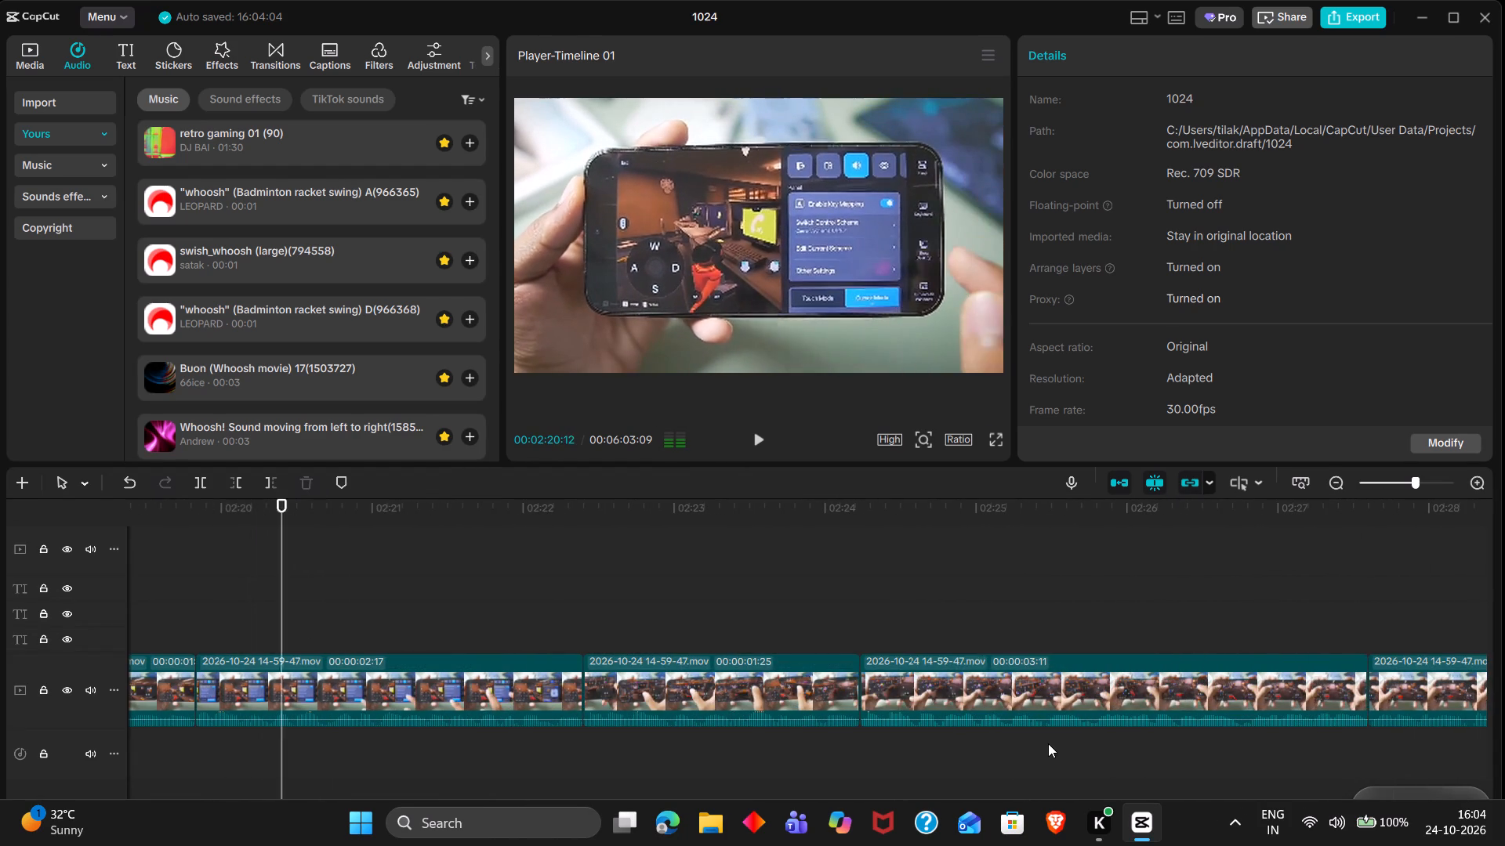
pyautogui.press('space')
# Return to the intro and review the main footage after the Aptrex logo, from about 00:00:02 to 00:00:05.
pyautogui.hscroll(15, 1048, 743)
pyautogui.click(481, 619)
pyautogui.hscroll(6, 481, 619)
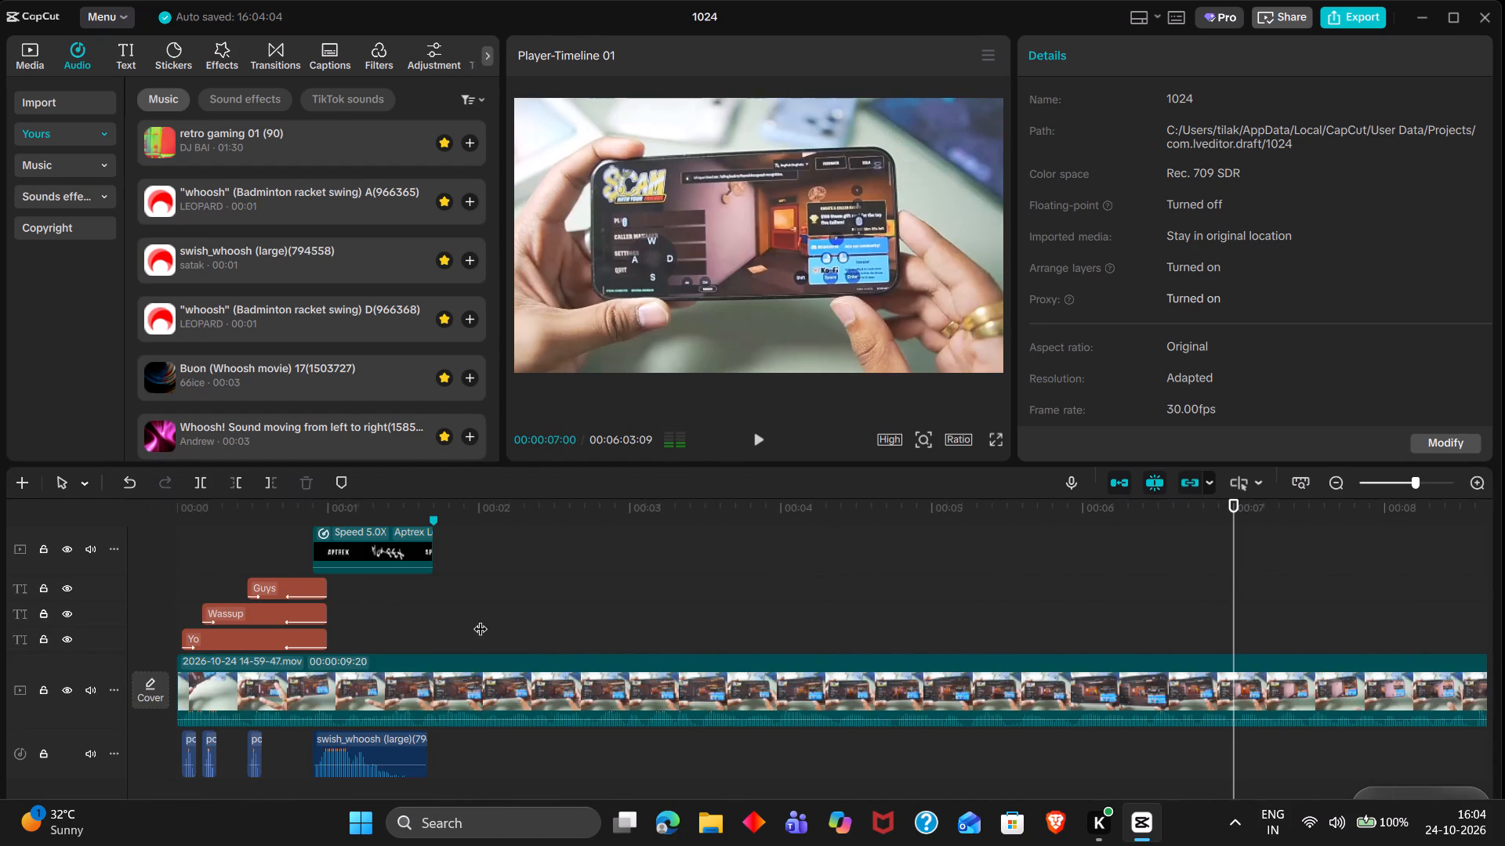
pyautogui.hscroll(5, 481, 619)
pyautogui.doubleClick(431, 614)
pyautogui.press('space')
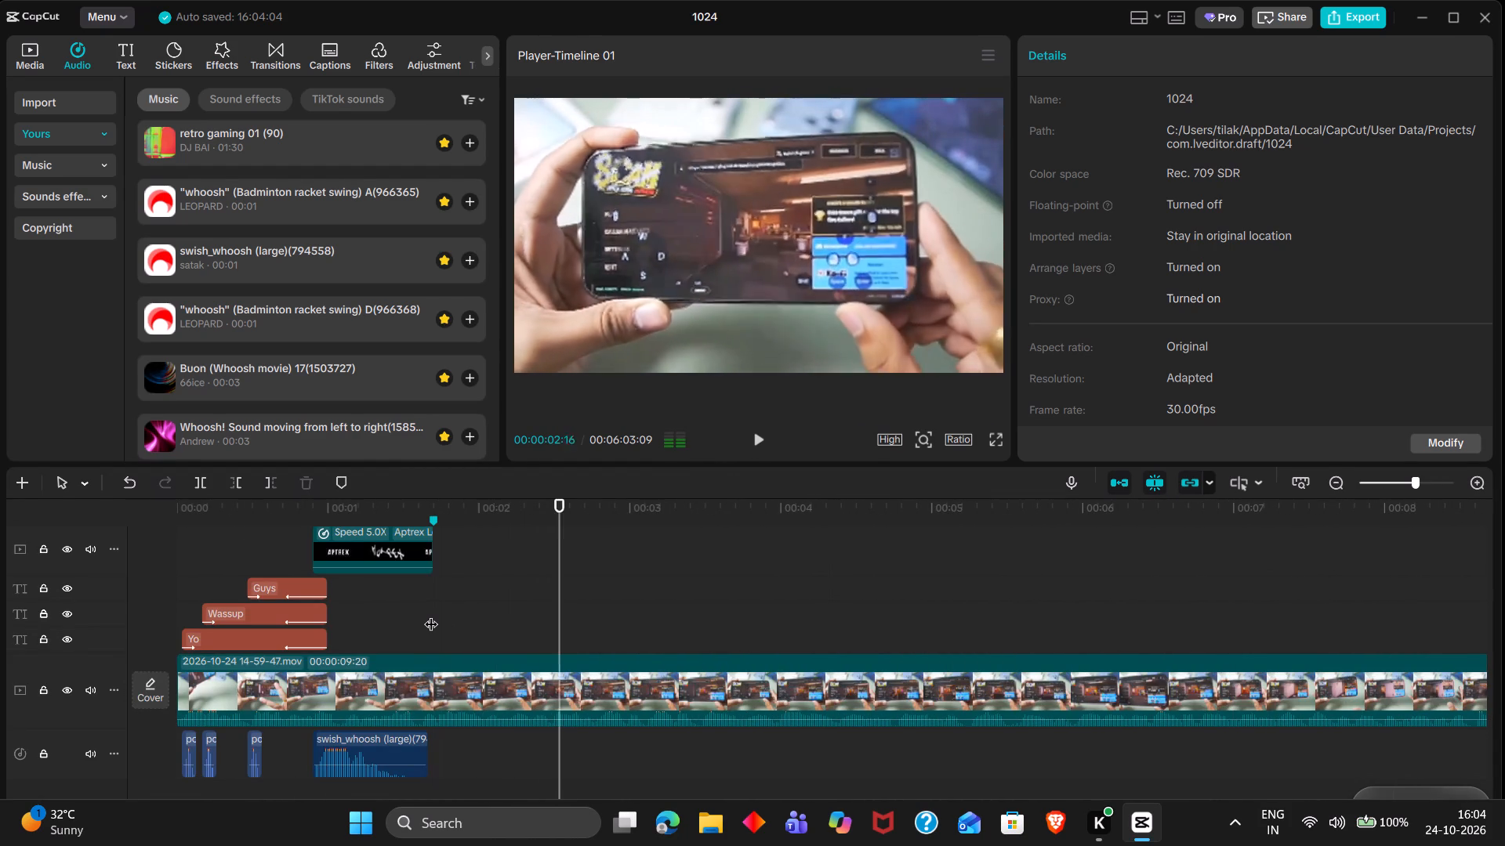
pyautogui.press('space')
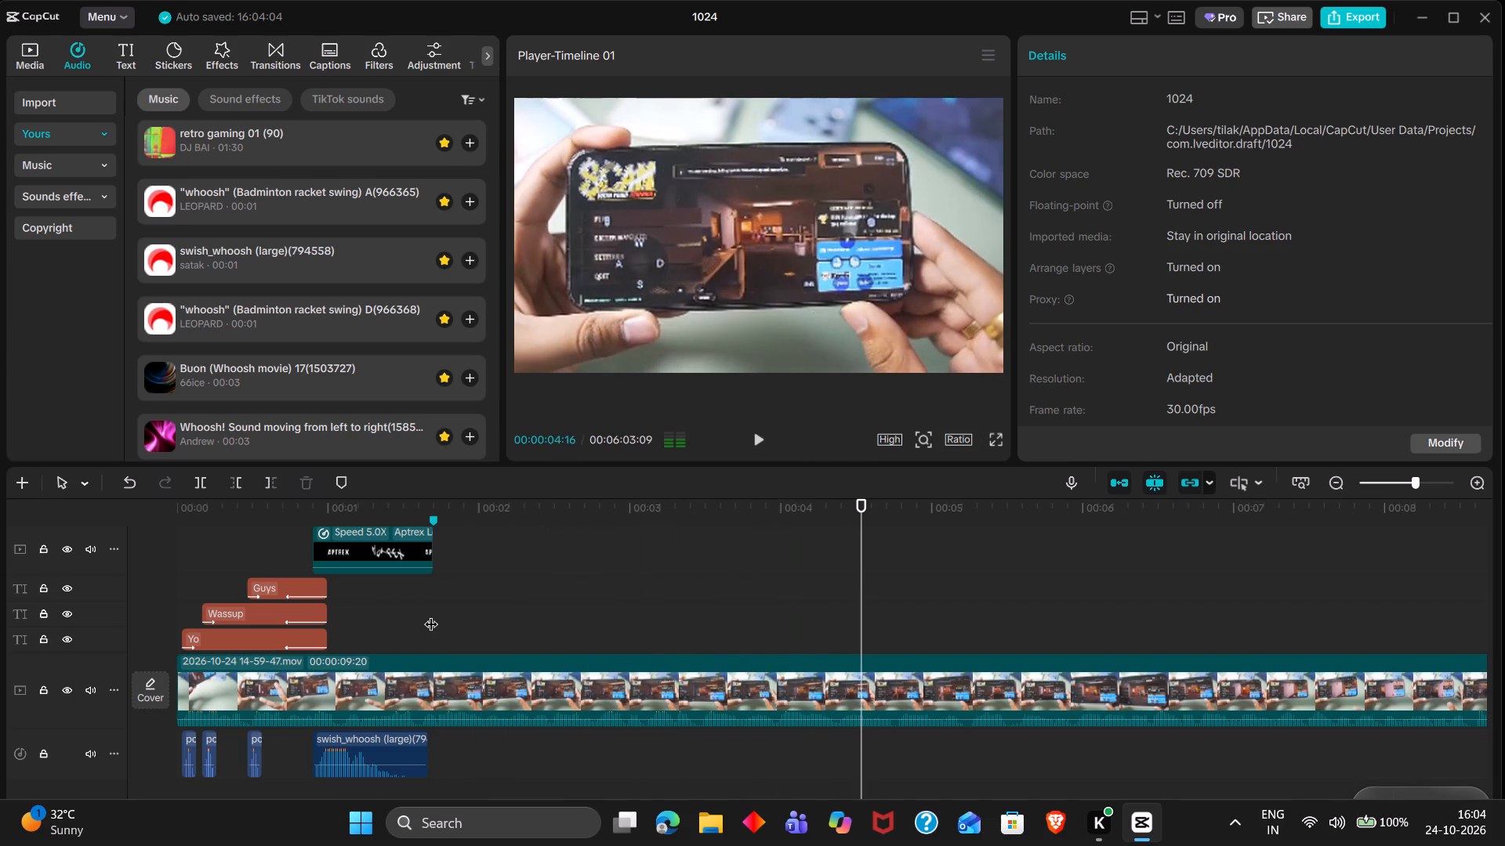
pyautogui.press('space')
pyautogui.press('space')
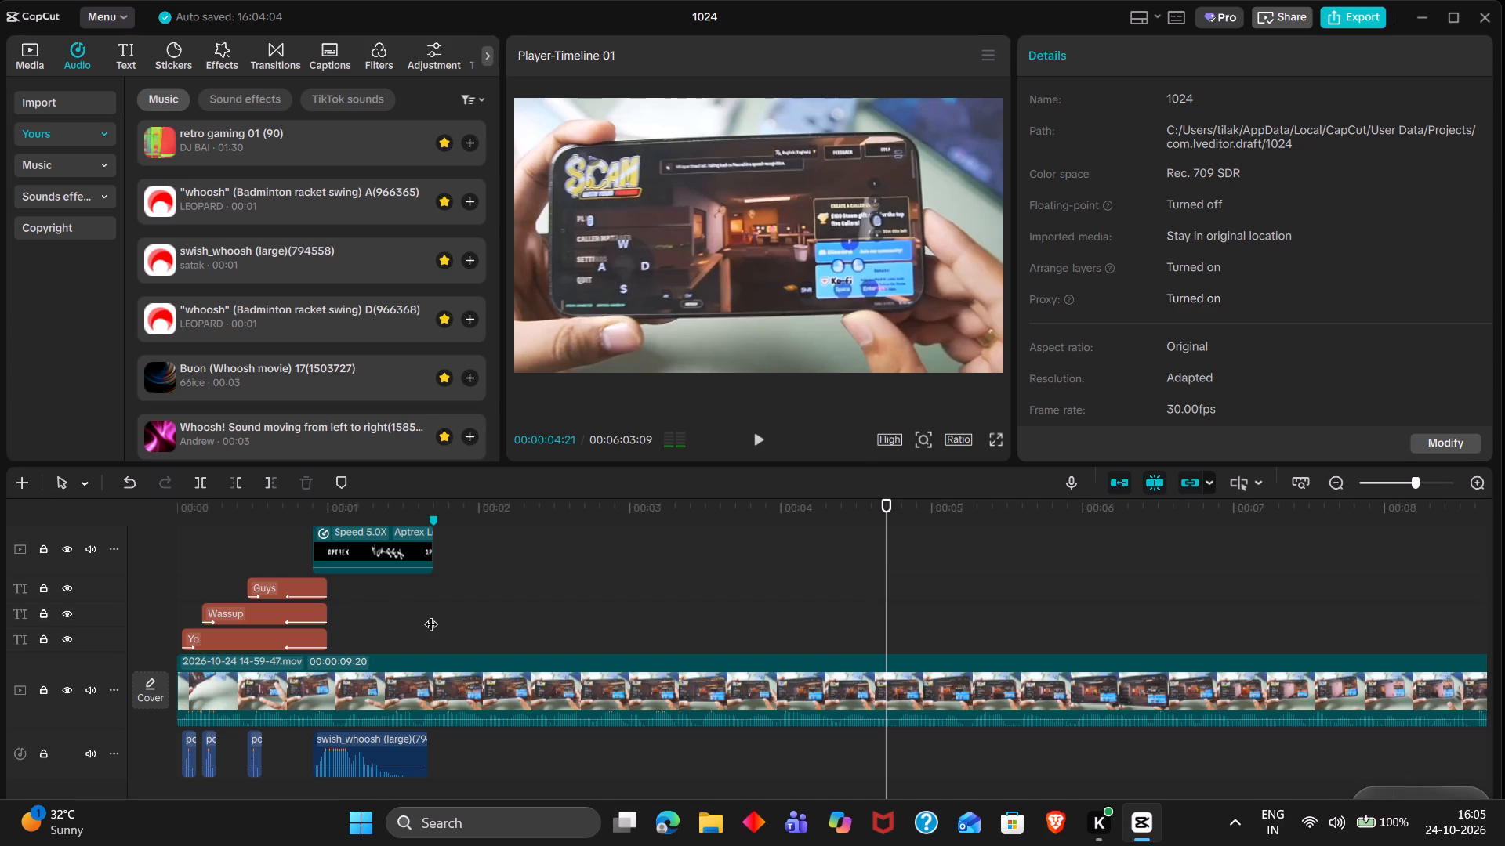
pyautogui.press('space')
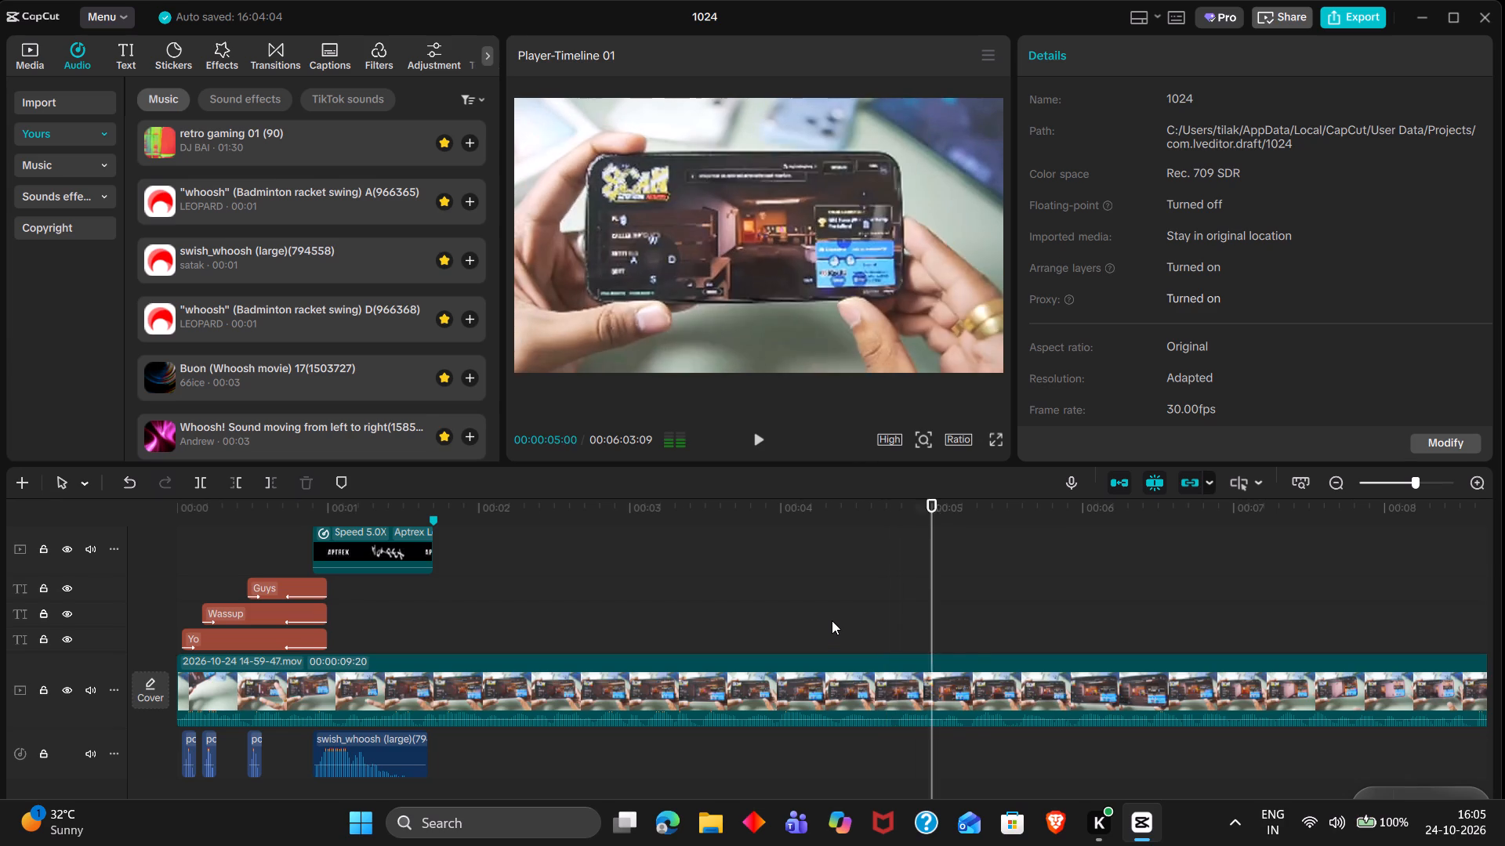
pyautogui.press('space')
pyautogui.click(839, 620)
pyautogui.moveTo(839, 620); pyautogui.dragTo(836, 621)
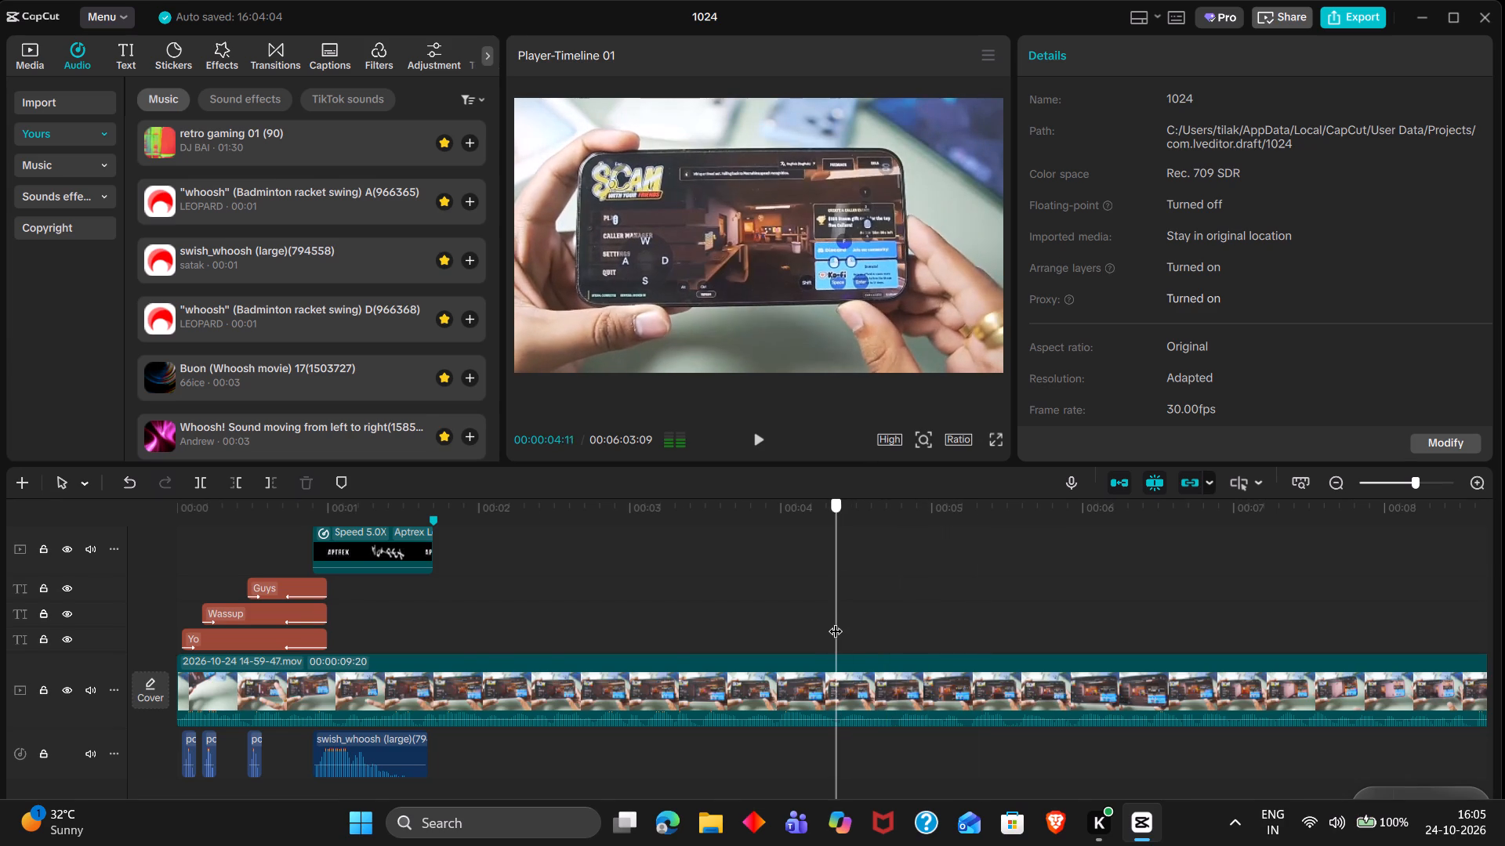
pyautogui.moveTo(836, 621); pyautogui.dragTo(916, 661)
pyautogui.keyDown('ctrl'); pyautogui.scroll(-2, 916, 661); pyautogui.keyUp('ctrl')
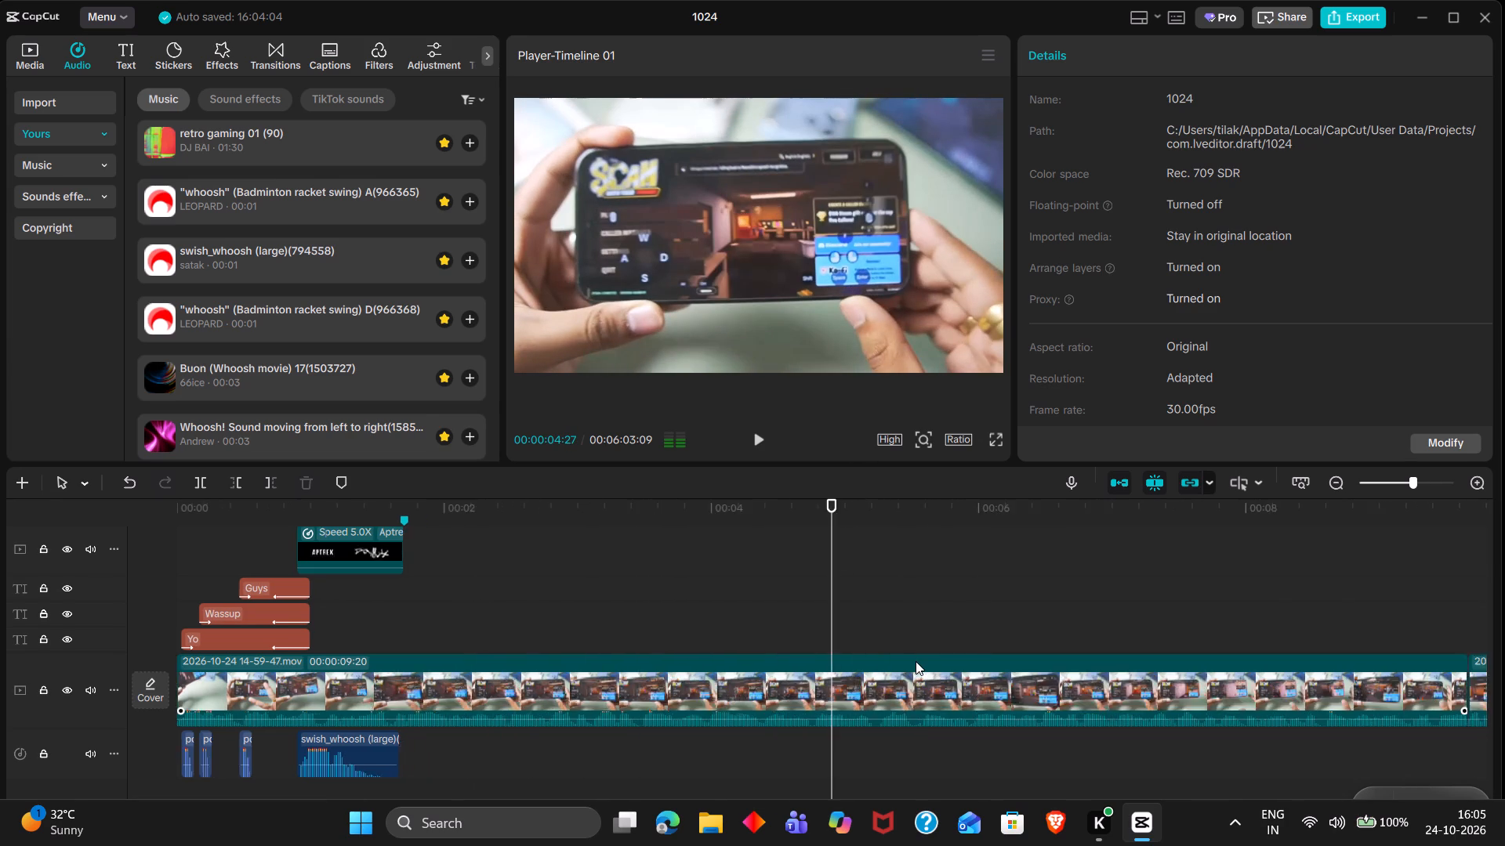
# Examine the later gameplay clips between about 00:02:32 and 00:02:47 for a suitable shot.
pyautogui.hscroll(-19, 916, 661)
pyautogui.click(1185, 586)
pyautogui.hscroll(-9, 1185, 586)
pyautogui.doubleClick(1185, 586)
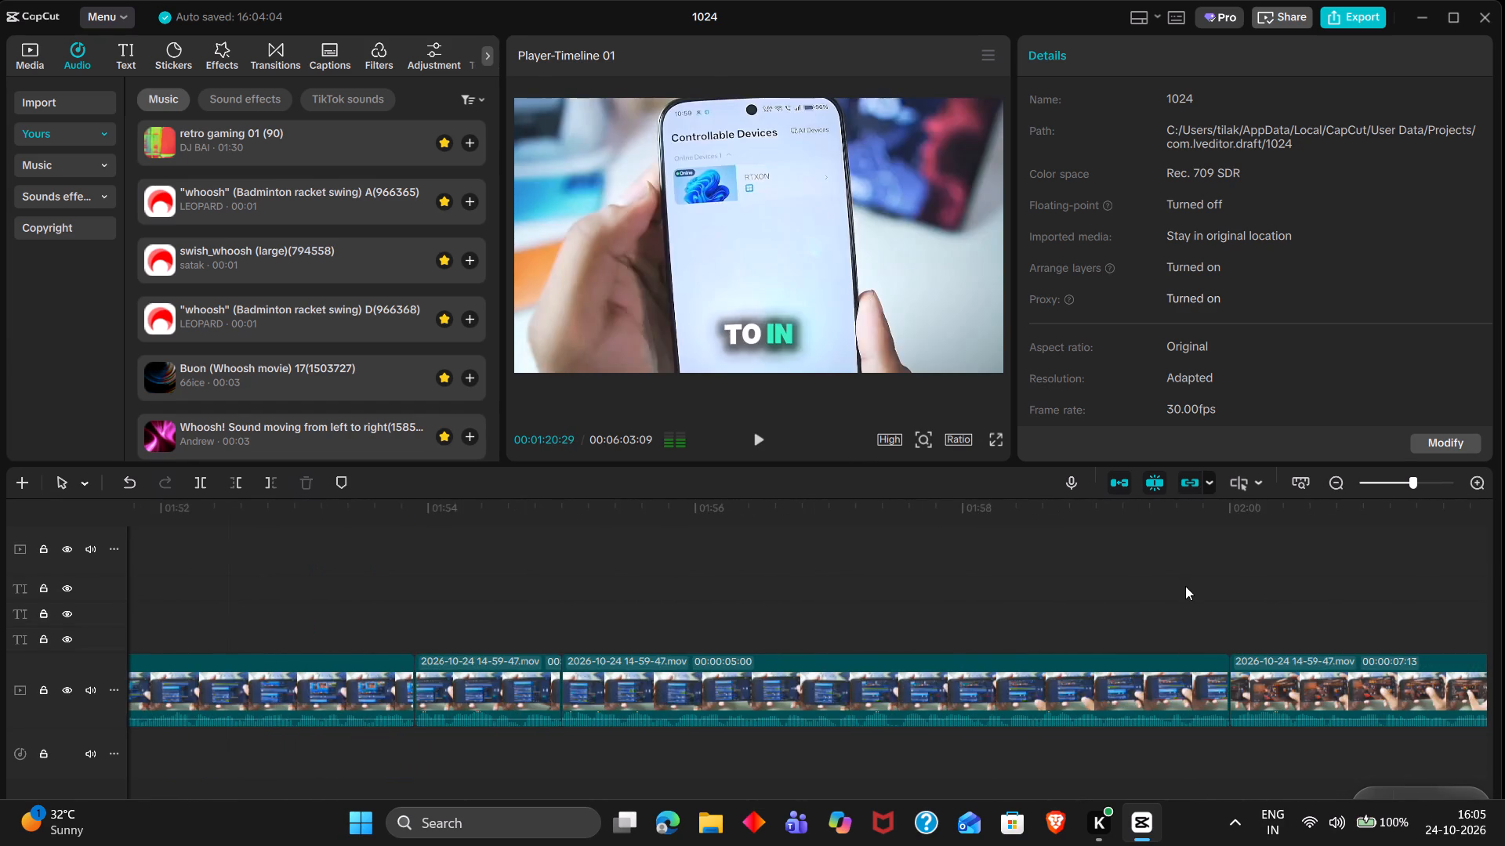
pyautogui.hscroll(-7, 1185, 586)
pyautogui.tripleClick(1185, 586)
pyautogui.hscroll(-1, 1185, 586)
pyautogui.doubleClick(1185, 586)
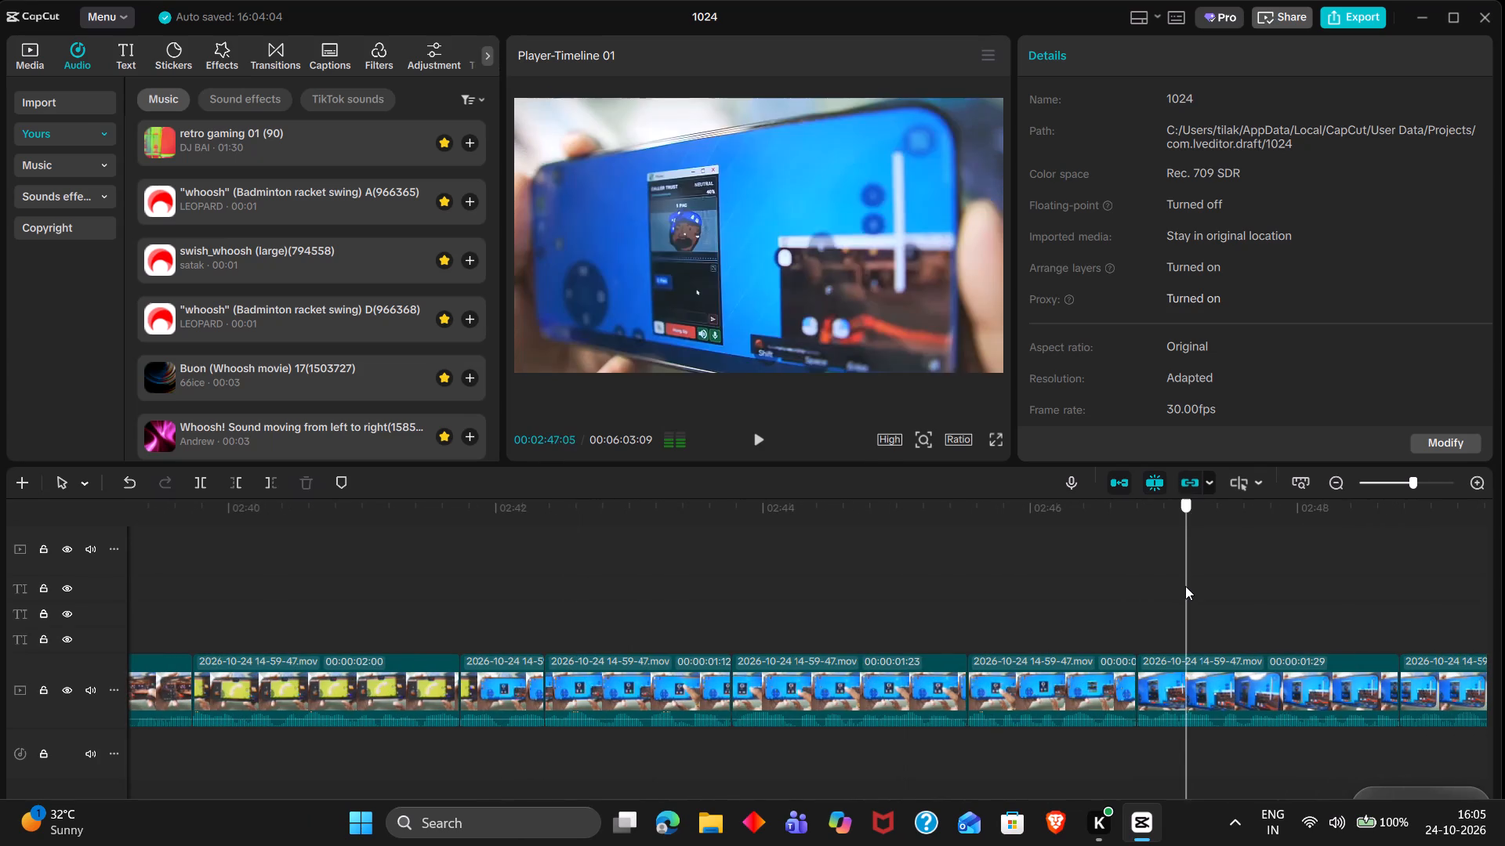
pyautogui.moveTo(1185, 586); pyautogui.dragTo(810, 650)
pyautogui.hscroll(3, 810, 650)
pyautogui.click(810, 650)
pyautogui.moveTo(810, 650); pyautogui.dragTo(433, 636)
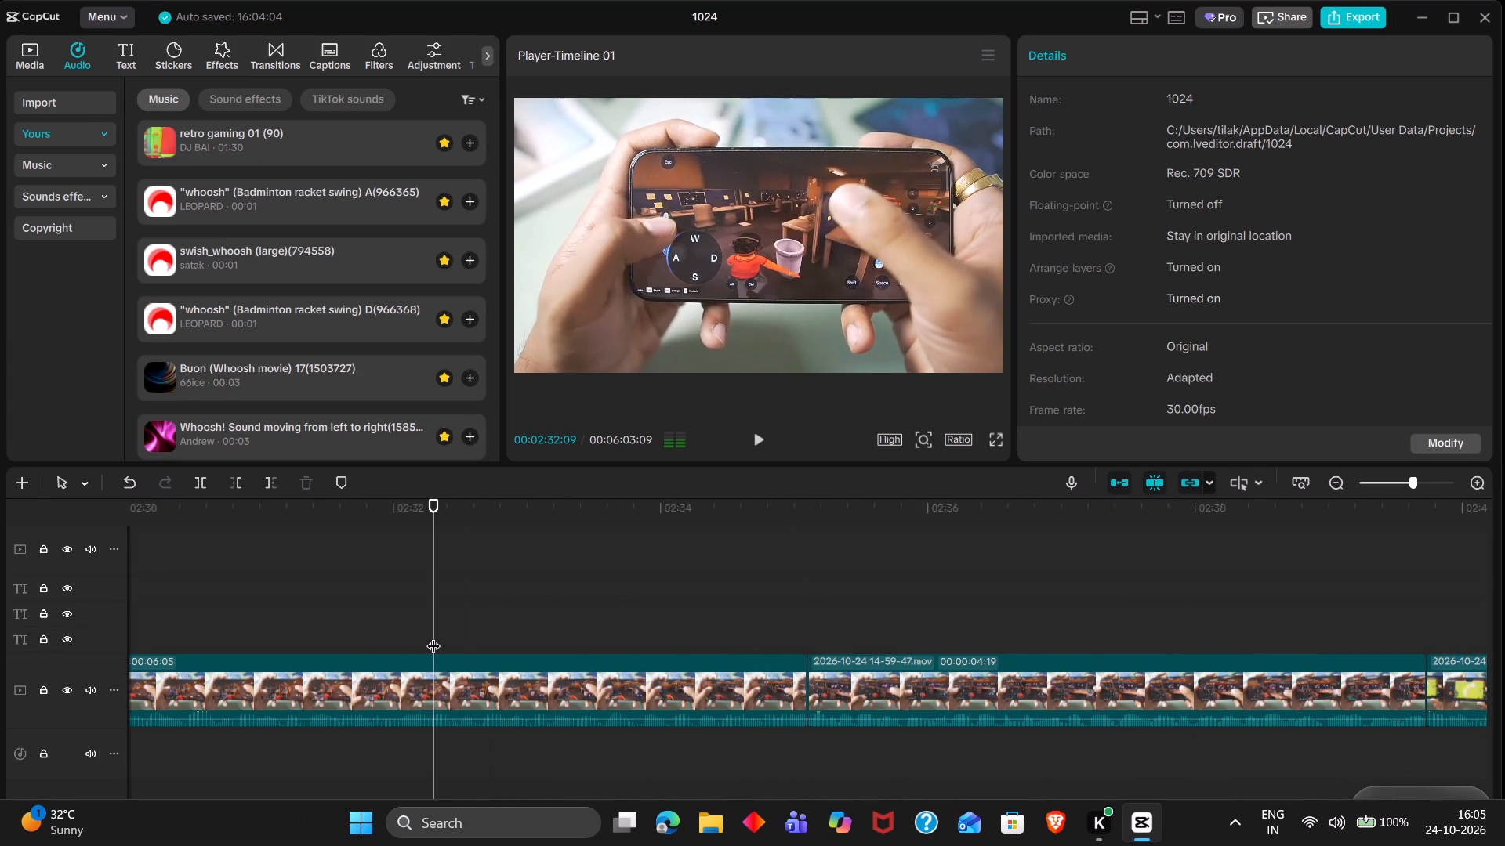
pyautogui.hscroll(1, 433, 636)
pyautogui.tripleClick(433, 636)
pyautogui.press('space')
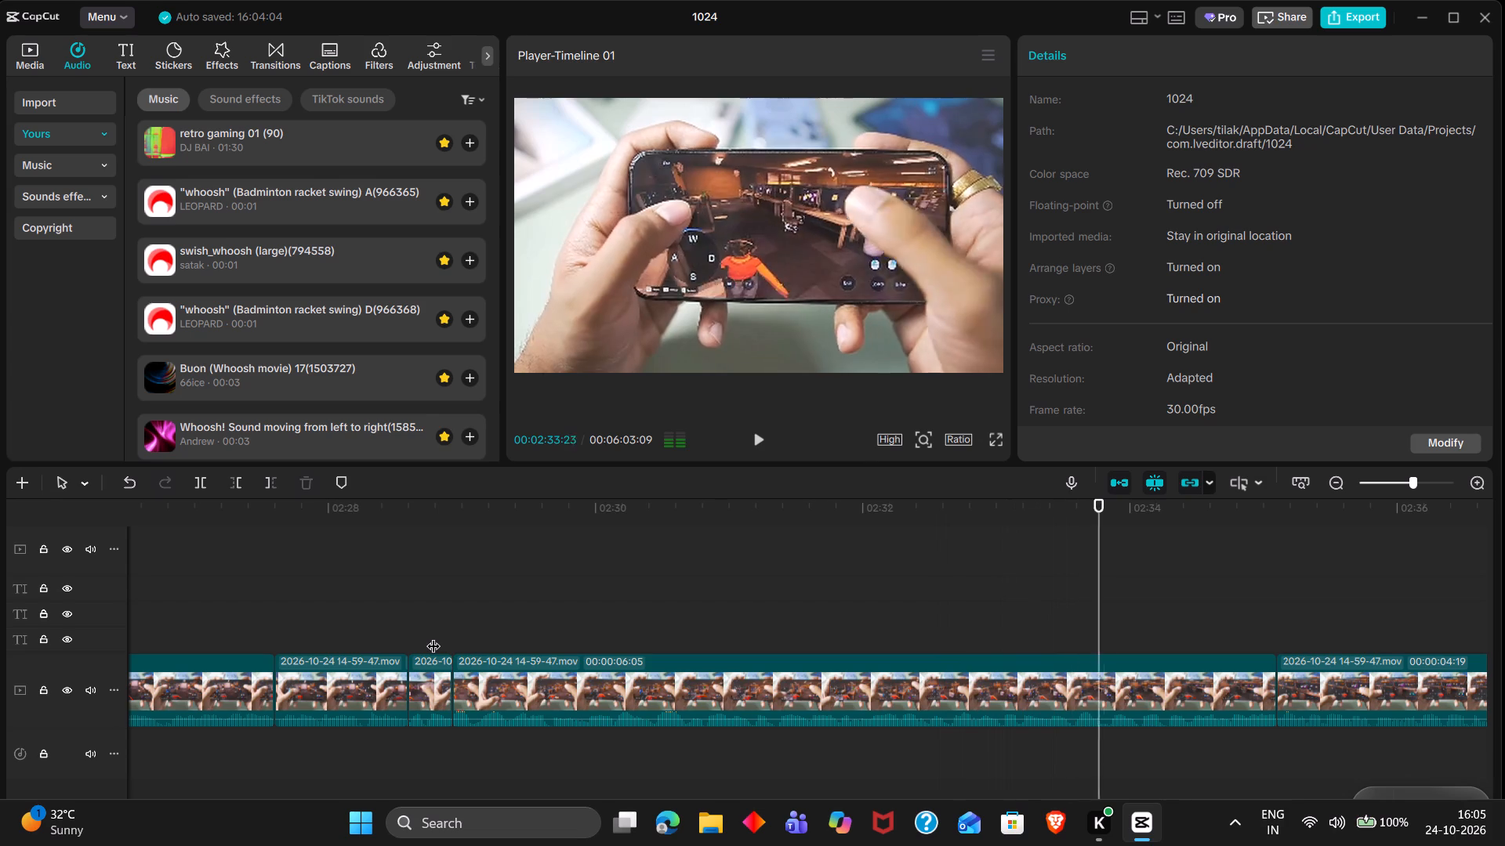
pyautogui.press('space')
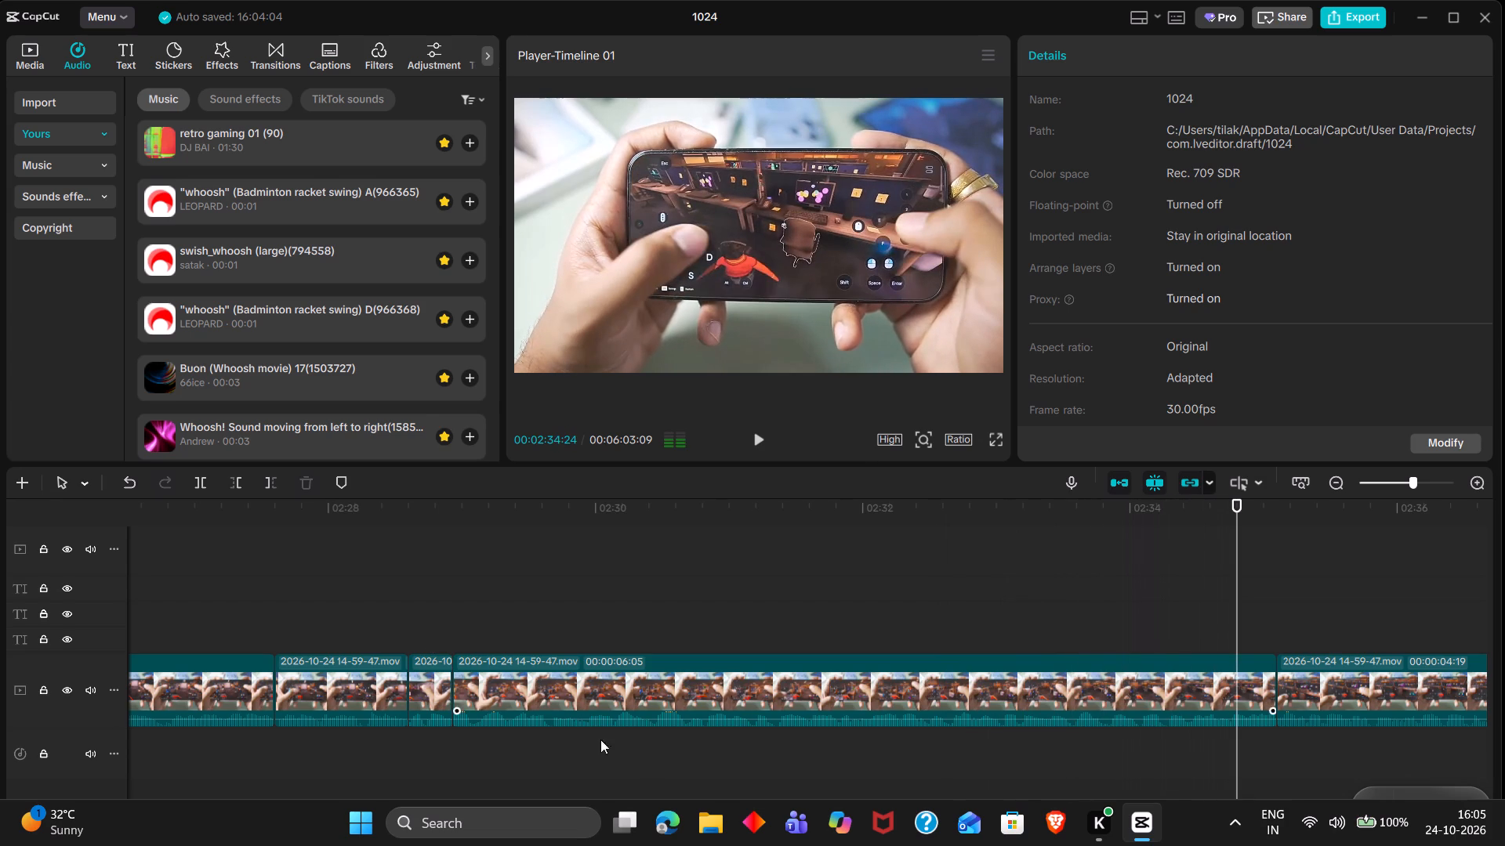
pyautogui.hscroll(-1, 774, 699)
pyautogui.press('space')
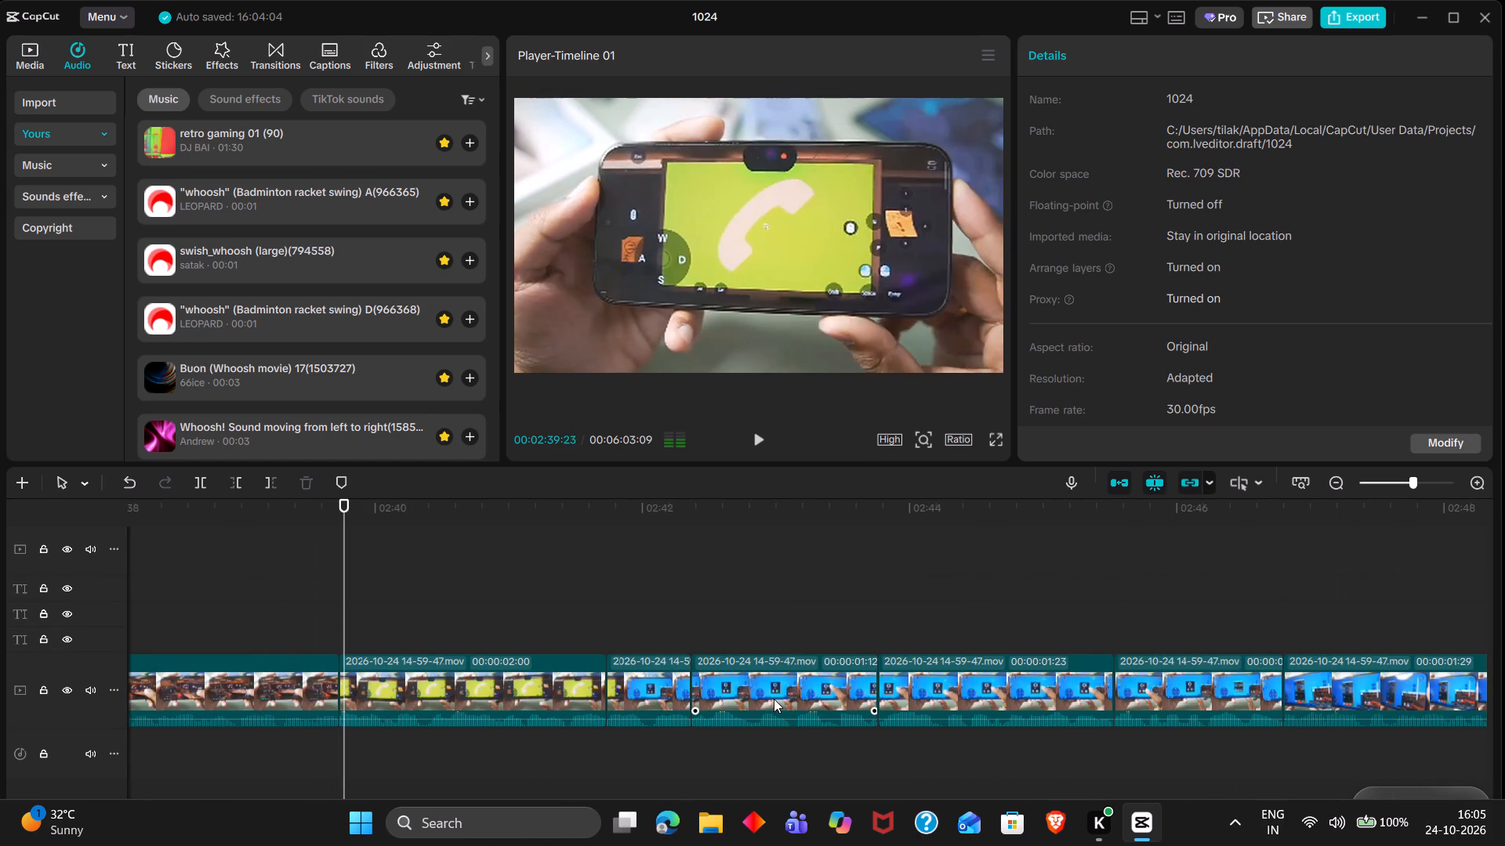
pyautogui.press('space')
# Copy the 00:00:06:05 gameplay clip starting near 00:02:29 and paste it above the main video at the 00:00:01:21 marker.
pyautogui.hscroll(4, 774, 699)
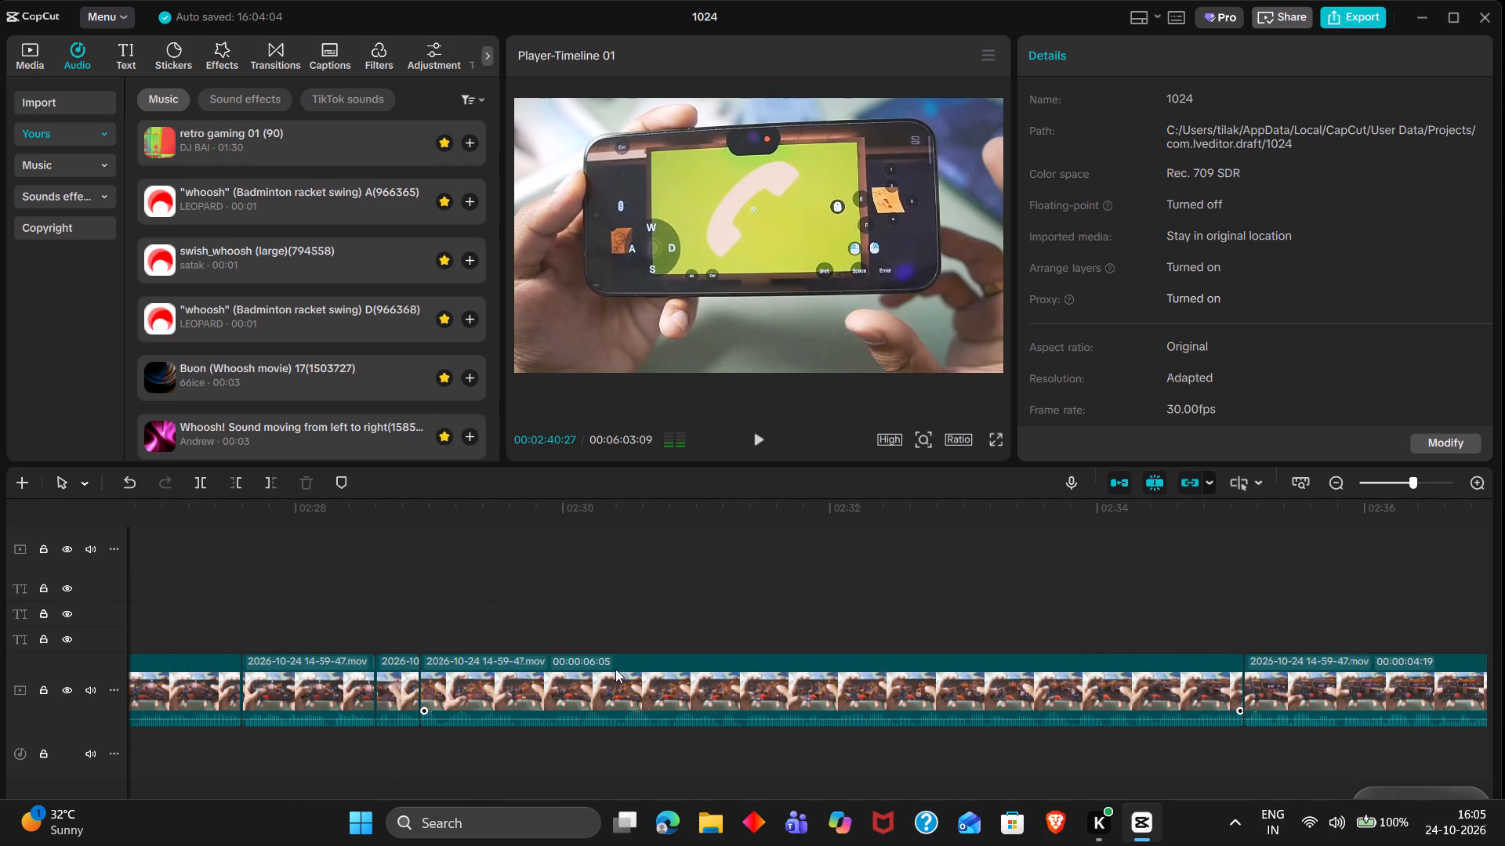
pyautogui.click(728, 692)
pyautogui.hotkey('ctrl', 'c')
pyautogui.click(1257, 620)
pyautogui.moveTo(1257, 620); pyautogui.dragTo(1320, 632)
pyautogui.hscroll(20, 1320, 632)
pyautogui.hscroll(3, 1320, 632)
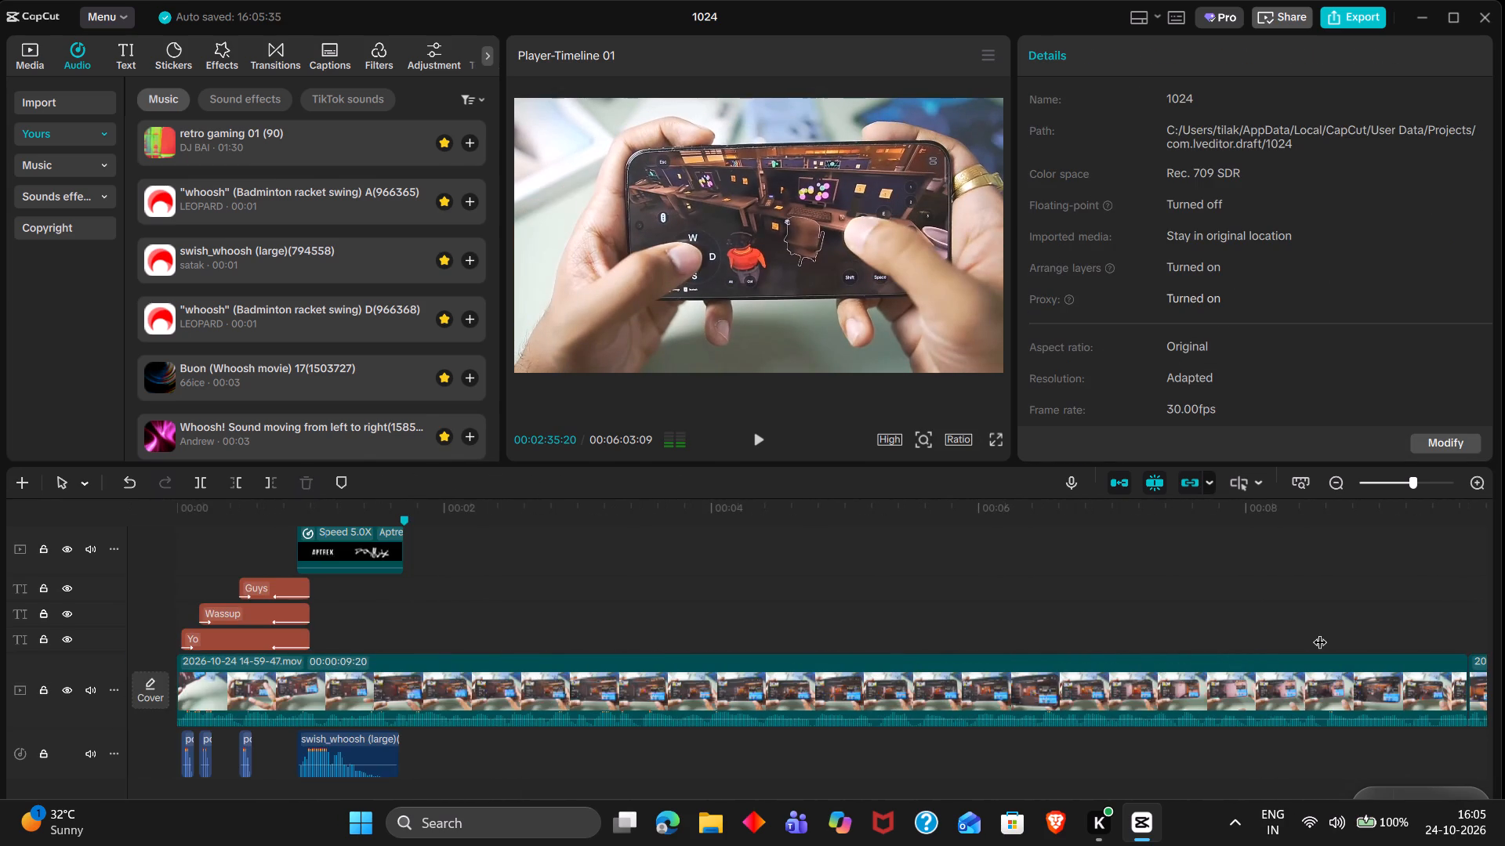
pyautogui.hscroll(2, 1320, 632)
pyautogui.doubleClick(404, 574)
pyautogui.hotkey('ctrl', 'v')
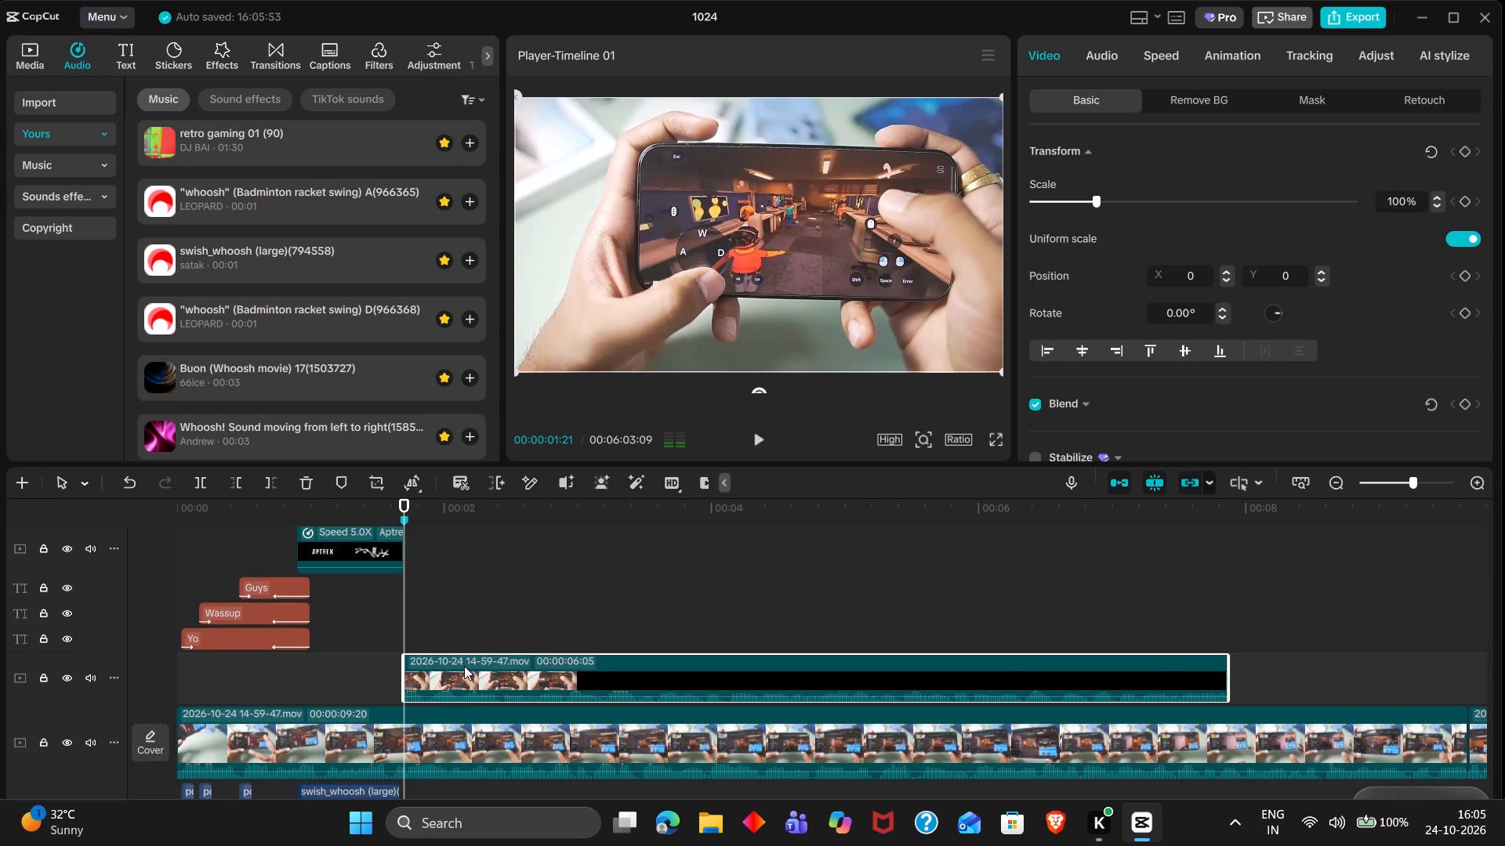
pyautogui.doubleClick(465, 667)
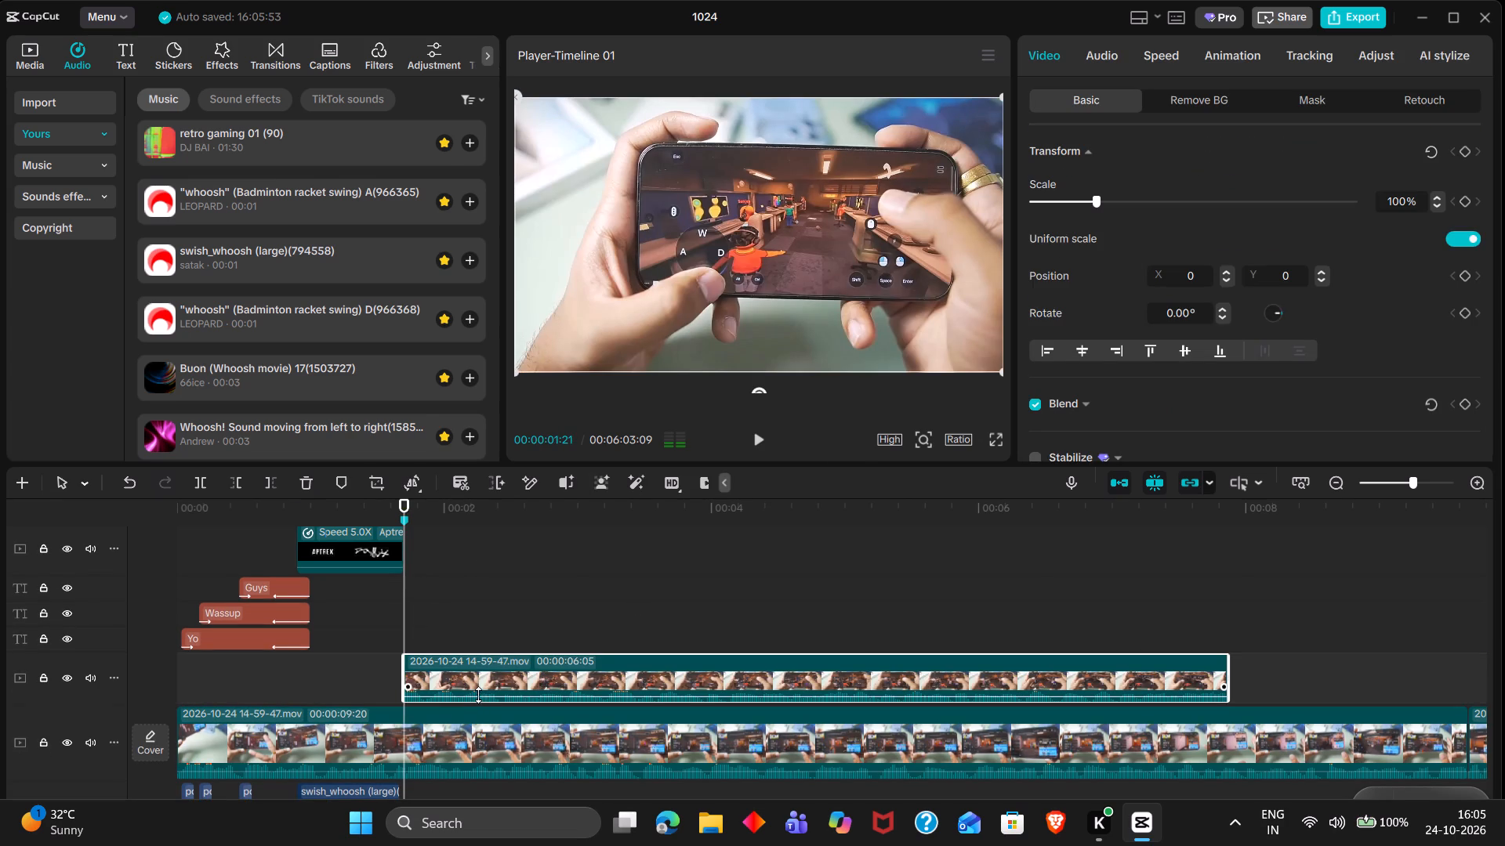
pyautogui.moveTo(478, 696); pyautogui.dragTo(483, 718)
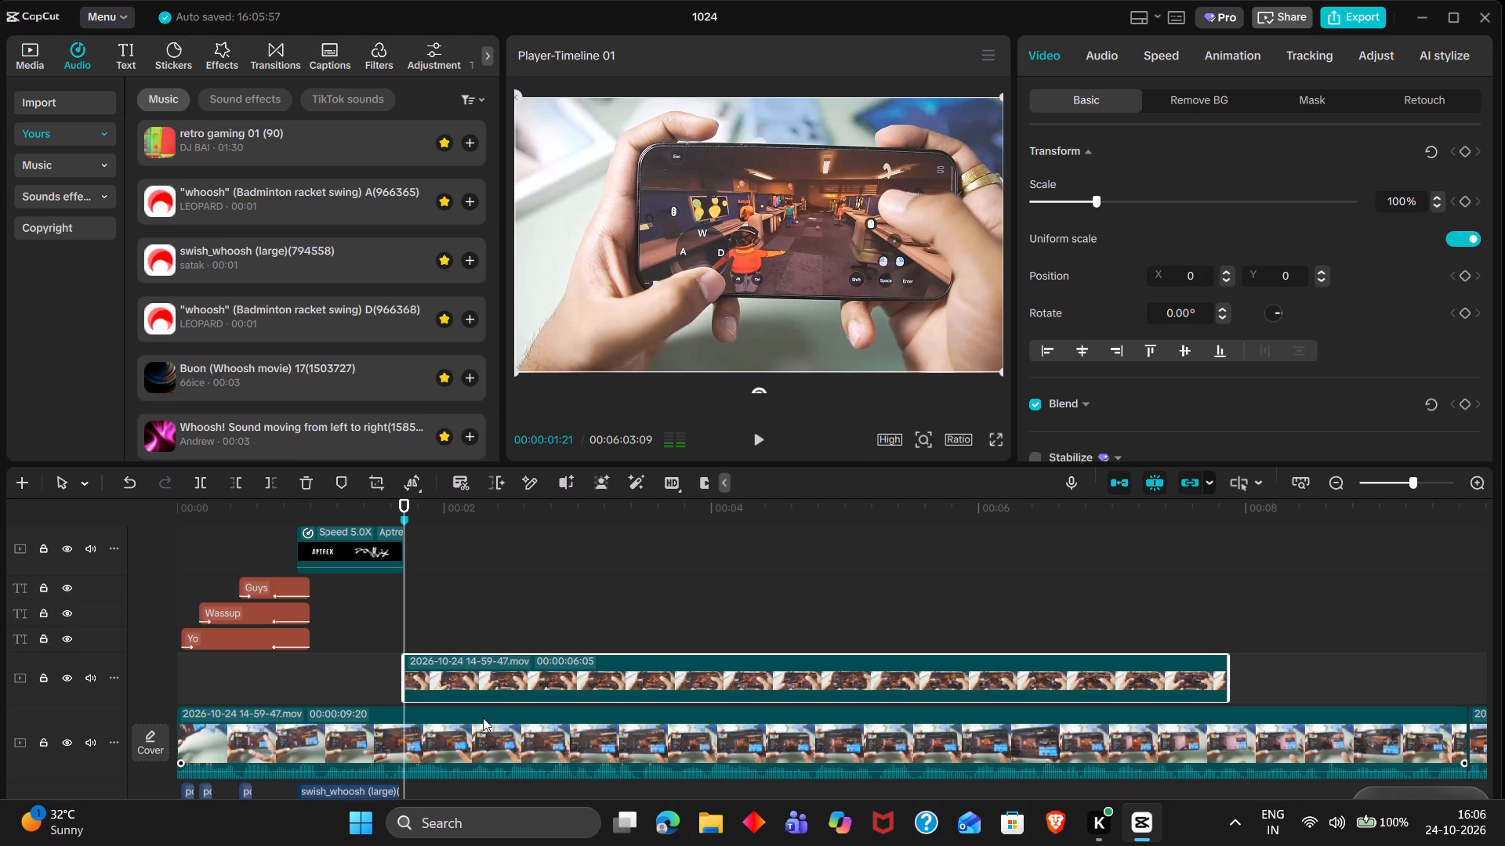
# Open the In animation options for the pasted gameplay clip.
pyautogui.doubleClick(1250, 56)
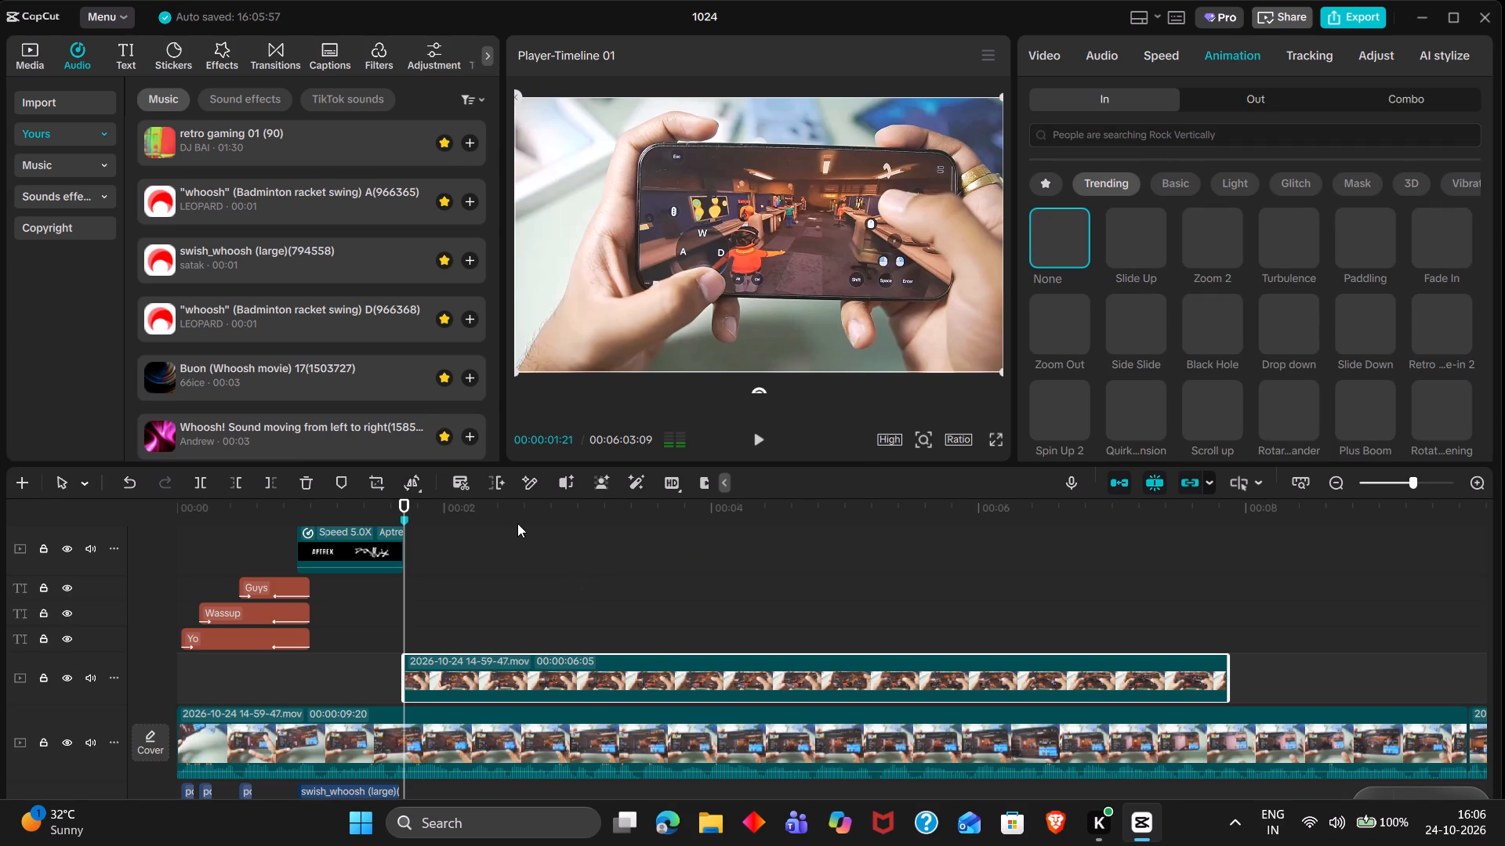
# Trim the beginning off the overlaid gameplay clip up to 00:00:04:26, leaving a clip of 00:00:03:00.
pyautogui.click(522, 544)
pyautogui.moveTo(522, 544); pyautogui.dragTo(670, 556)
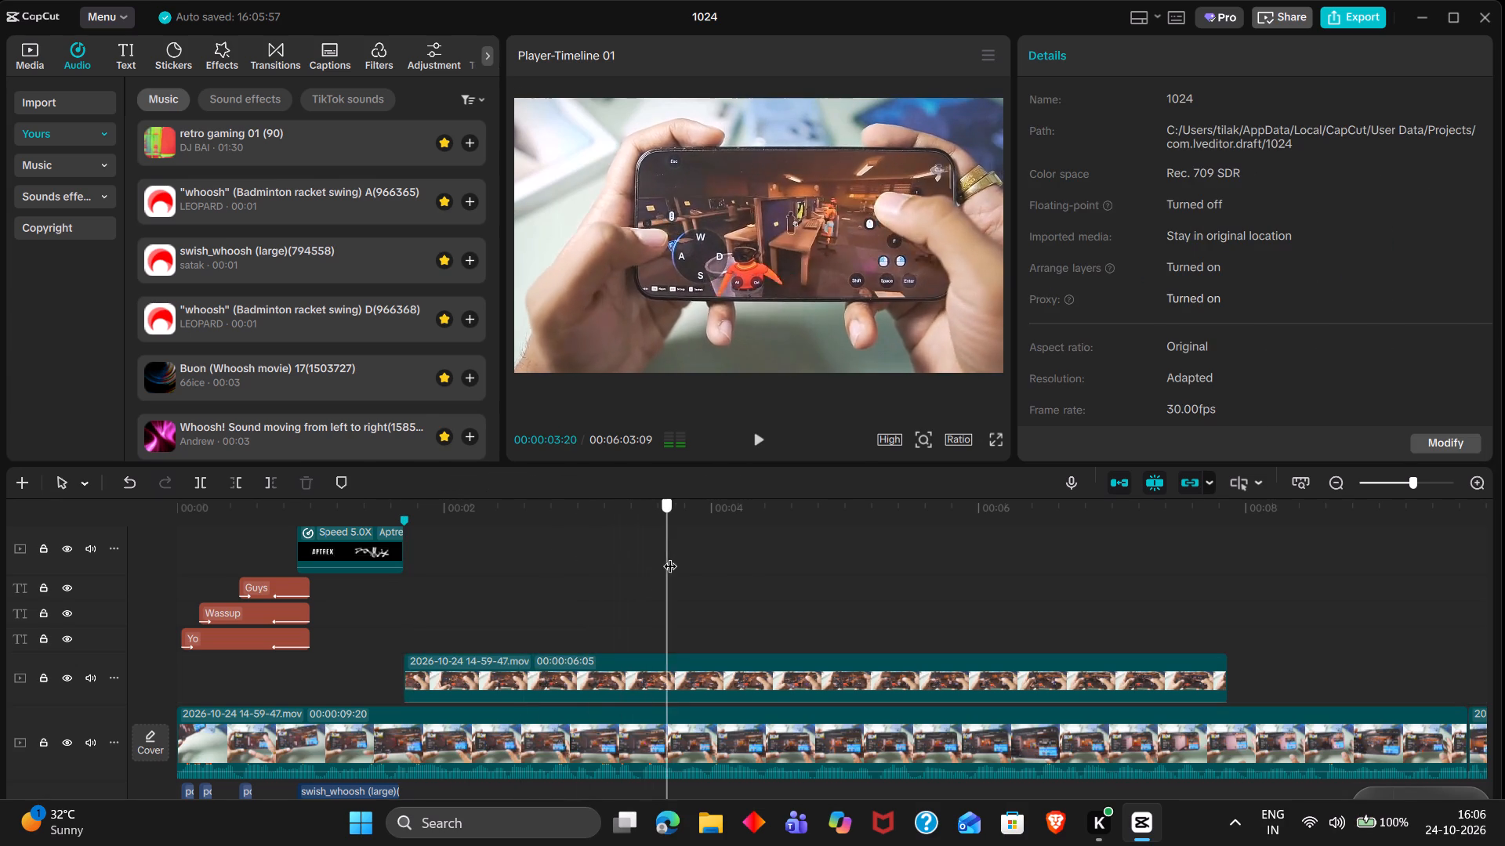
pyautogui.moveTo(670, 556); pyautogui.dragTo(875, 559)
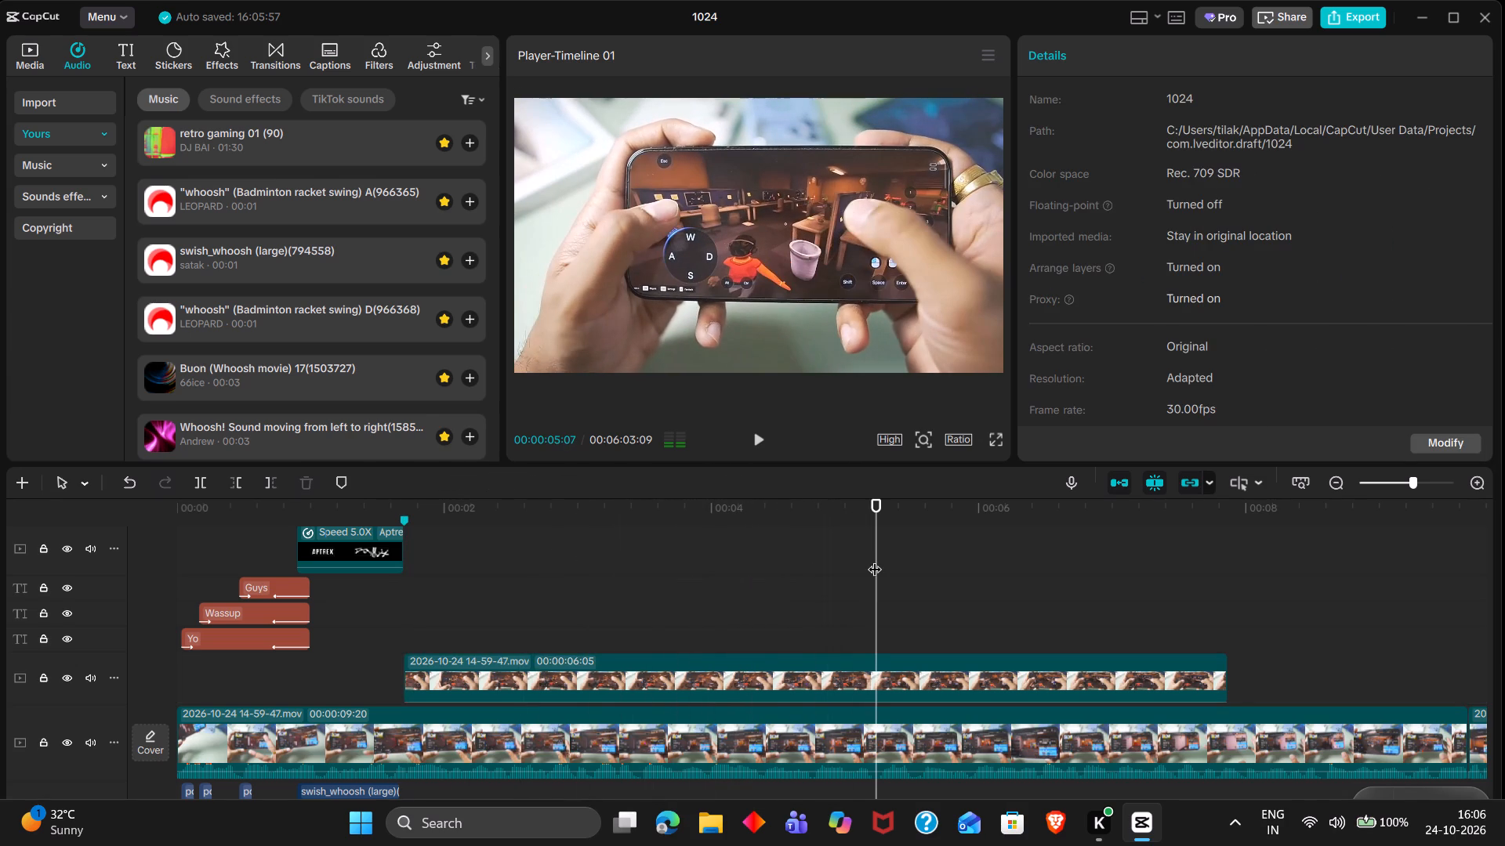
pyautogui.click(848, 548)
pyautogui.moveTo(848, 548); pyautogui.dragTo(826, 545)
pyautogui.click(814, 690)
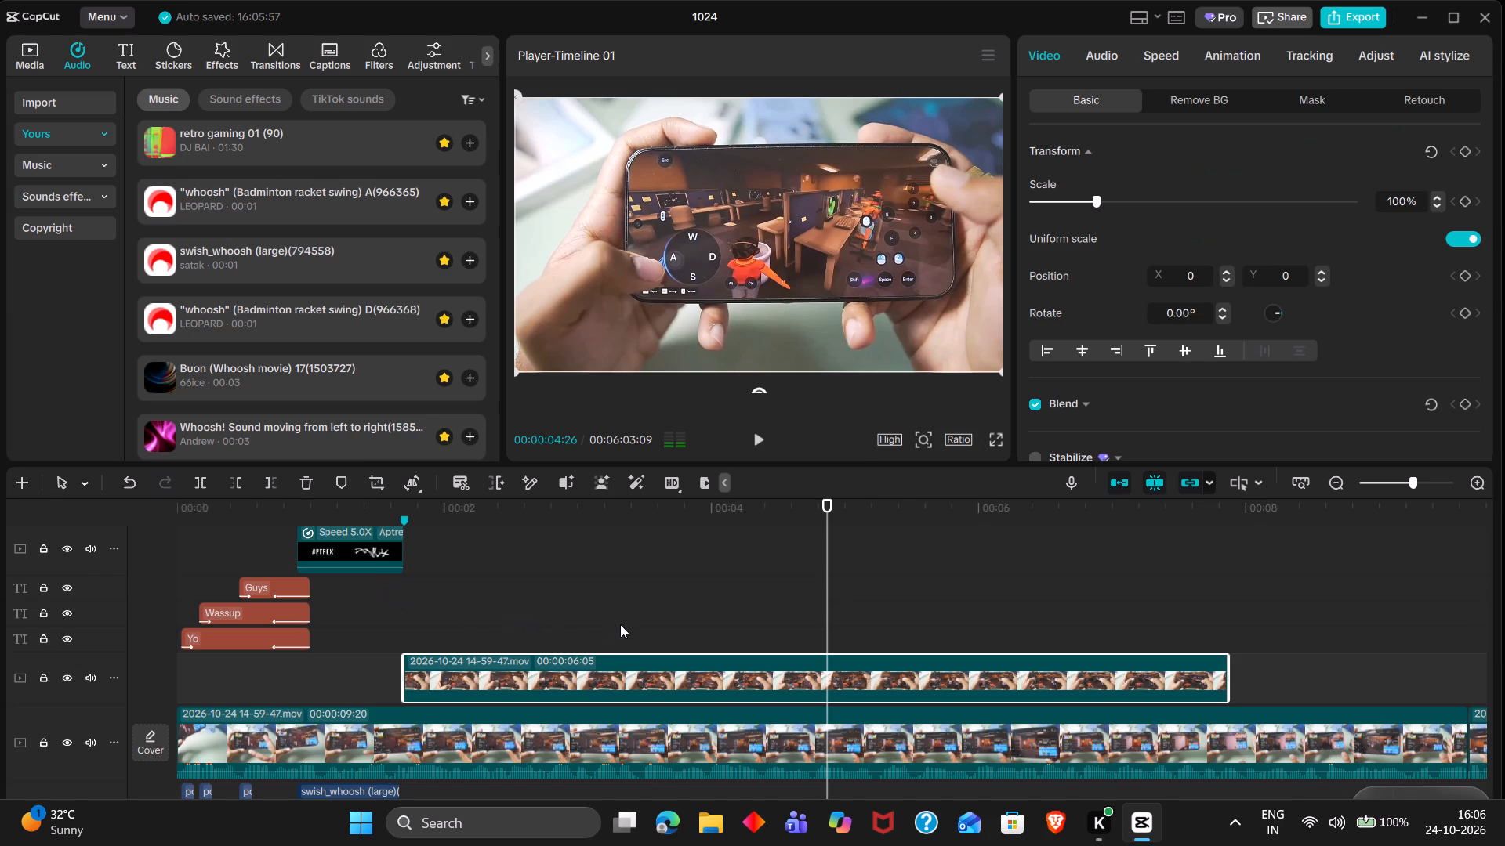
pyautogui.press('q')
# Move the trimmed overlay clip back to the marker at 00:00:01:21 and play it over the main video.
pyautogui.moveTo(919, 679); pyautogui.dragTo(909, 678)
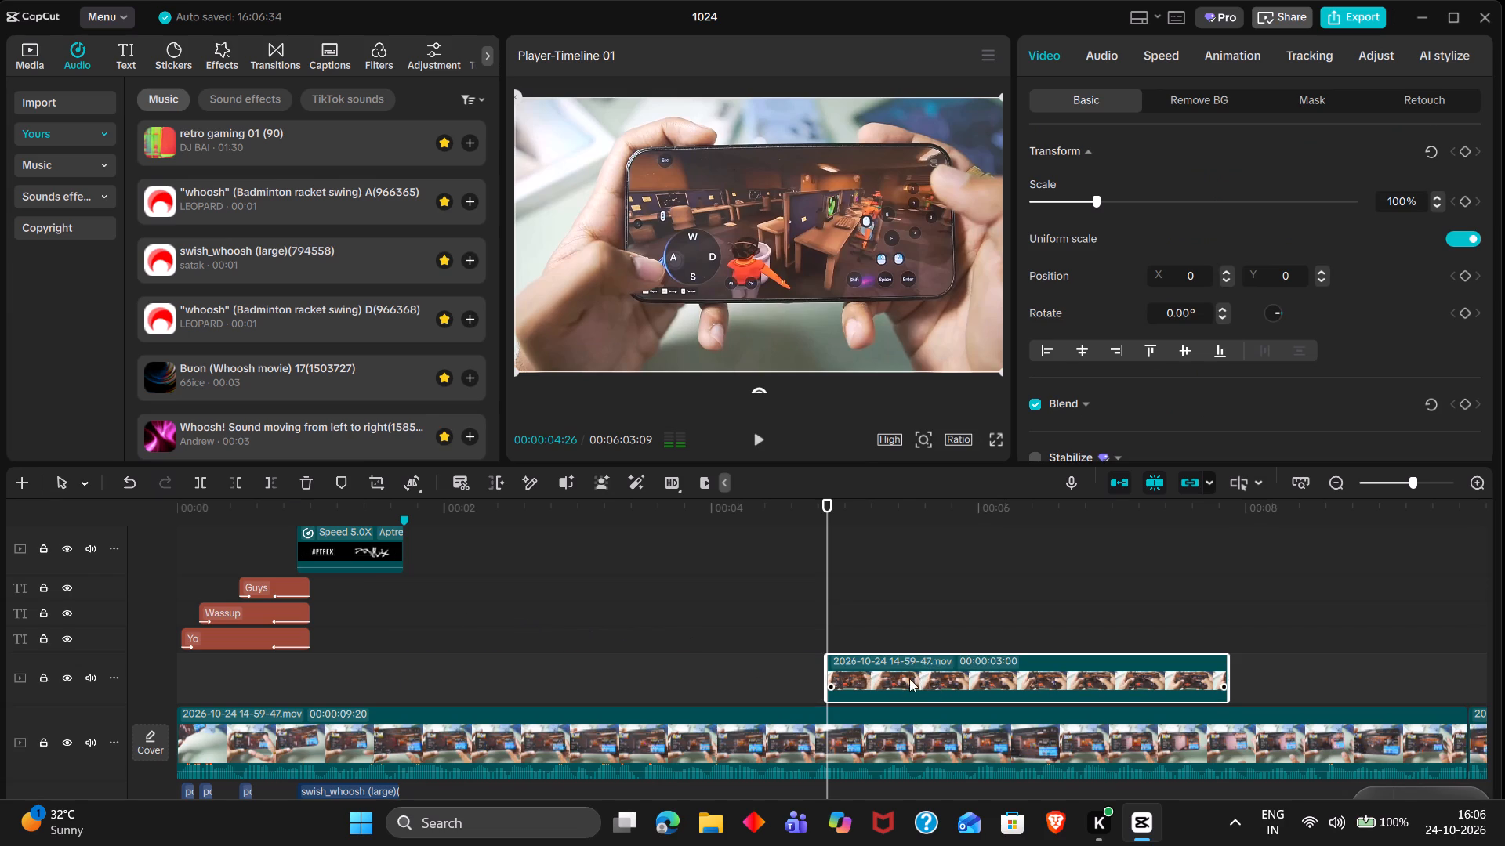
pyautogui.moveTo(909, 678); pyautogui.dragTo(508, 674)
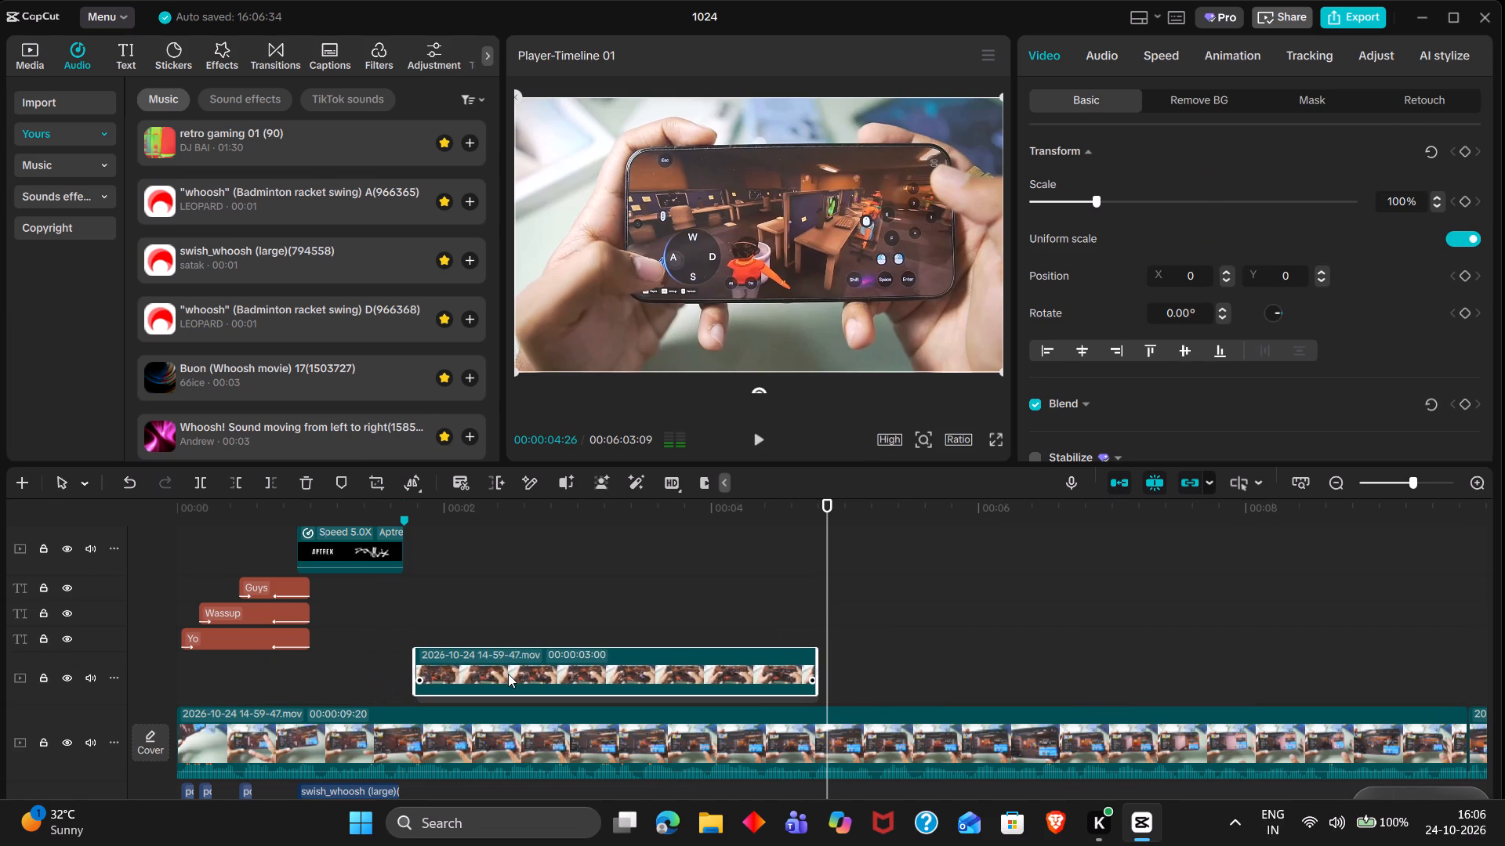
pyautogui.moveTo(508, 674); pyautogui.dragTo(500, 673)
pyautogui.doubleClick(543, 627)
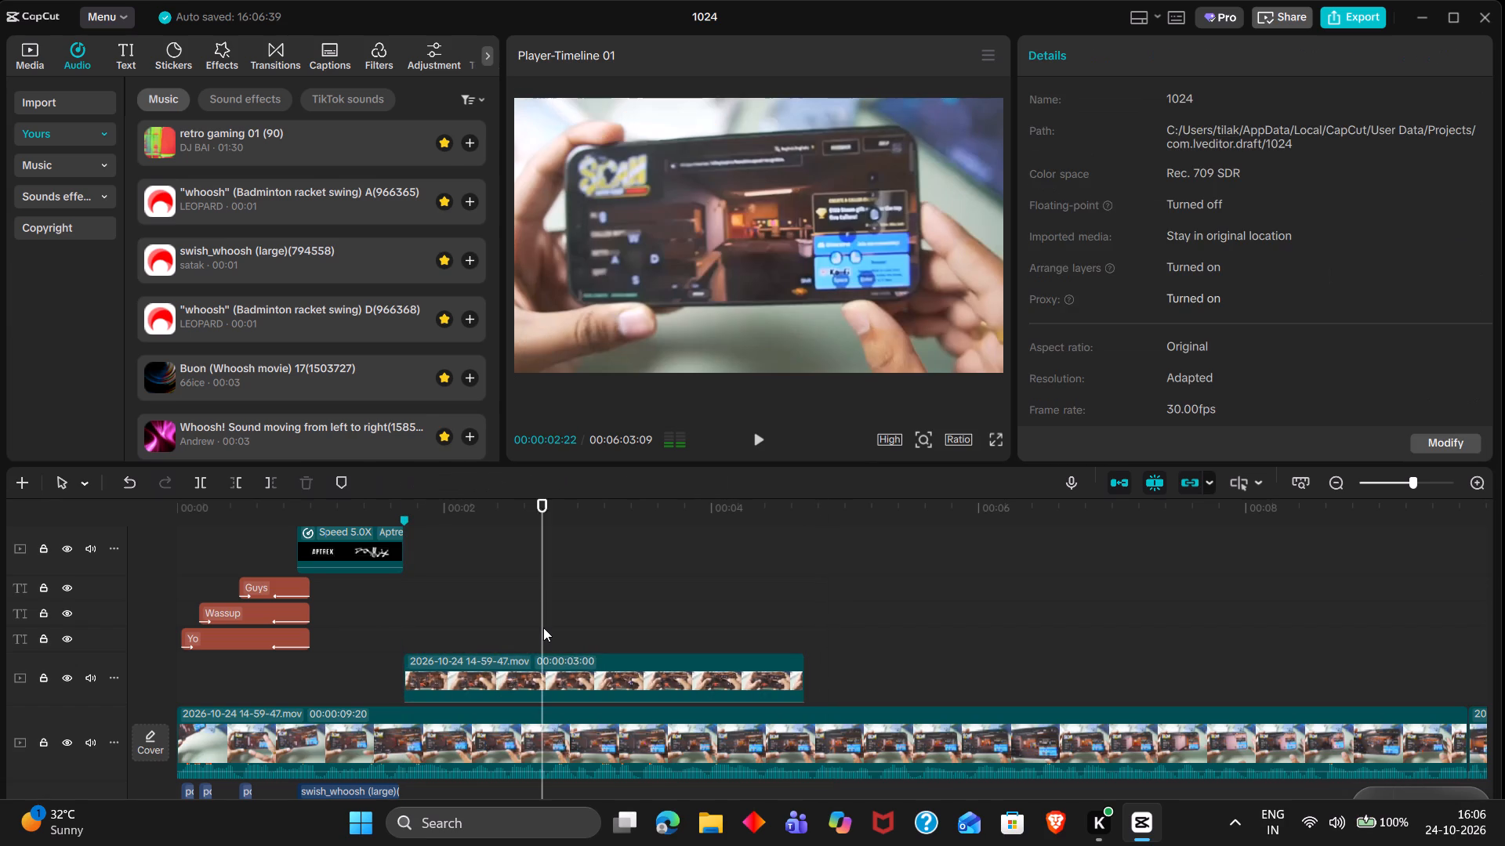
pyautogui.press('space')
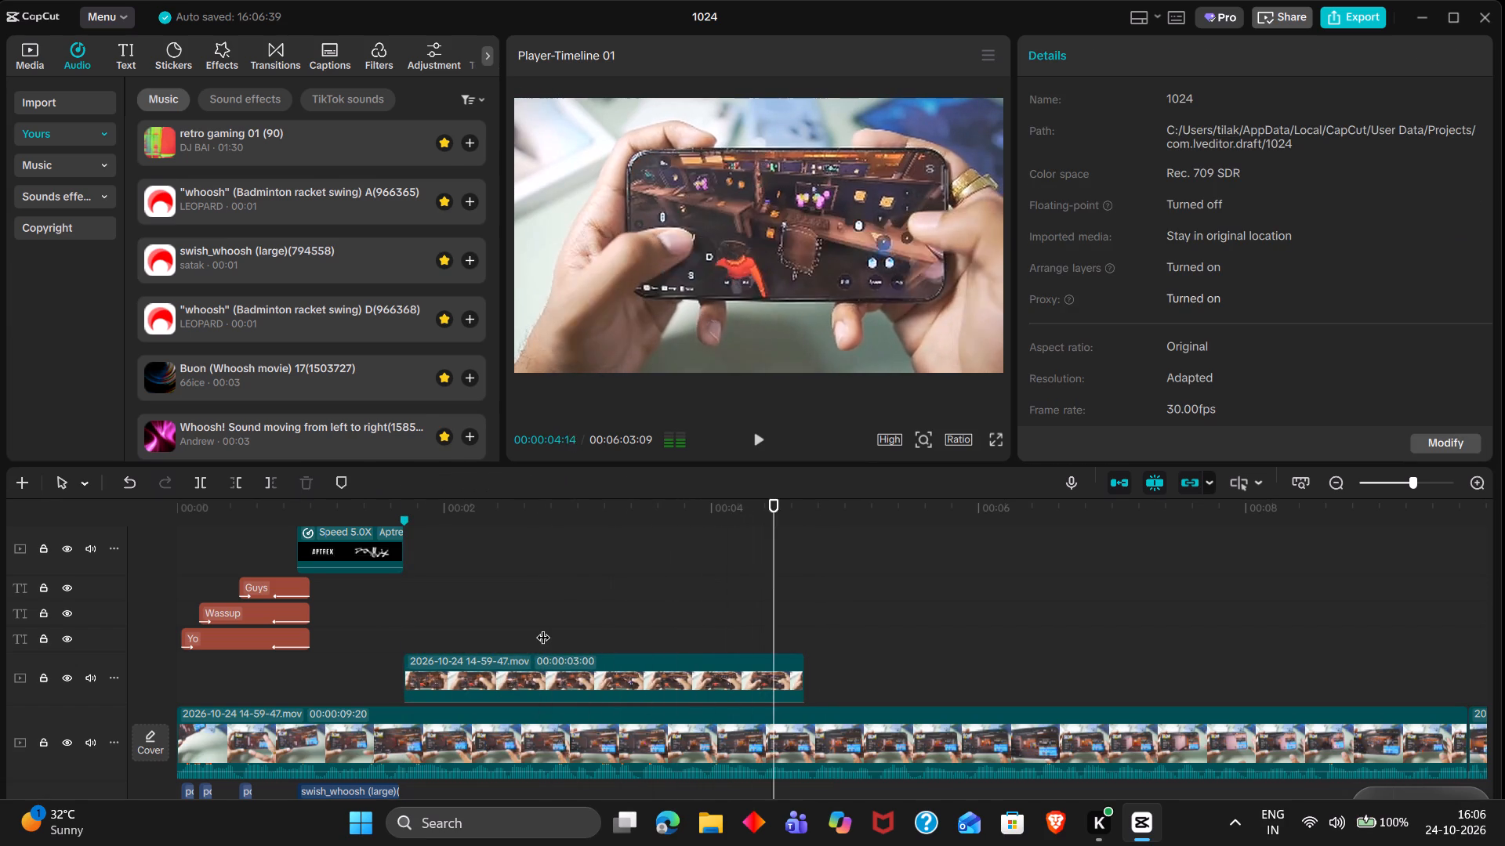
pyautogui.press('space')
pyautogui.press('space')
pyautogui.press('space')
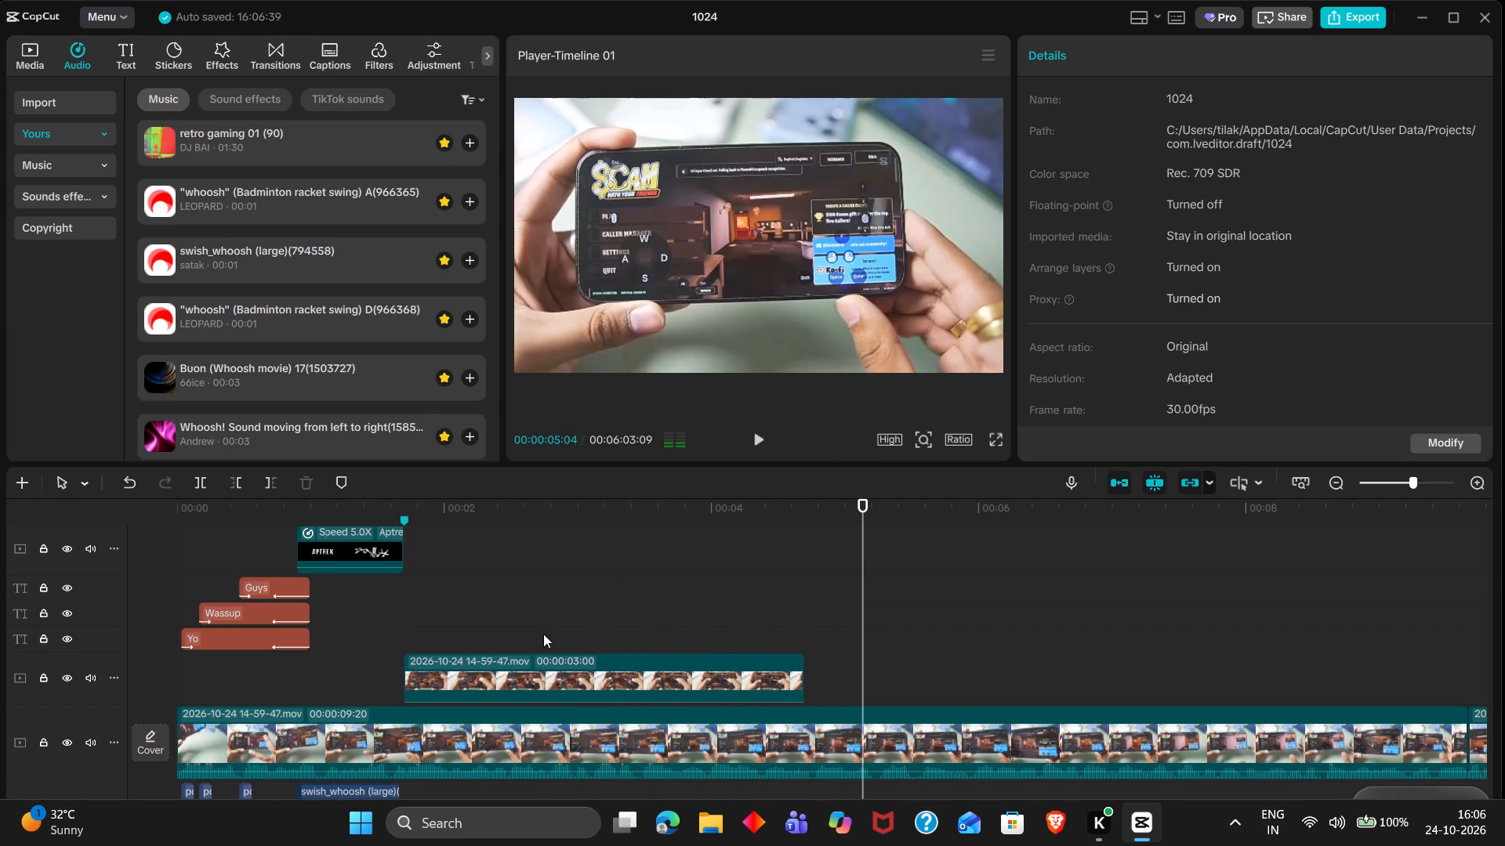
# Apply the favourite Click Open In animation to the overlay clip with a duration of 0.5 s.
pyautogui.click(541, 662)
pyautogui.doubleClick(1248, 48)
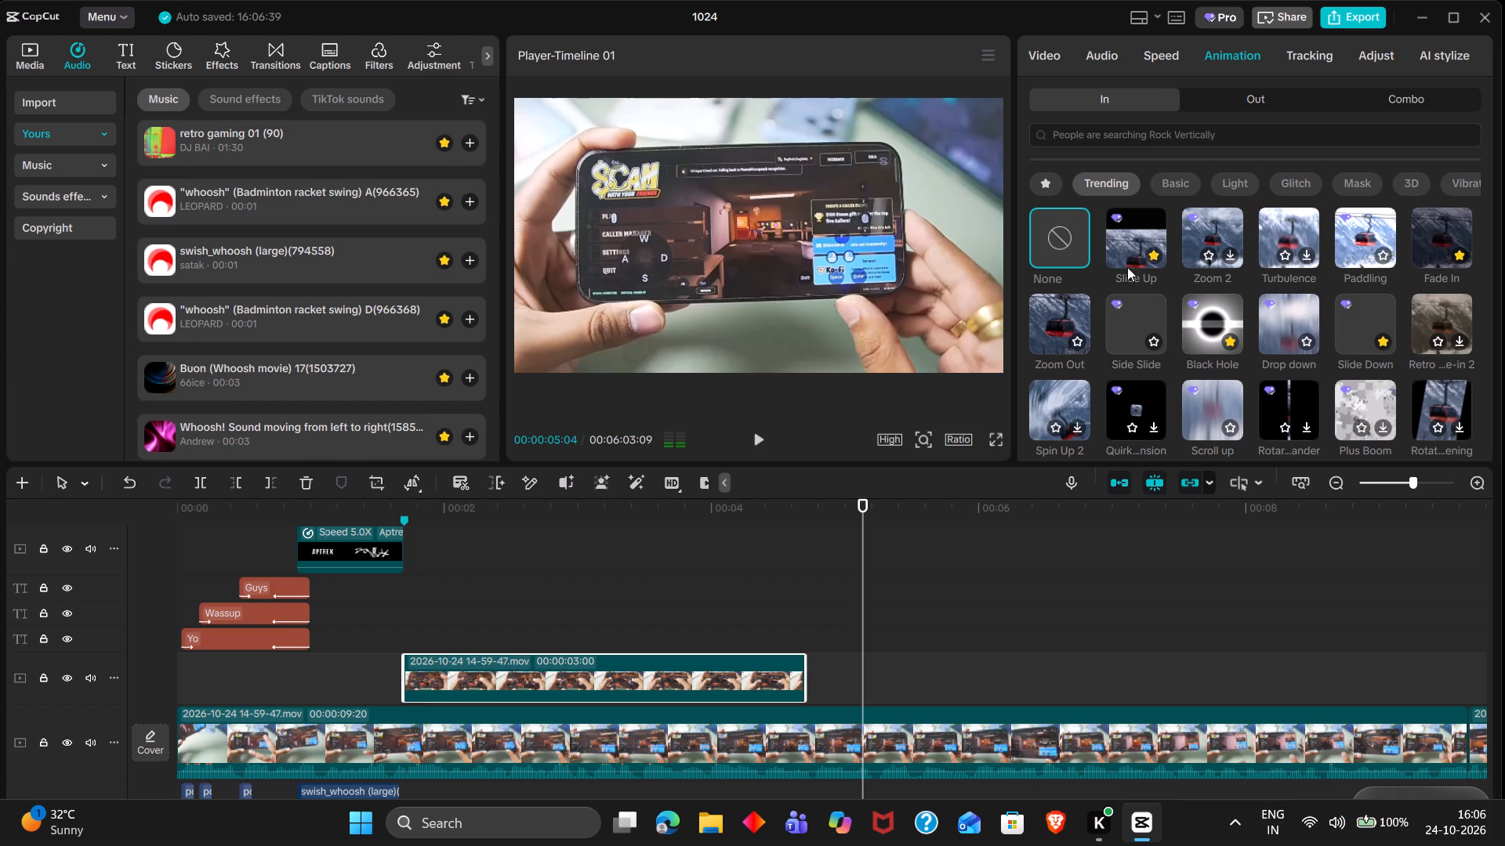
pyautogui.doubleClick(1046, 180)
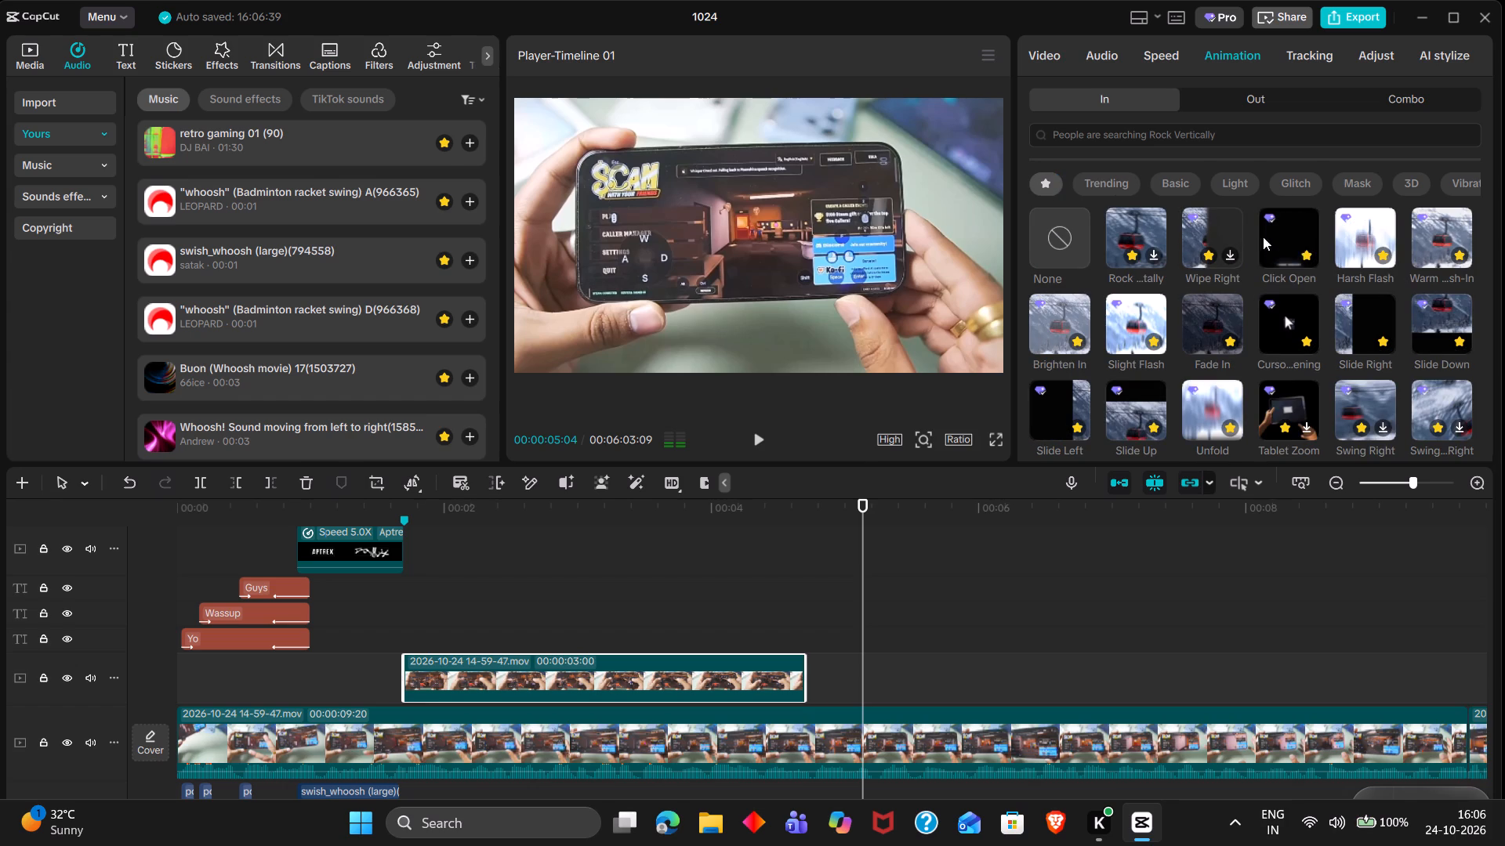
pyautogui.doubleClick(1275, 231)
pyautogui.click(1233, 435)
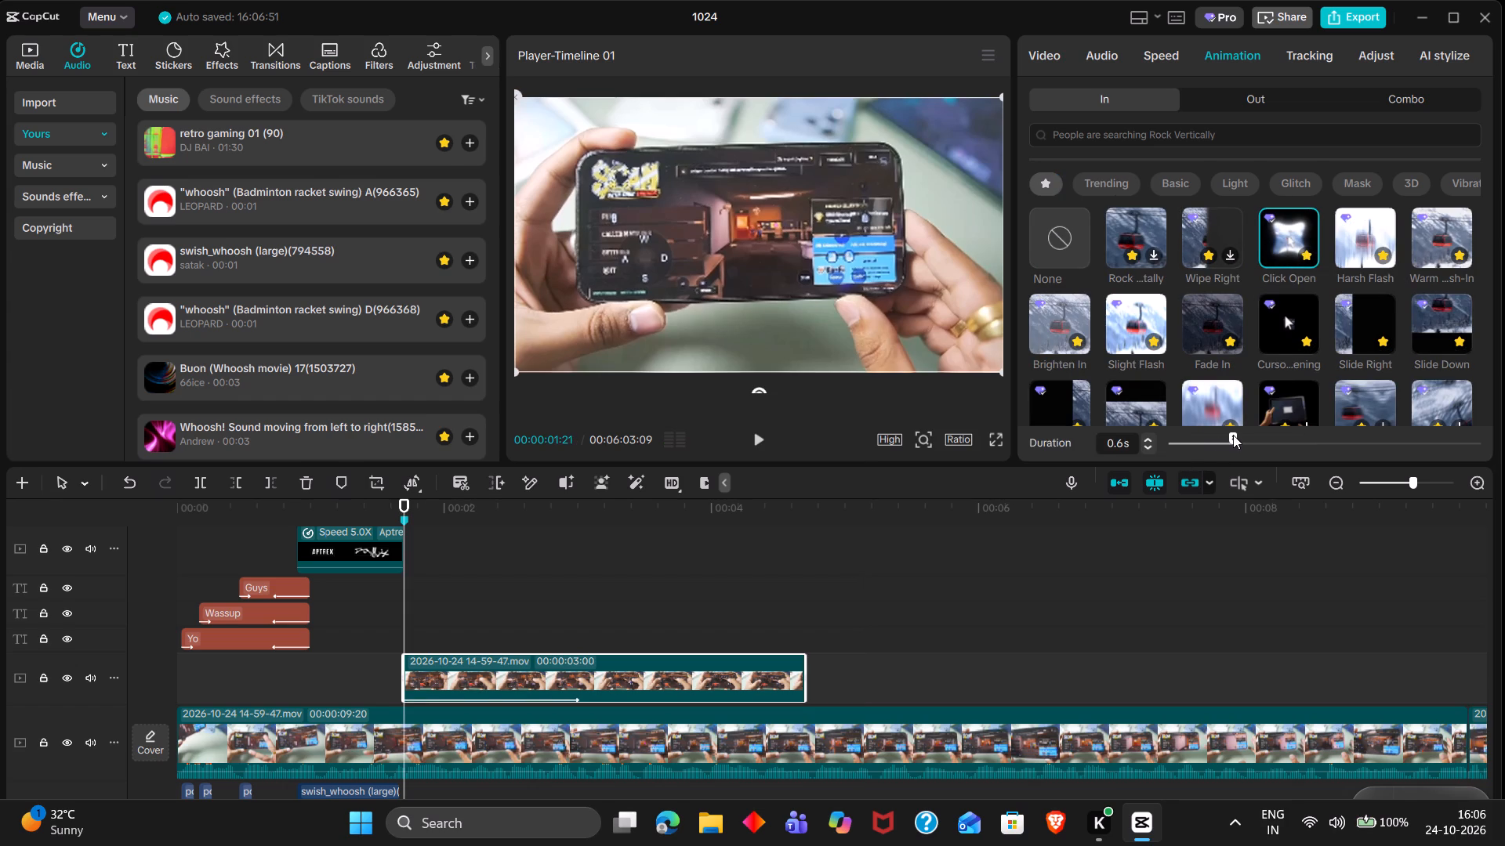
pyautogui.moveTo(1233, 435); pyautogui.dragTo(1224, 434)
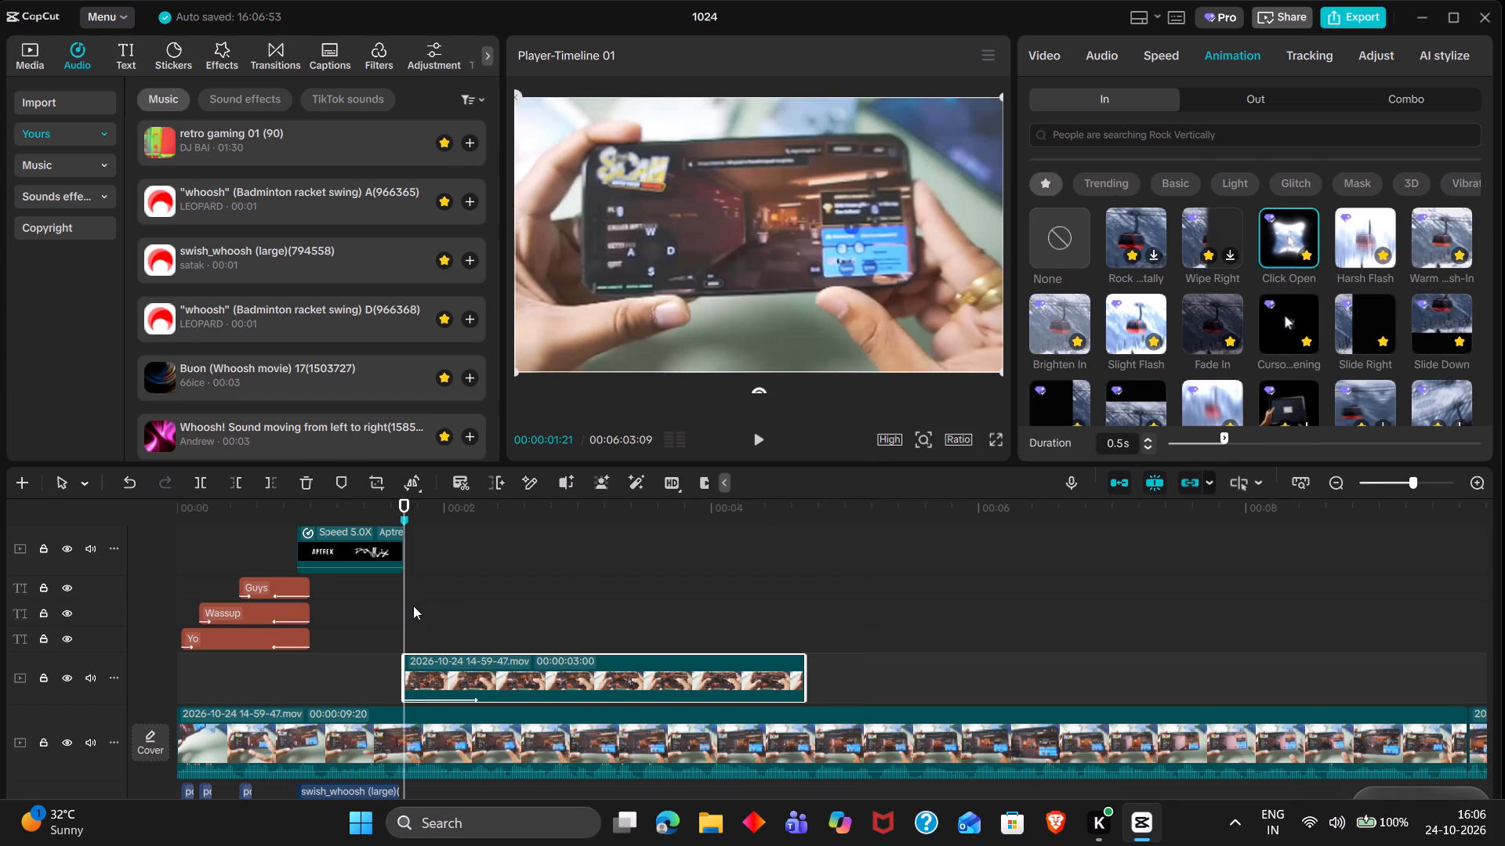
# Search the sound effects for "click" and add Mouse click 1 near the animation's cursor click at 00:00:01:28.
pyautogui.click(413, 606)
pyautogui.moveTo(413, 606); pyautogui.dragTo(444, 606)
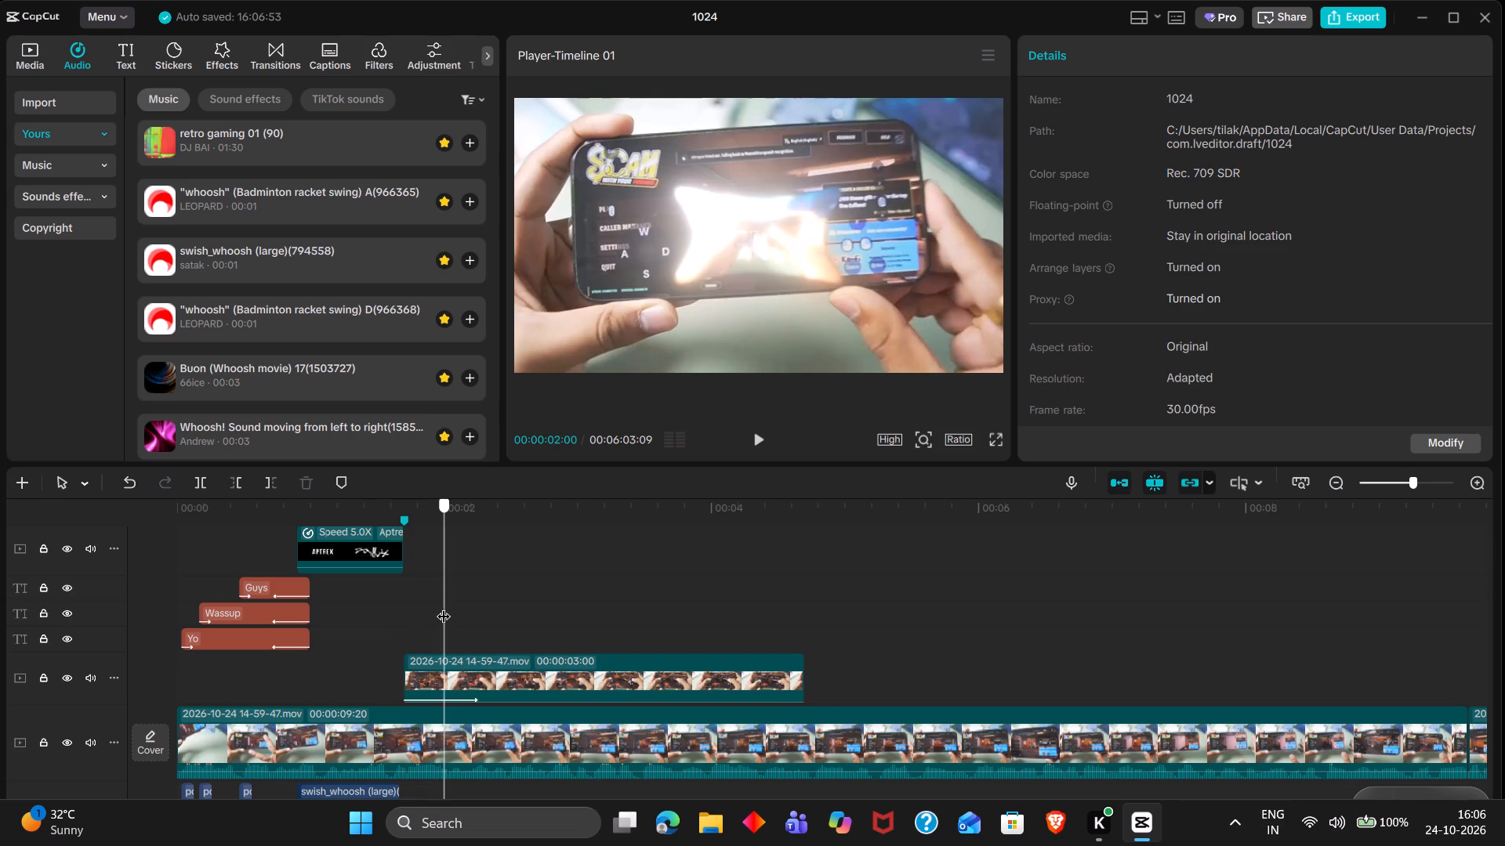
pyautogui.moveTo(444, 606); pyautogui.dragTo(437, 606)
pyautogui.click(75, 205)
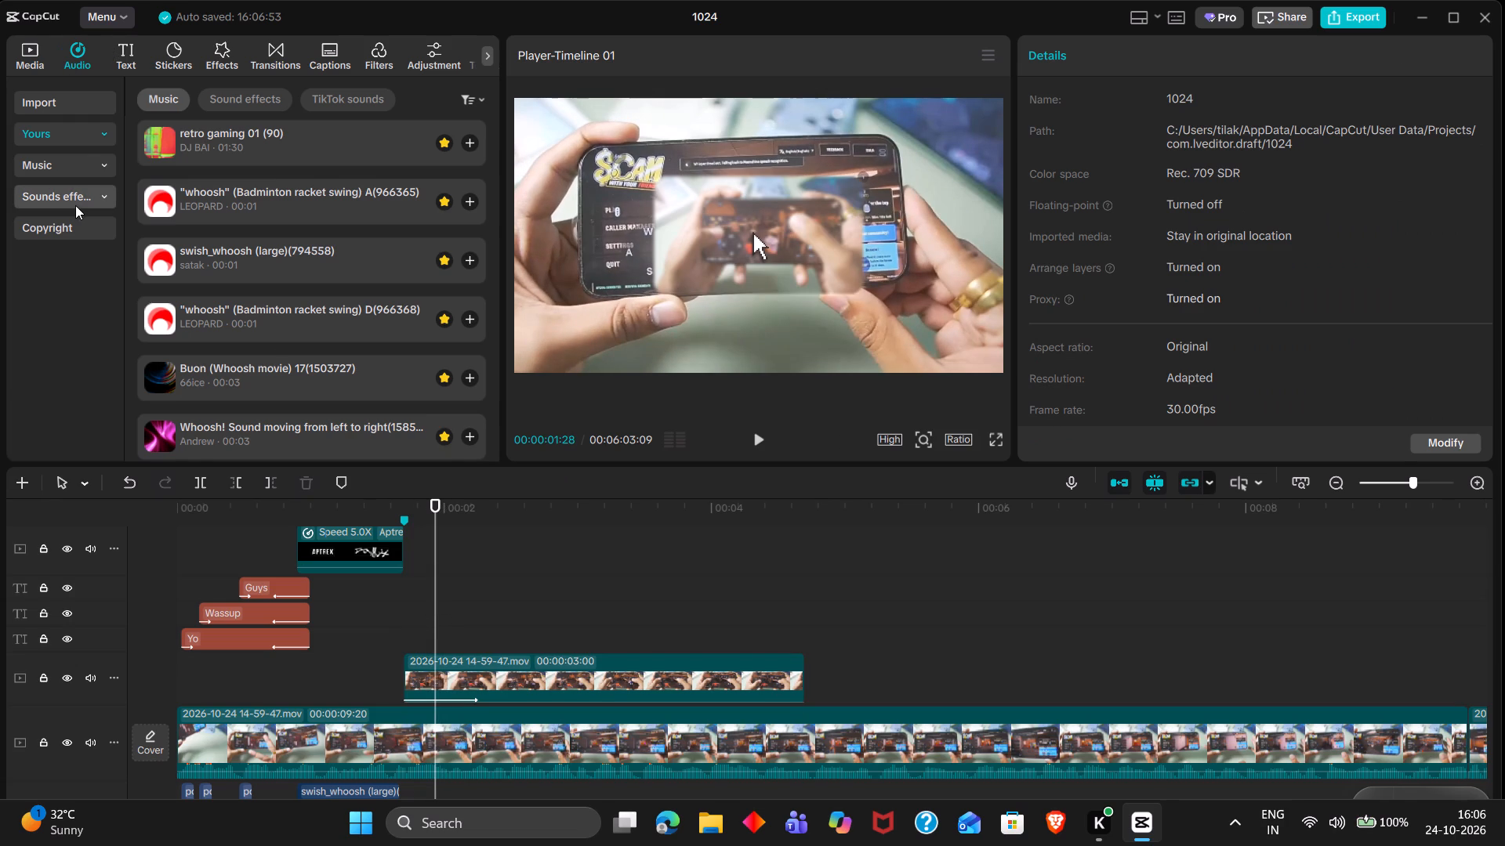
pyautogui.click(313, 103)
pyautogui.write('click')
pyautogui.press('Return')
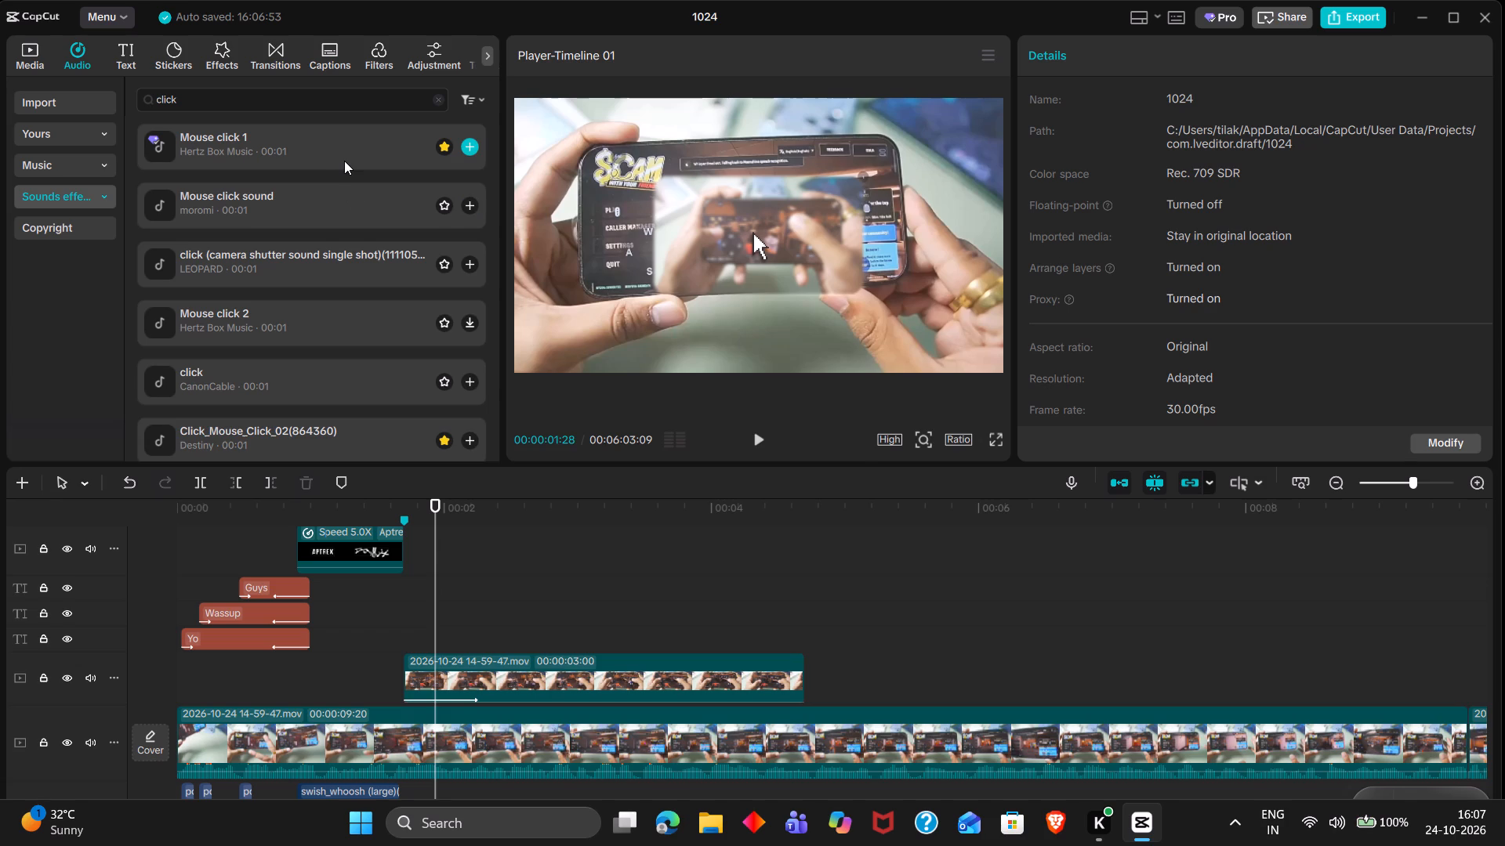
pyautogui.doubleClick(344, 161)
pyautogui.moveTo(344, 161); pyautogui.dragTo(436, 674)
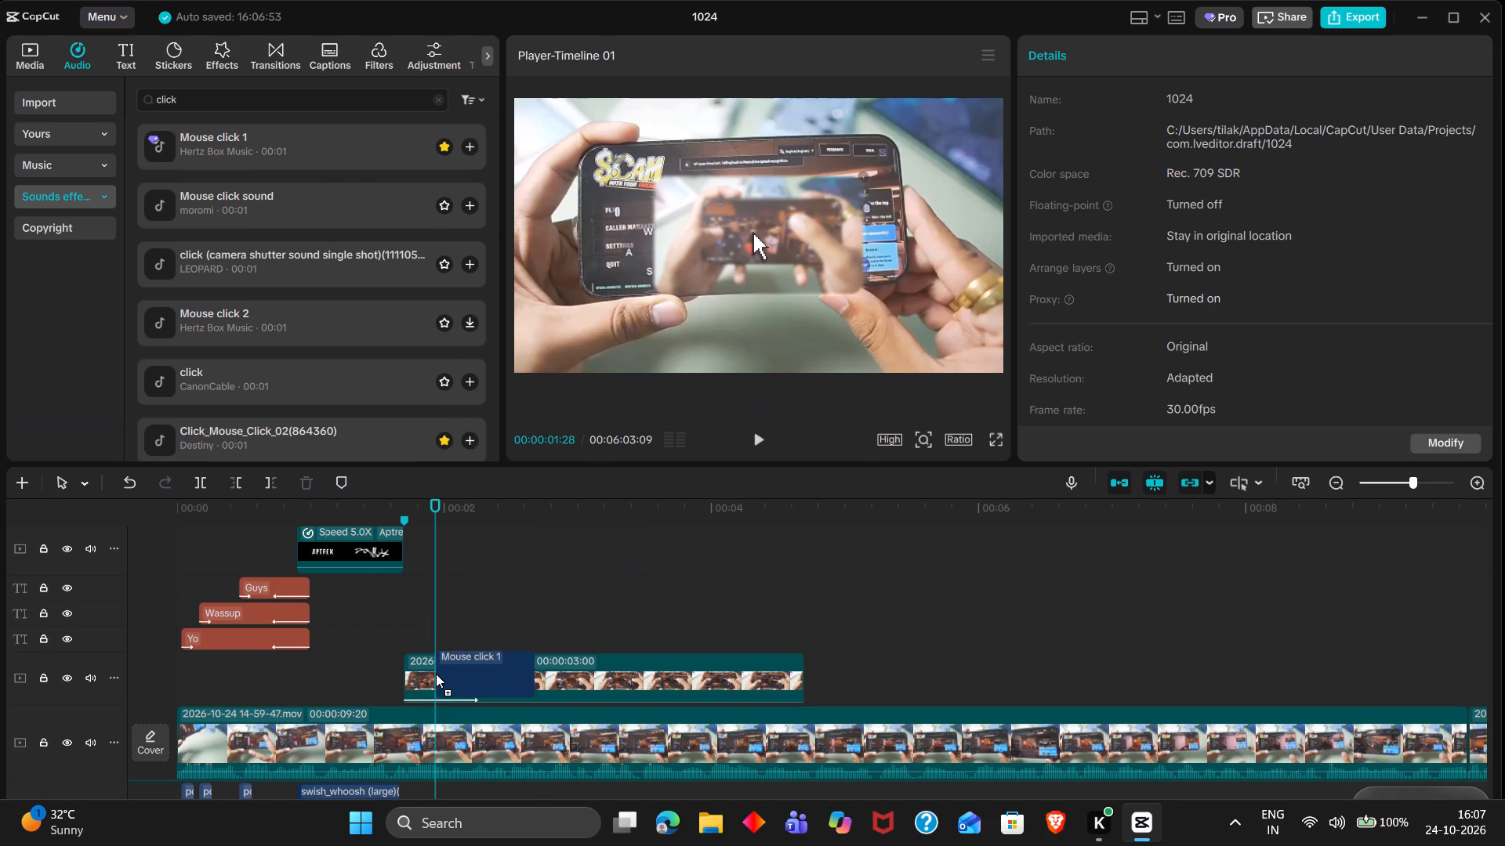
# Place Mouse click 1 beside the whoosh sound on the lower audio track and trim its start to 00:00:01:28.
pyautogui.scroll(-1, 436, 674)
pyautogui.moveTo(491, 692); pyautogui.dragTo(465, 737)
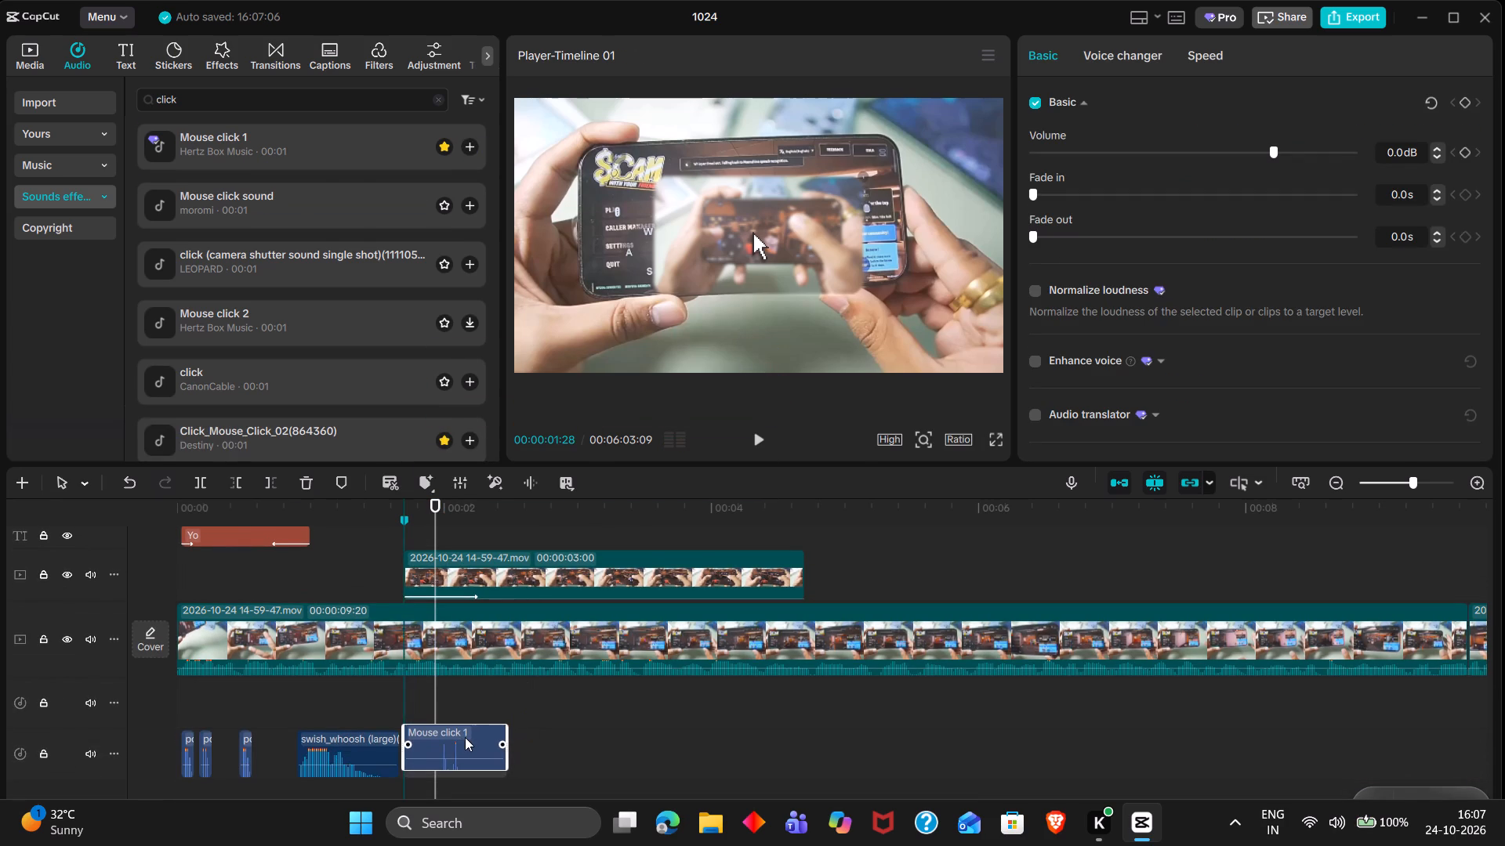
pyautogui.moveTo(465, 737); pyautogui.dragTo(462, 738)
pyautogui.write('q')
# Play back the intro with the click sound and review the overlay clip's opening around 00:00:02:00.
pyautogui.press('space')
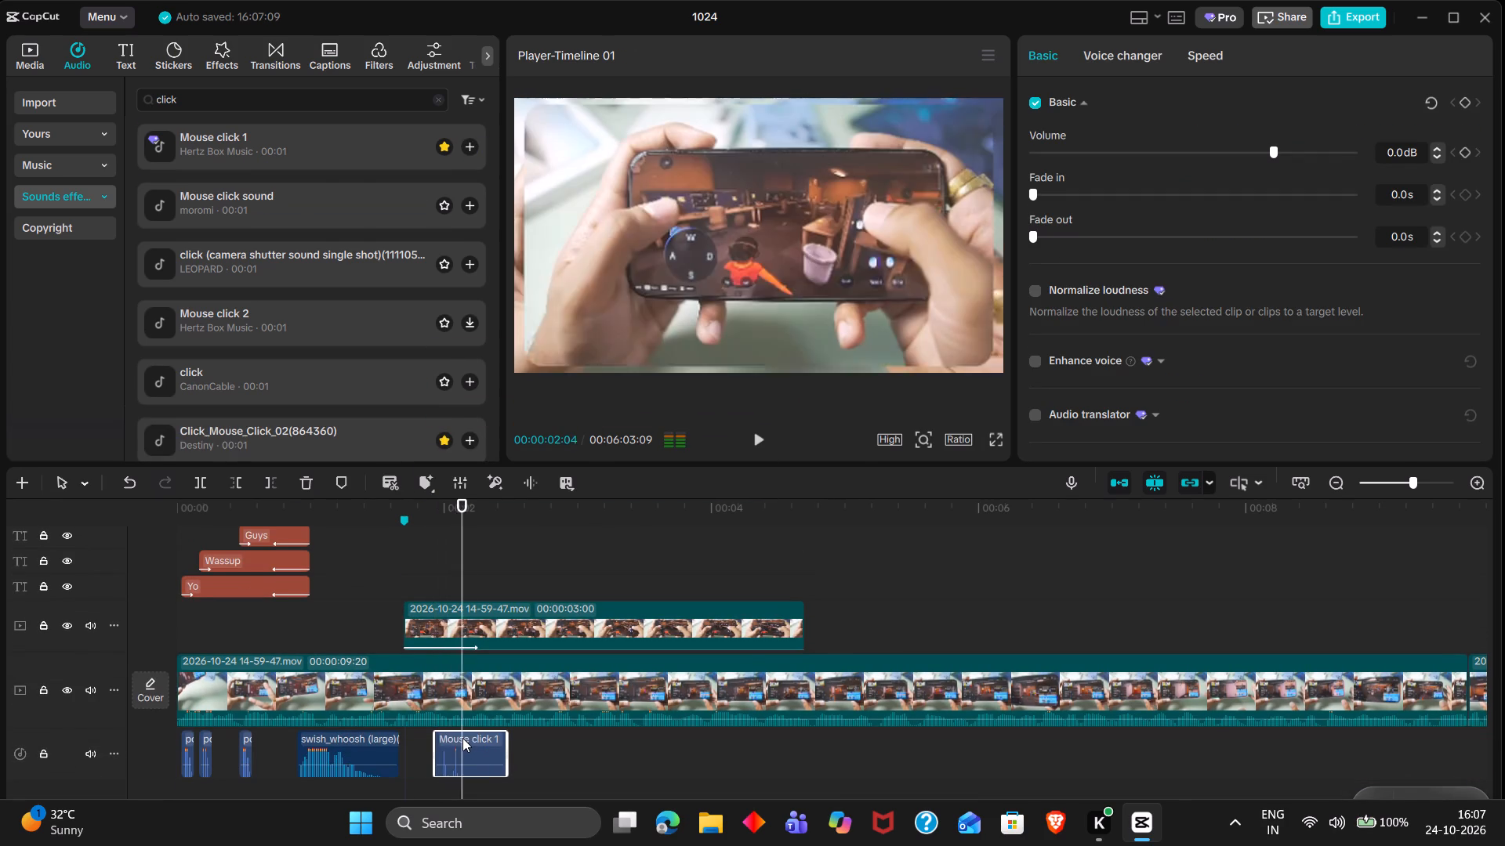
pyautogui.press('space')
pyautogui.click(333, 598)
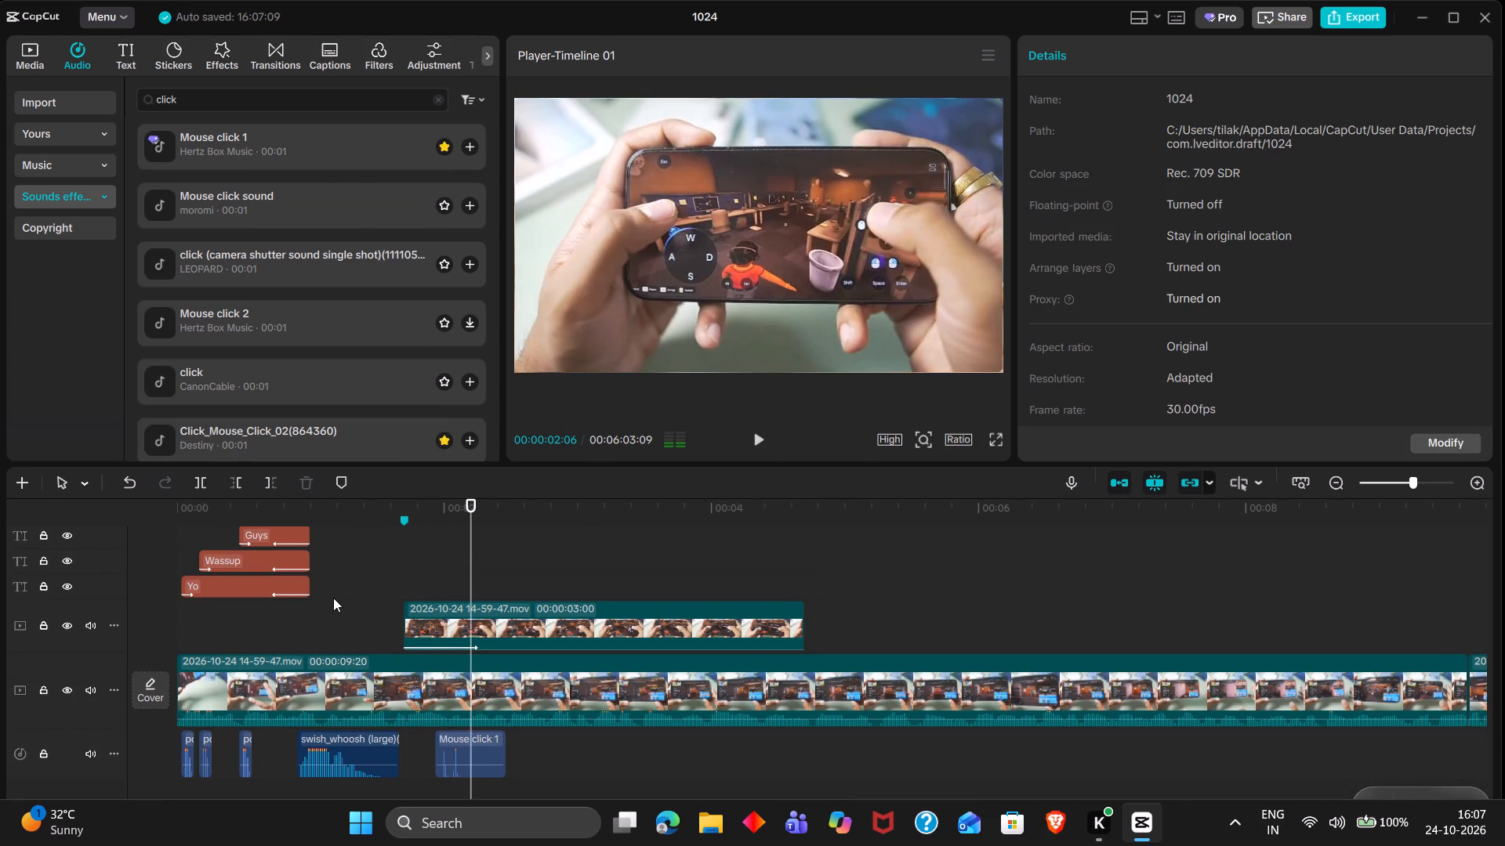
pyautogui.moveTo(333, 598); pyautogui.dragTo(0, 602)
pyautogui.press('space')
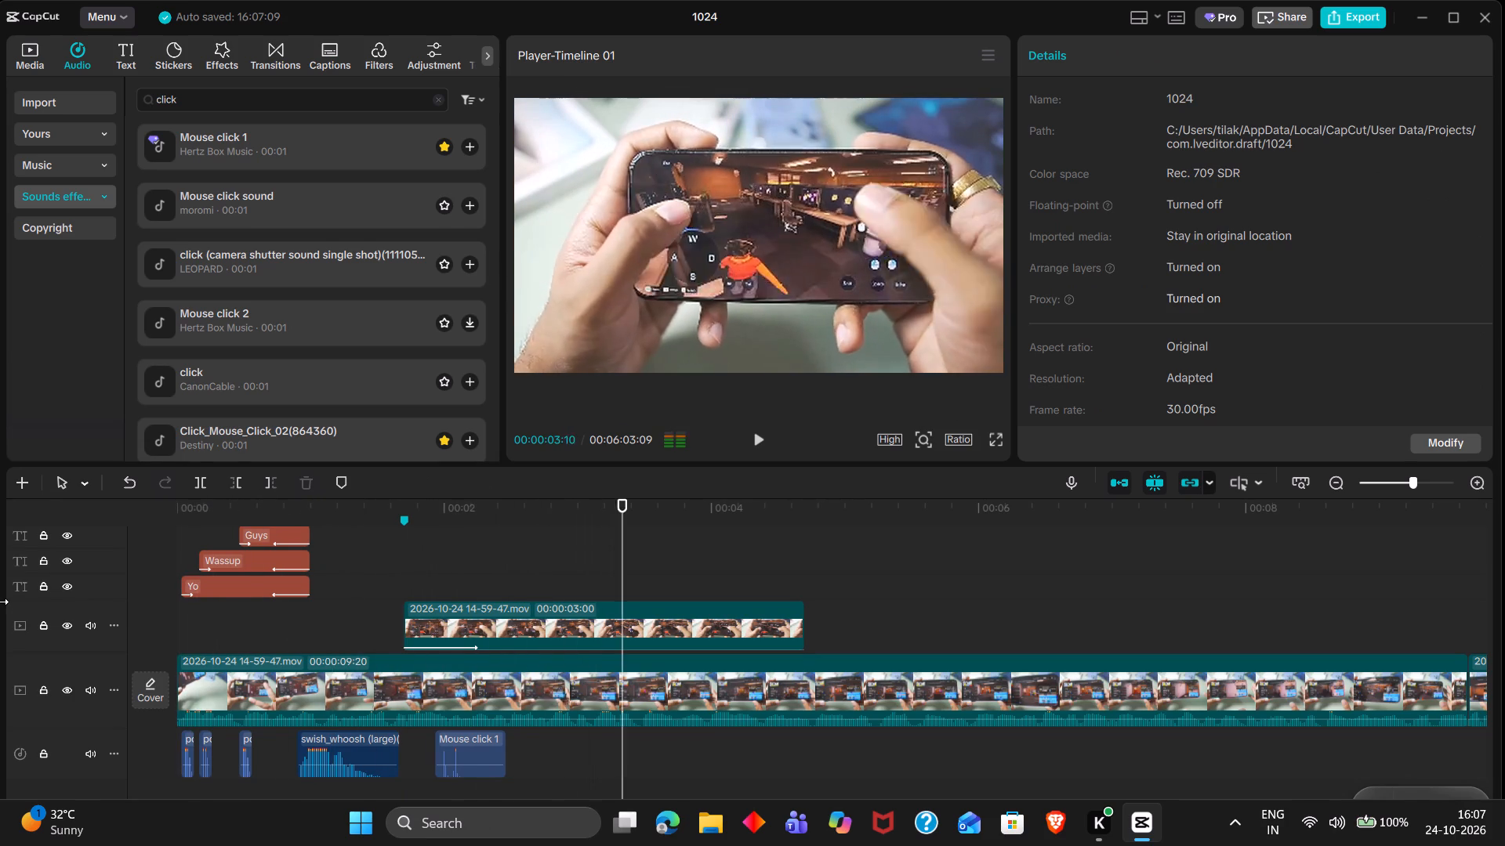
pyautogui.press('space')
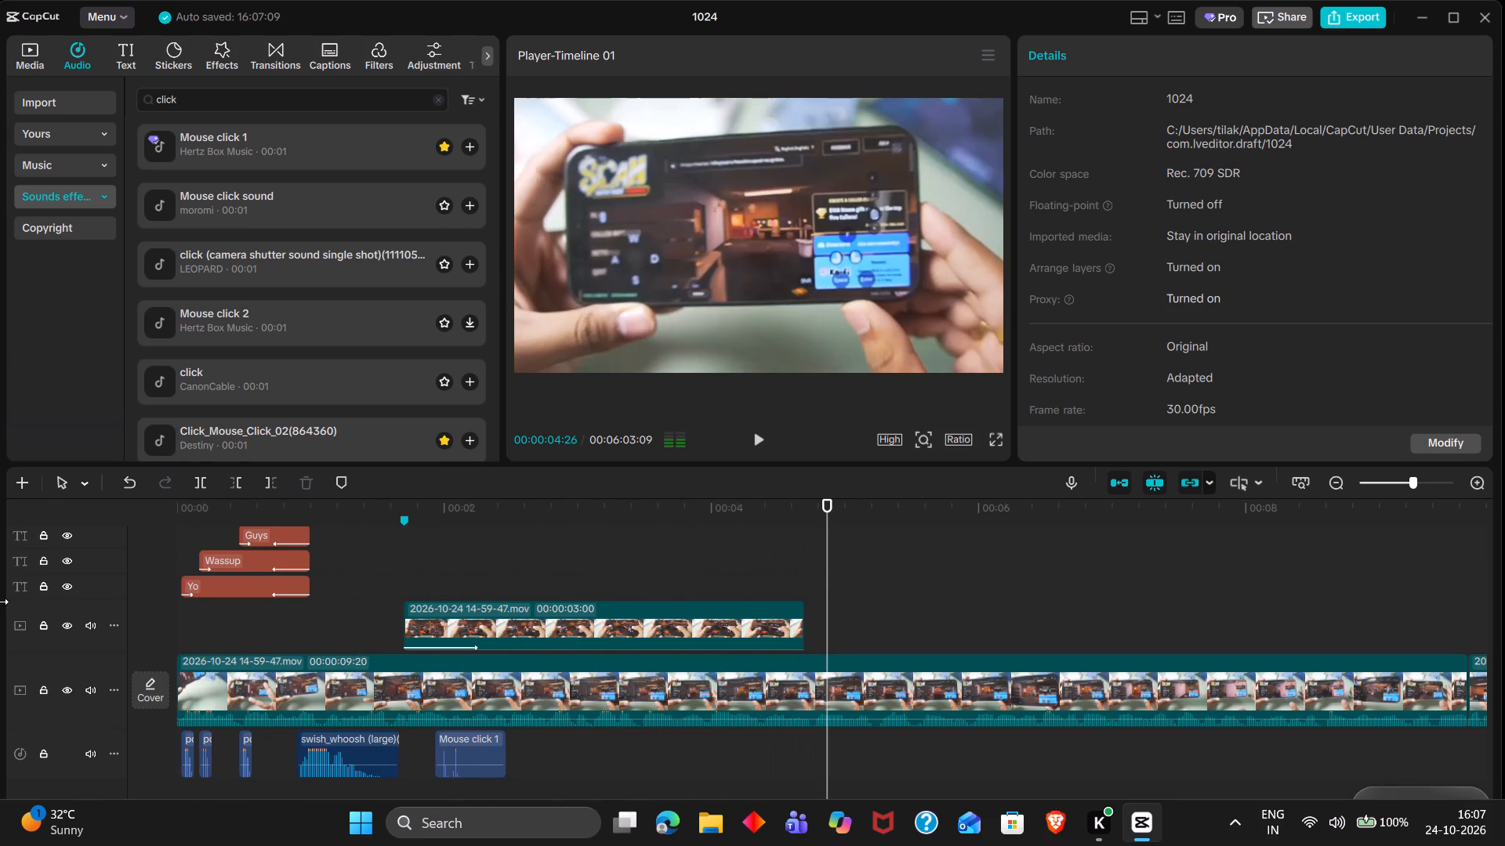
pyautogui.click(519, 562)
pyautogui.moveTo(519, 562); pyautogui.dragTo(444, 562)
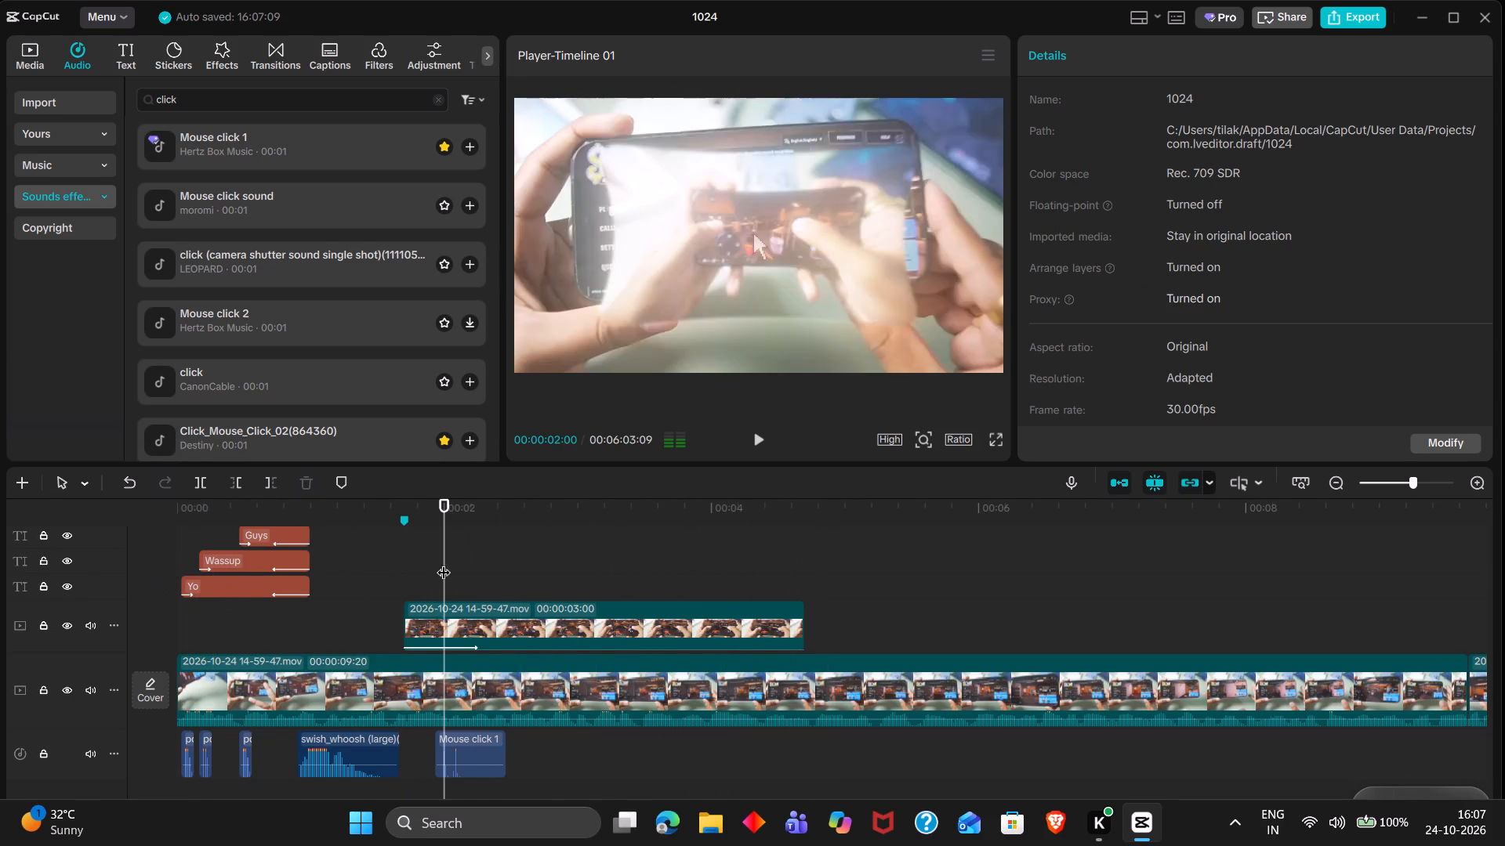
# Examine the later gameplay clips between about 00:02:23 and 00:02:34 for another suitable shot.
pyautogui.doubleClick(593, 553)
pyautogui.hscroll(-20, 593, 553)
pyautogui.hscroll(-2, 593, 553)
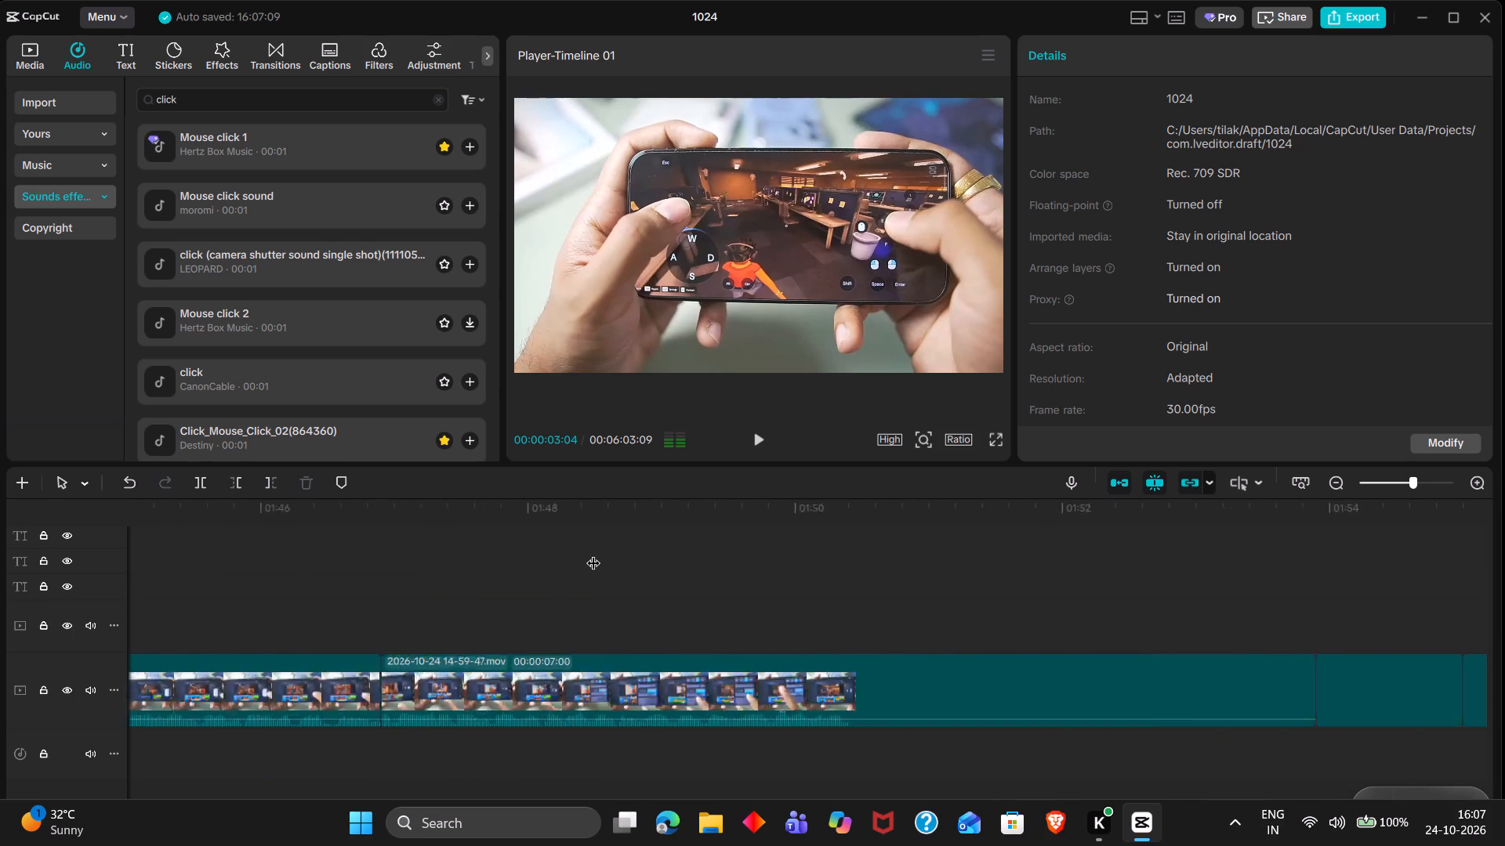
pyautogui.click(593, 553)
pyautogui.moveTo(593, 553); pyautogui.dragTo(988, 544)
pyautogui.hscroll(-7, 988, 544)
pyautogui.doubleClick(988, 544)
pyautogui.hscroll(-1, 988, 544)
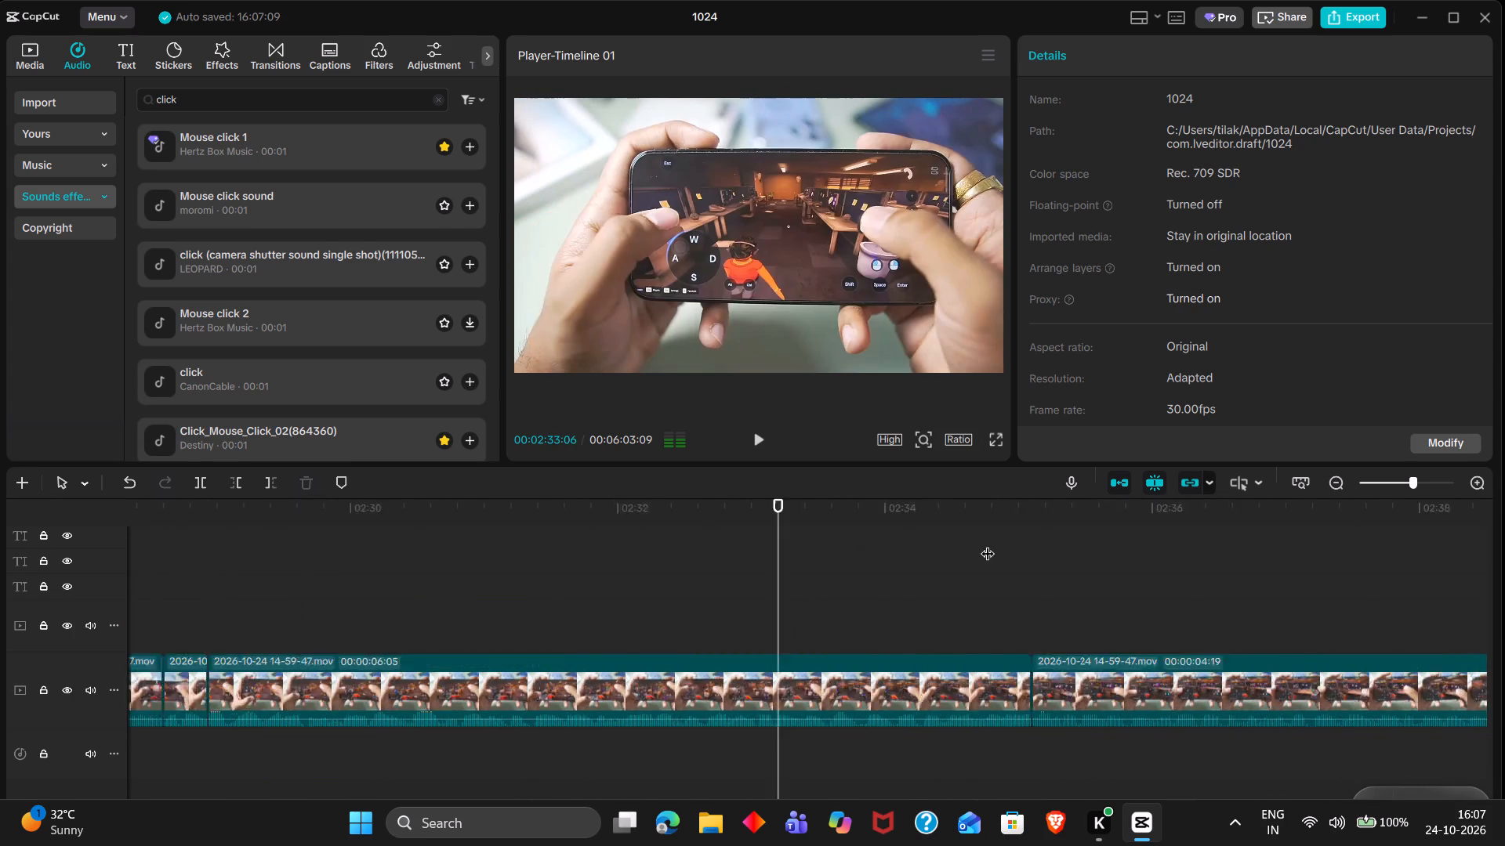
pyautogui.hscroll(-1, 988, 544)
pyautogui.doubleClick(988, 544)
pyautogui.moveTo(988, 544); pyautogui.dragTo(879, 551)
pyautogui.hscroll(1, 879, 551)
pyautogui.doubleClick(617, 557)
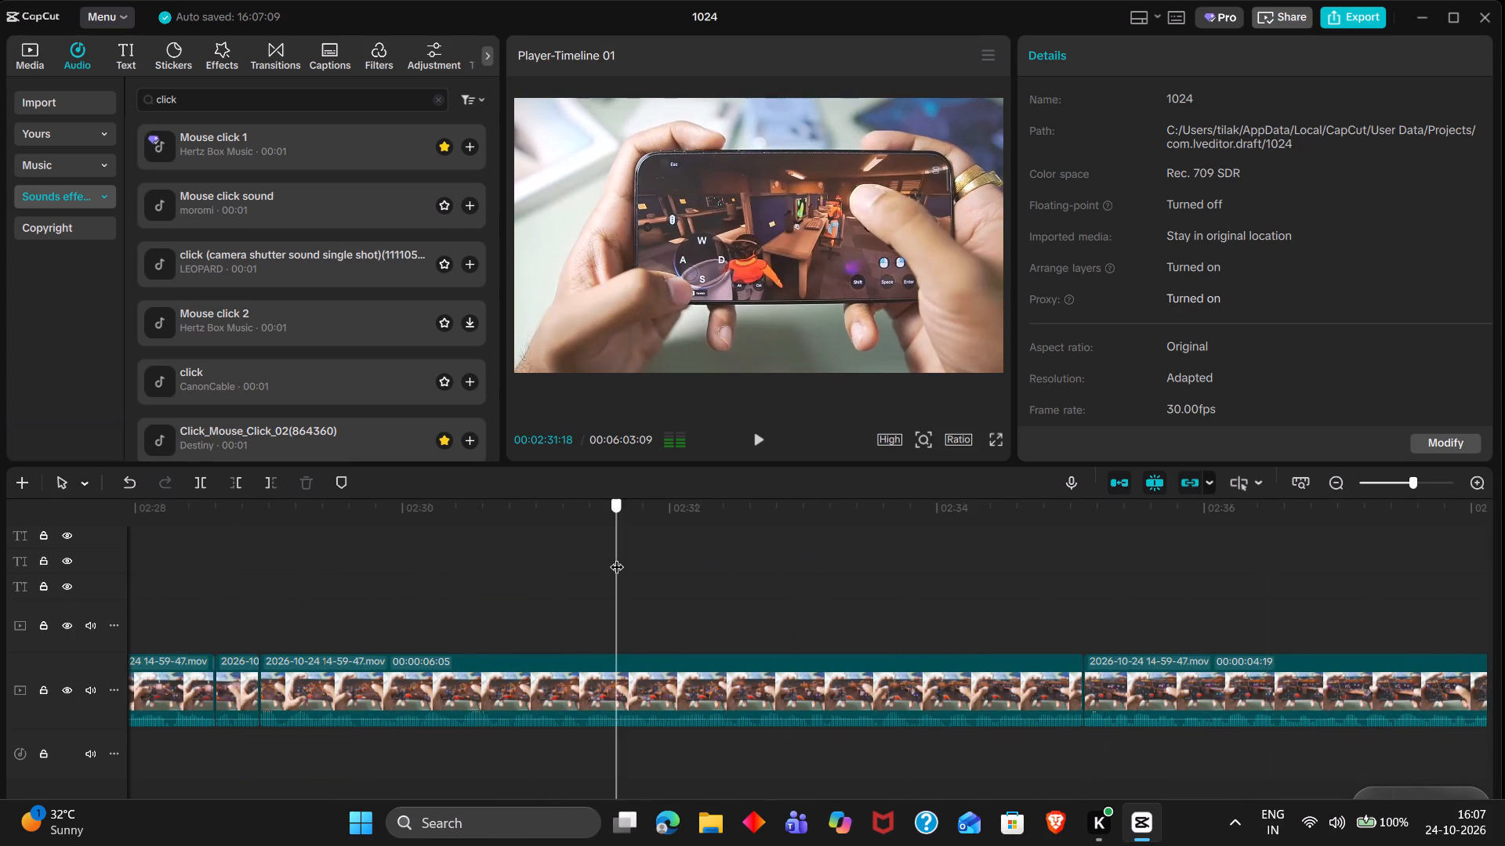
pyautogui.hscroll(2, 617, 557)
pyautogui.doubleClick(617, 557)
pyautogui.press('space')
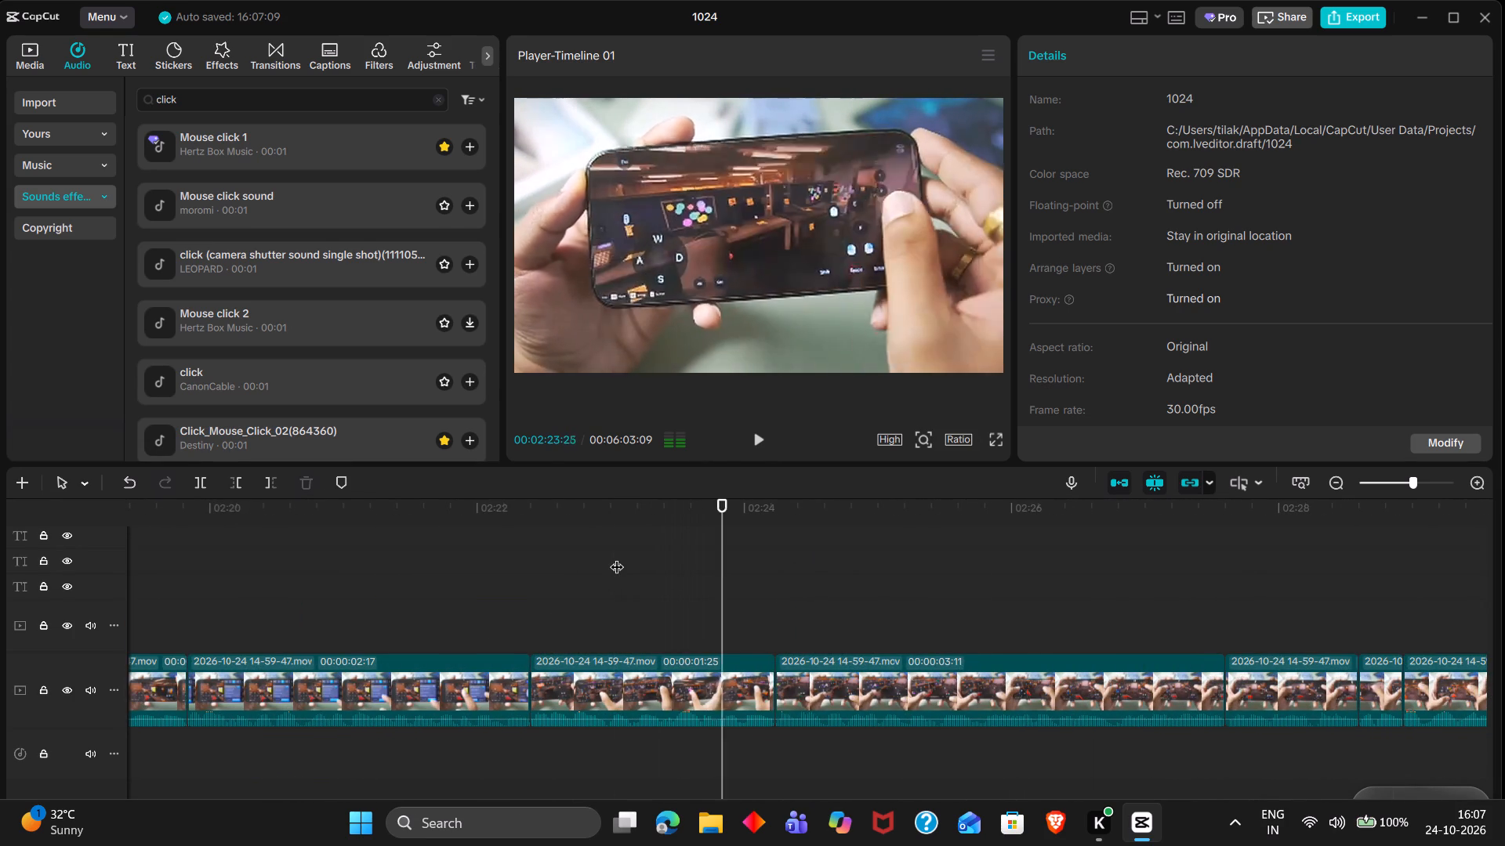
pyautogui.hscroll(-1, 617, 557)
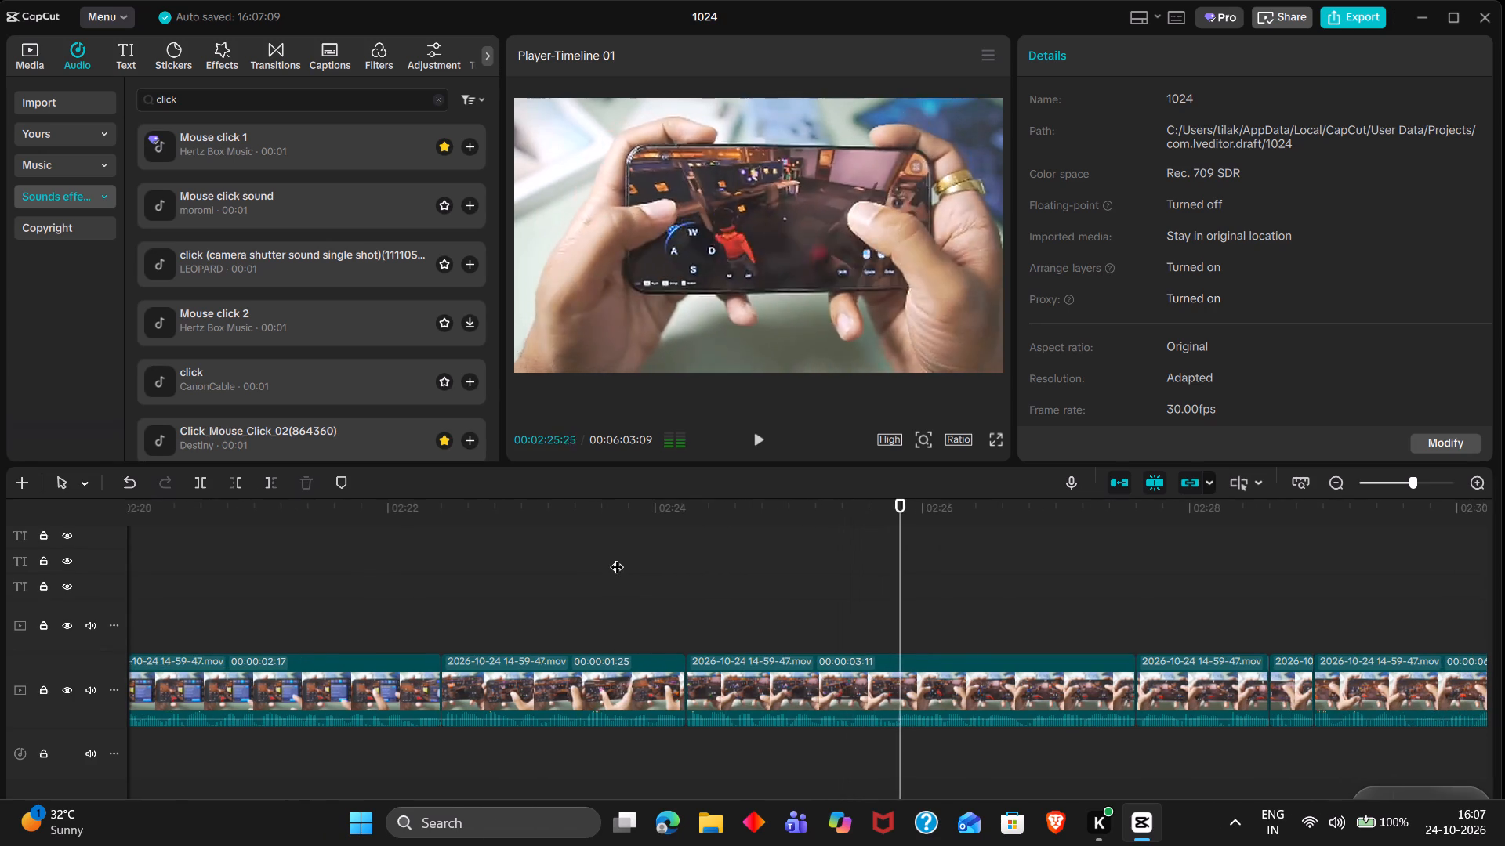
pyautogui.hscroll(-3, 617, 557)
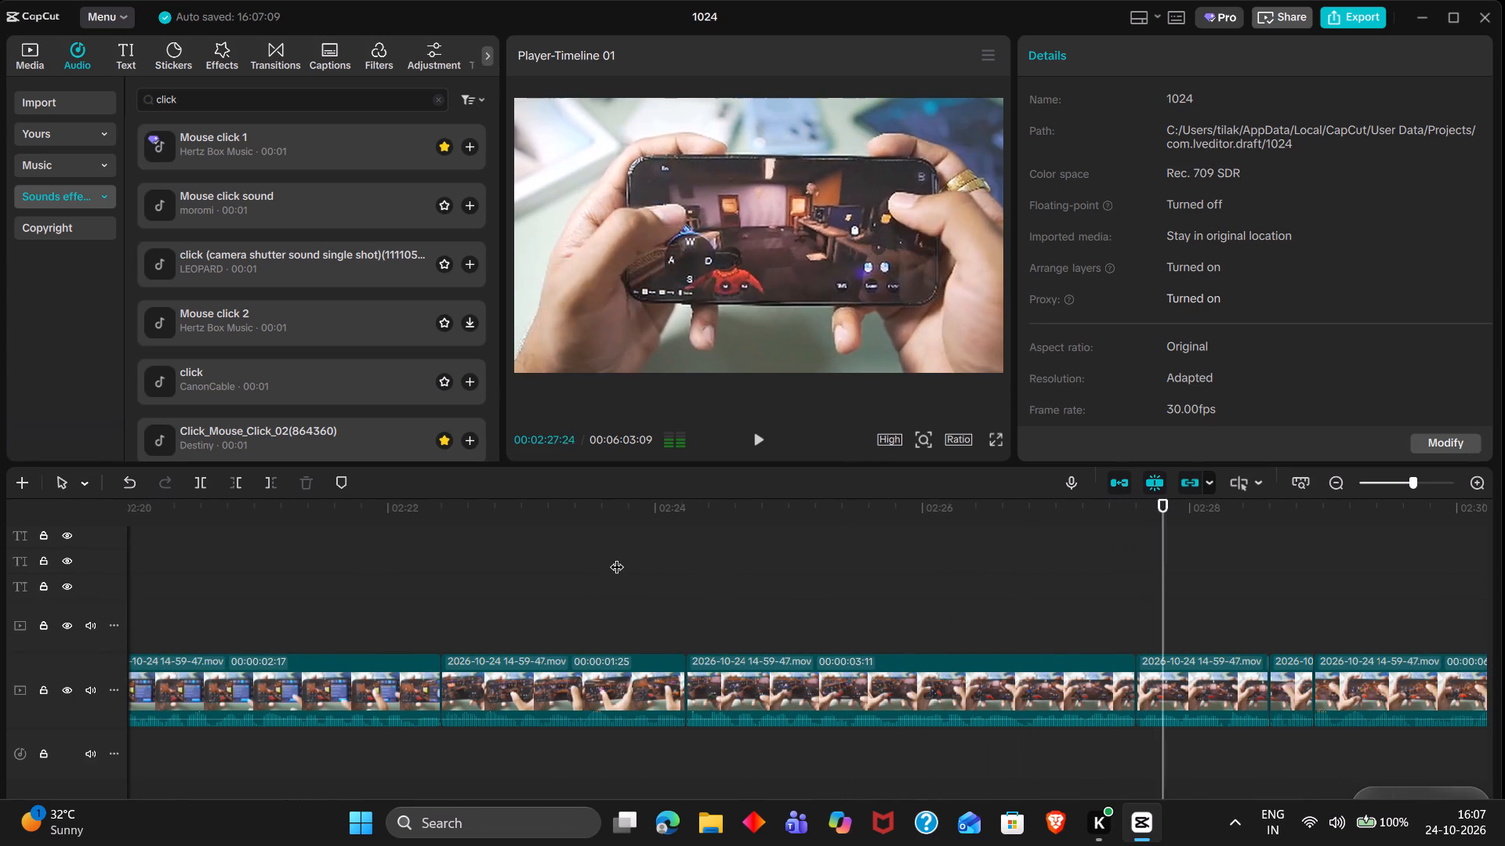
pyautogui.hscroll(-1, 617, 557)
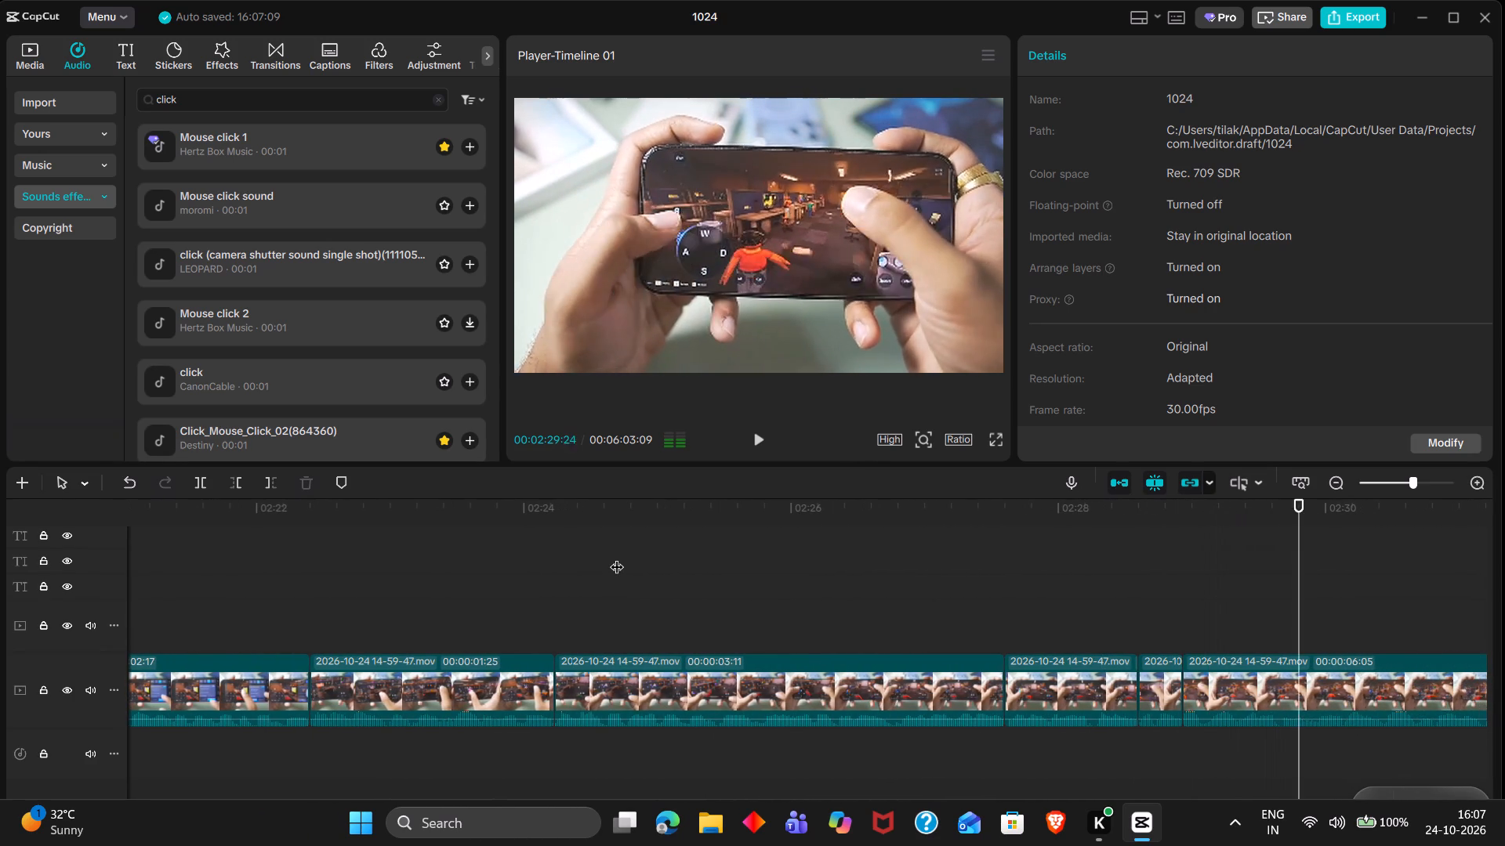
pyautogui.hscroll(-1, 617, 557)
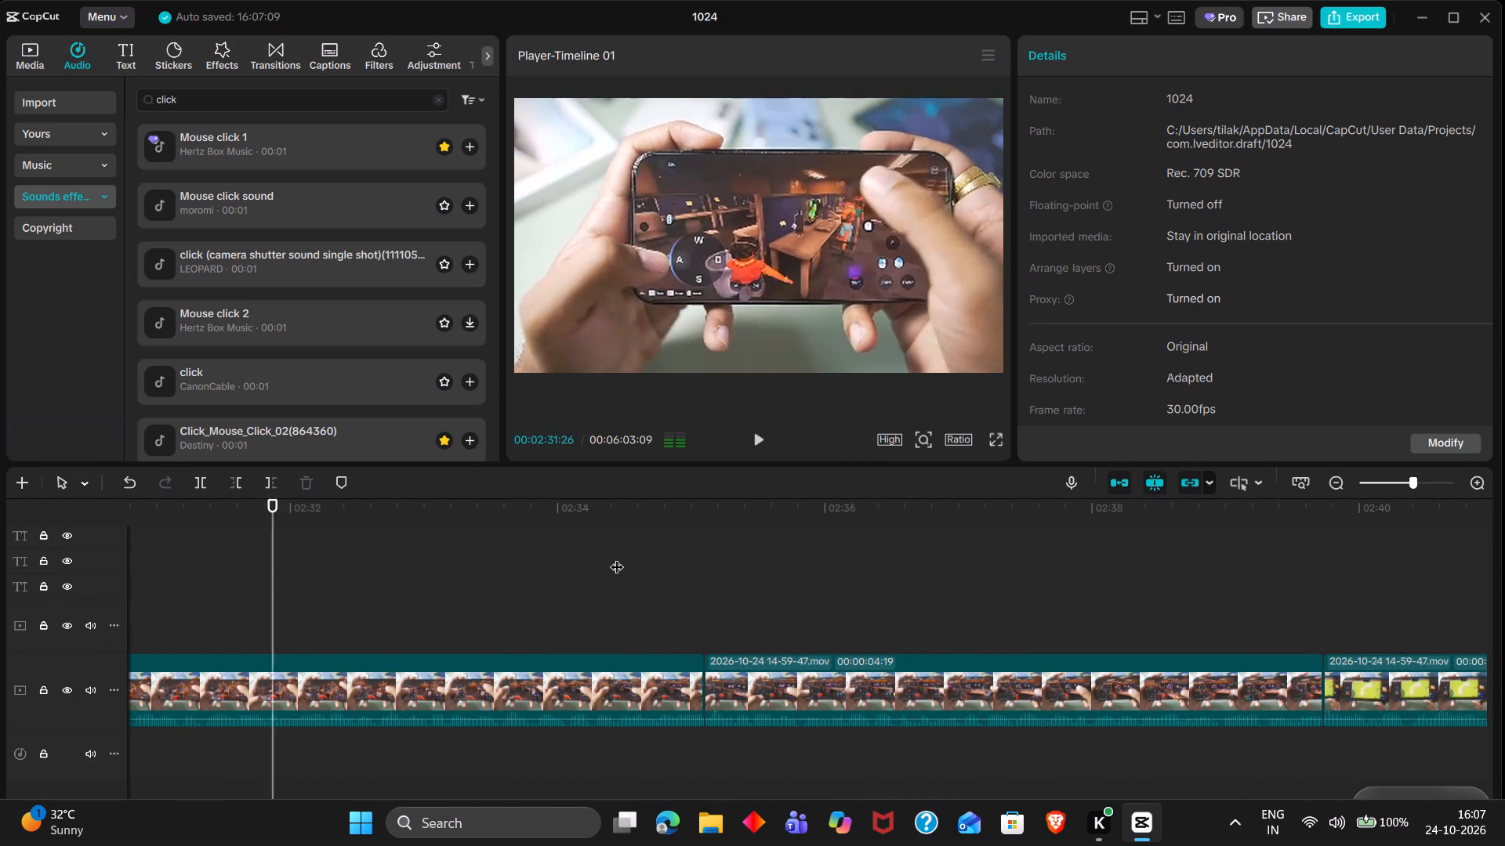
pyautogui.keyDown('ctrl'); pyautogui.scroll(-1, 617, 557); pyautogui.keyUp('ctrl')
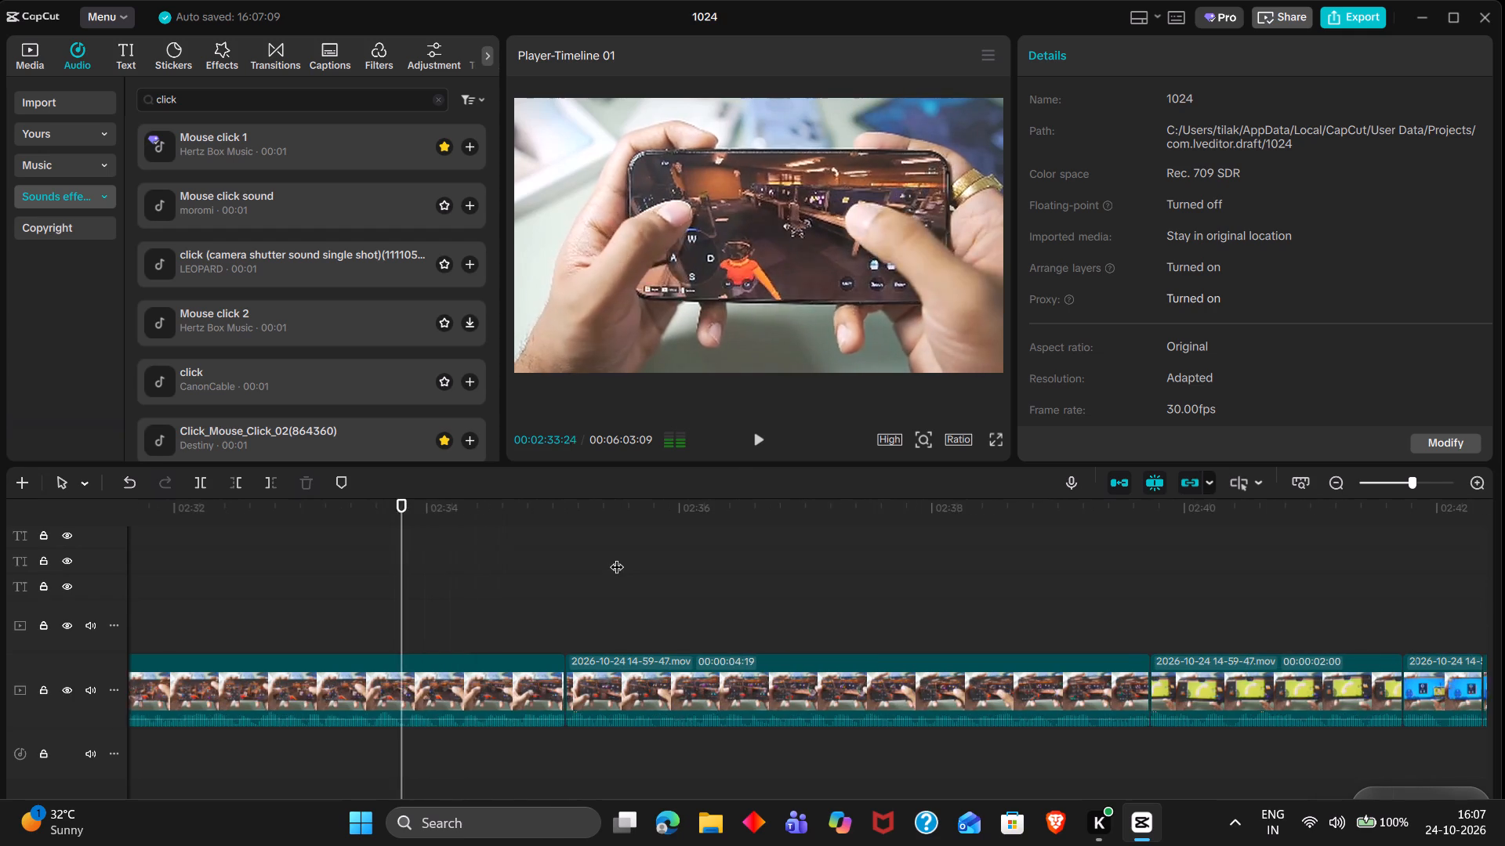
pyautogui.hscroll(-1, 617, 557)
# Examine the gameplay clips between about 00:02:34 and 00:04:11 for a suitable overlay shot.
pyautogui.click(980, 537)
pyautogui.hscroll(-1, 980, 537)
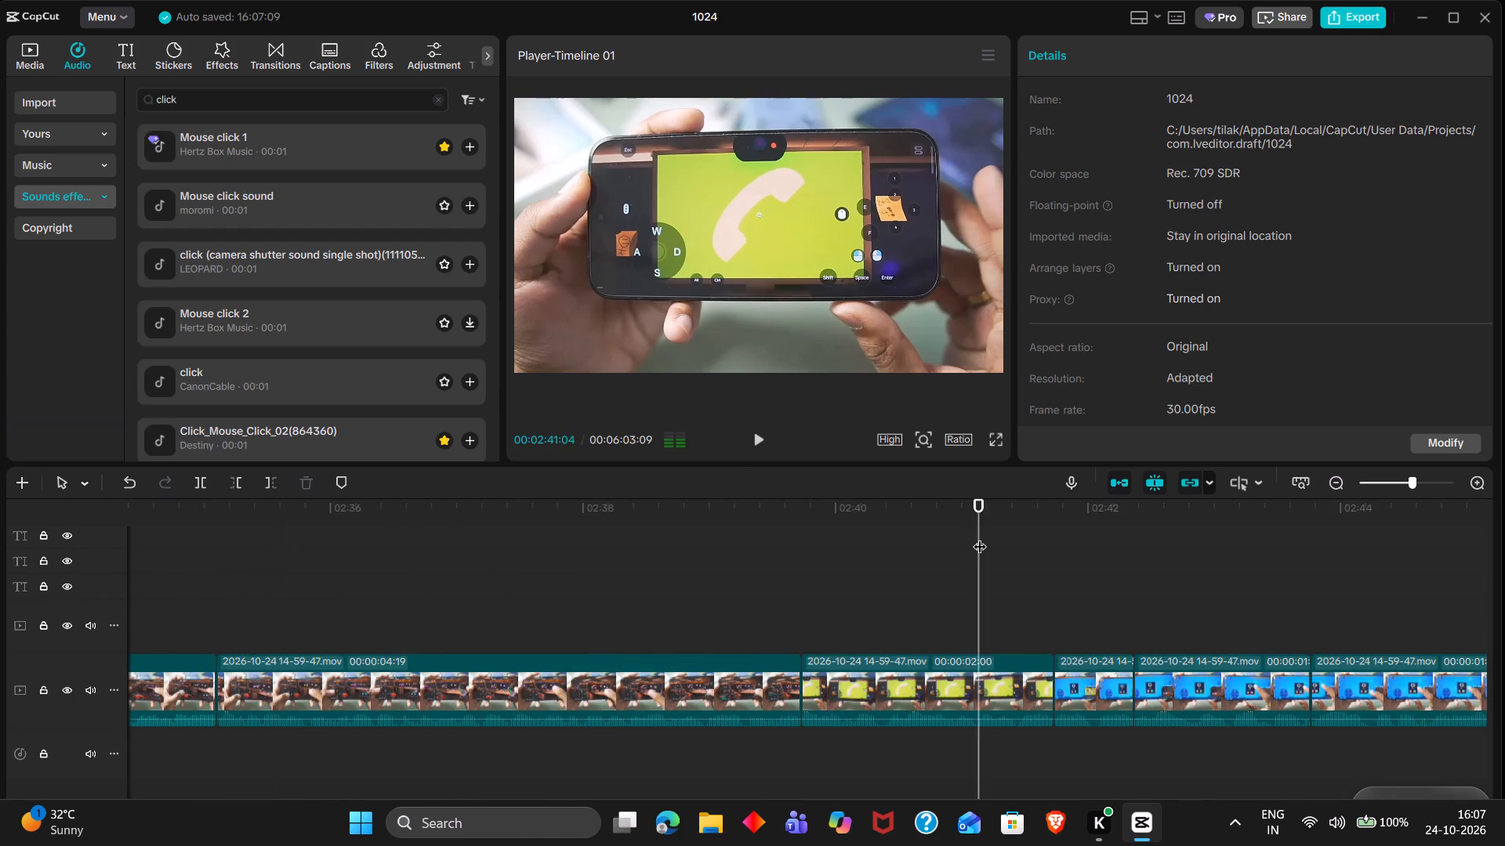
pyautogui.hscroll(-3, 980, 537)
pyautogui.doubleClick(980, 537)
pyautogui.hscroll(-3, 980, 537)
pyautogui.doubleClick(980, 537)
pyautogui.hscroll(-2, 980, 537)
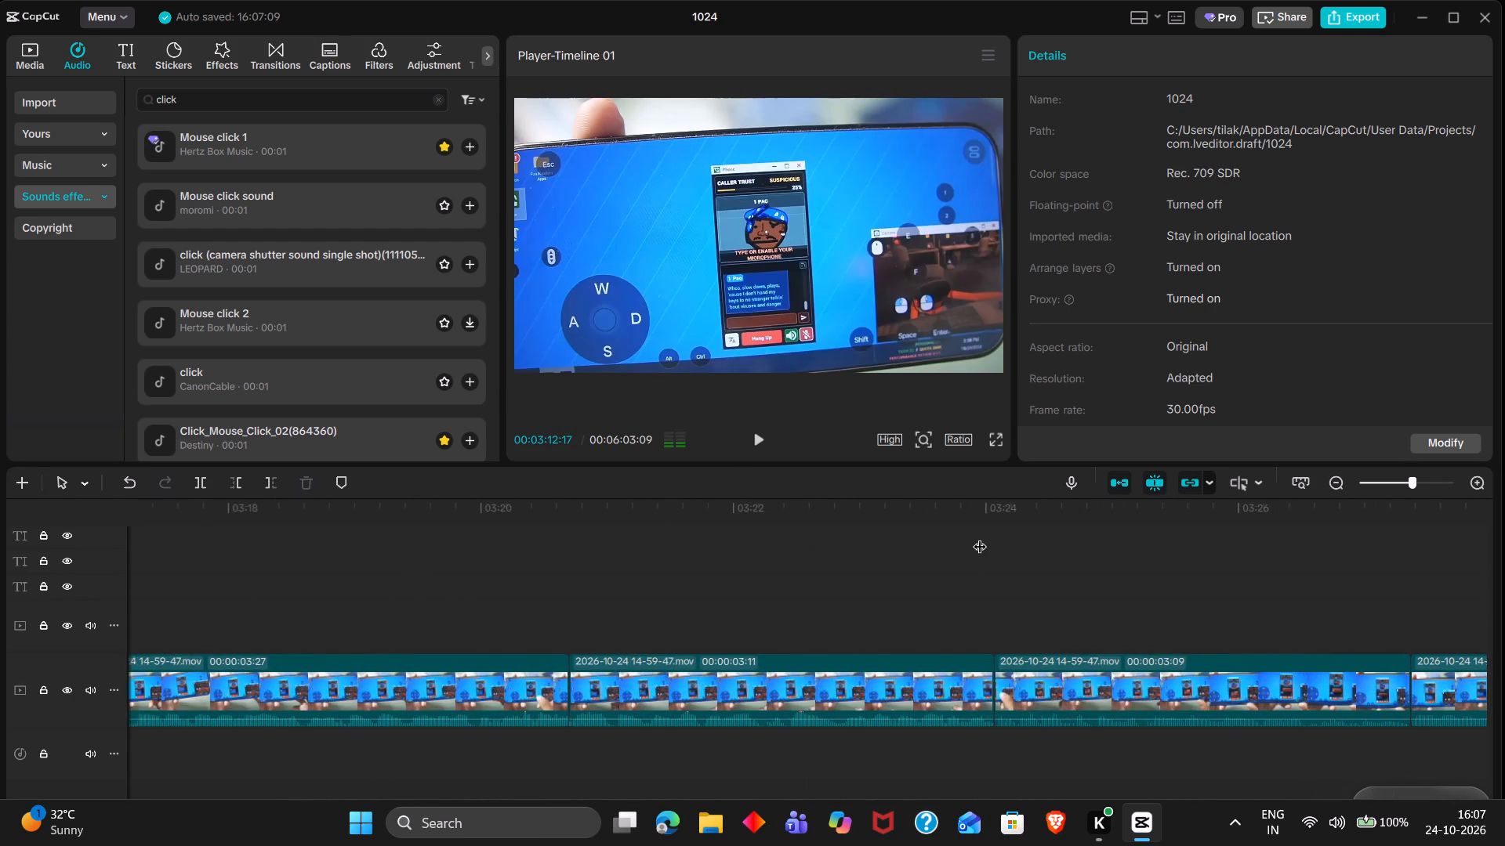
pyautogui.tripleClick(980, 537)
pyautogui.hscroll(-2, 980, 537)
pyautogui.tripleClick(980, 537)
pyautogui.hscroll(-3, 980, 537)
pyautogui.doubleClick(980, 537)
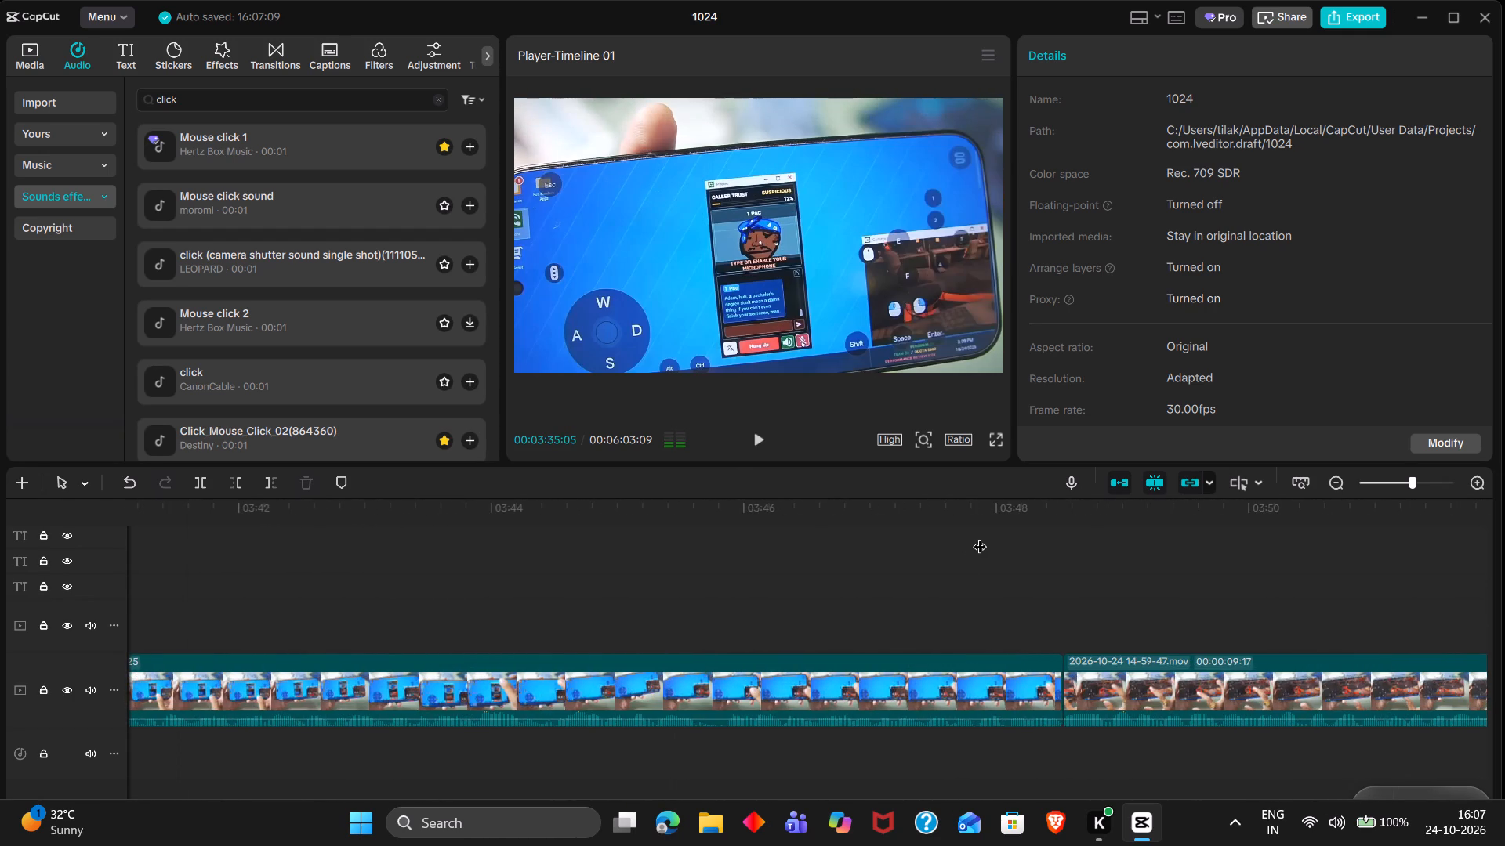
pyautogui.hscroll(-1, 980, 537)
pyautogui.tripleClick(980, 537)
pyautogui.hscroll(-1, 980, 537)
pyautogui.press('space')
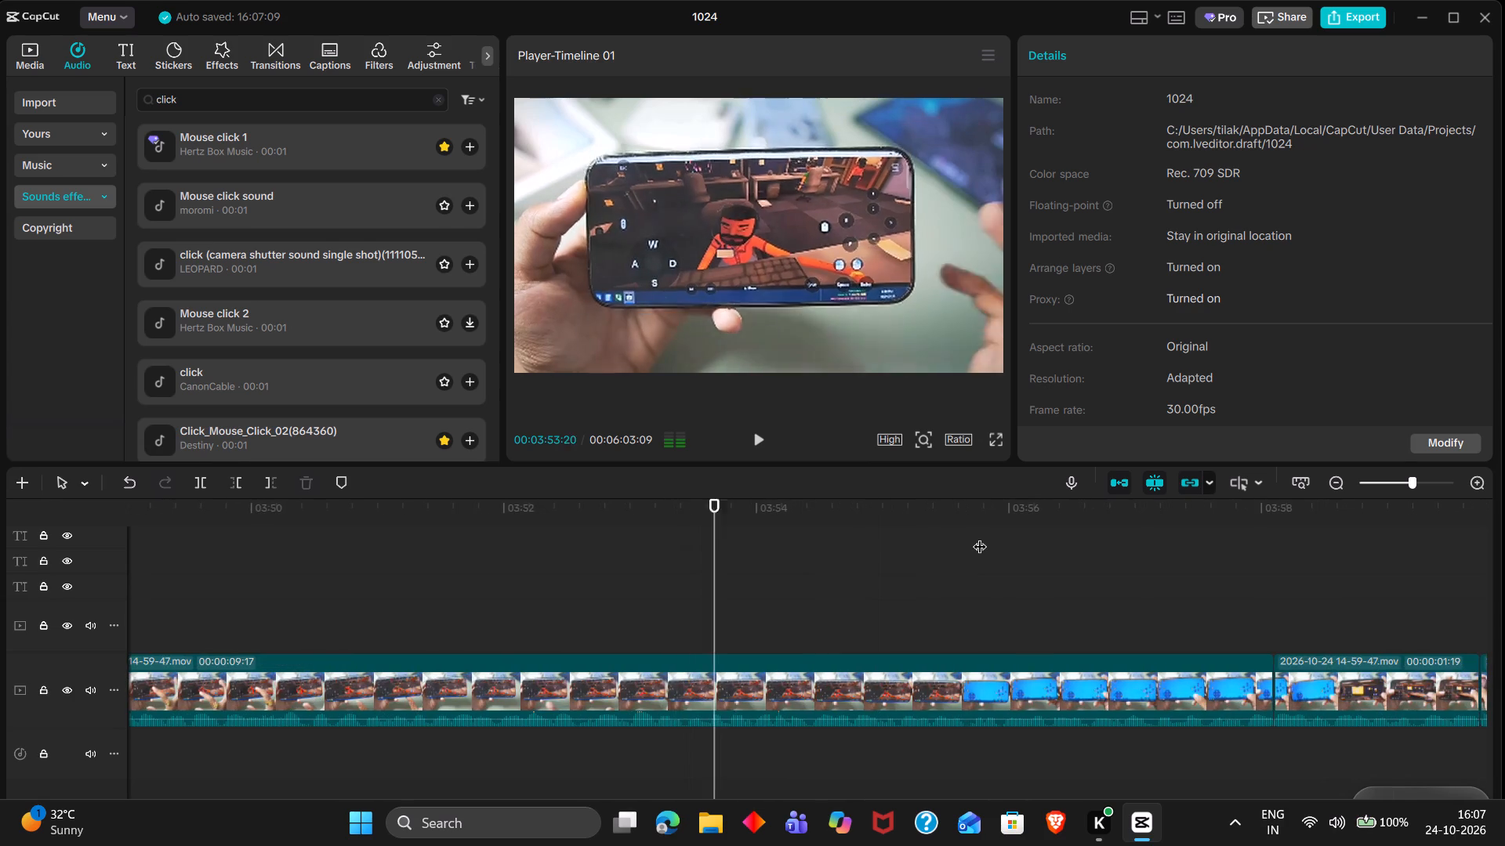
pyautogui.hscroll(1, 980, 537)
pyautogui.hscroll(-1, 980, 537)
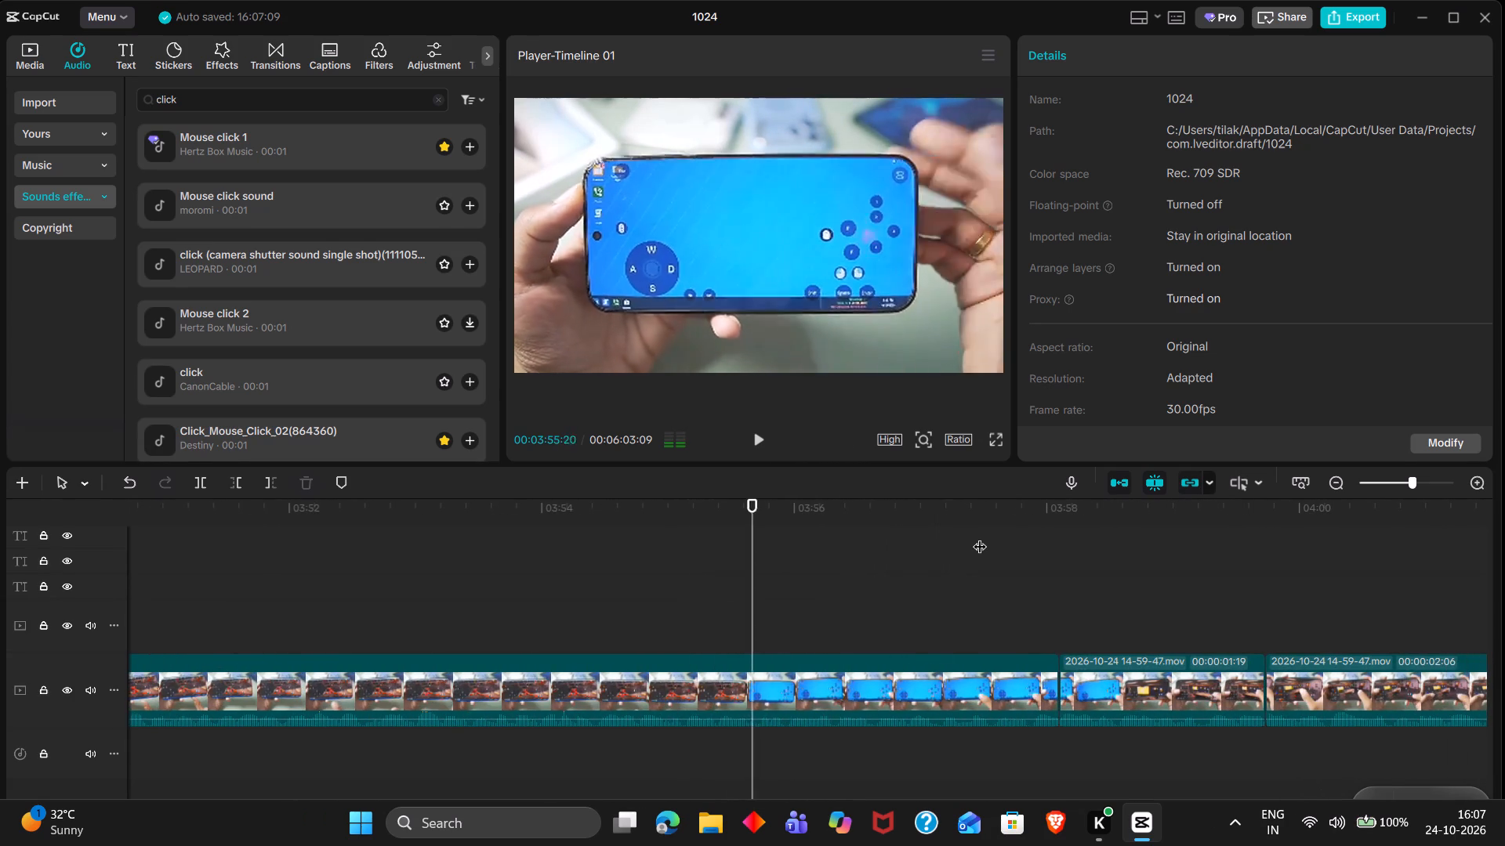
pyautogui.hscroll(-1, 980, 537)
pyautogui.click(980, 537)
pyautogui.moveTo(980, 537); pyautogui.dragTo(1041, 549)
pyautogui.press('space')
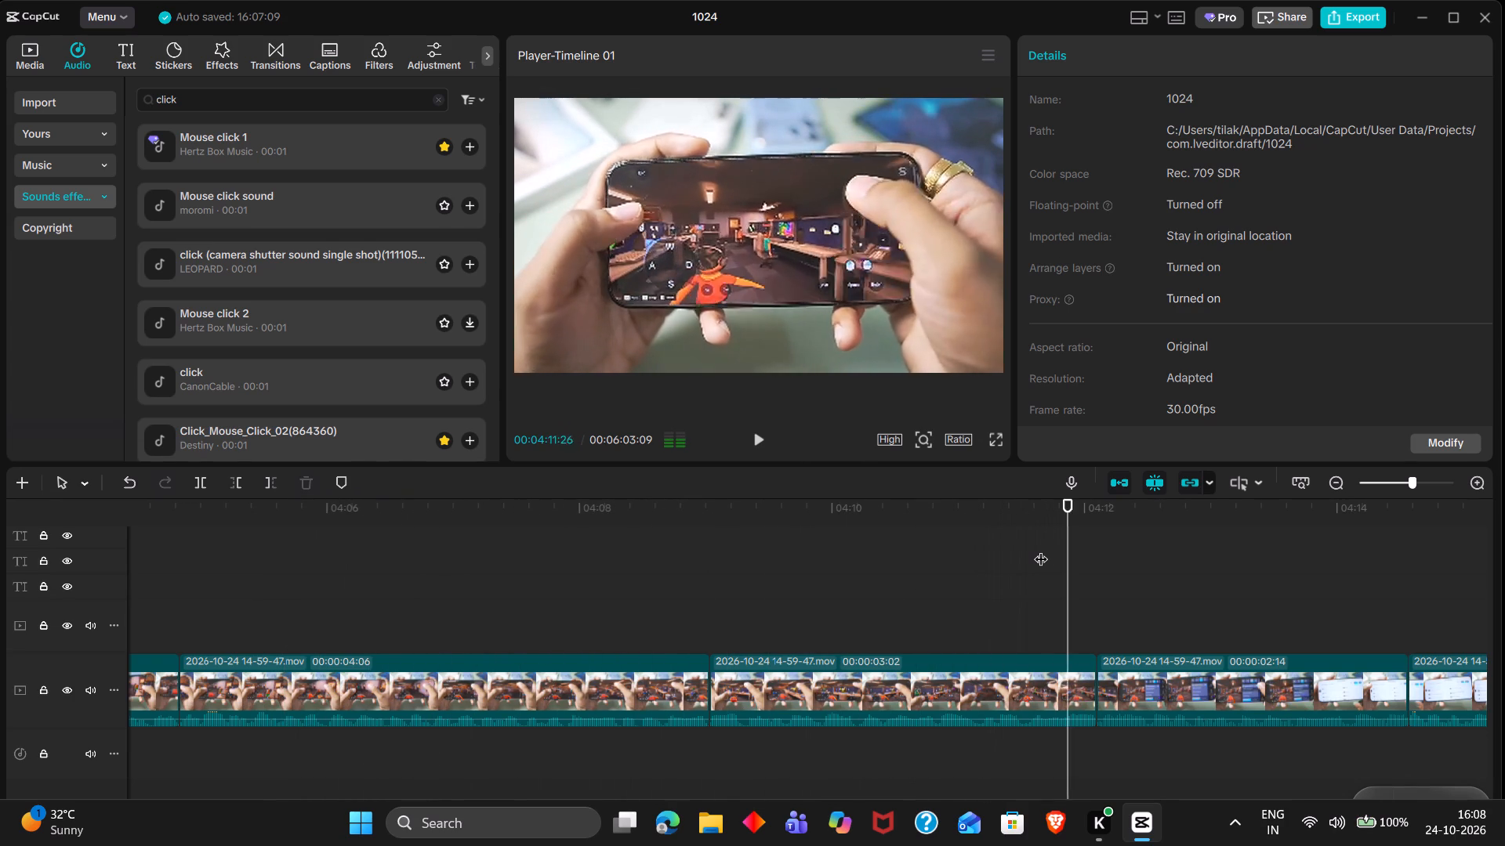
# Examine the gameplay clips between about 00:04:12 and 00:05:01 for a suitable overlay shot.
pyautogui.hscroll(-2, 1041, 549)
pyautogui.doubleClick(1289, 571)
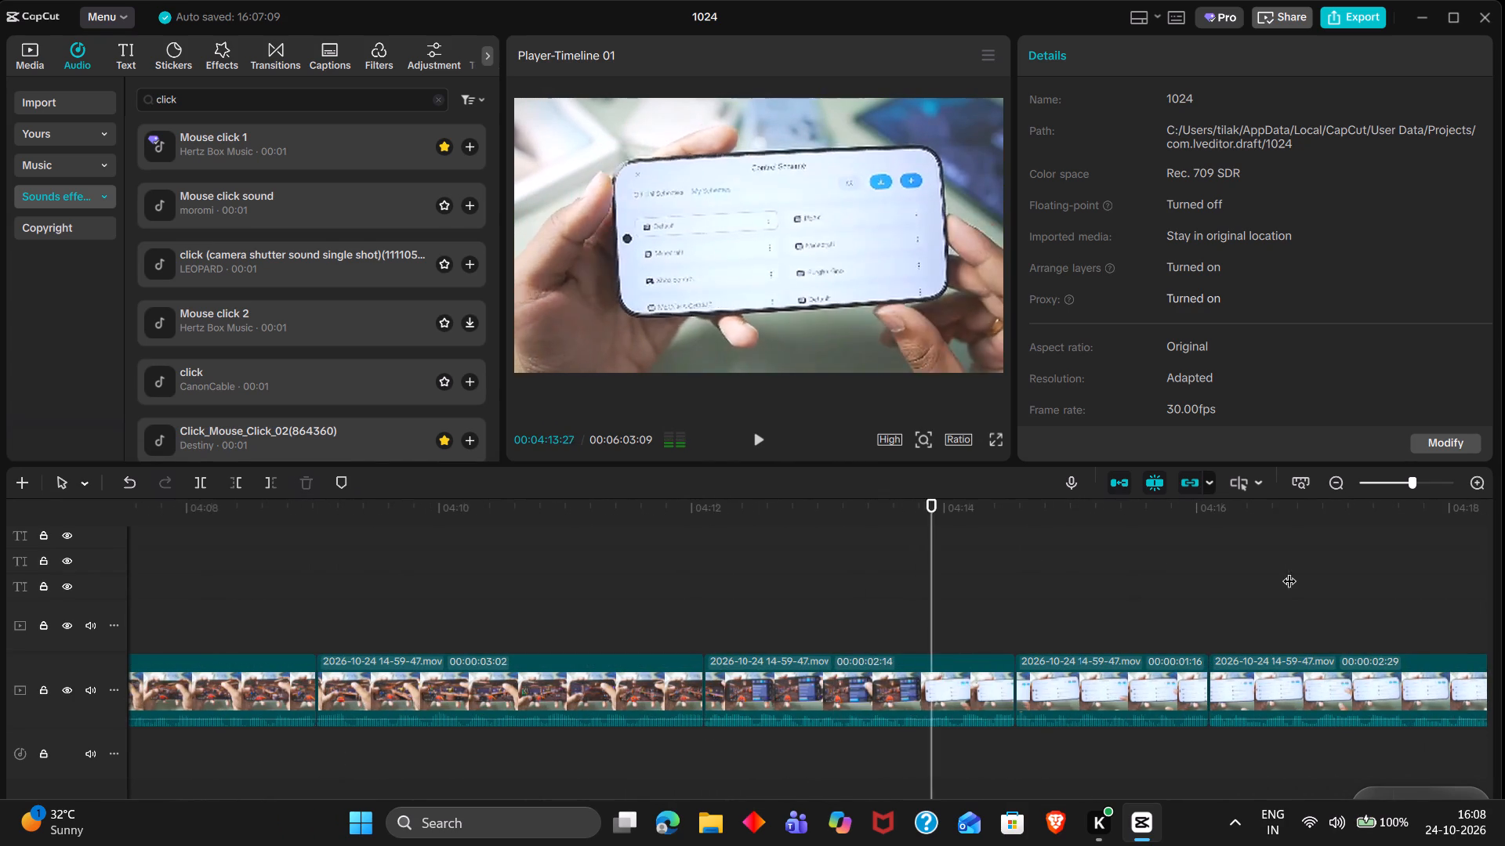
pyautogui.hscroll(-3, 1289, 571)
pyautogui.doubleClick(1289, 571)
pyautogui.moveTo(1289, 571); pyautogui.dragTo(778, 569)
pyautogui.press('space')
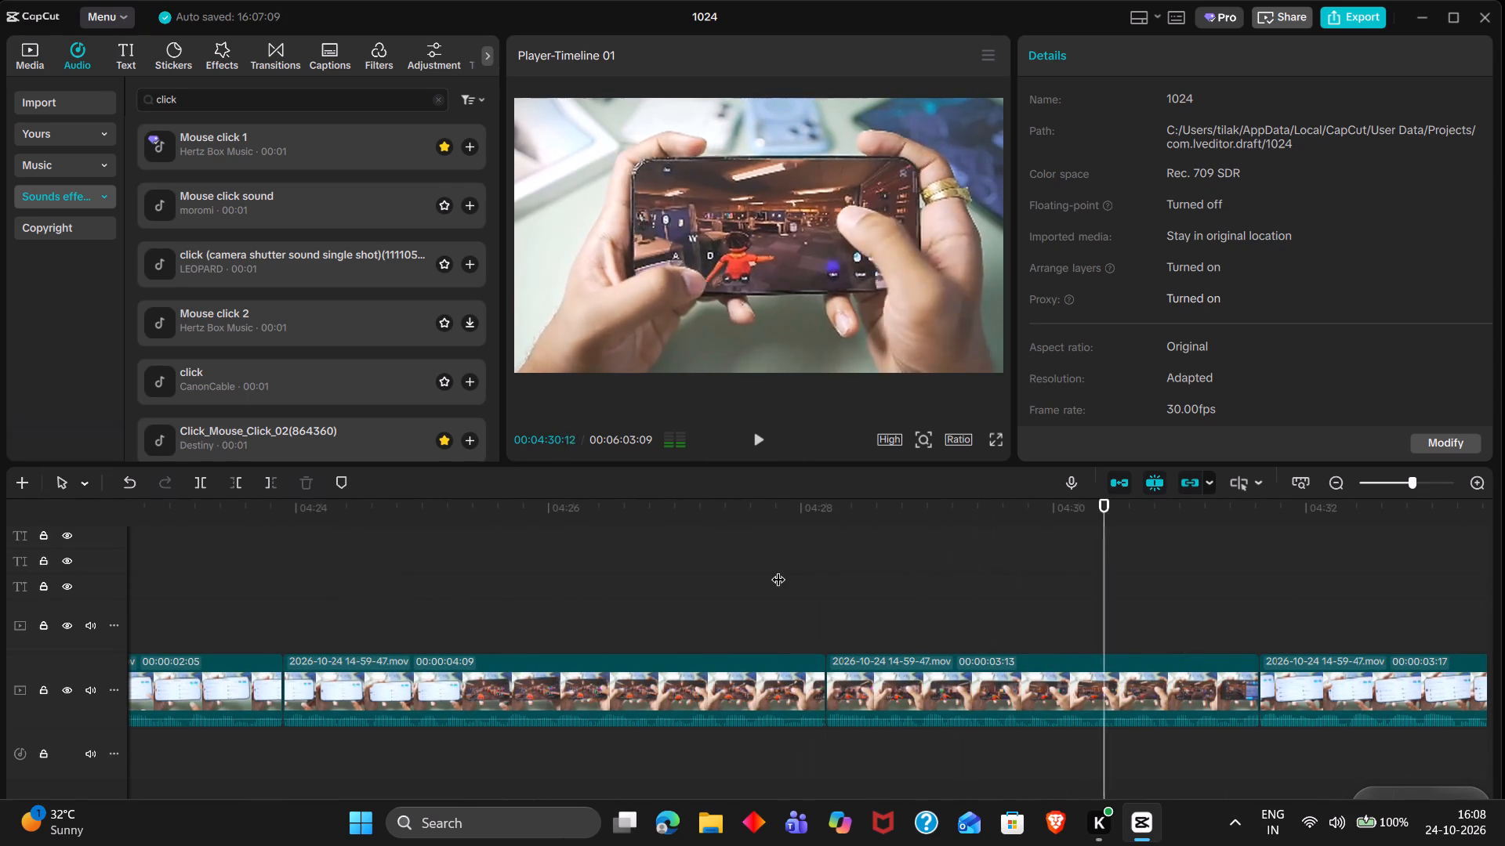
pyautogui.hscroll(-1, 778, 569)
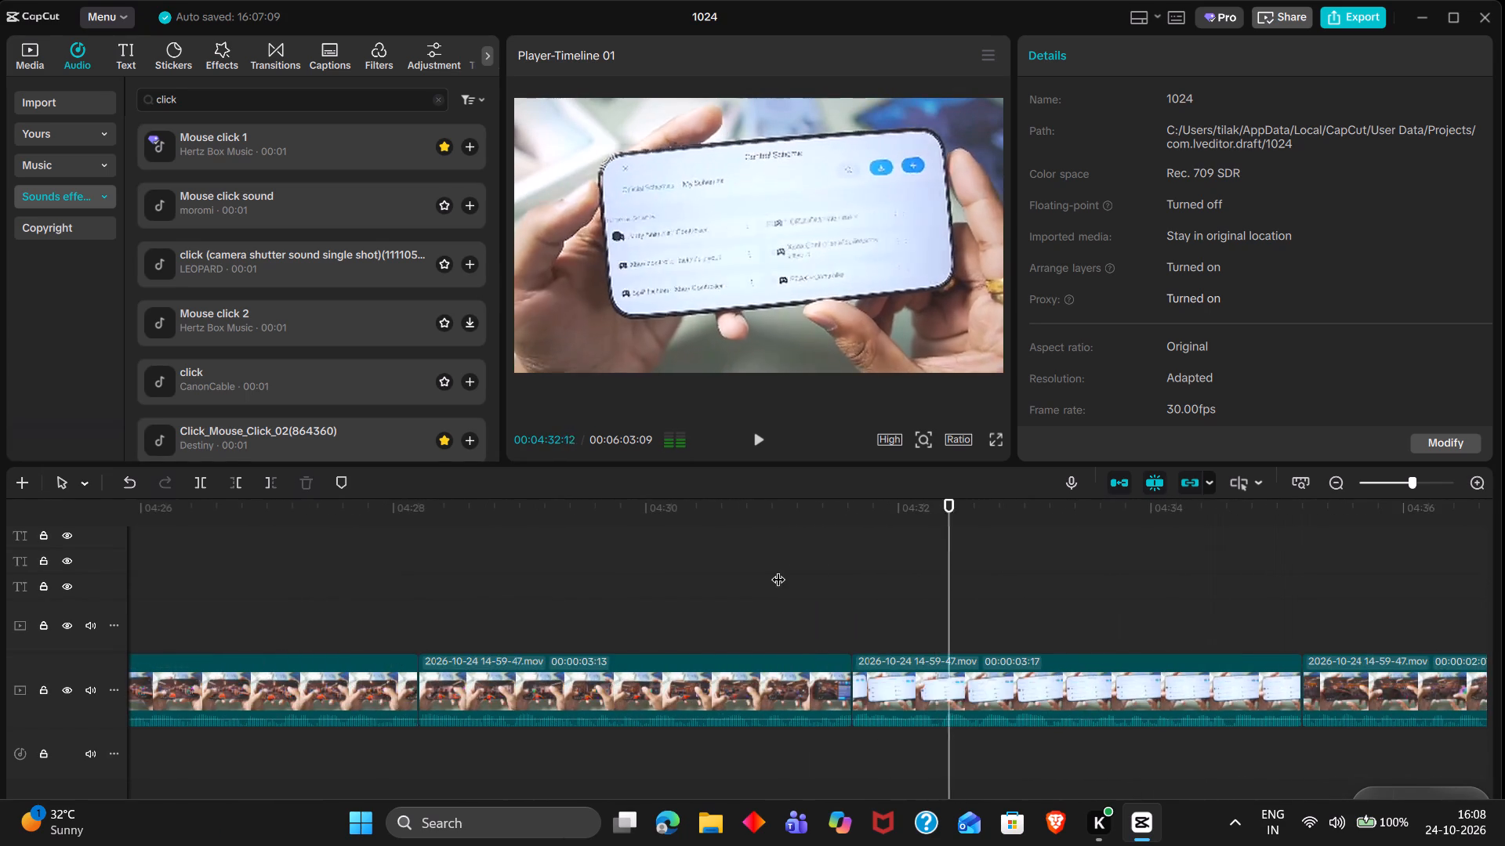
pyautogui.hscroll(-3, 778, 569)
pyautogui.doubleClick(778, 569)
pyautogui.moveTo(778, 569); pyautogui.dragTo(1120, 584)
pyautogui.press('space')
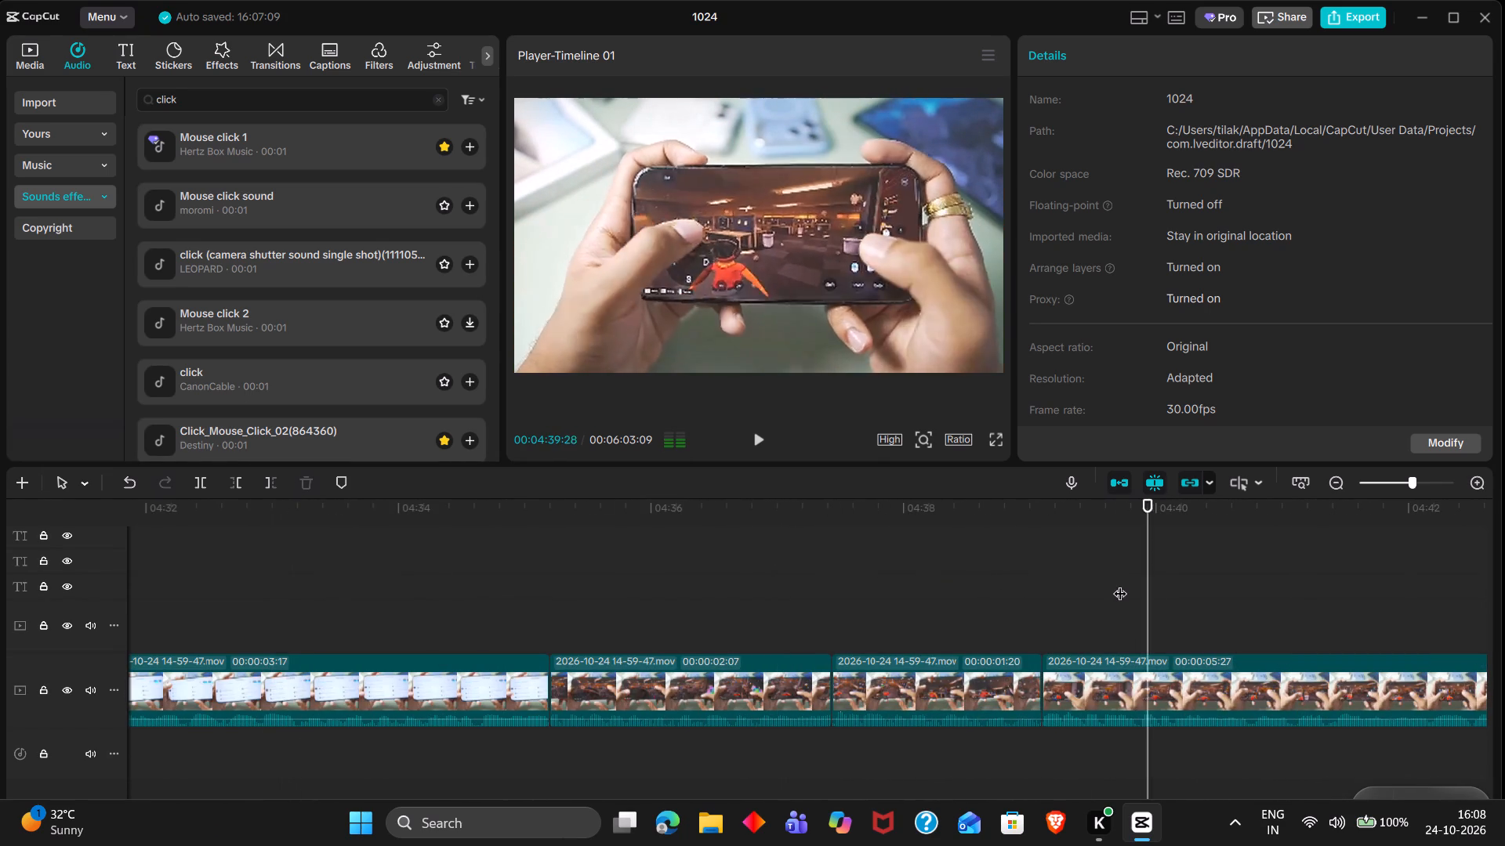
pyautogui.hscroll(-1, 1120, 584)
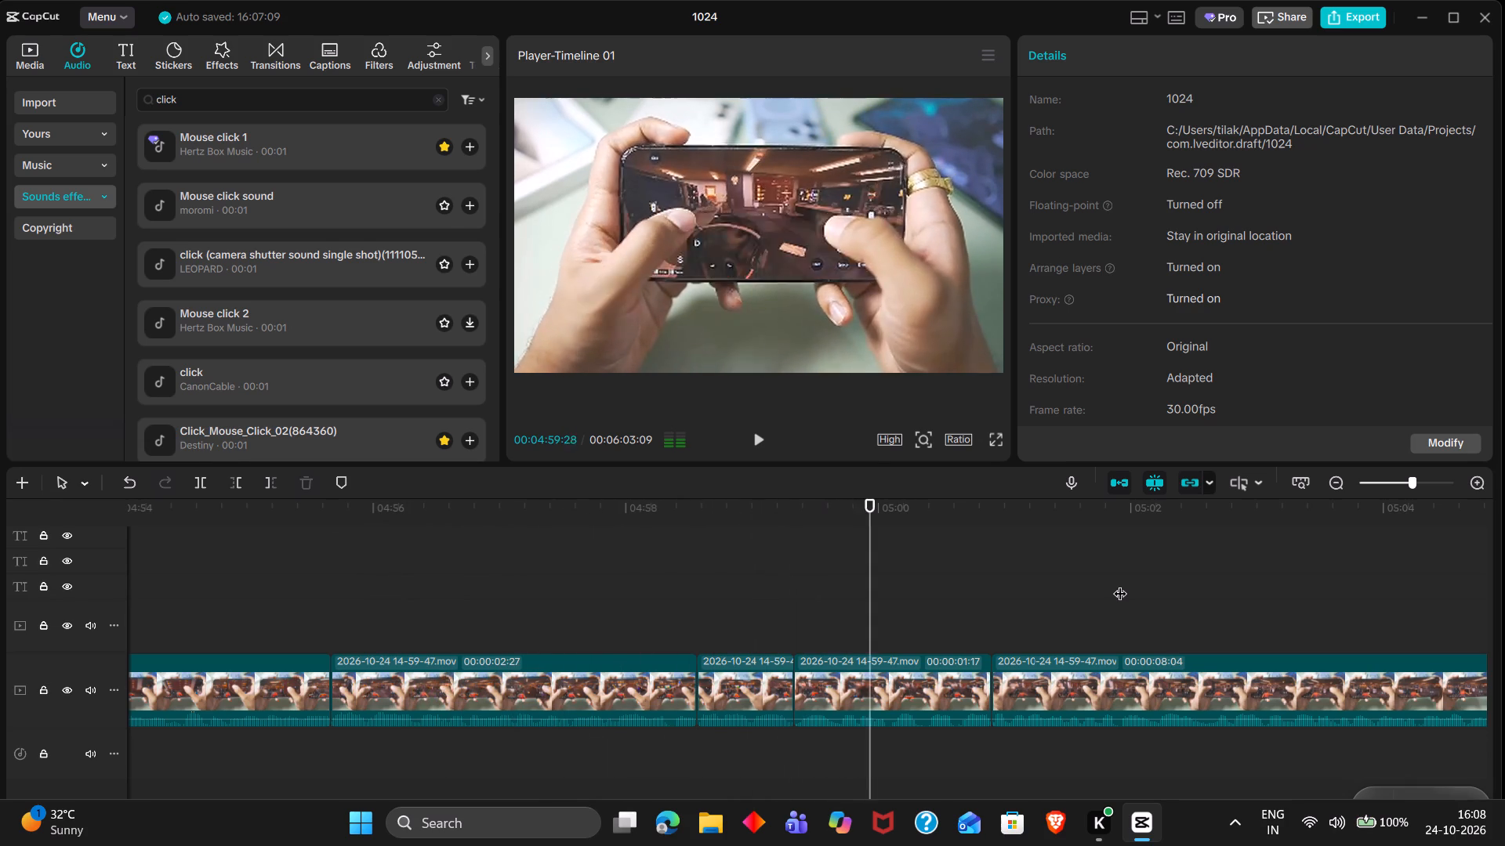
pyautogui.press('space')
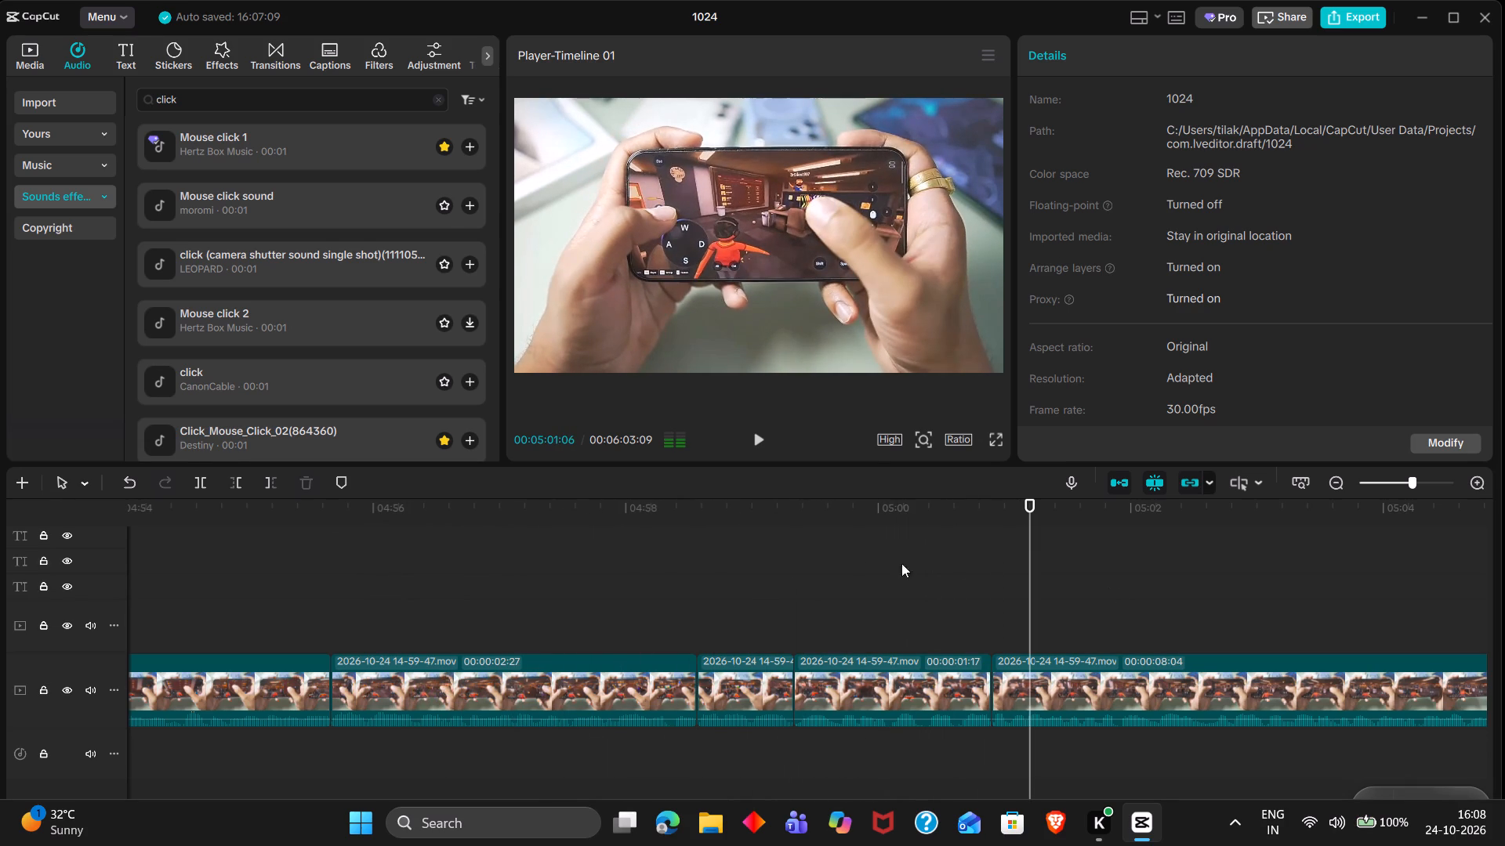
# Copy the gameplay clip at about 00:04:54:05 on the main video track.
pyautogui.doubleClick(844, 562)
pyautogui.hscroll(1, 844, 562)
pyautogui.click(844, 562)
pyautogui.moveTo(844, 562); pyautogui.dragTo(555, 557)
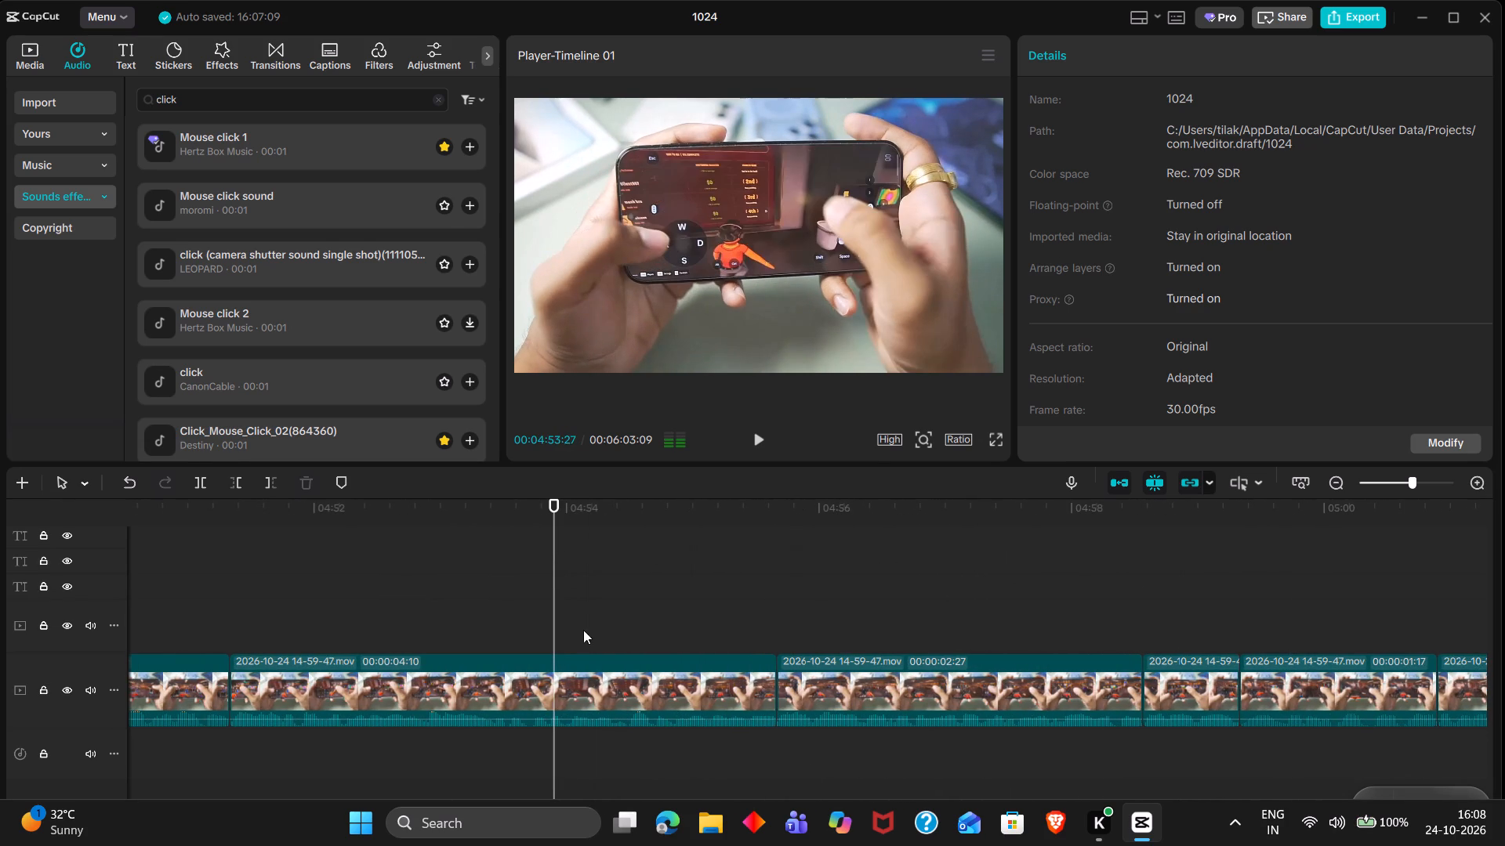
pyautogui.click(589, 644)
pyautogui.click(589, 652)
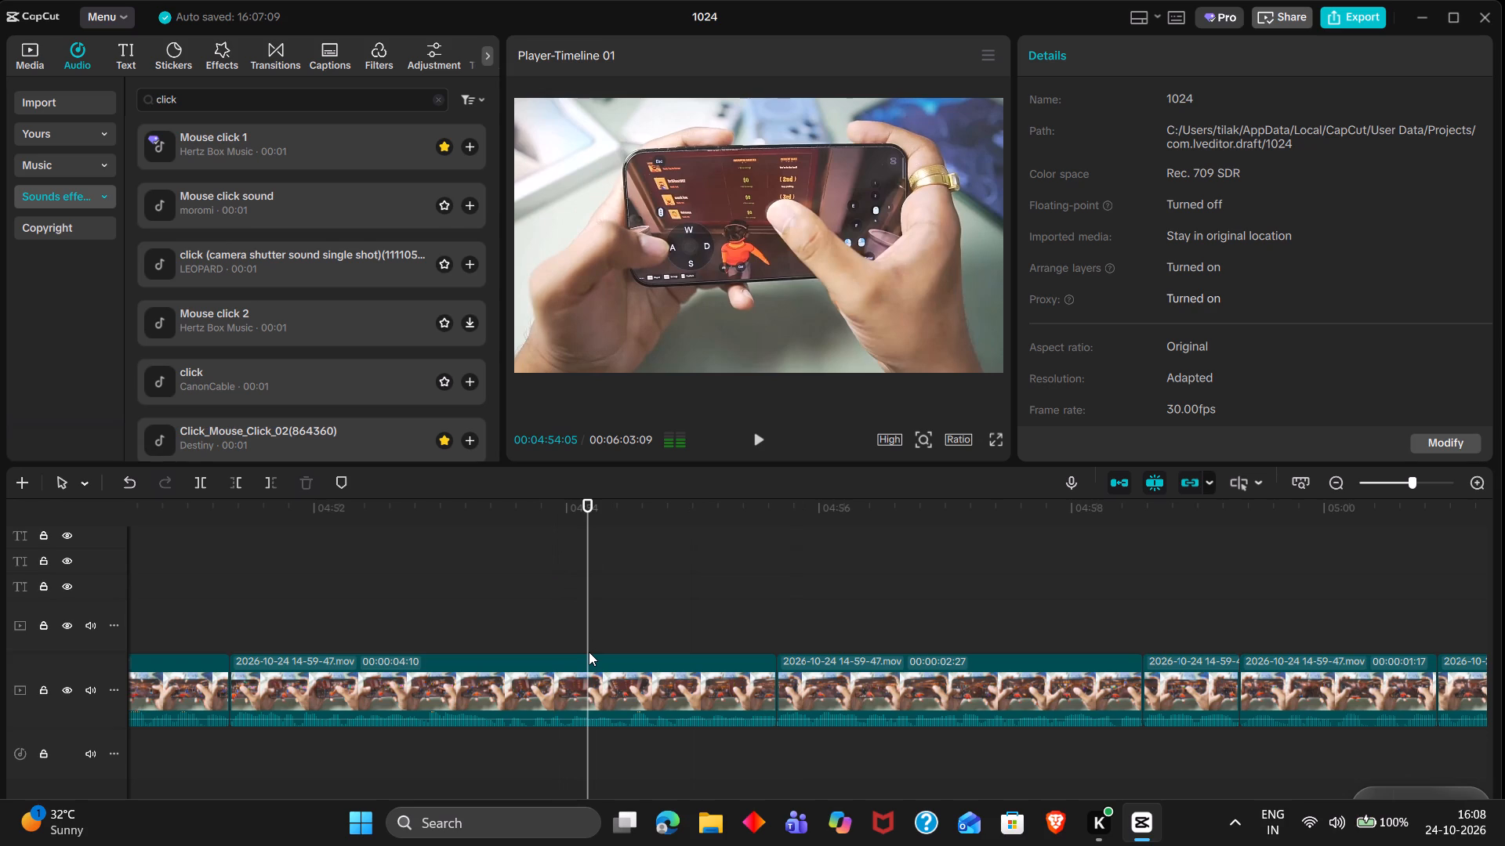
pyautogui.hotkey('ctrl', 'c')
pyautogui.click(597, 682)
pyautogui.hotkey('ctrl', 'c')
# Paste the copied gameplay clip as an overlay at the beat marker, 00:00:01:21, just after the logo.
pyautogui.hscroll(8, 597, 682)
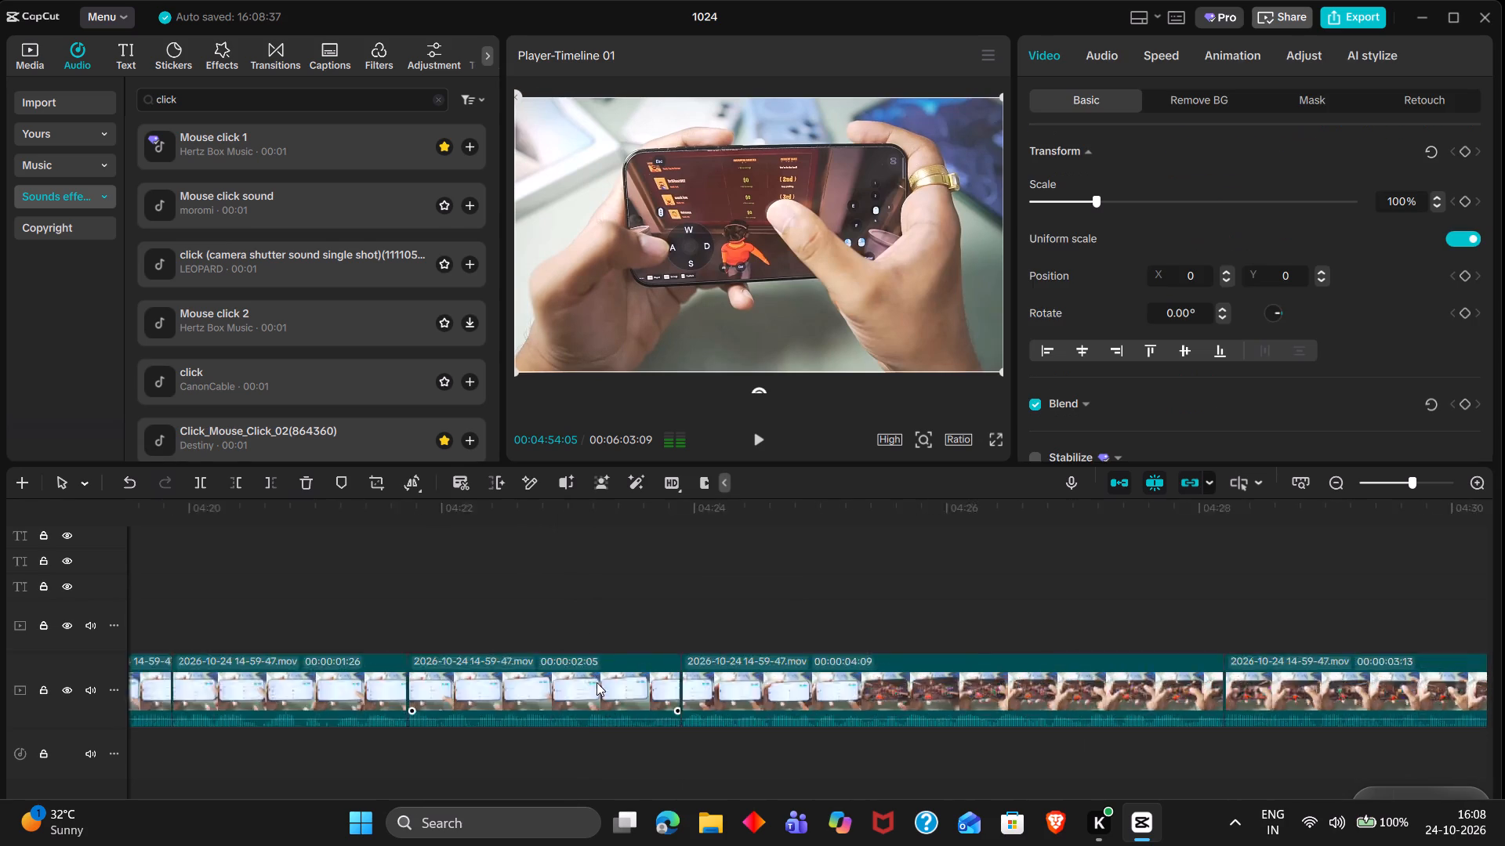
pyautogui.hscroll(20, 597, 682)
pyautogui.hscroll(5, 597, 682)
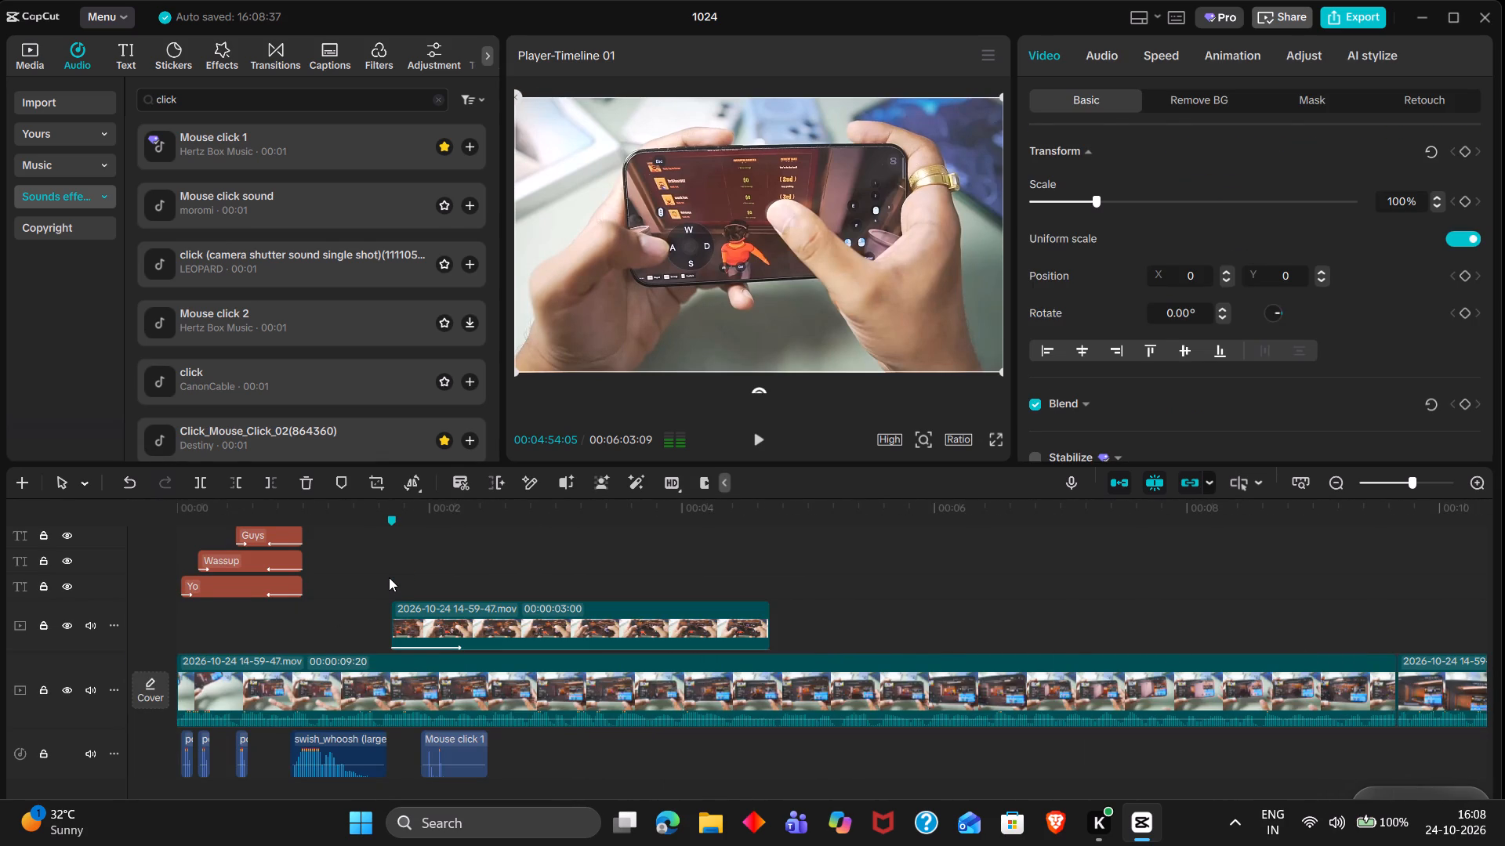
pyautogui.doubleClick(389, 577)
pyautogui.click(389, 577)
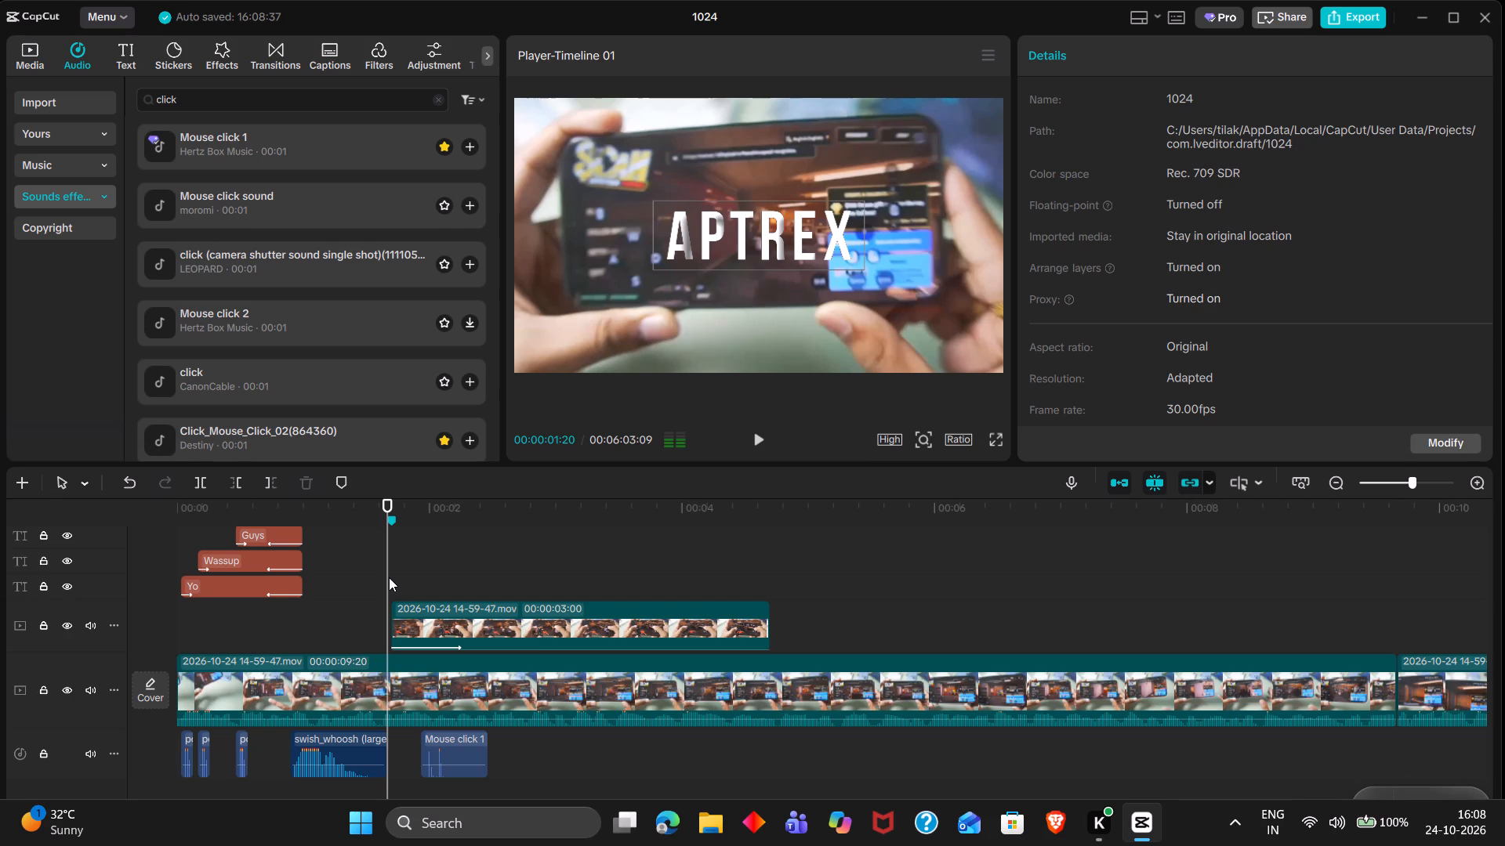
pyautogui.doubleClick(399, 567)
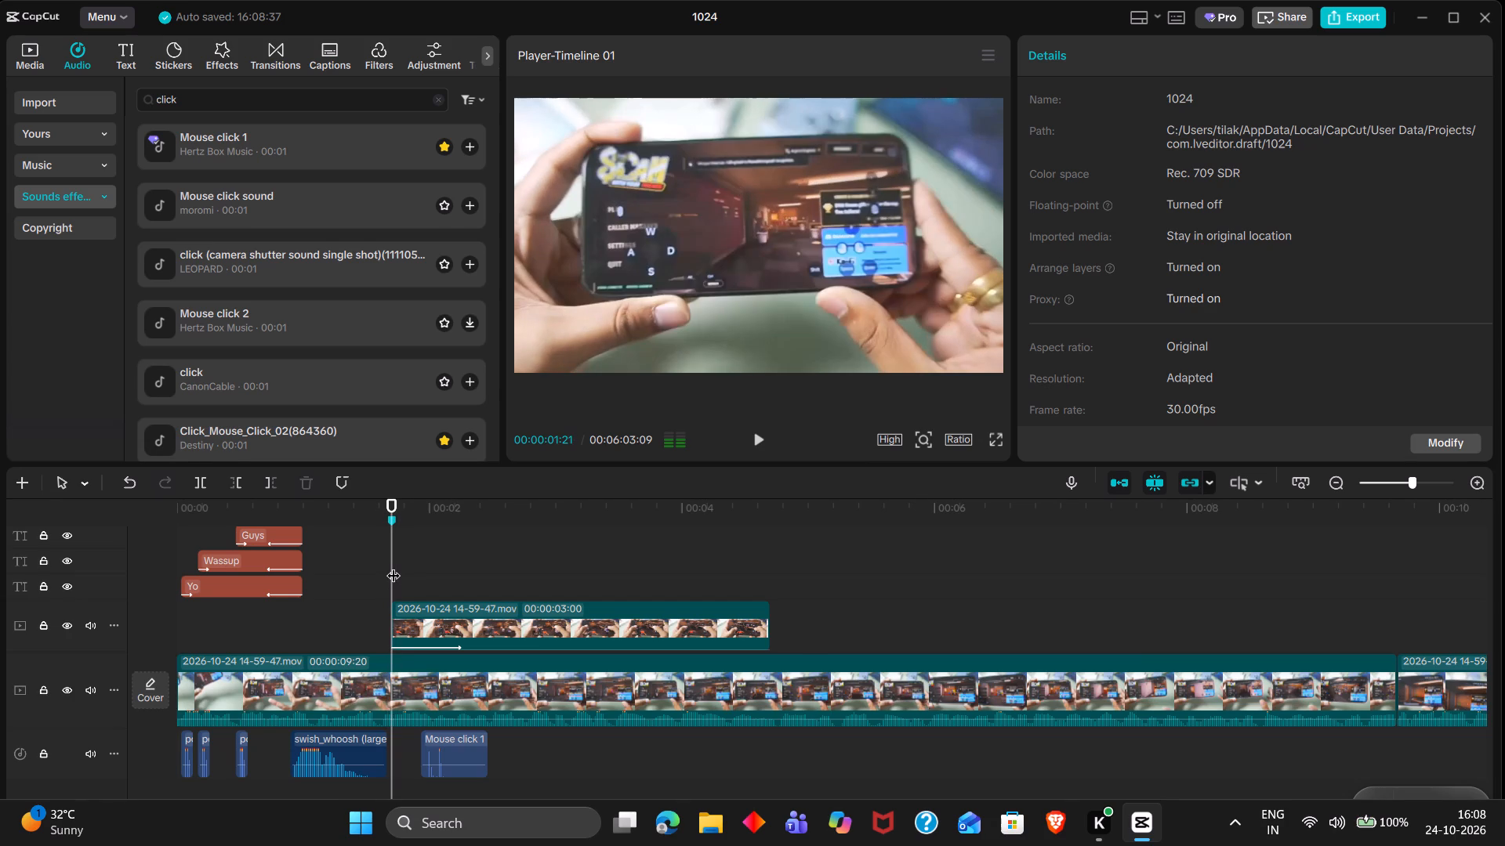
pyautogui.hotkey('ctrl', 'v')
pyautogui.moveTo(463, 695); pyautogui.dragTo(469, 724)
# Move the earlier three-second overlay clip along its track so it starts at about 00:00:05:15.
pyautogui.moveTo(528, 616); pyautogui.dragTo(1010, 618)
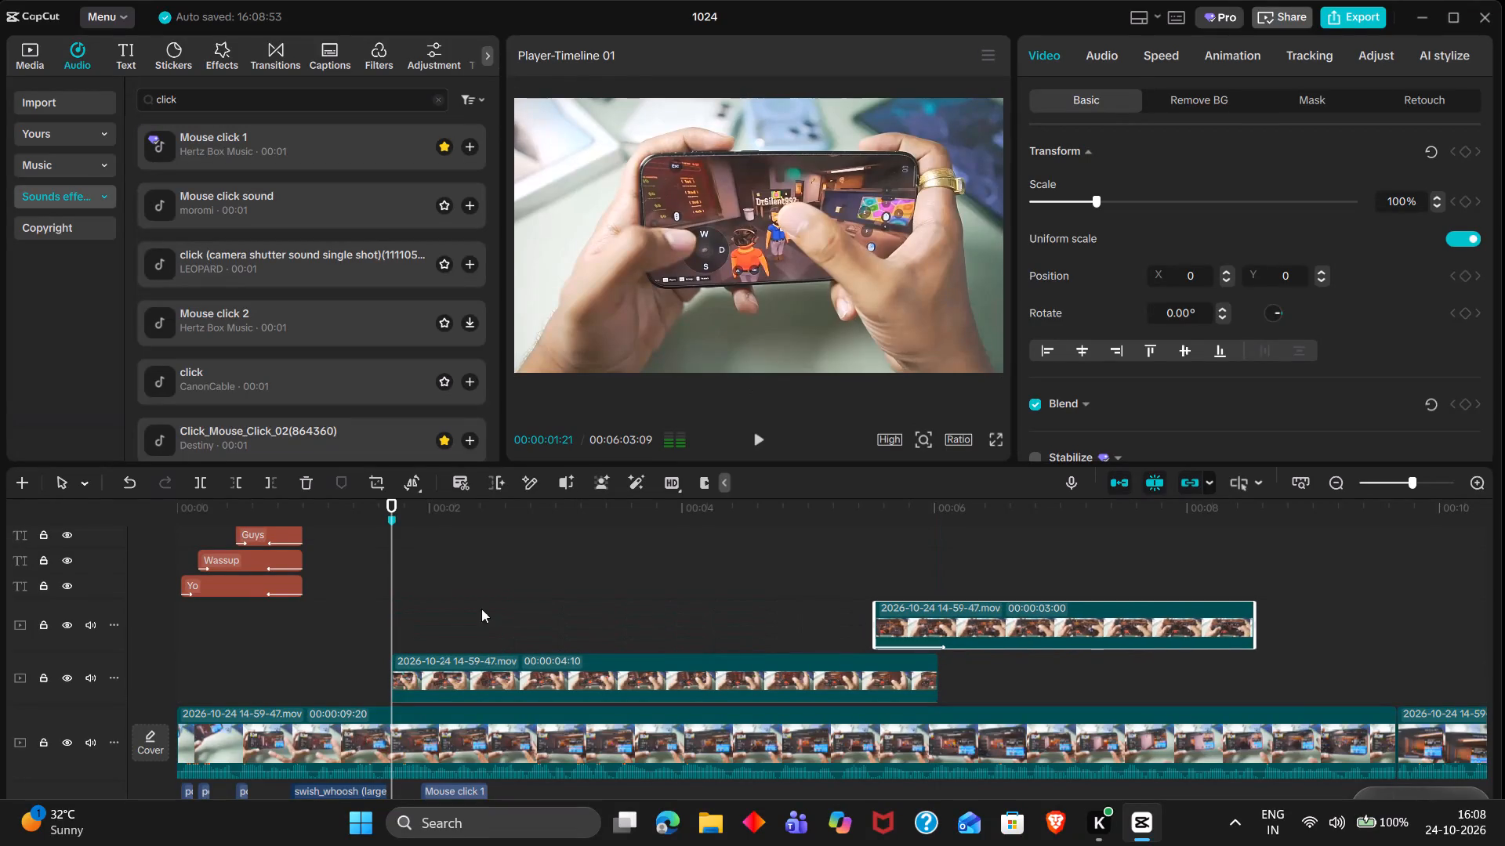
# Apply the Click Open entrance animation to the pasted overlay clip with a duration of 0.5 s.
pyautogui.click(447, 693)
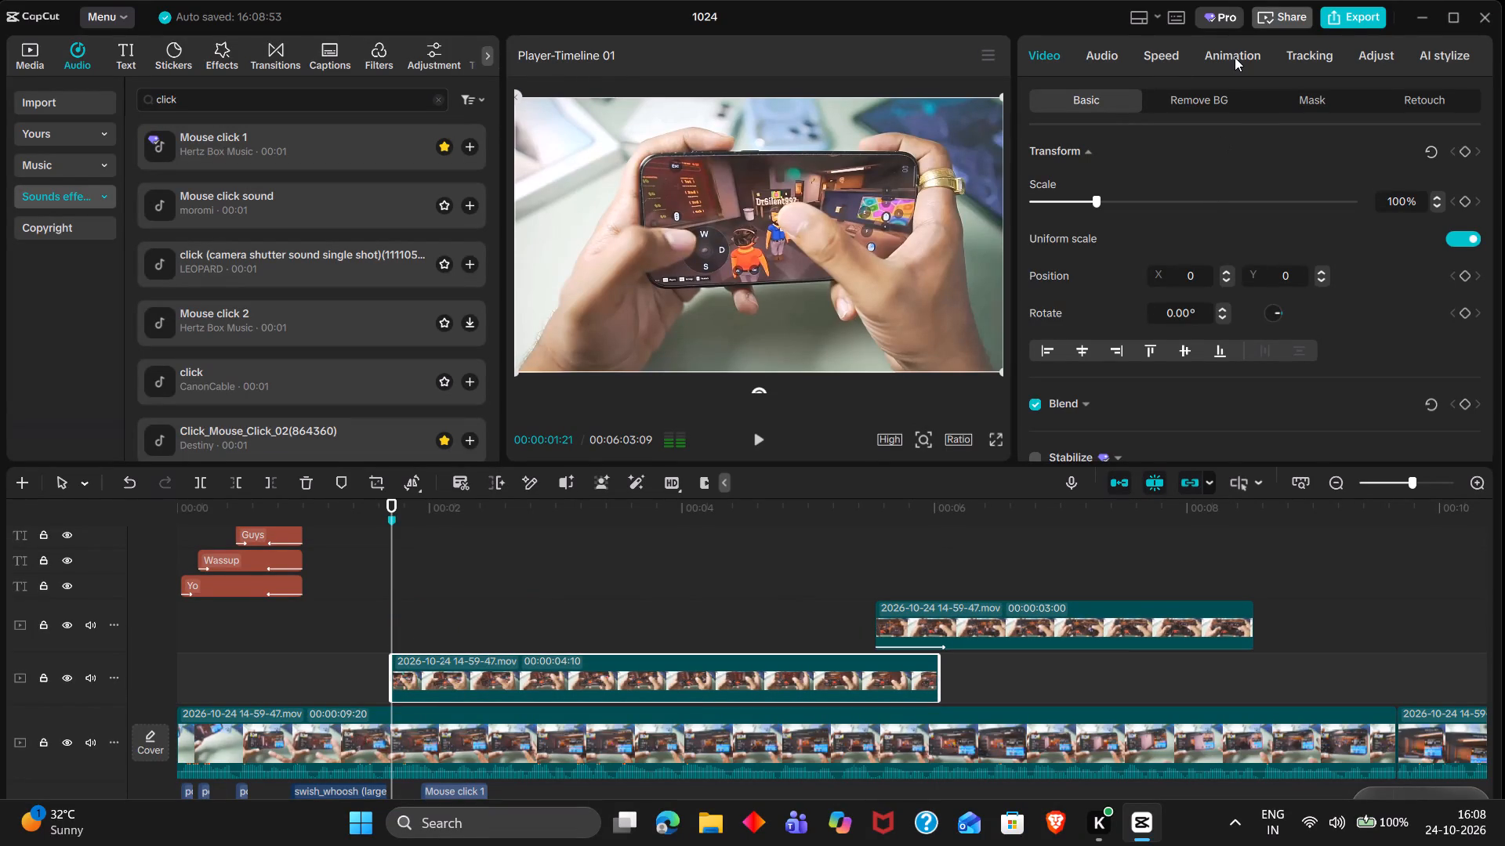
pyautogui.doubleClick(1235, 57)
pyautogui.doubleClick(1303, 230)
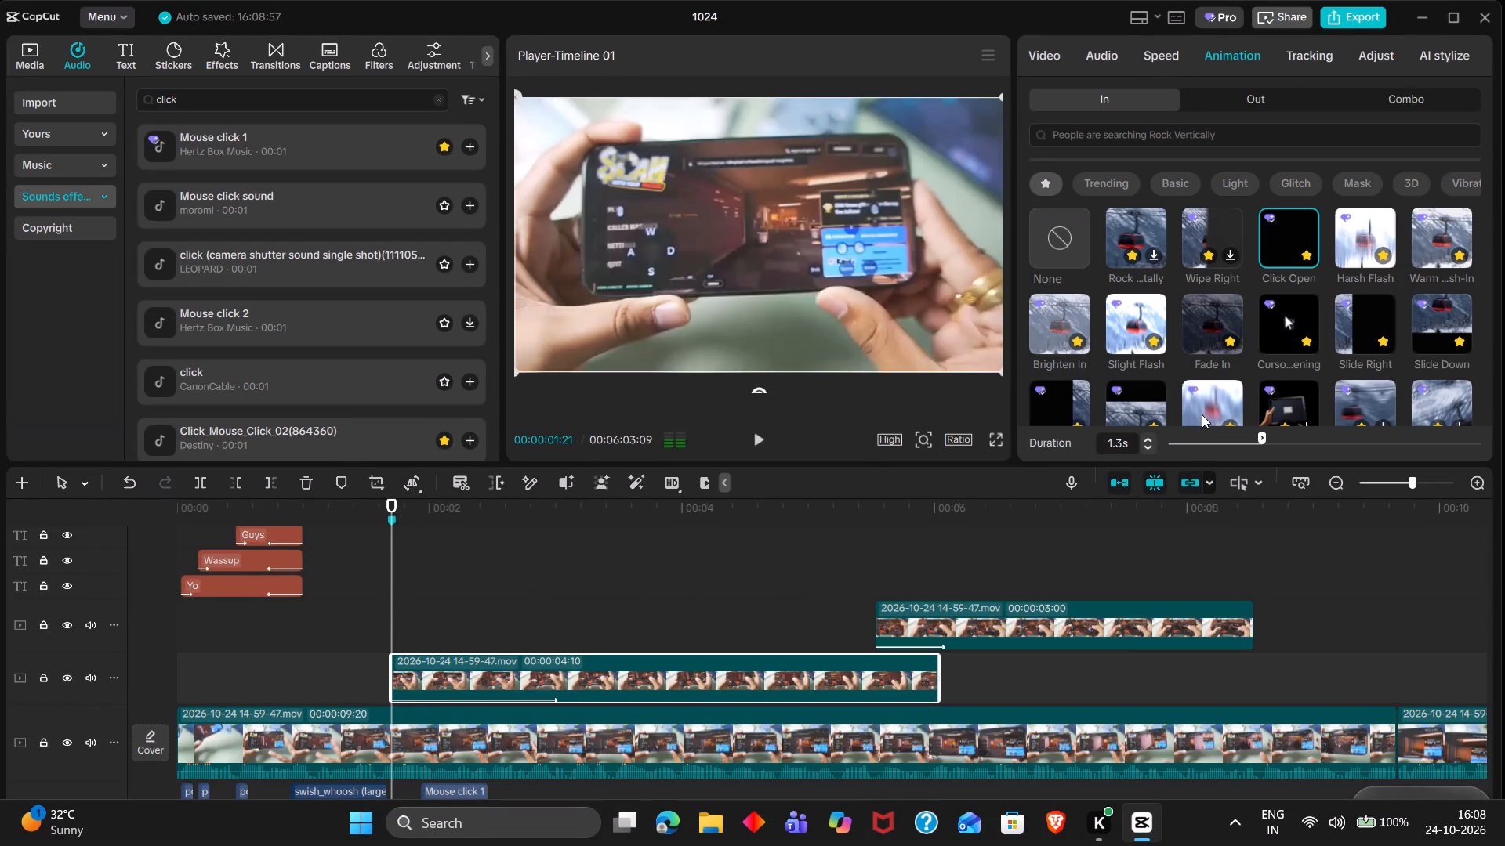
pyautogui.click(1217, 448)
pyautogui.moveTo(1217, 448); pyautogui.dragTo(1205, 445)
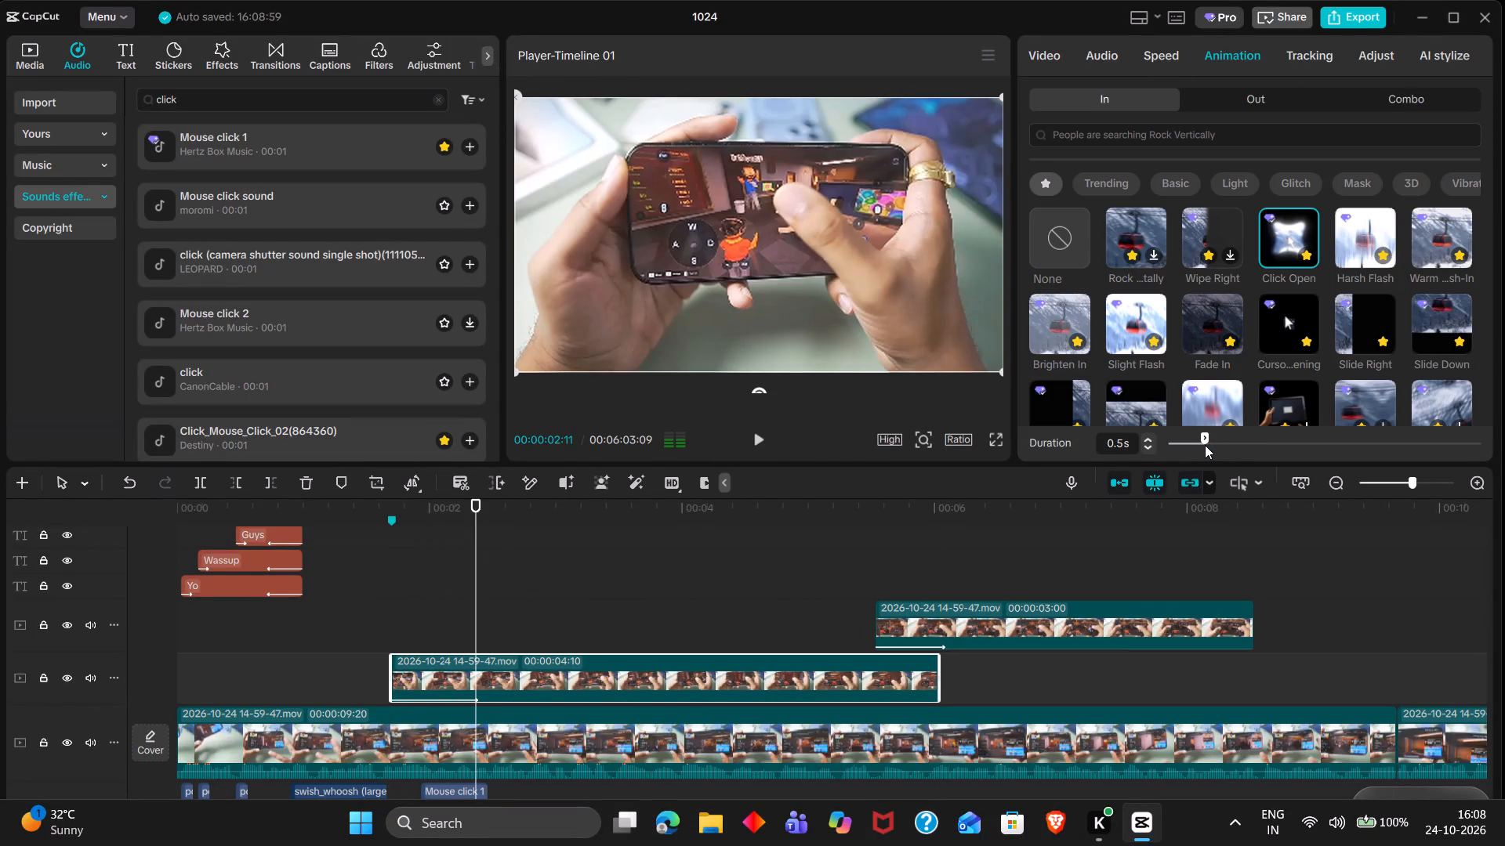
pyautogui.moveTo(1205, 445); pyautogui.dragTo(1205, 444)
# Play back the new overlay clip to find its cut point and trim its end to 00:00:03:28.
pyautogui.press('space')
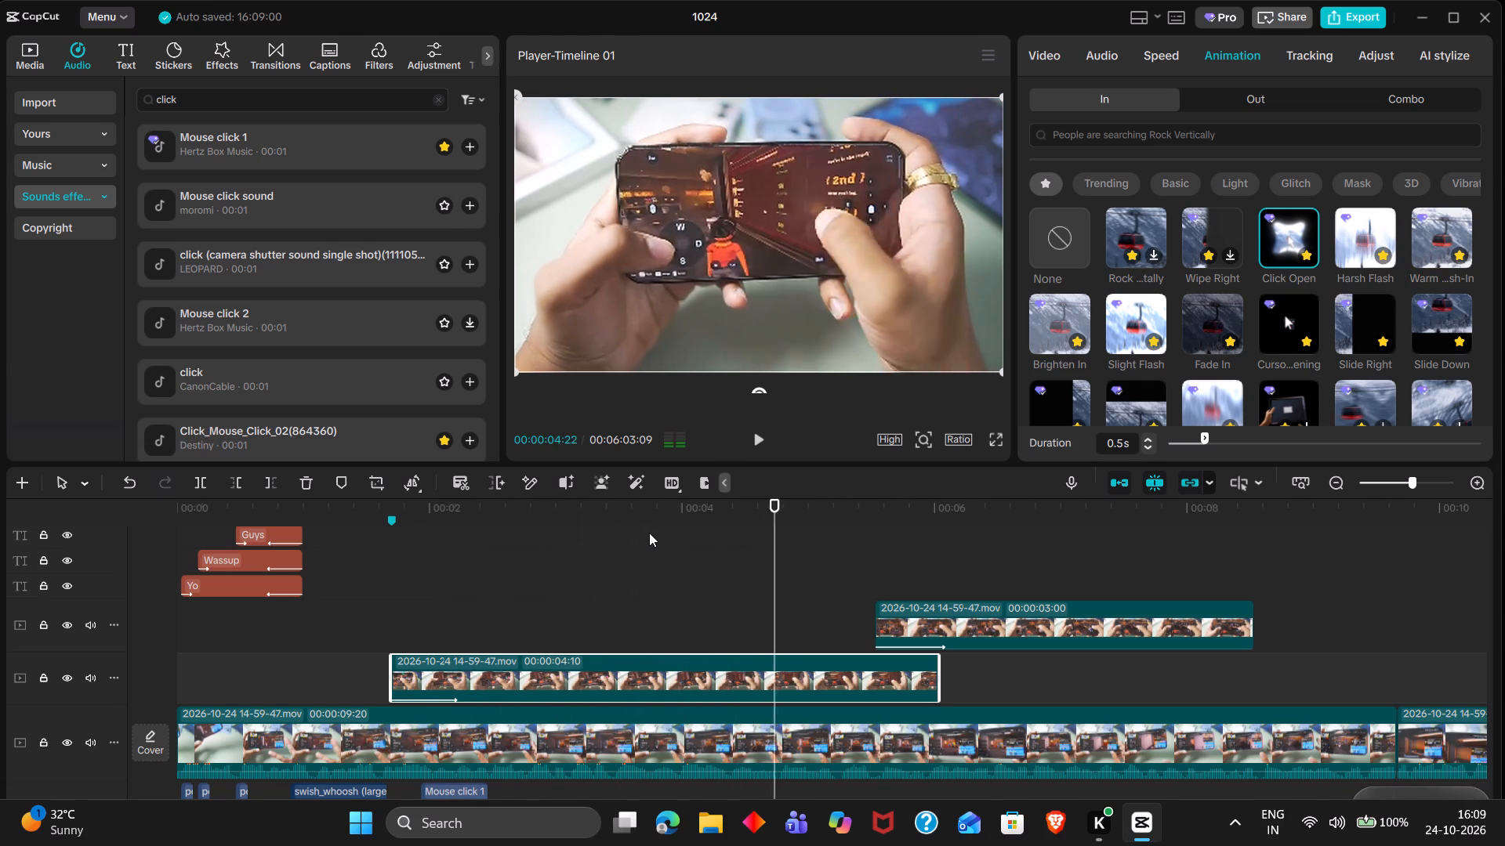
pyautogui.press('space')
pyautogui.click(763, 535)
pyautogui.moveTo(763, 535); pyautogui.dragTo(459, 525)
pyautogui.press('space')
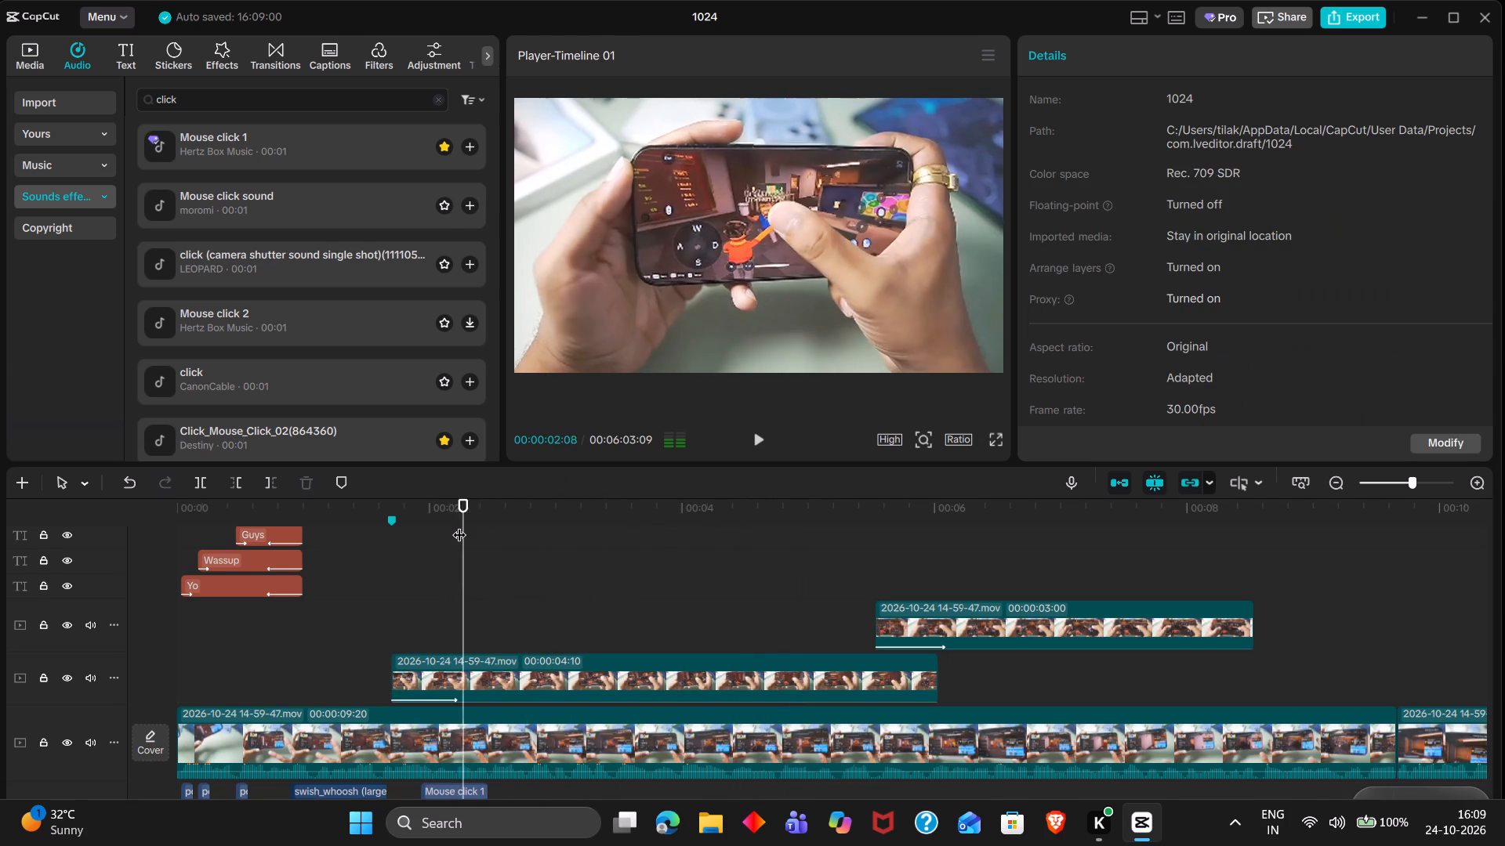
pyautogui.press('space')
pyautogui.press('space')
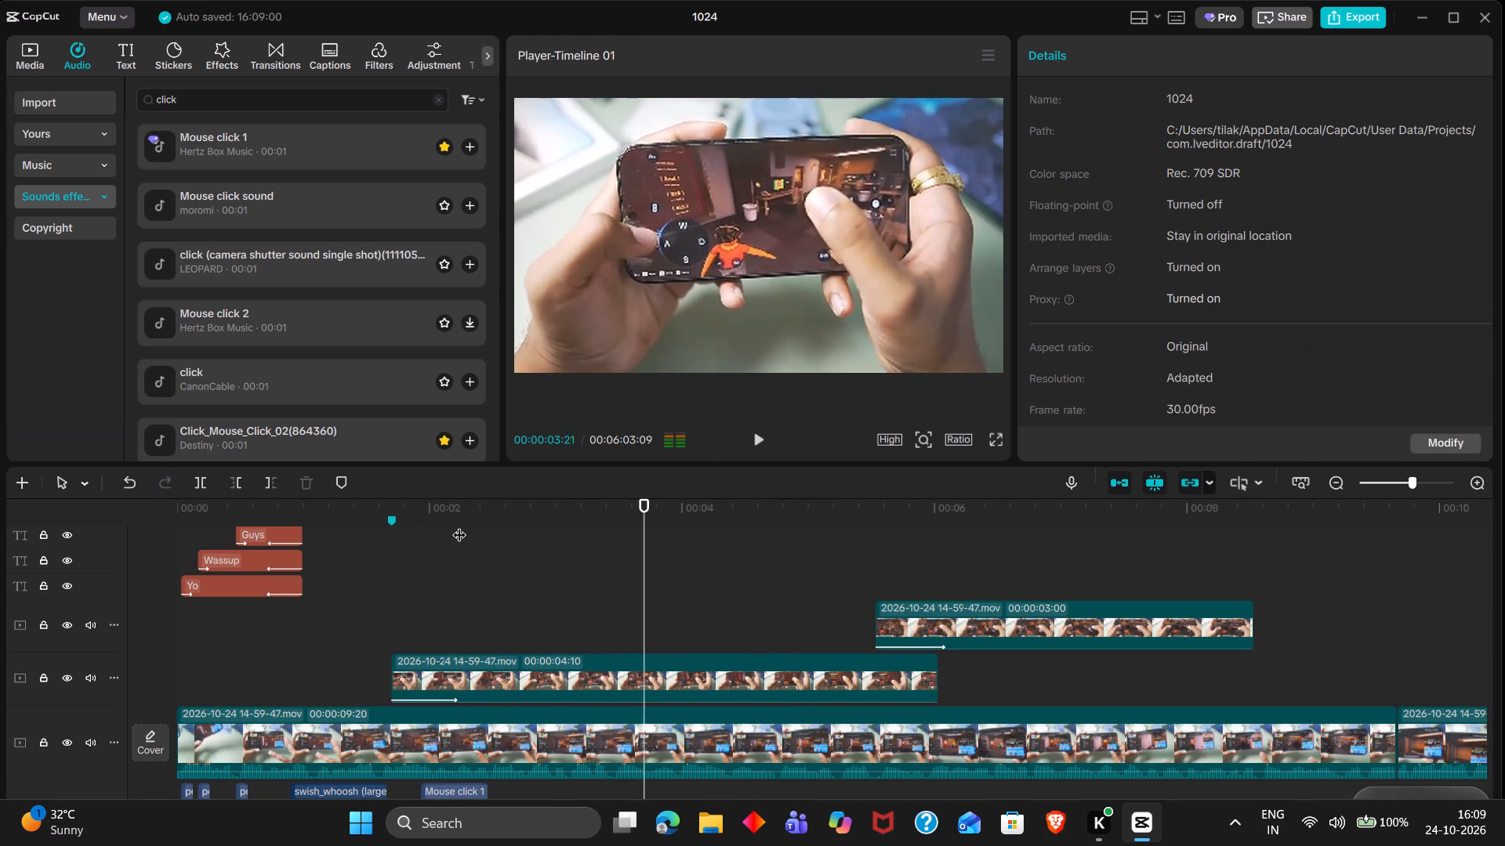
pyautogui.press('space')
pyautogui.click(694, 680)
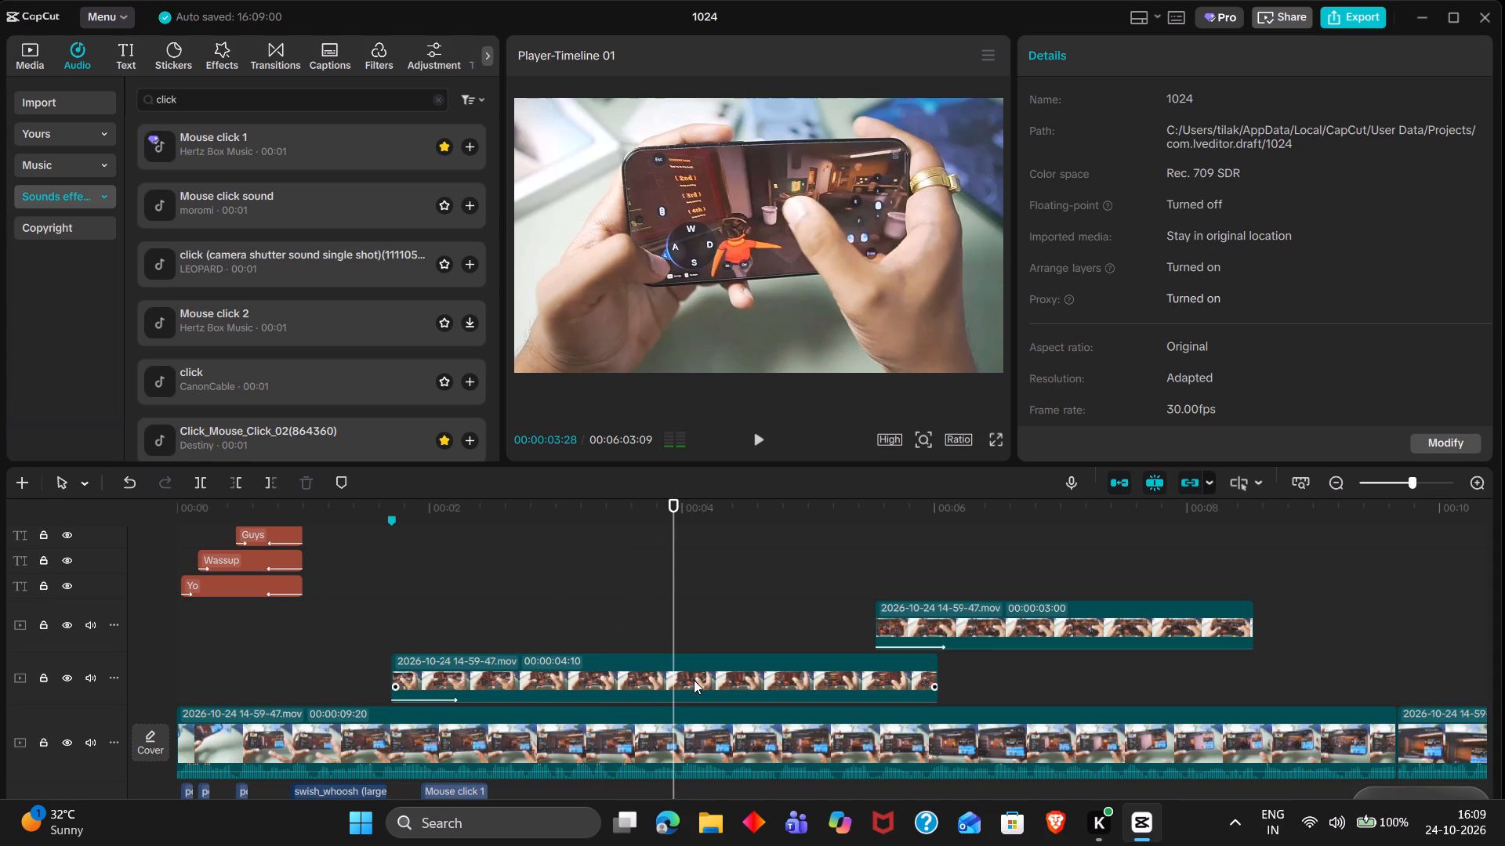
pyautogui.press('w')
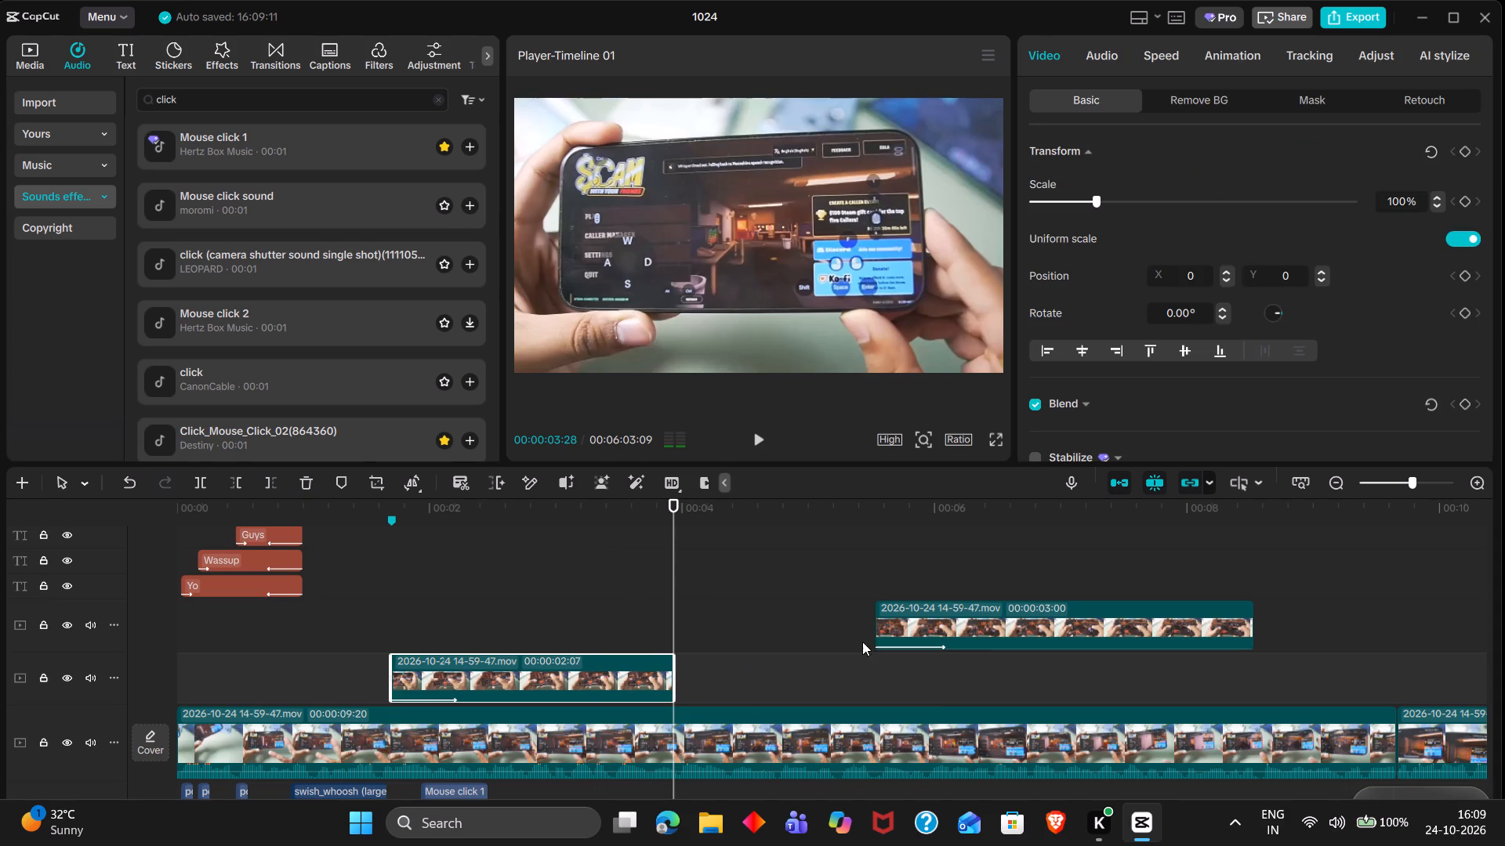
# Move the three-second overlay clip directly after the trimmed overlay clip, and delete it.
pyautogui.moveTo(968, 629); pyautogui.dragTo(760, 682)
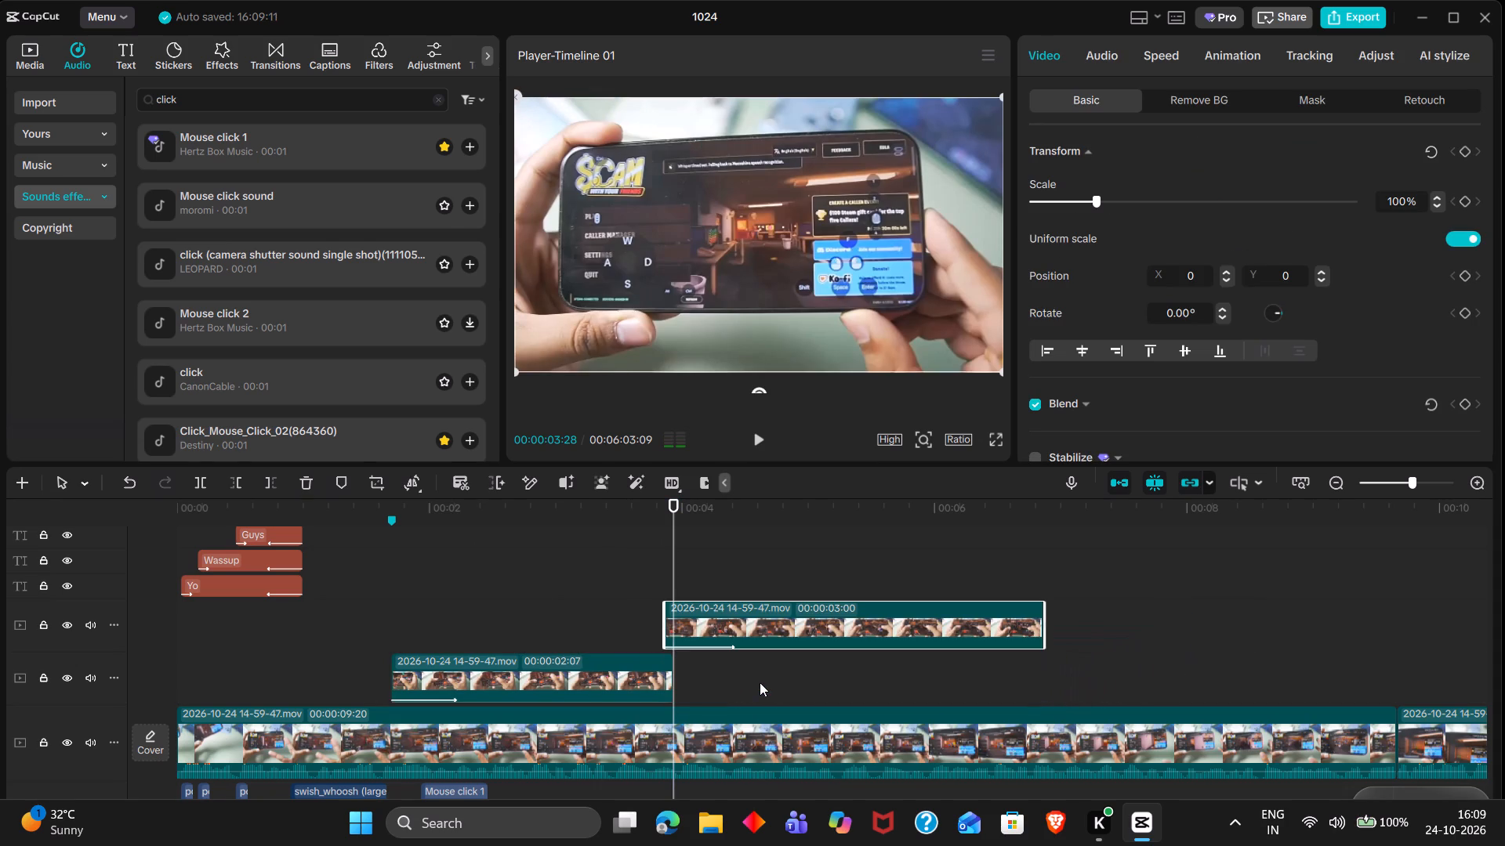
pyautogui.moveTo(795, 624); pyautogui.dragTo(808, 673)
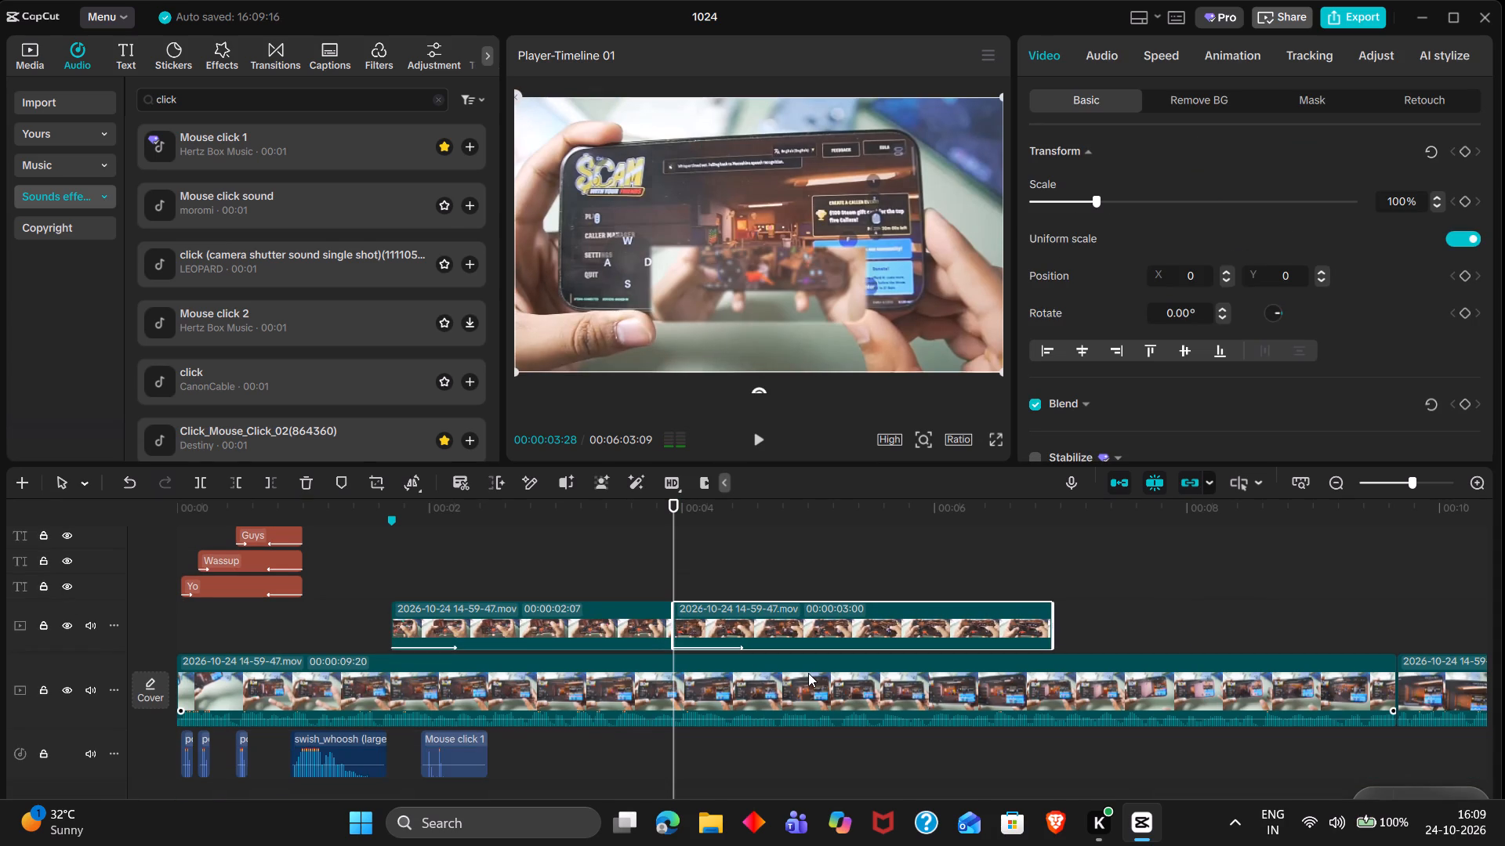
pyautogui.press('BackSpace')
# Play back the intro from 00:00:01:21 to review the trimmed overlay clip and what follows it.
pyautogui.doubleClick(389, 567)
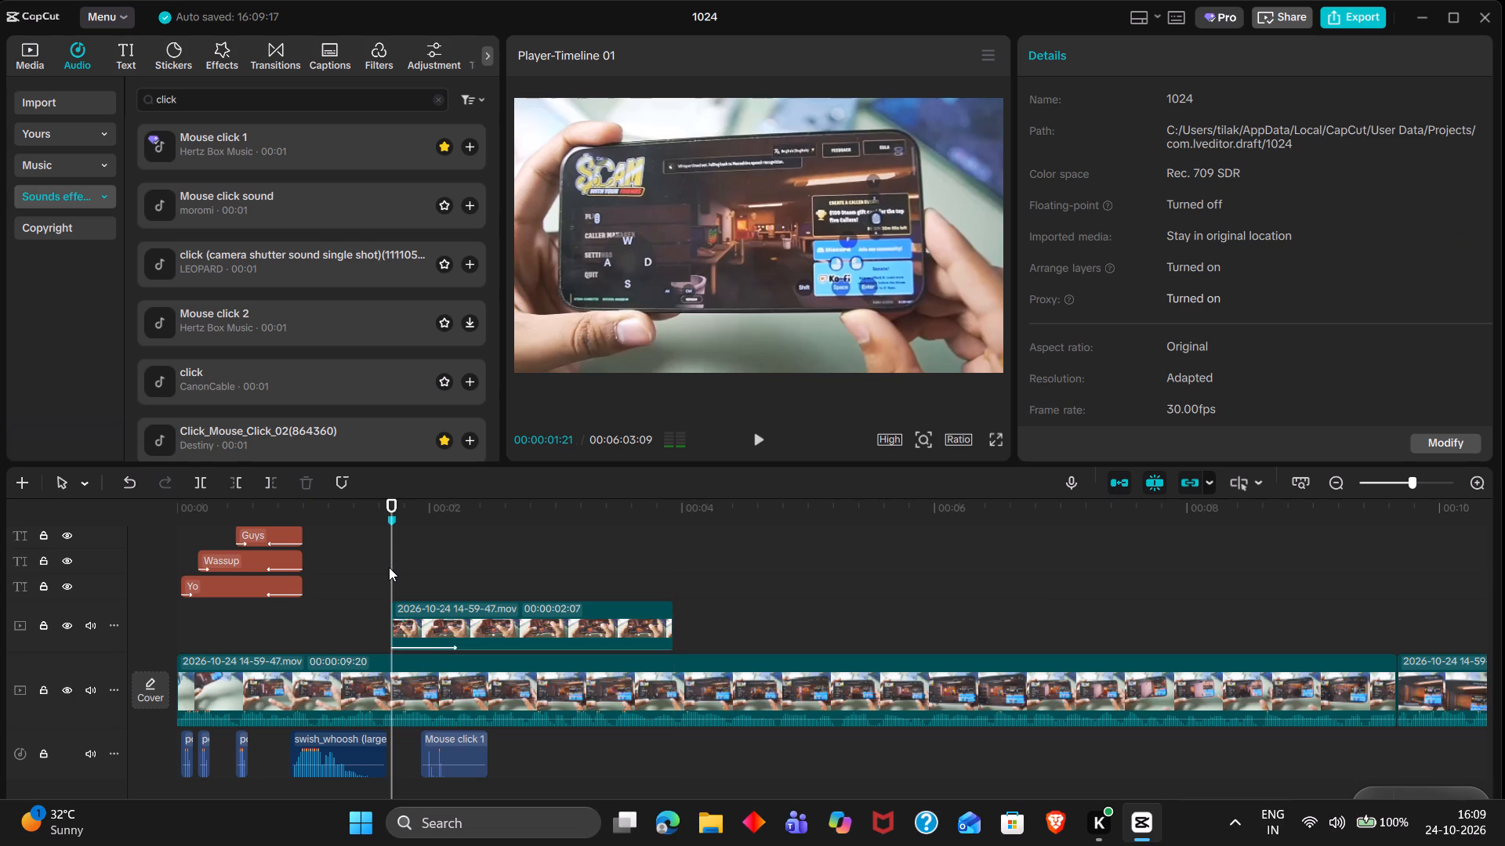
pyautogui.press('space')
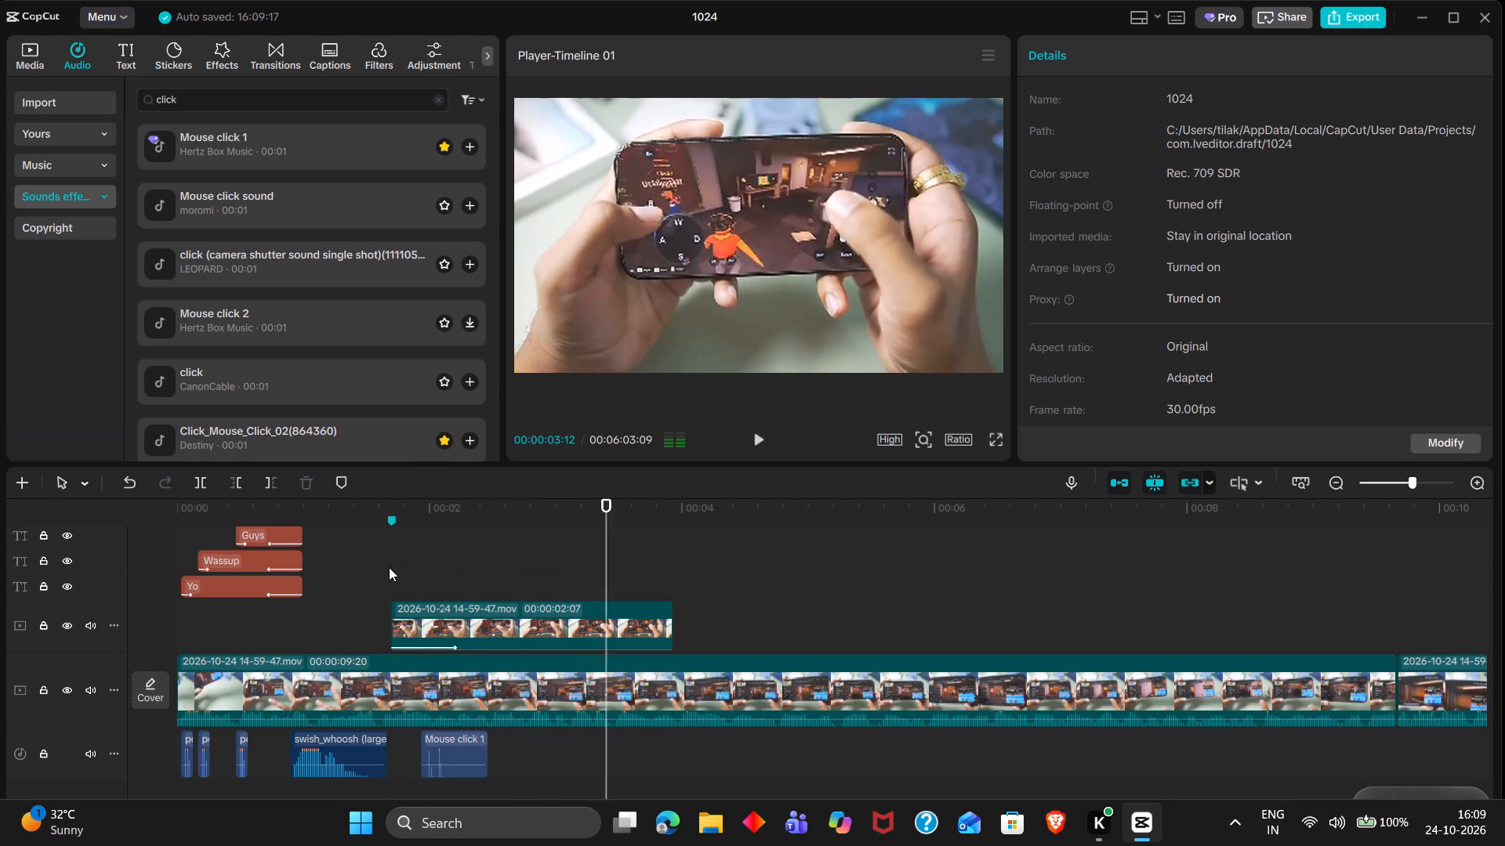
pyautogui.press('space')
pyautogui.press('space')
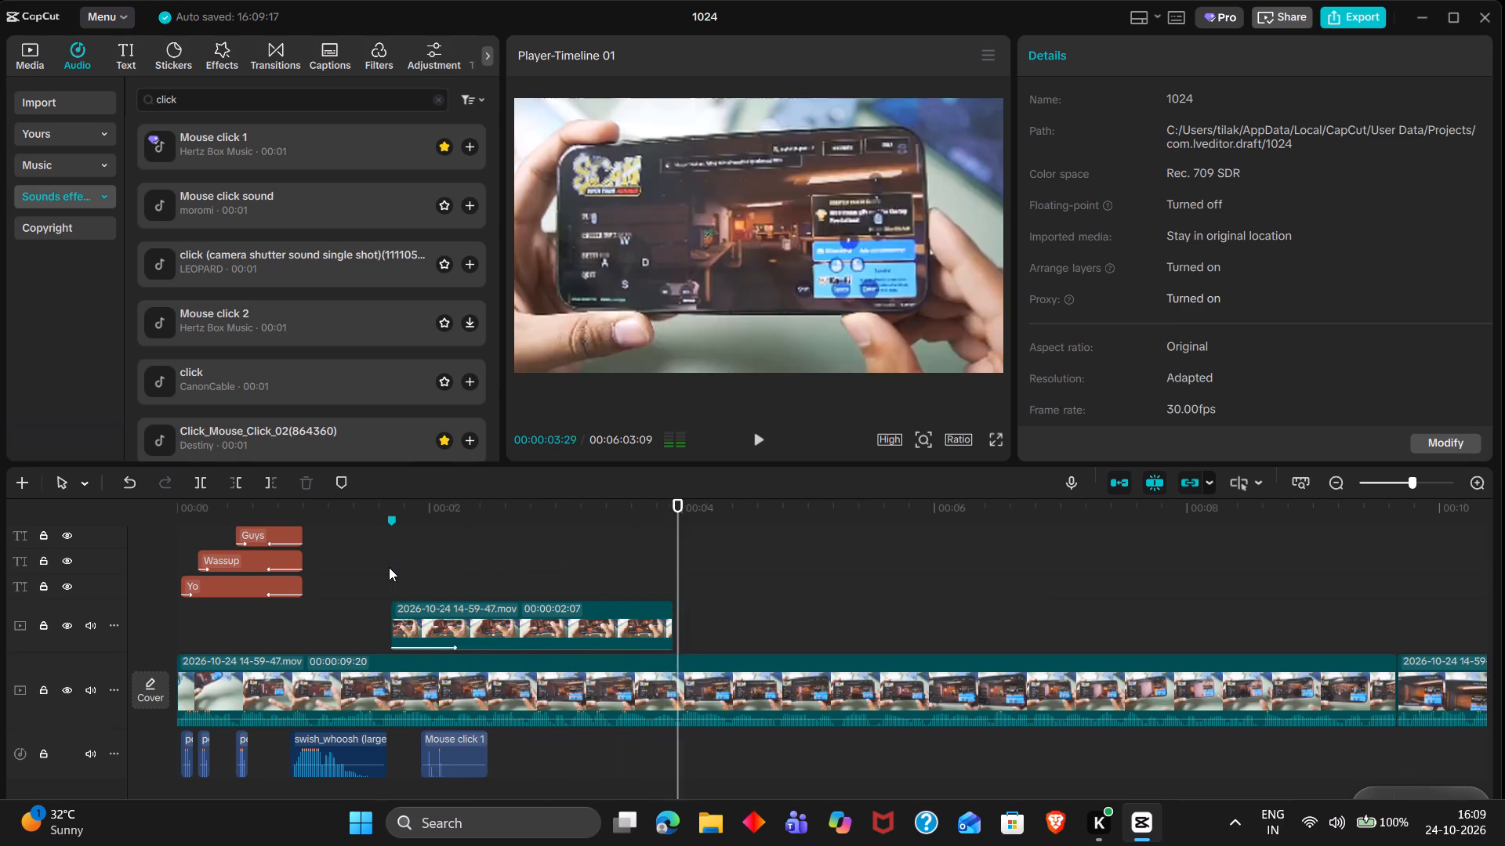
pyautogui.press('space')
pyautogui.press('space')
pyautogui.press('space')
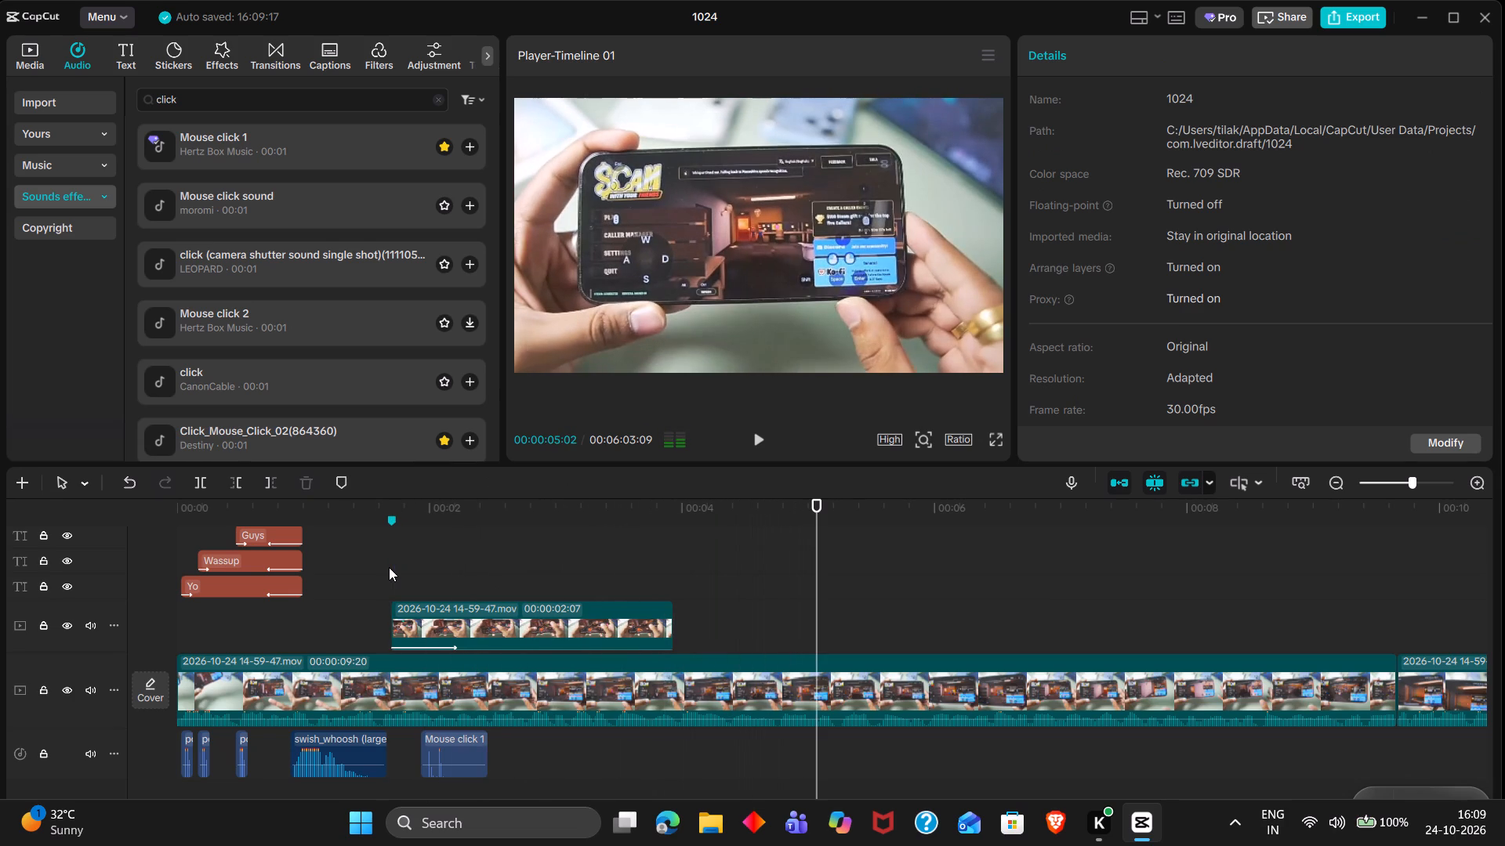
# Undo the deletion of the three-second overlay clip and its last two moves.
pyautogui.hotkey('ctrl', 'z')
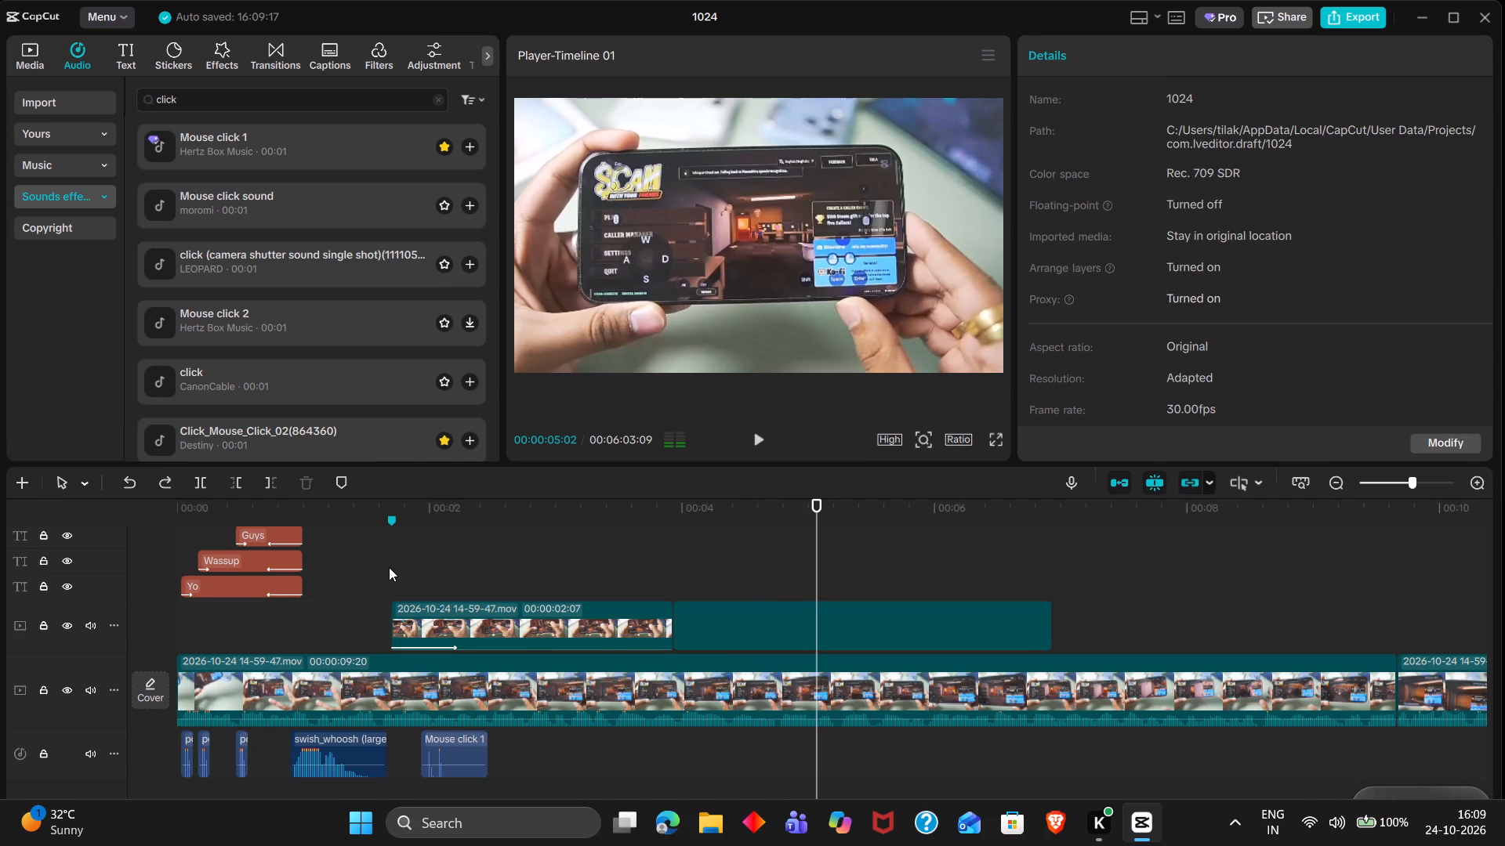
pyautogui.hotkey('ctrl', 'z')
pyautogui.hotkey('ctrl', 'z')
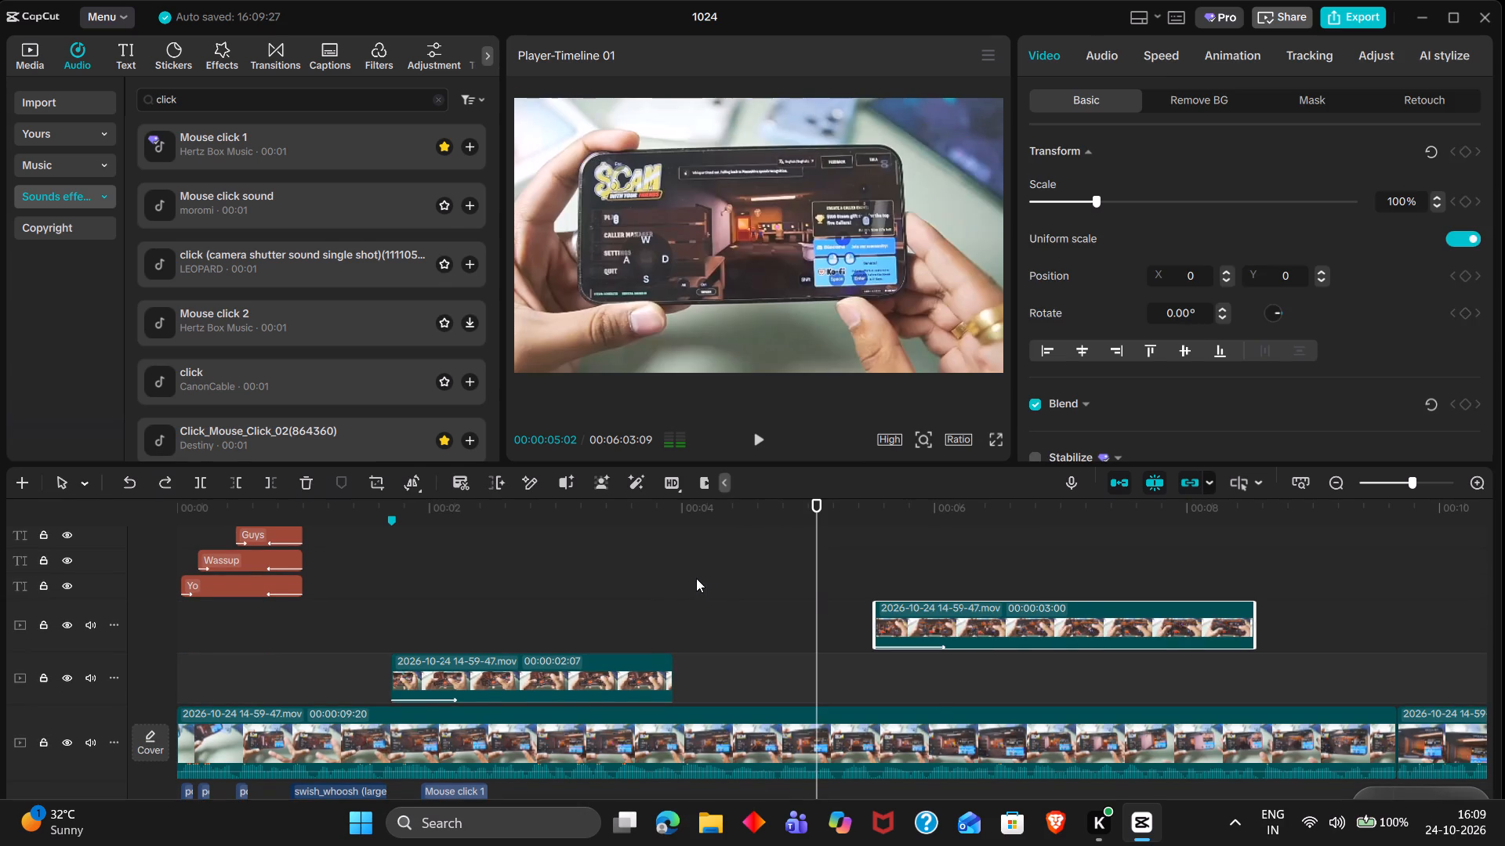
# Undo the earlier overlay trim, paste and move edits until only the three-second overlay clip remains, starting at the 00:00:01:21 marker.
pyautogui.hotkey('ctrl', 'z')
pyautogui.click(695, 578)
pyautogui.moveTo(695, 578); pyautogui.dragTo(555, 561)
pyautogui.press('space')
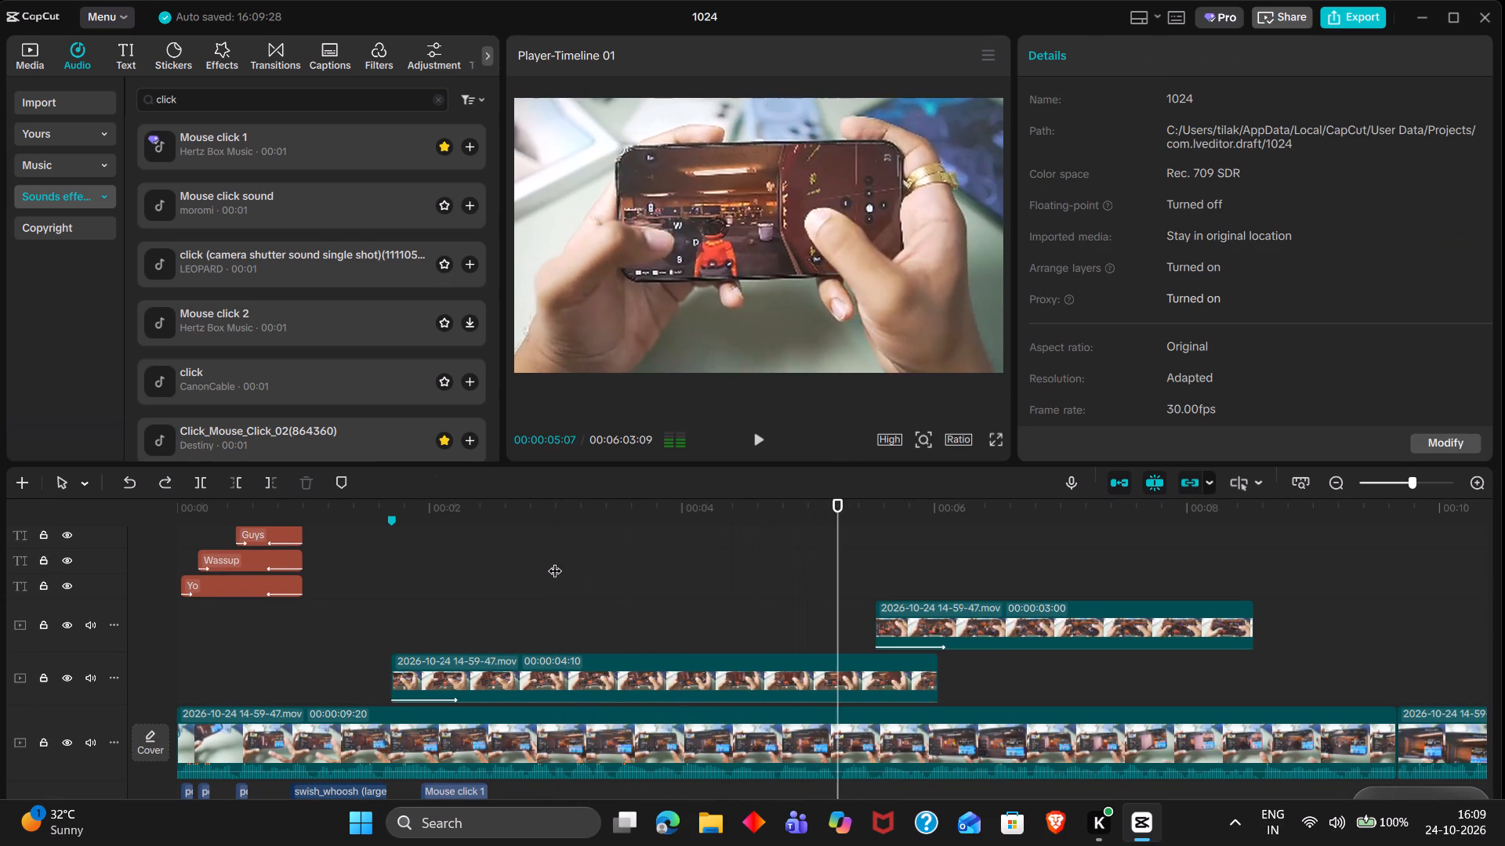
pyautogui.press('space')
pyautogui.press('space')
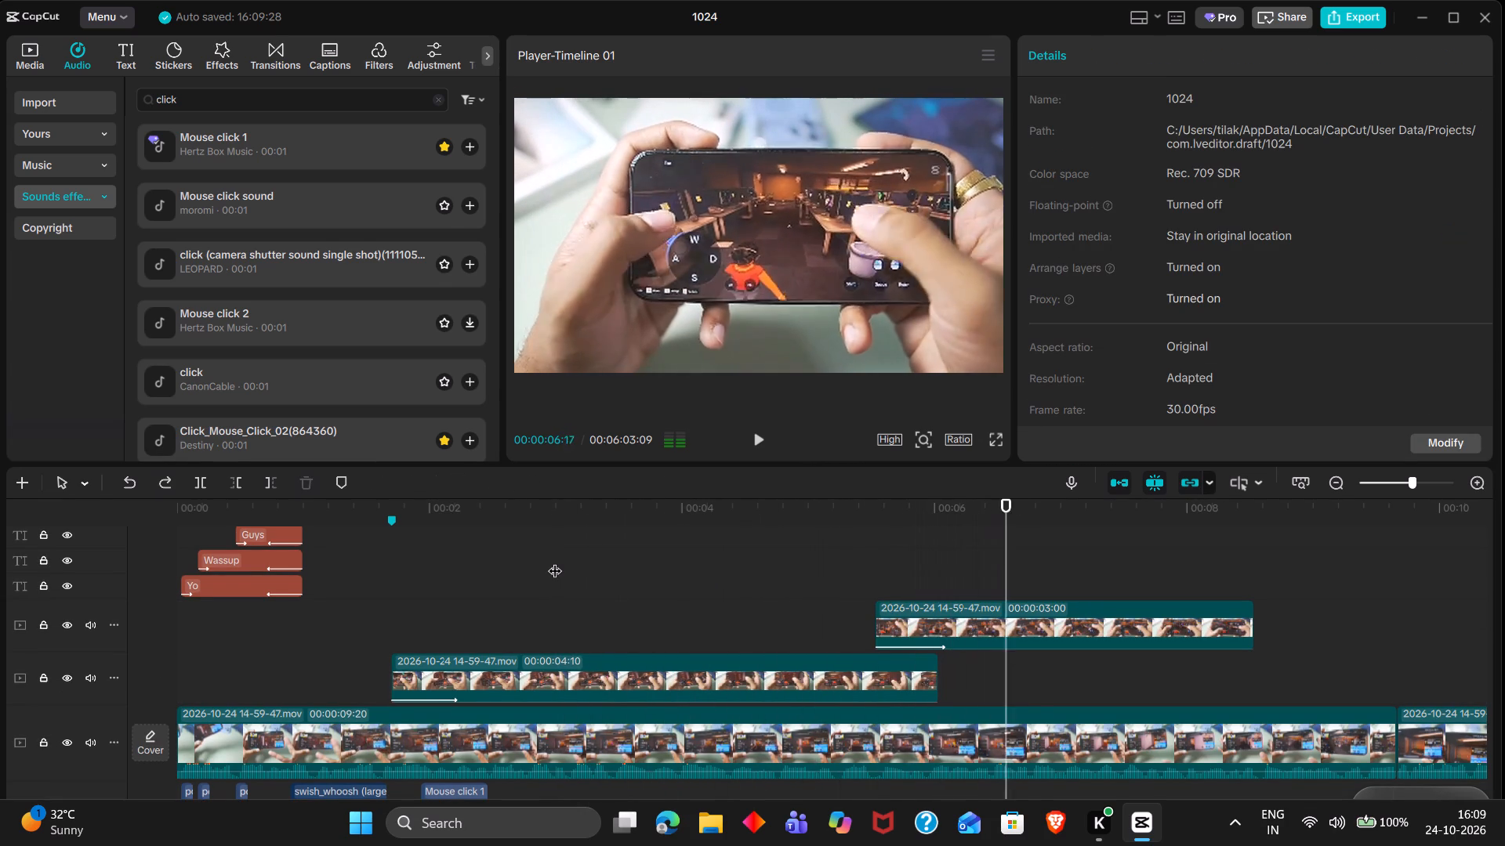
pyautogui.press('space')
pyautogui.hotkey('ctrl', 'z')
pyautogui.hotkey('ctrl', 'z')
pyautogui.hotkey('ctrl', 'z')
pyautogui.hotkey('ctrl', 'z')
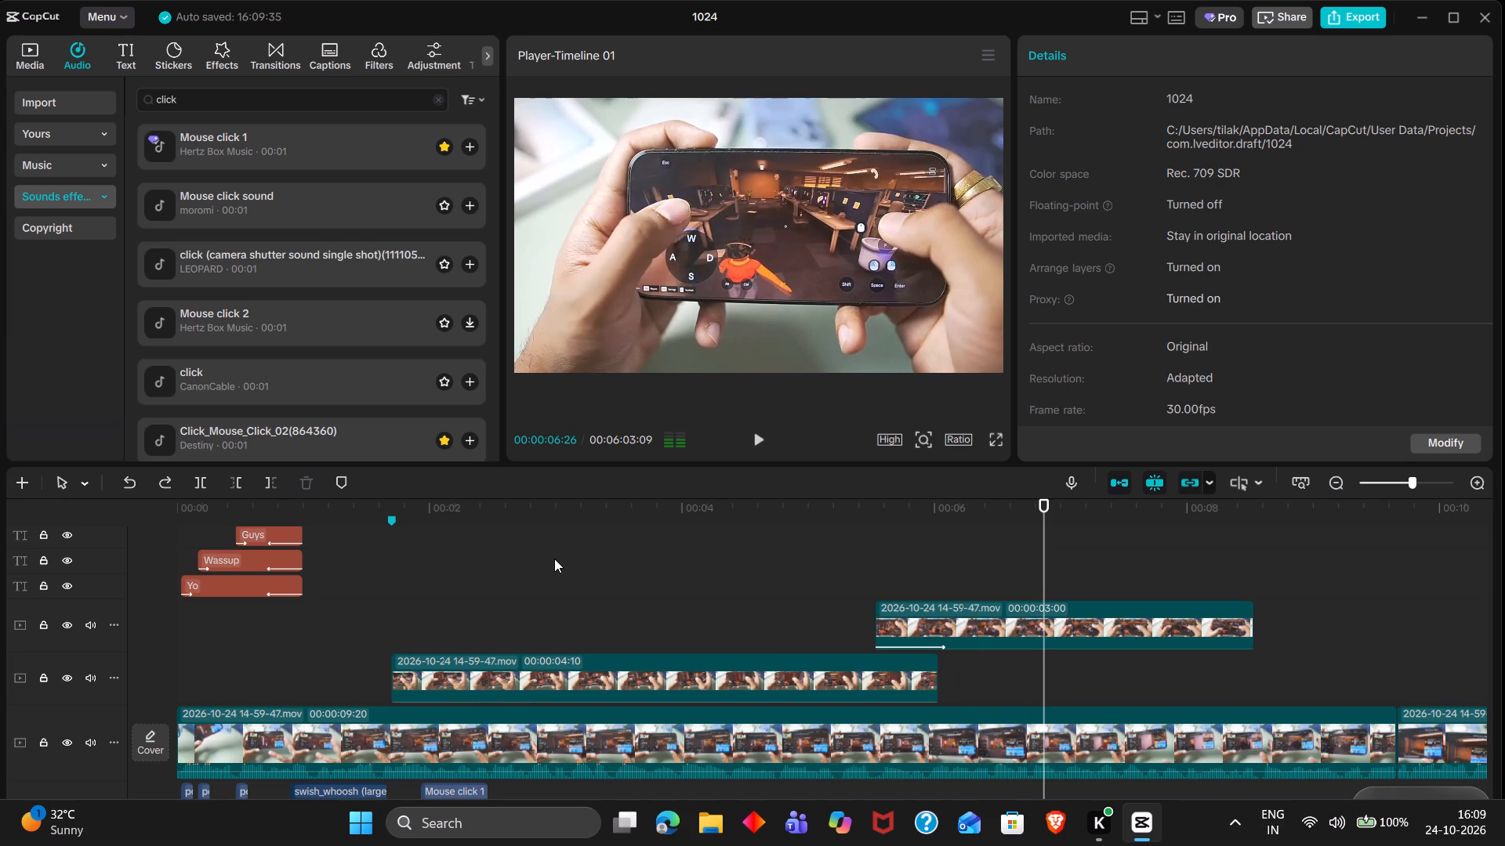
pyautogui.hotkey('ctrl', 'z')
pyautogui.hotkey('ctrl', 'z')
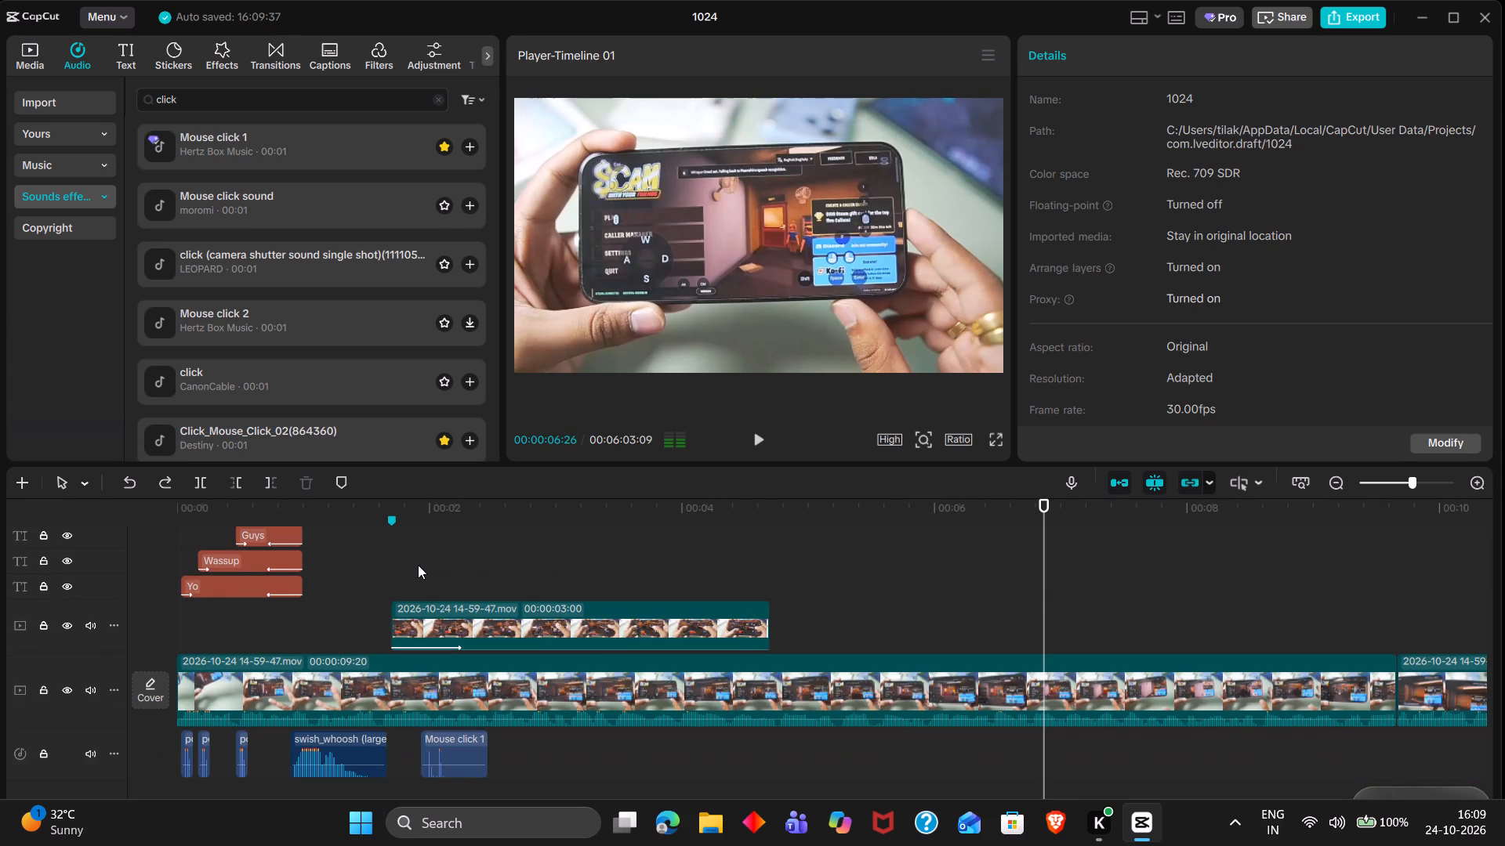
# Play back the three-second overlay clip to find its cut point and trim its end at 00:00:04:08.
pyautogui.doubleClick(418, 565)
pyautogui.press('space')
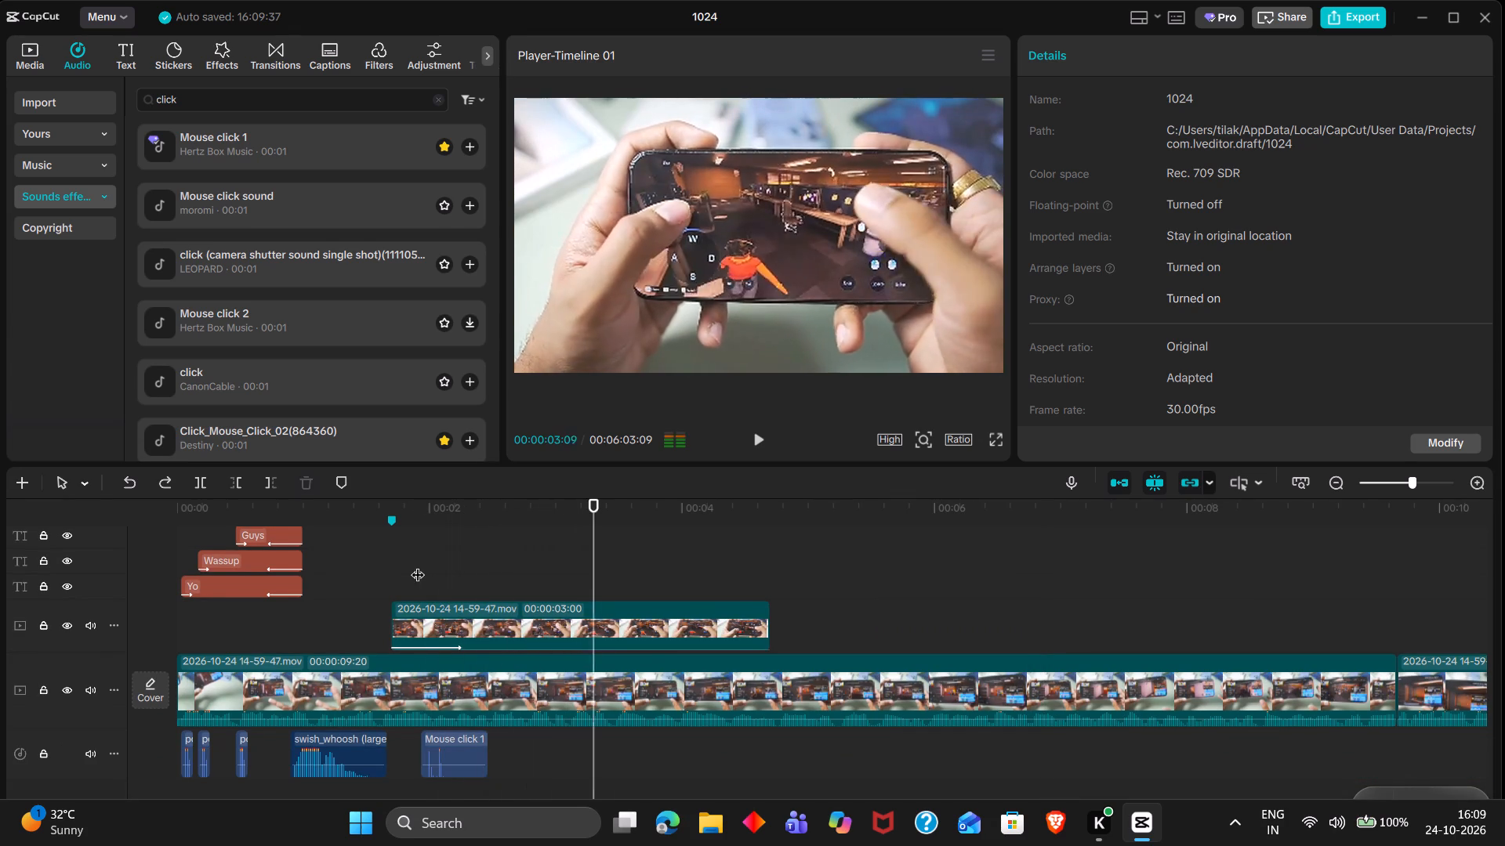
pyautogui.press('space')
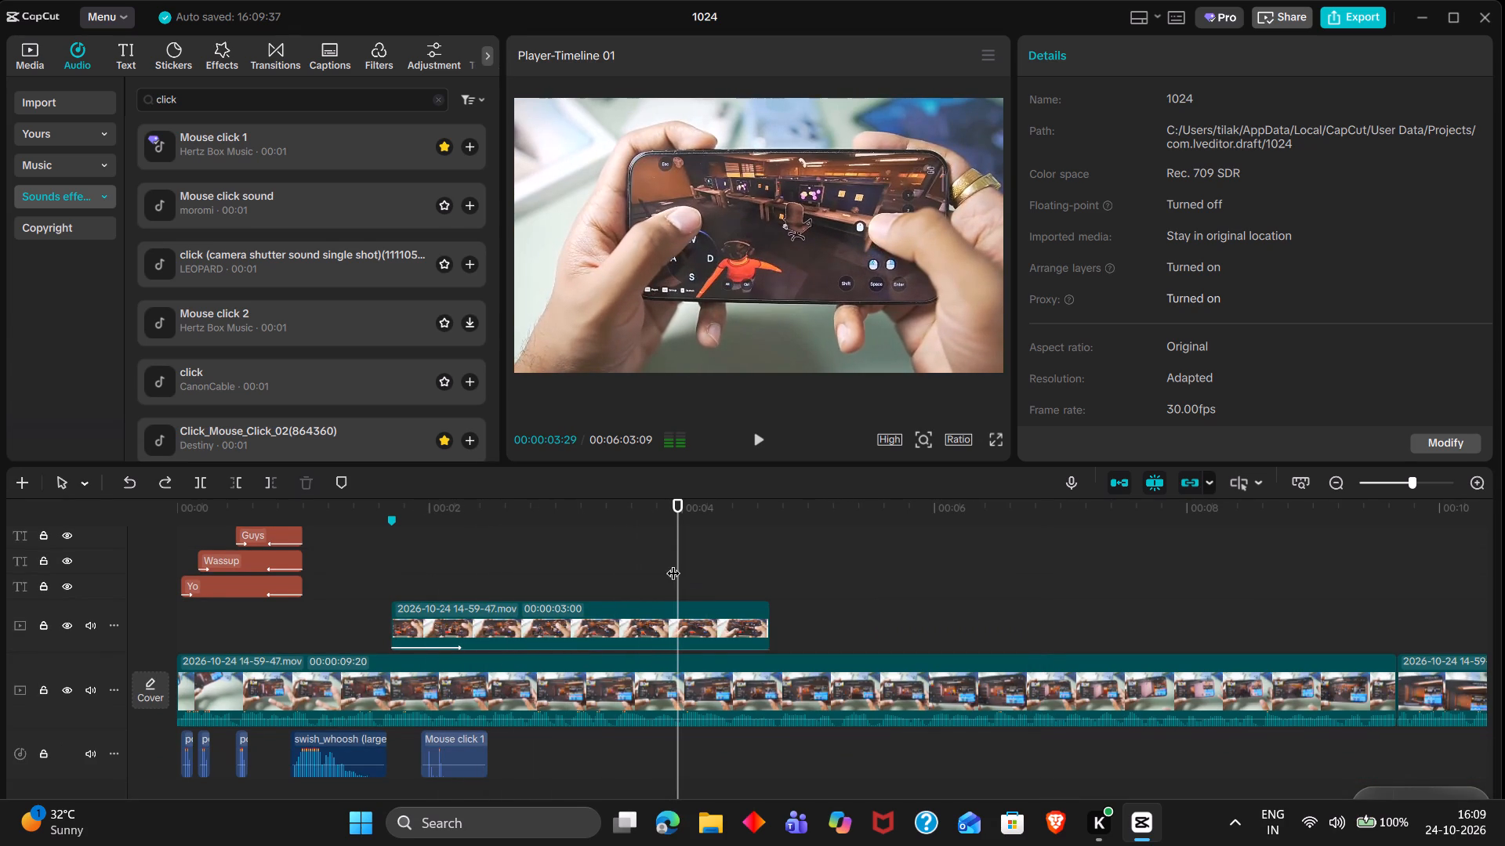
pyautogui.press('space')
pyautogui.press('space')
pyautogui.click(722, 620)
pyautogui.press('w')
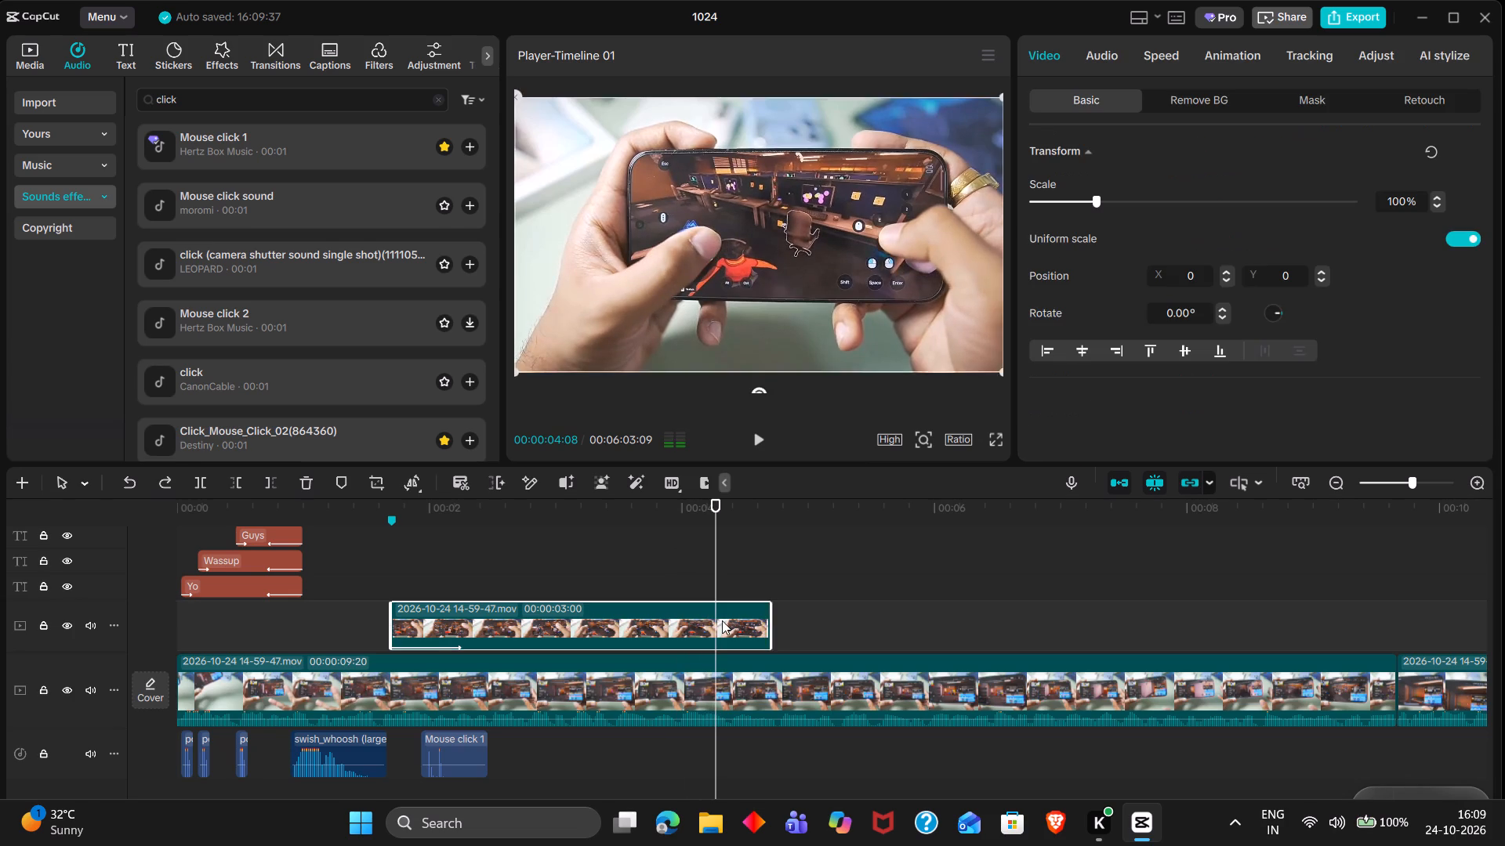
# Scan the main track's later gameplay footage, playing it from 00:02:27:18, to look for the next overlay clip.
pyautogui.hscroll(-12, 722, 620)
pyautogui.doubleClick(722, 620)
pyautogui.hscroll(-6, 722, 620)
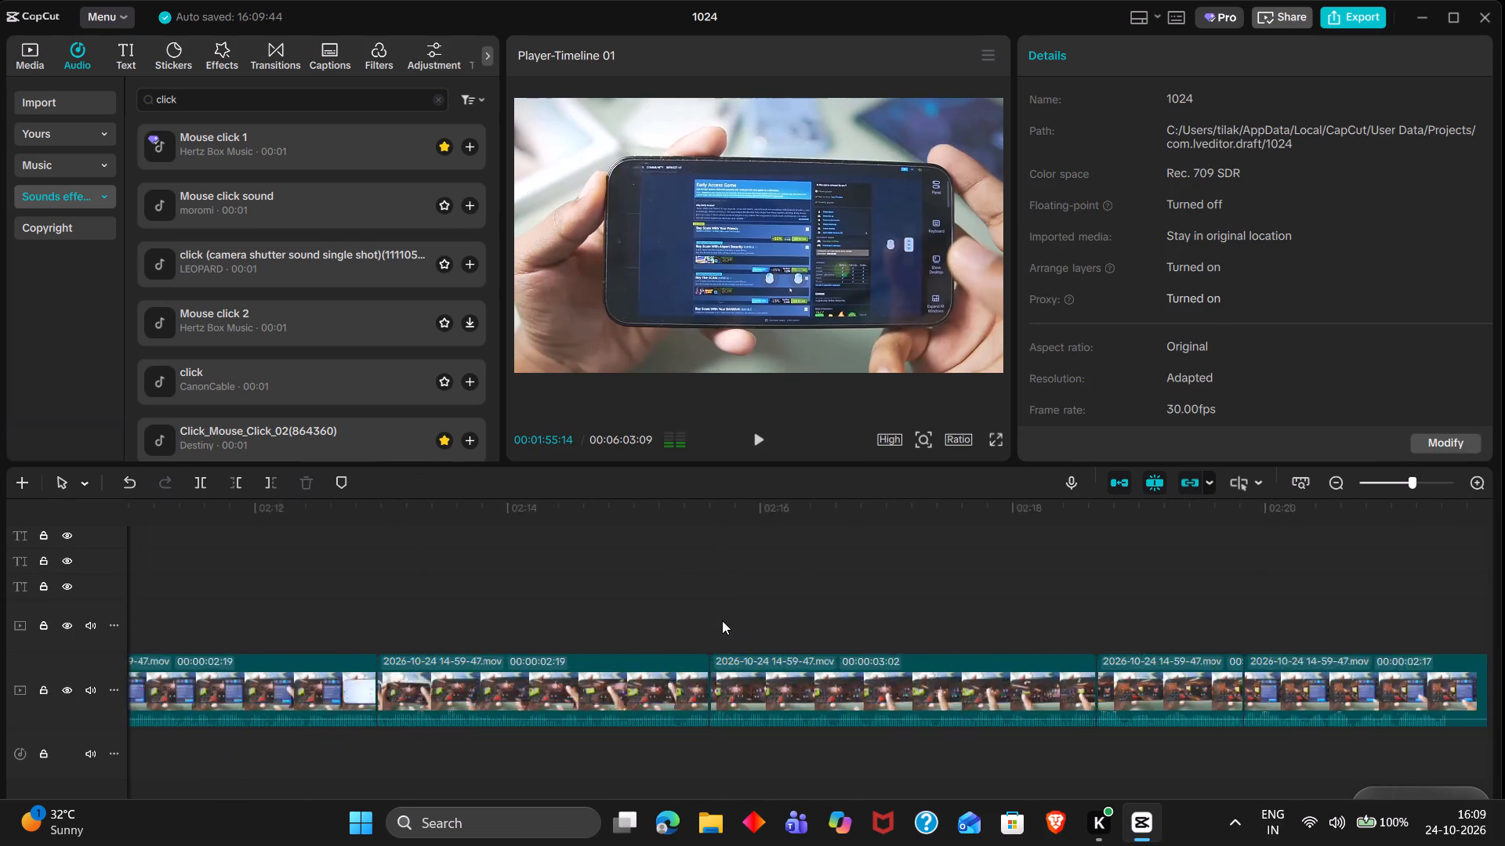
pyautogui.doubleClick(722, 620)
pyautogui.hscroll(-2, 722, 620)
pyautogui.doubleClick(722, 620)
pyautogui.hscroll(1, 722, 620)
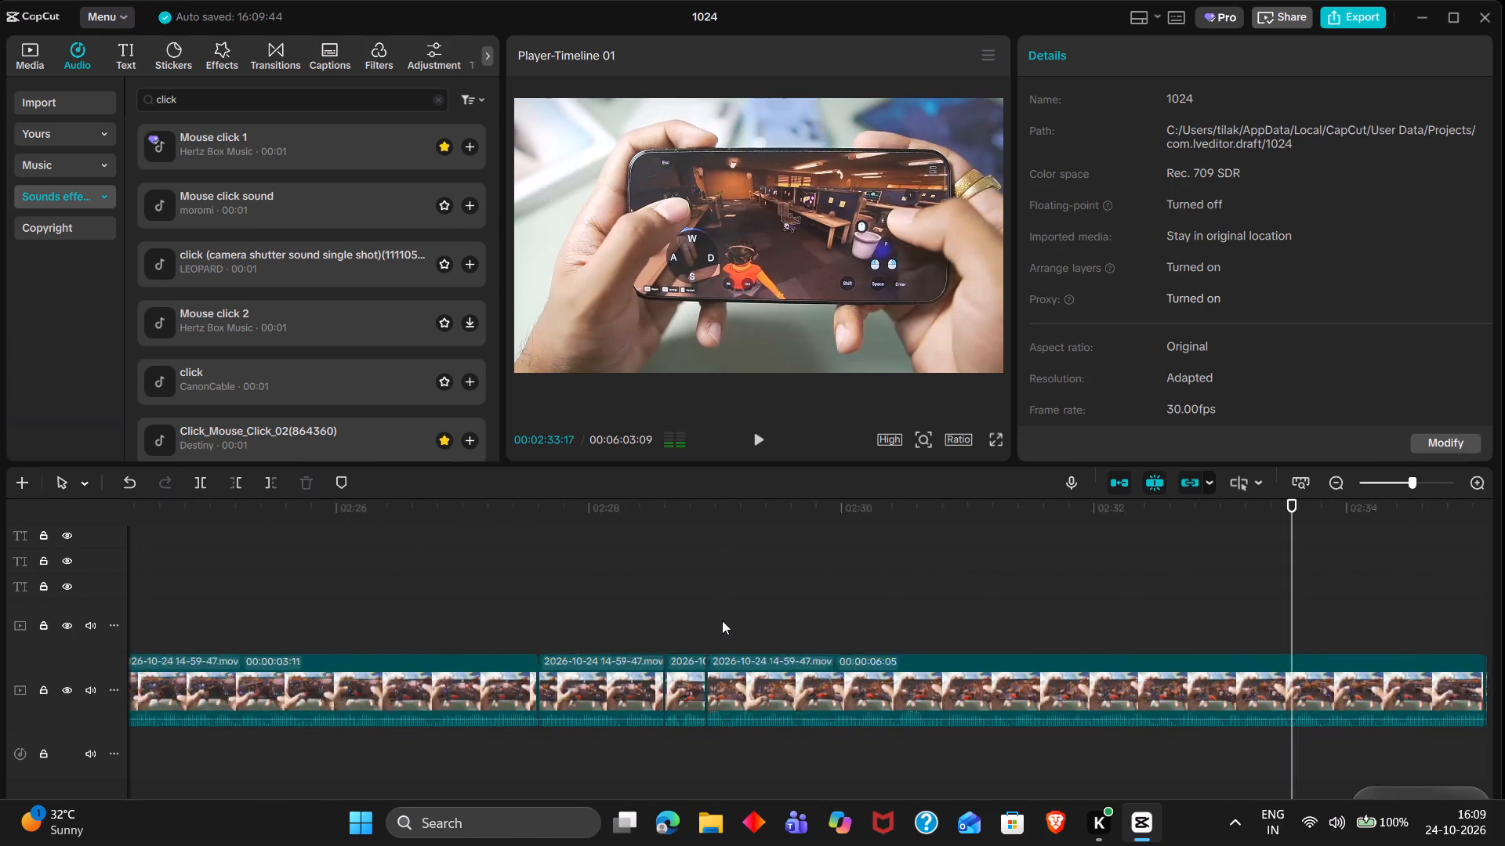
pyautogui.doubleClick(722, 620)
pyautogui.moveTo(722, 620); pyautogui.dragTo(662, 613)
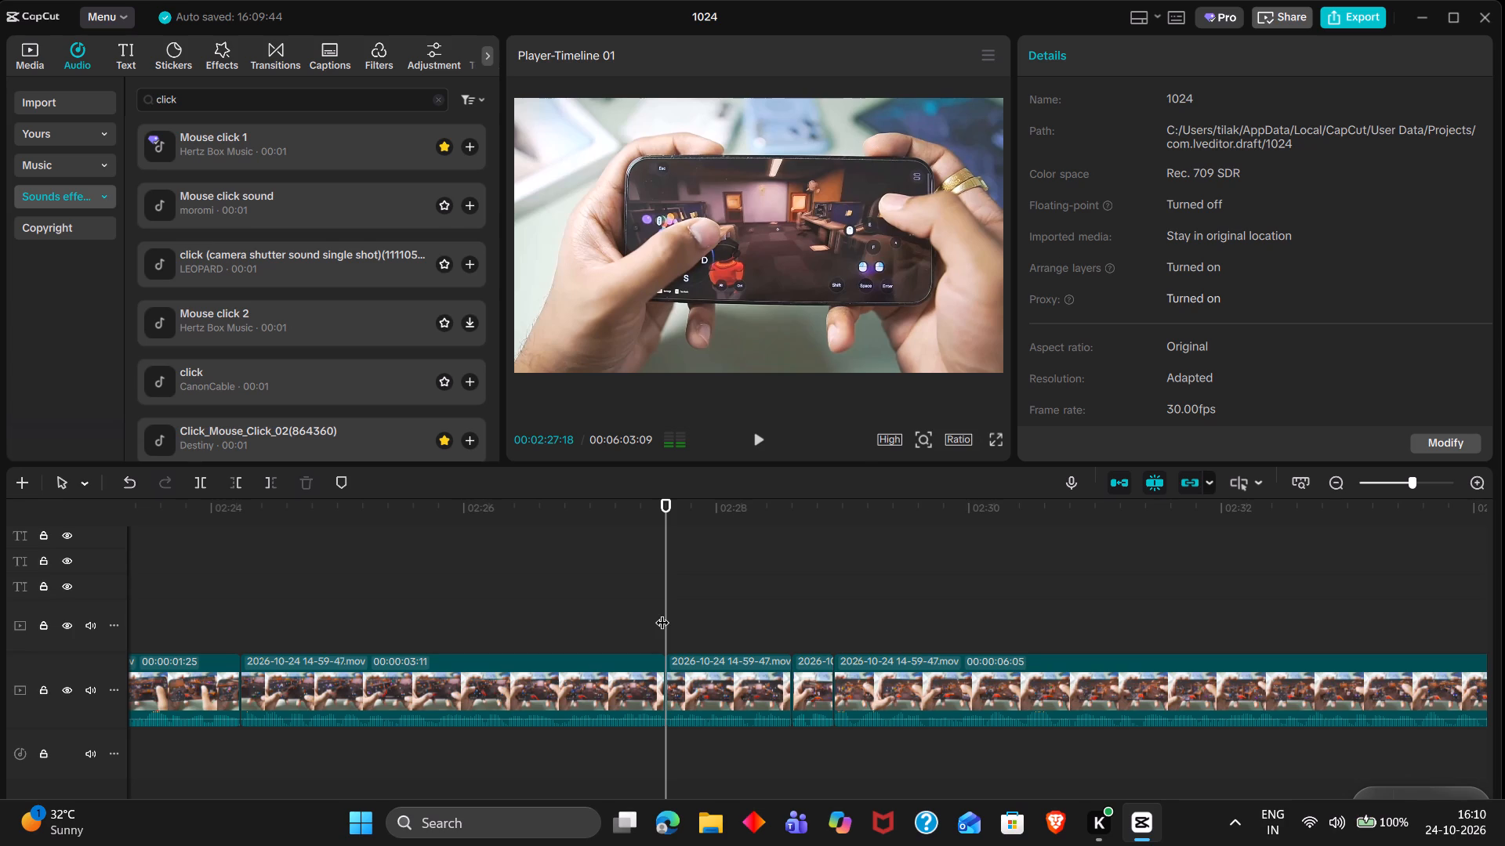
pyautogui.press('space')
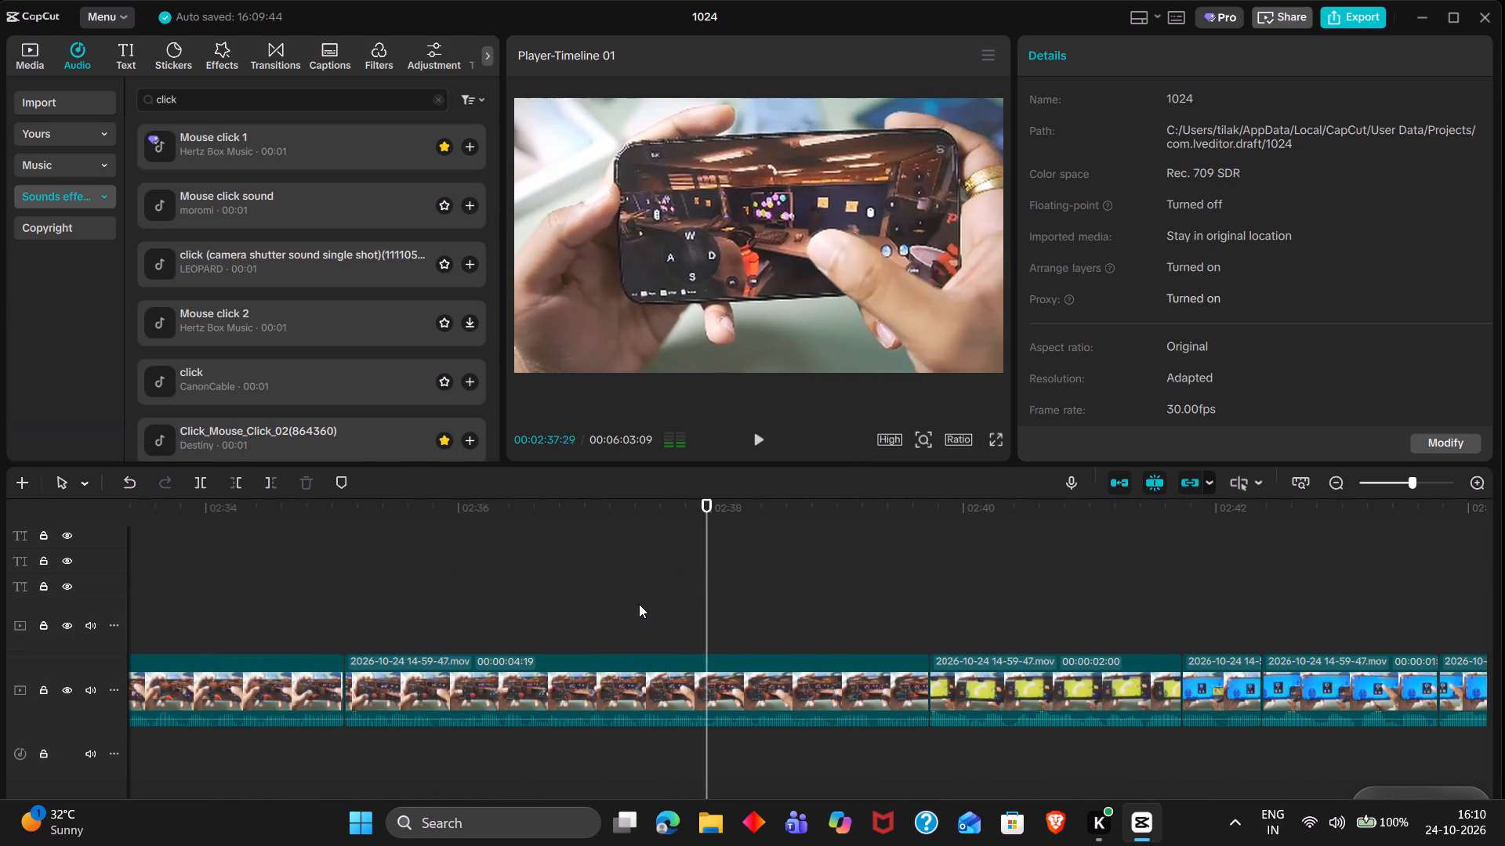
pyautogui.hscroll(-2, 635, 604)
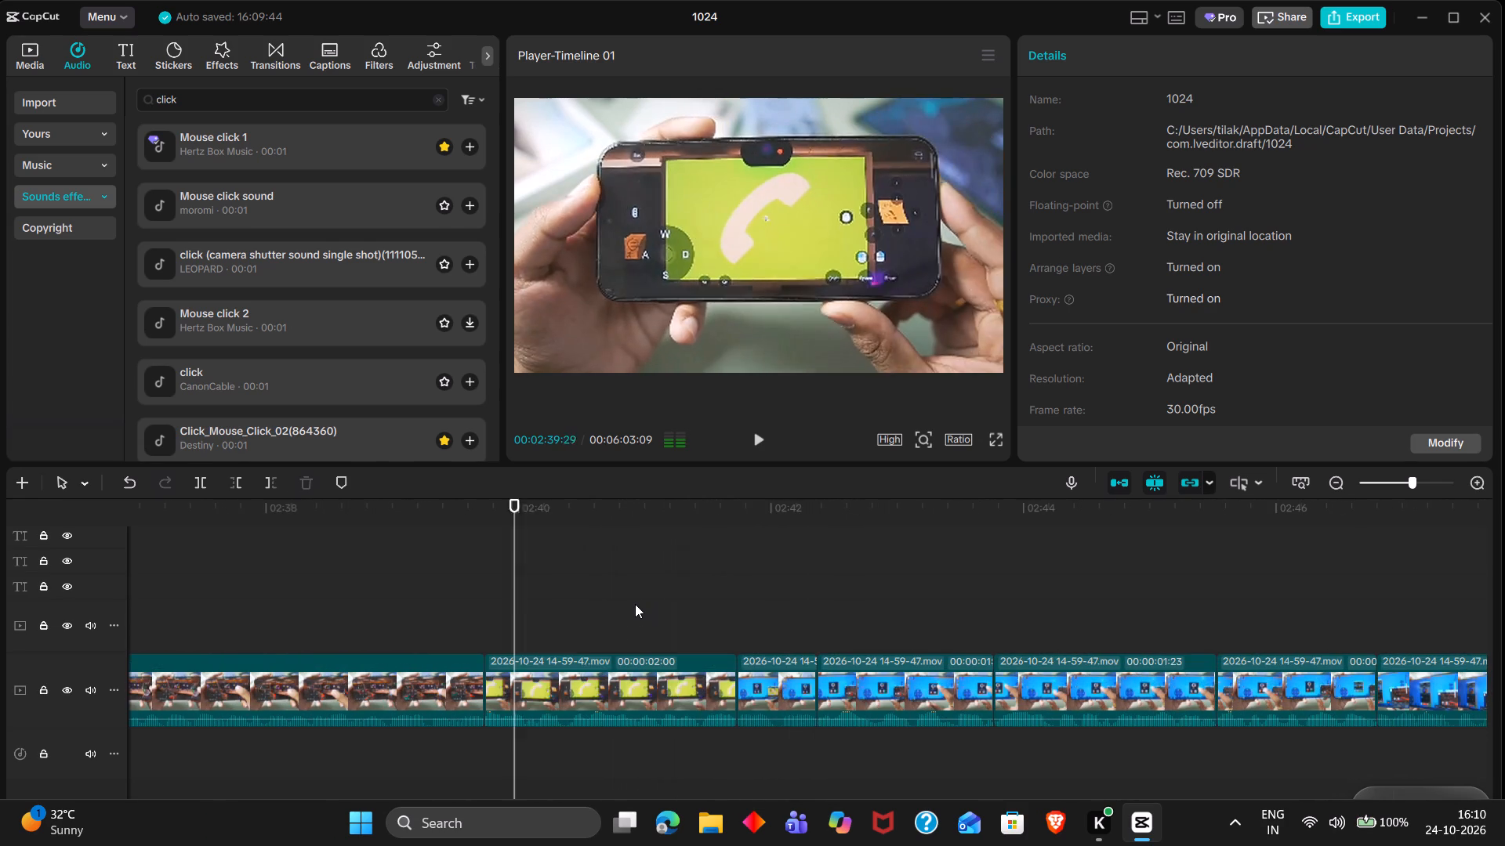
# Review the phone-call gameplay footage on the main track from about 00:02:43 to 00:03:07 to choose an overlay clip.
pyautogui.doubleClick(771, 631)
pyautogui.moveTo(771, 631); pyautogui.dragTo(876, 627)
pyautogui.press('space')
pyautogui.hscroll(-1, 876, 627)
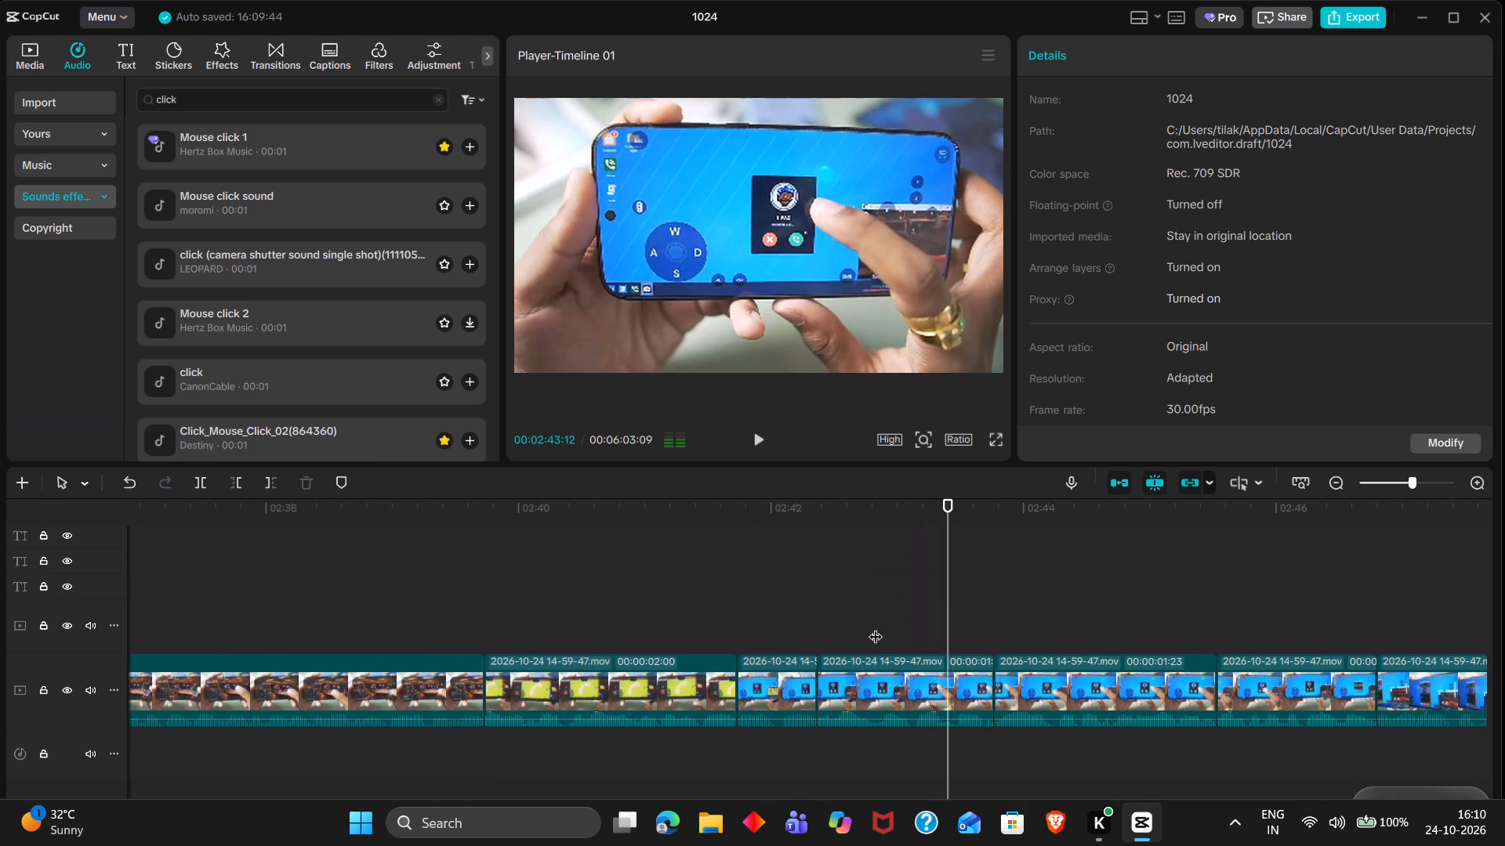
pyautogui.hscroll(-2, 876, 627)
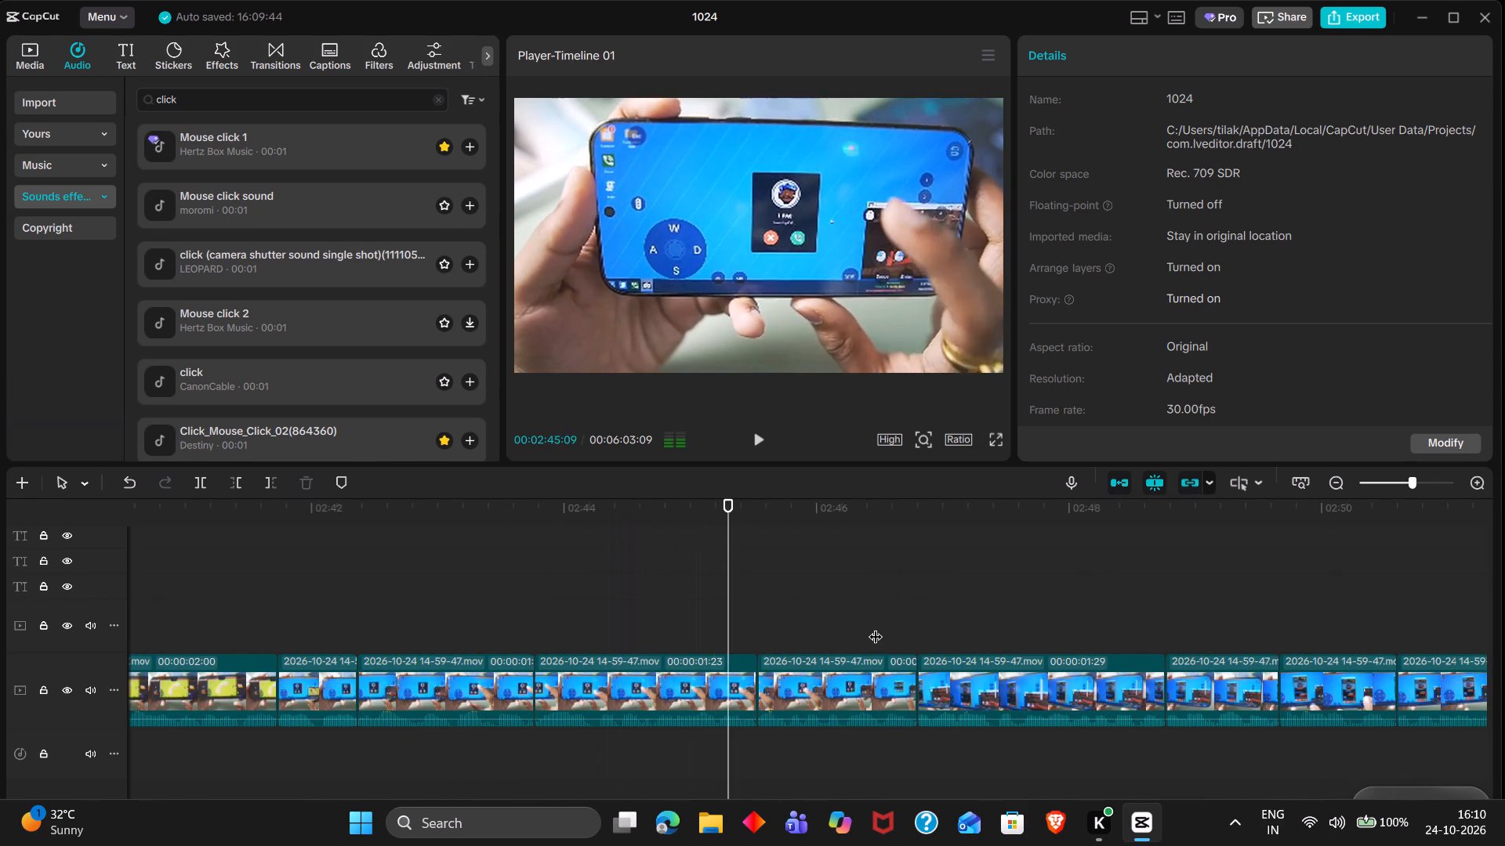
pyautogui.hscroll(-1, 876, 627)
pyautogui.click(876, 627)
pyautogui.moveTo(876, 627); pyautogui.dragTo(589, 574)
pyautogui.press('space')
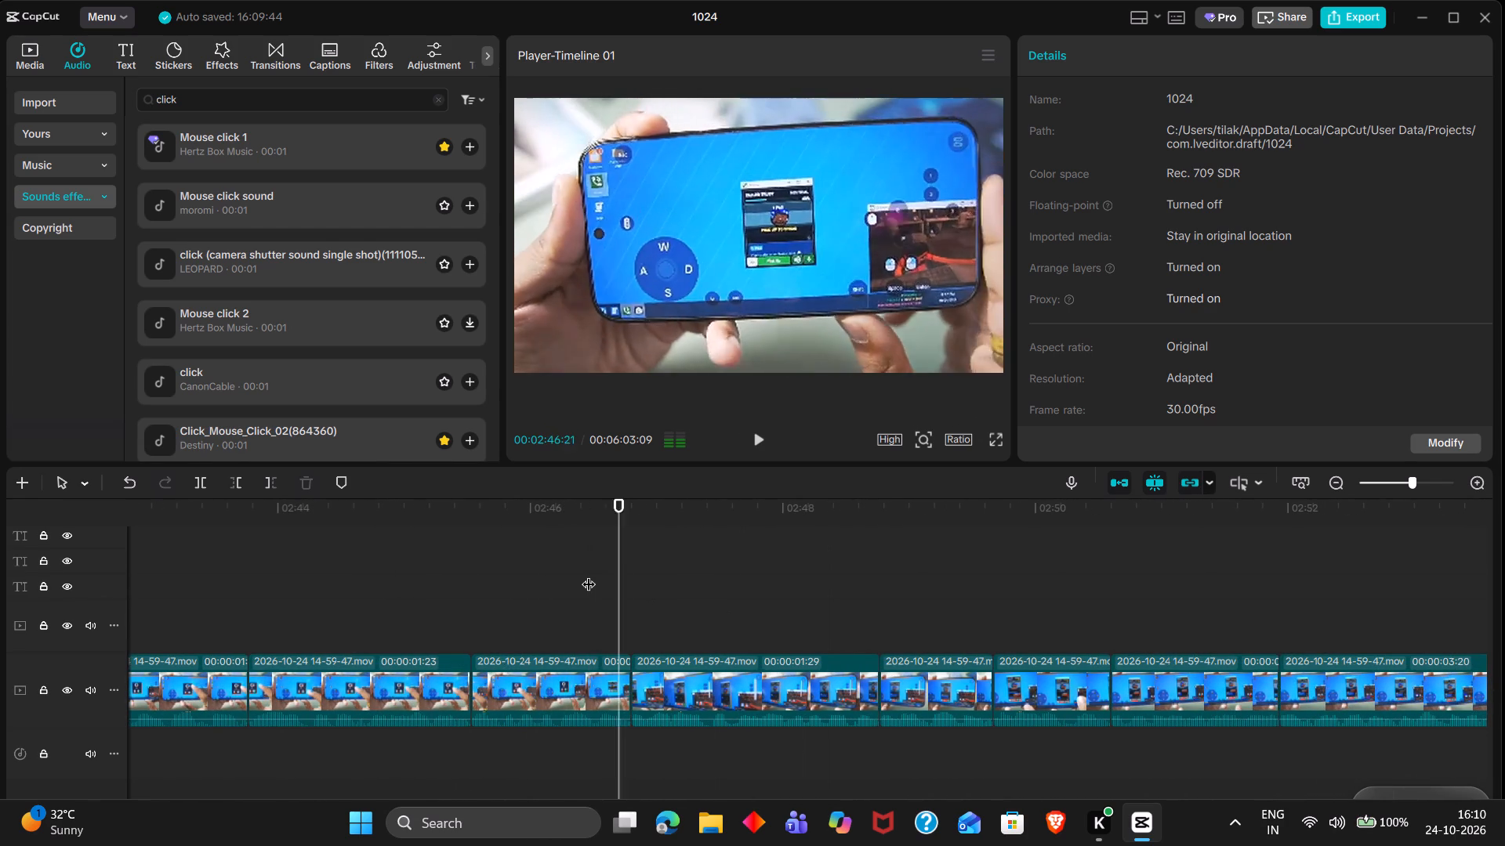
pyautogui.hscroll(-1, 589, 574)
pyautogui.click(867, 559)
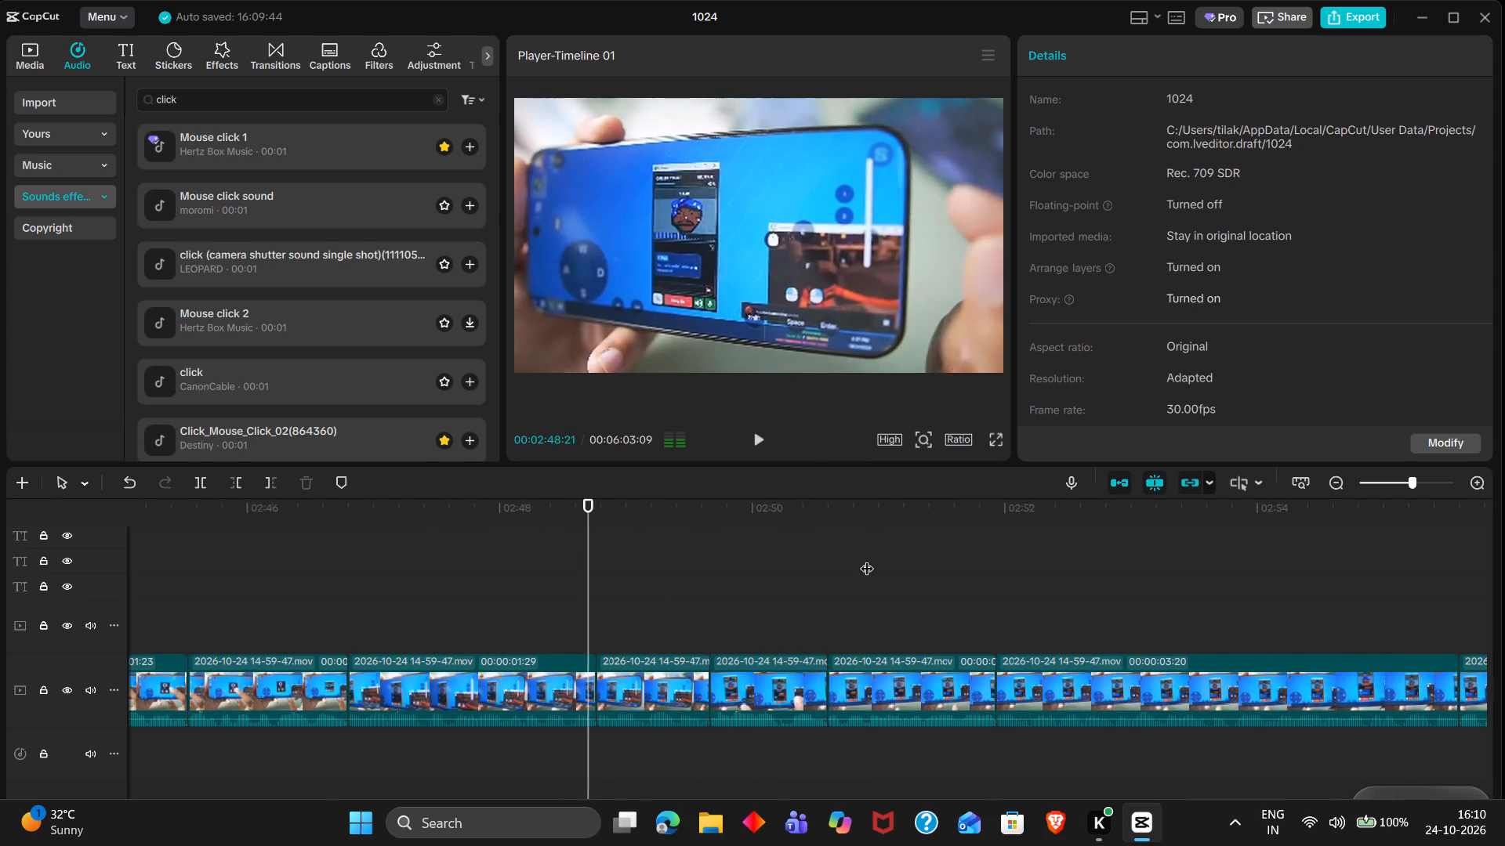
pyautogui.moveTo(867, 559); pyautogui.dragTo(1008, 572)
pyautogui.press('space')
pyautogui.hscroll(-2, 1008, 572)
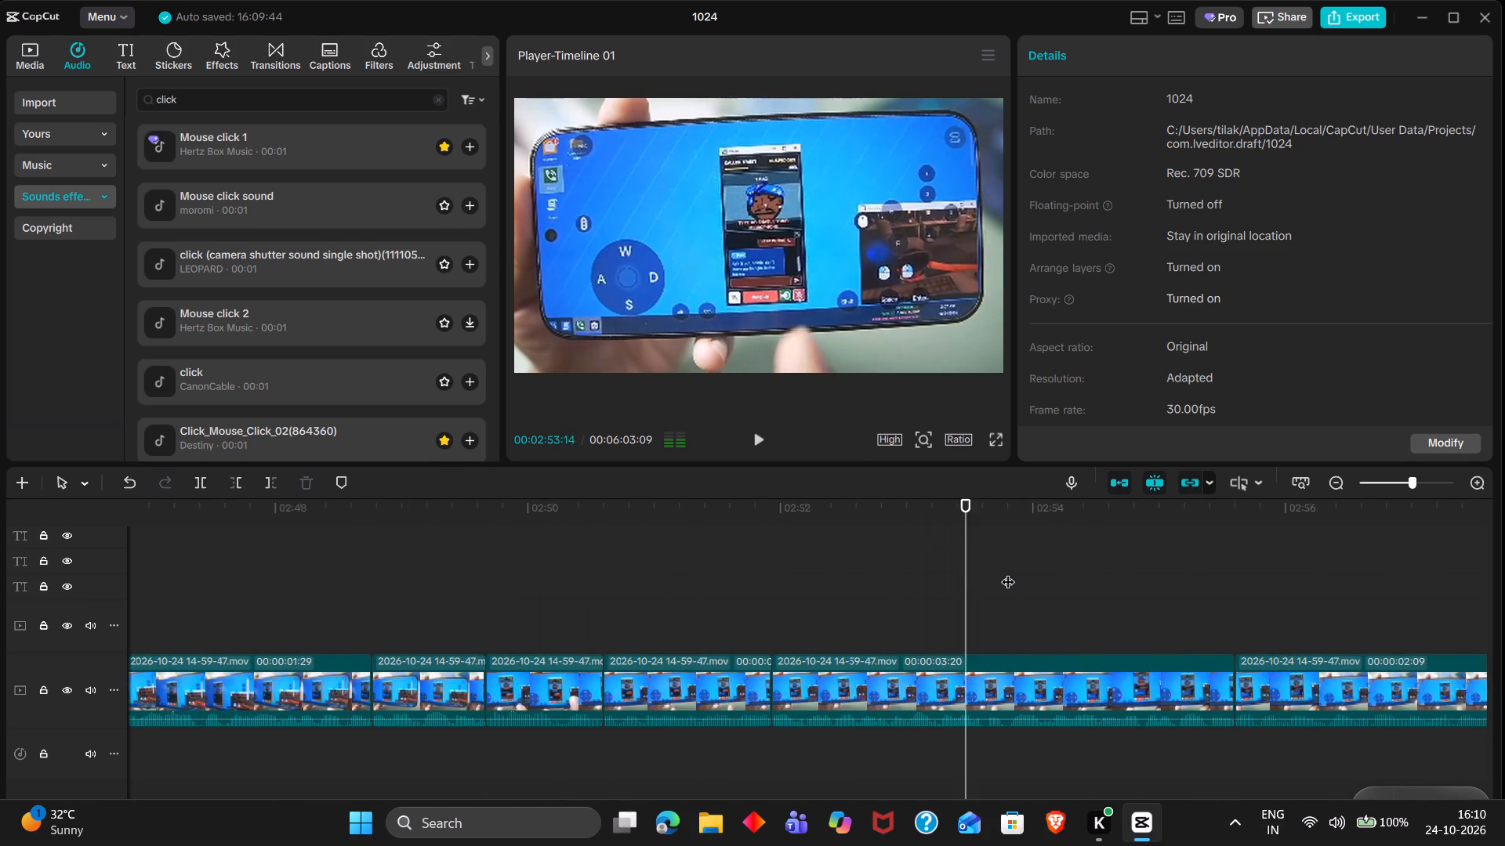
pyautogui.hscroll(-2, 1008, 572)
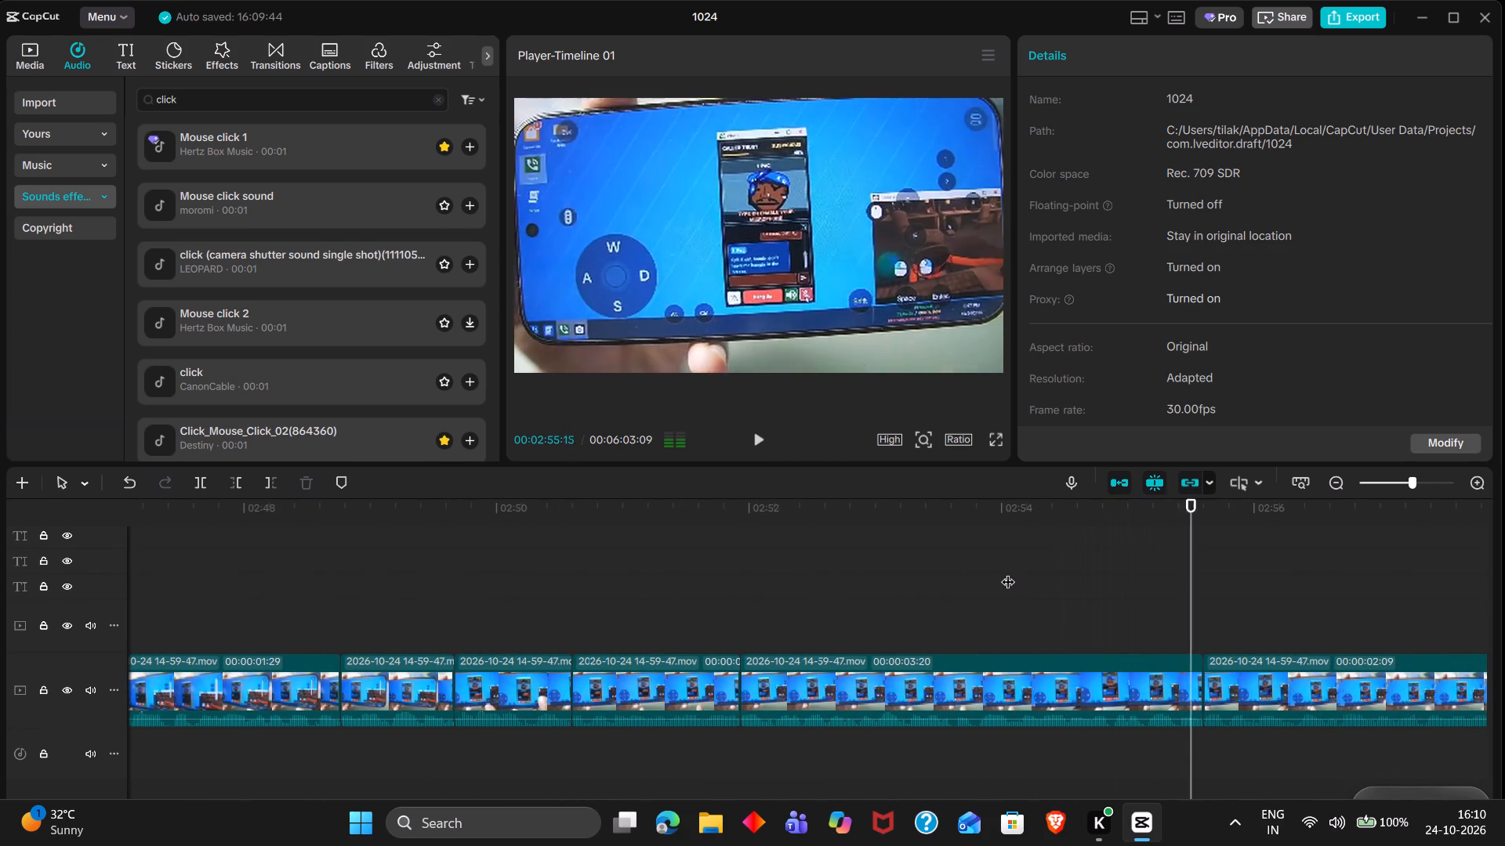
pyautogui.hscroll(-1, 1008, 572)
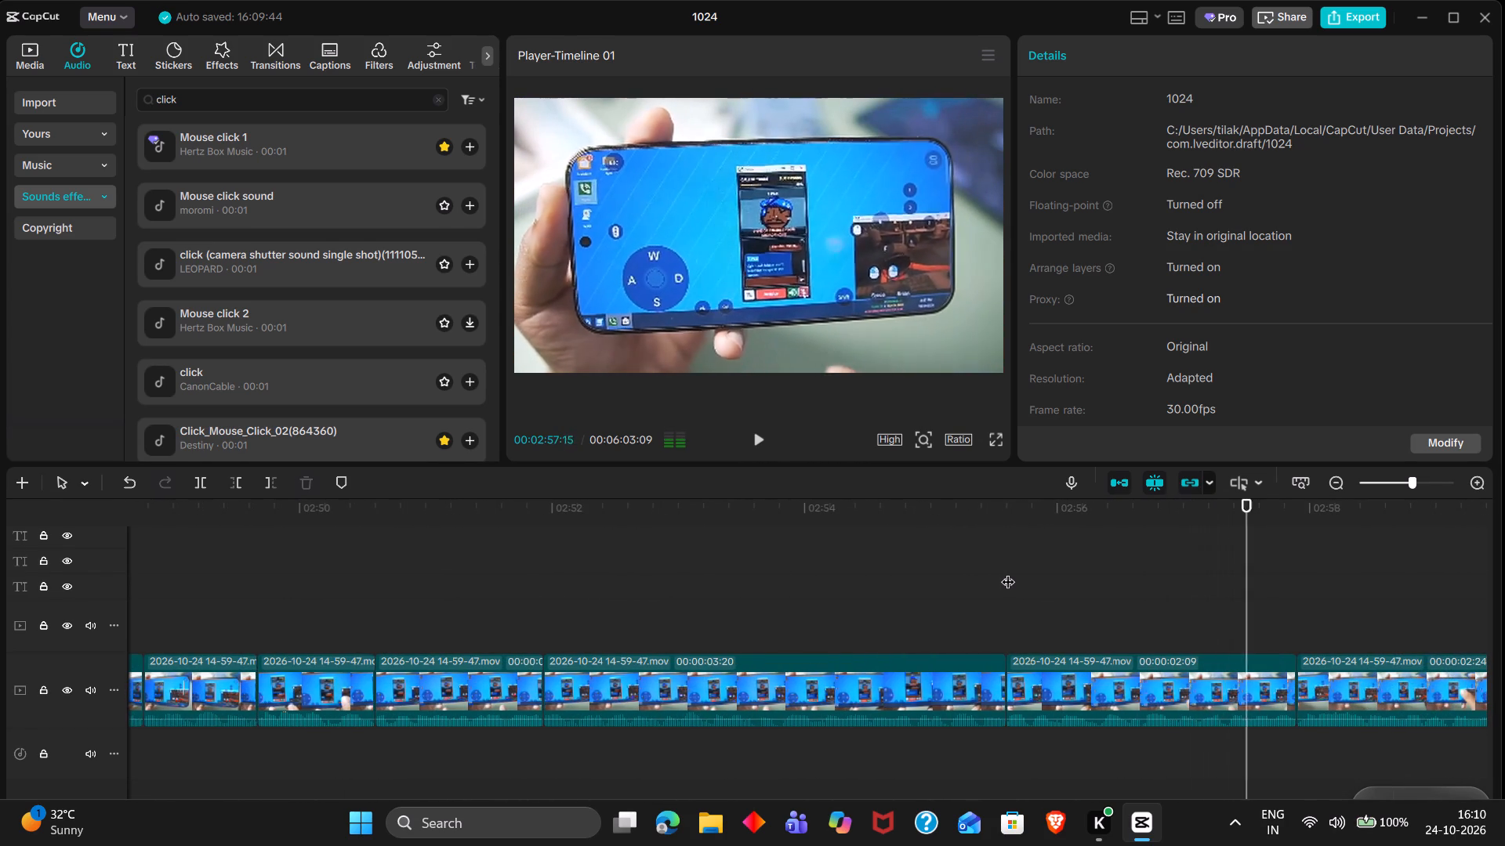
pyautogui.hscroll(-2, 1008, 572)
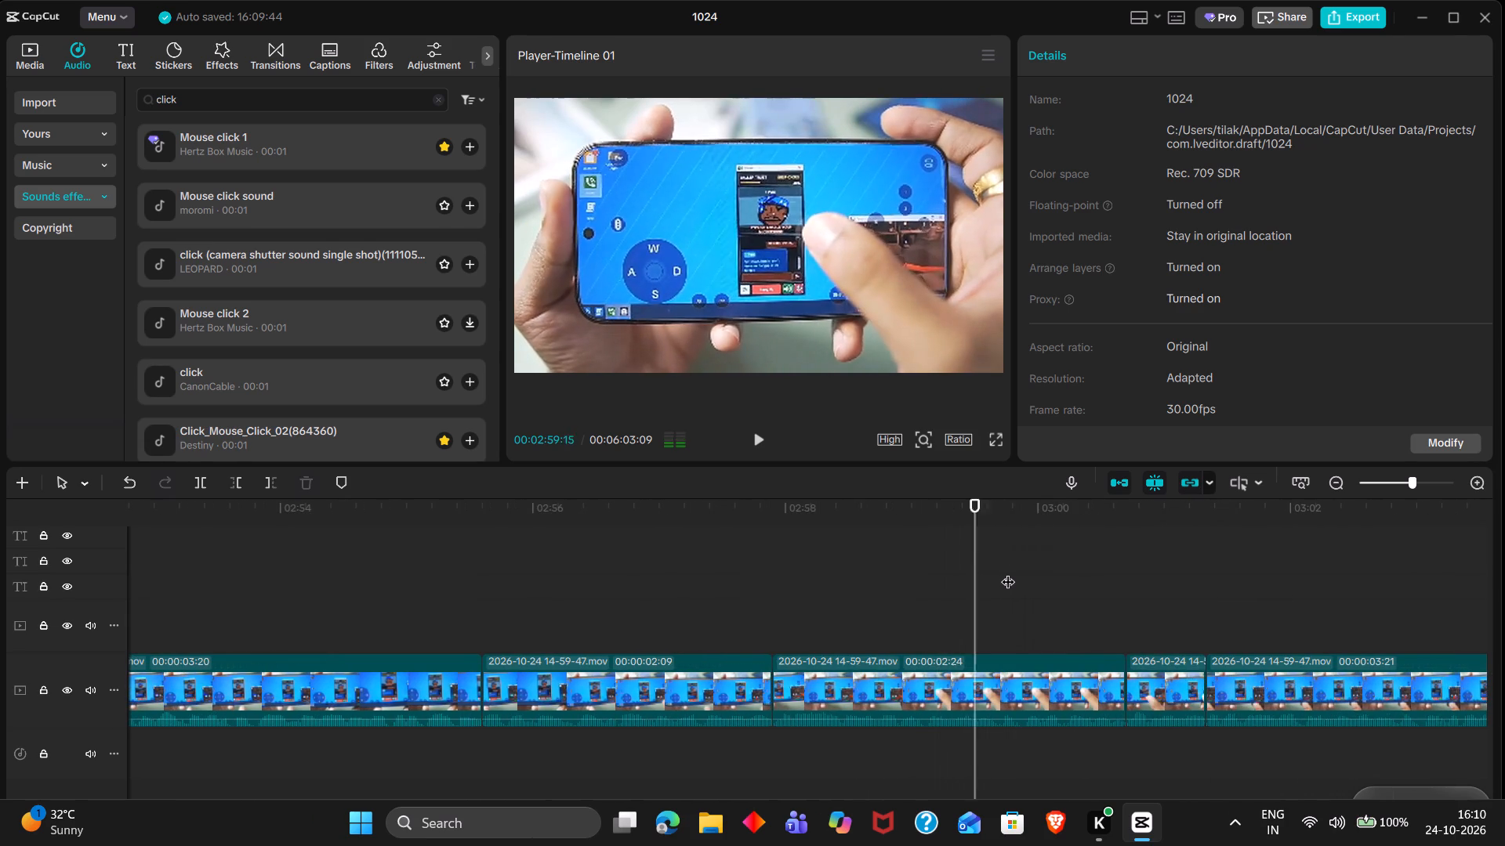
pyautogui.hscroll(-1, 1008, 572)
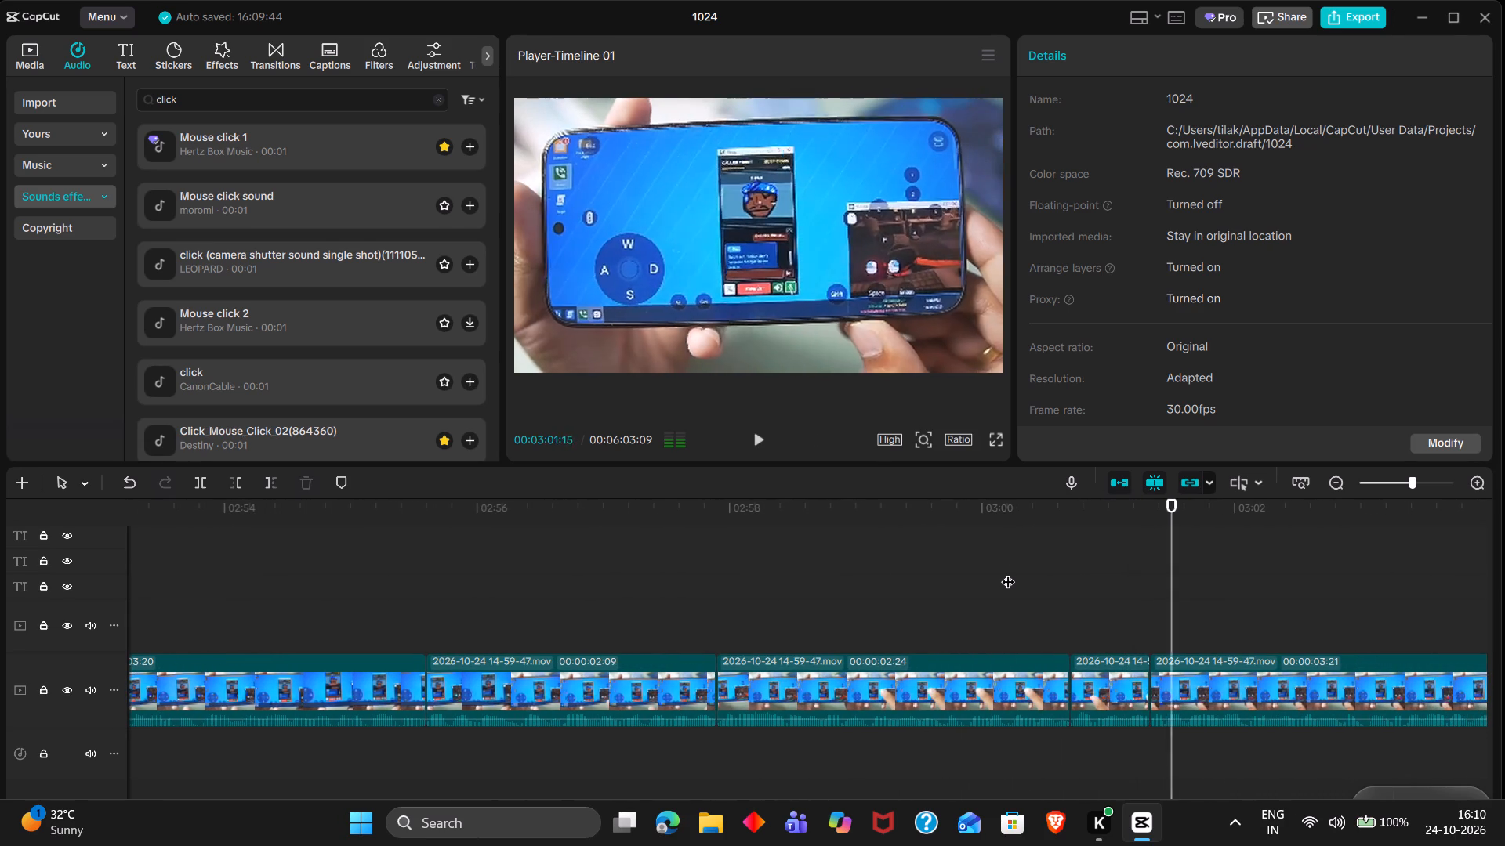
pyautogui.hscroll(-1, 1008, 572)
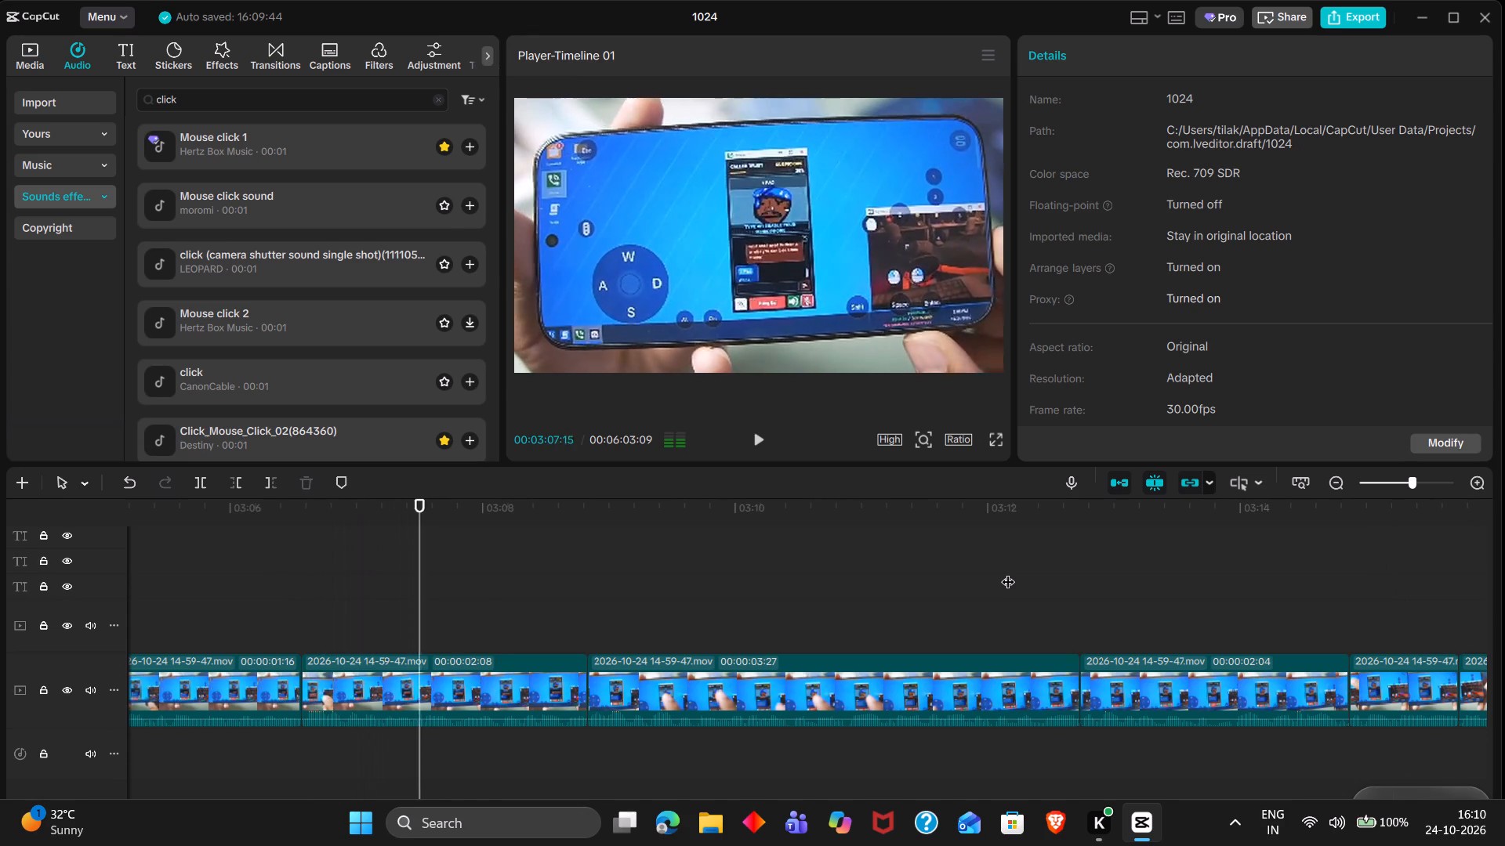
pyautogui.press('space')
# Copy the main-track clip starting at 00:03:01:10 and paste it on the overlay track directly after the trimmed overlay clip, at 00:00:04:08.
pyautogui.hscroll(3, 1008, 572)
pyautogui.moveTo(880, 519); pyautogui.dragTo(851, 515)
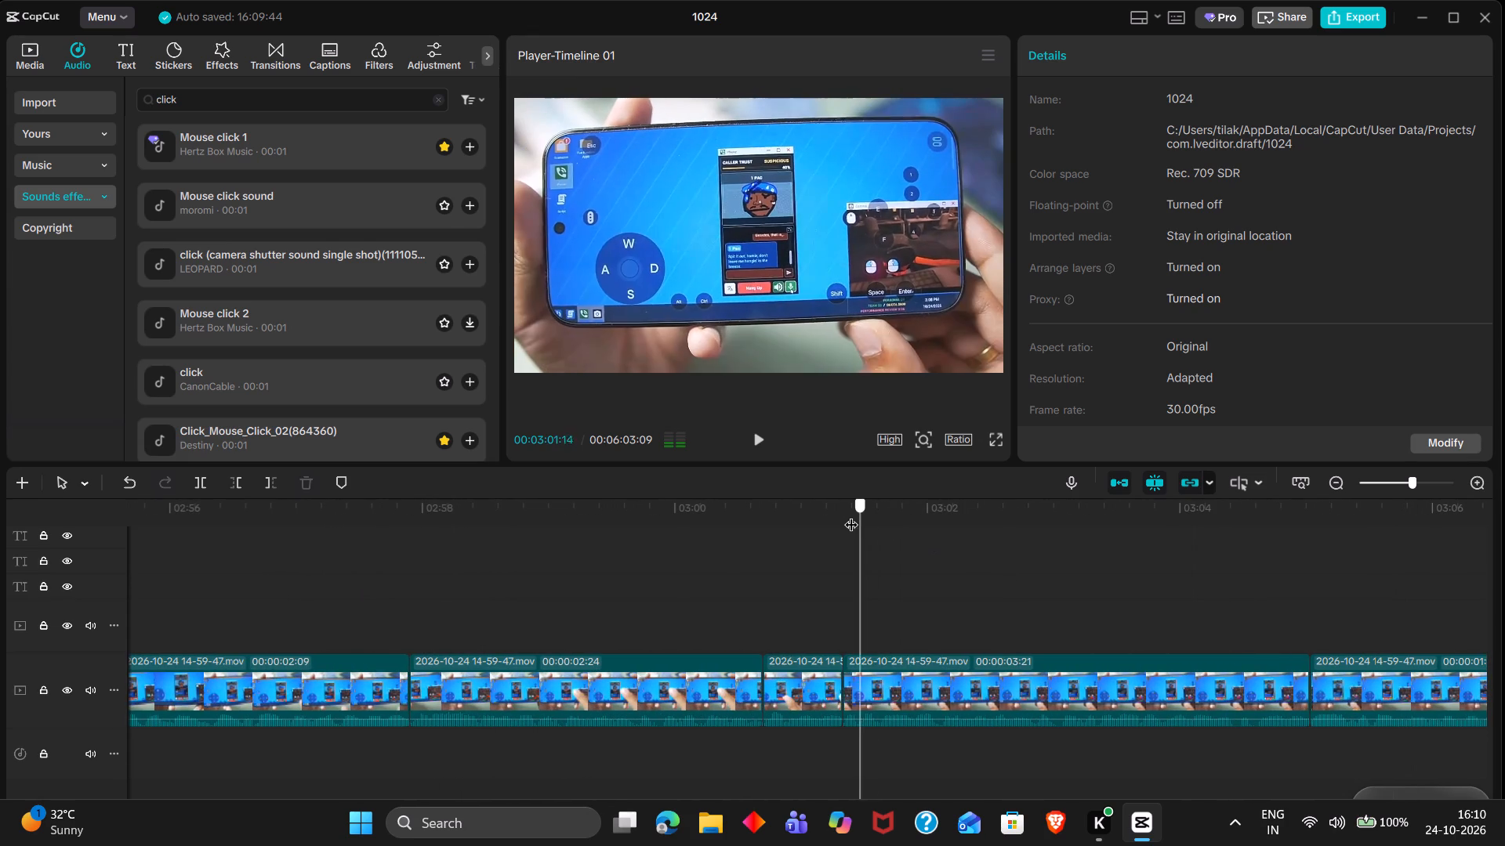
pyautogui.moveTo(851, 515); pyautogui.dragTo(842, 511)
pyautogui.click(920, 693)
pyautogui.hotkey('ctrl', 'c')
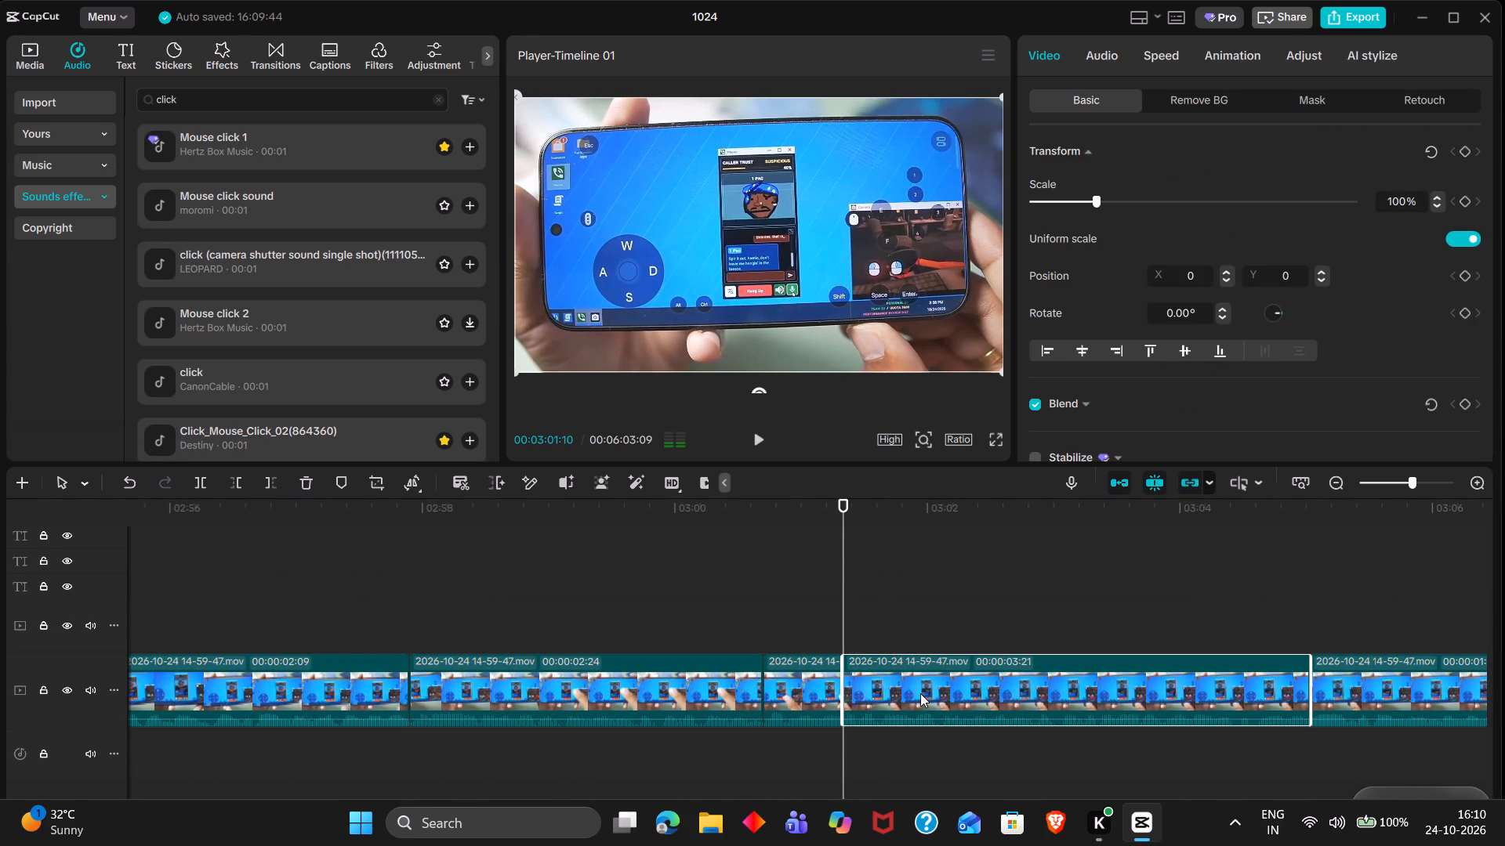
pyautogui.hscroll(20, 920, 693)
pyautogui.hscroll(16, 920, 693)
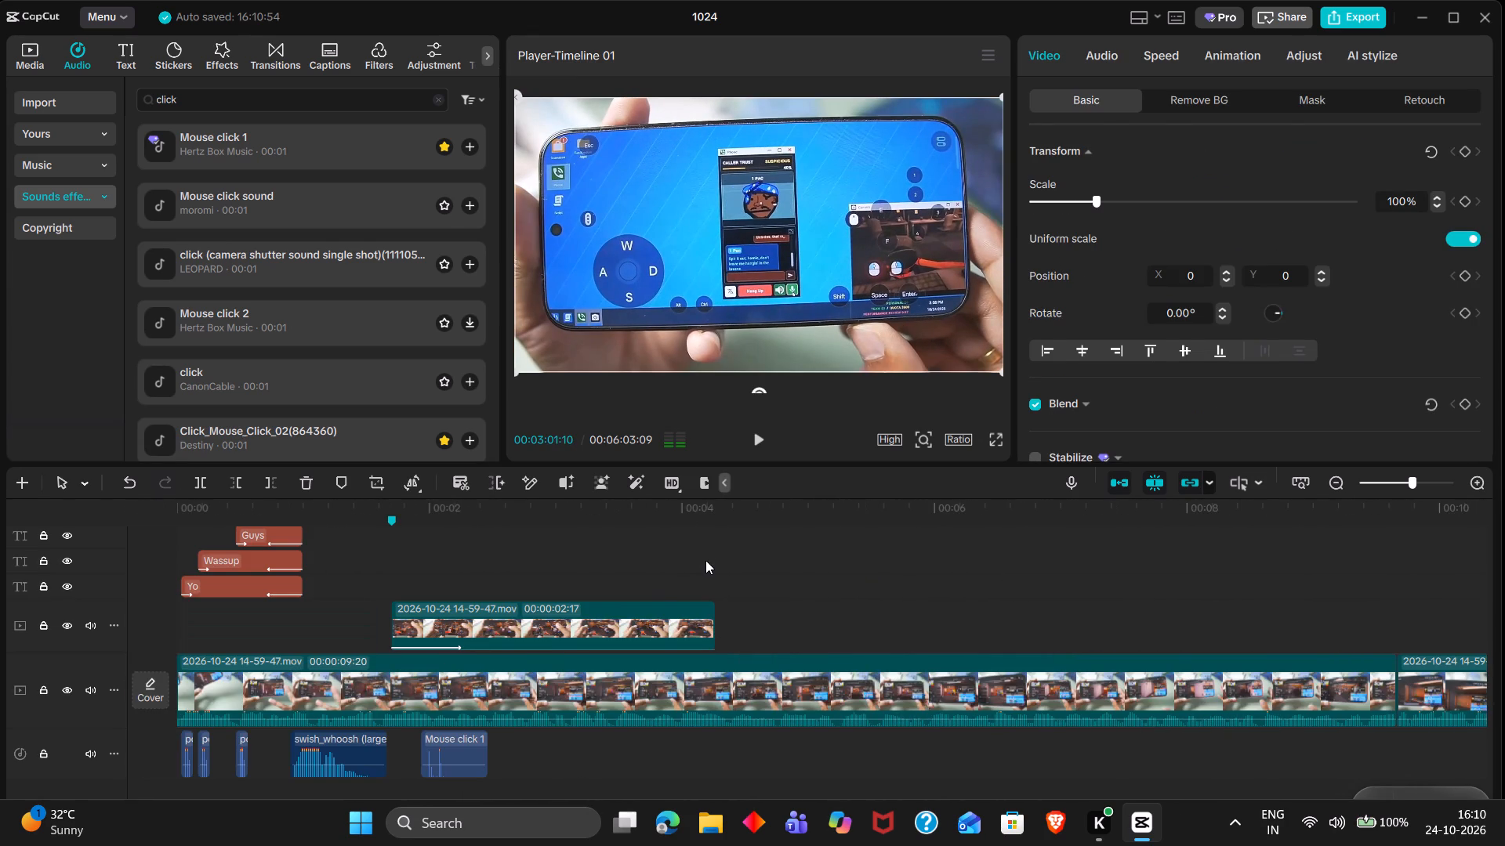
pyautogui.click(705, 560)
pyautogui.moveTo(705, 560); pyautogui.dragTo(713, 562)
pyautogui.hotkey('ctrl', 'v')
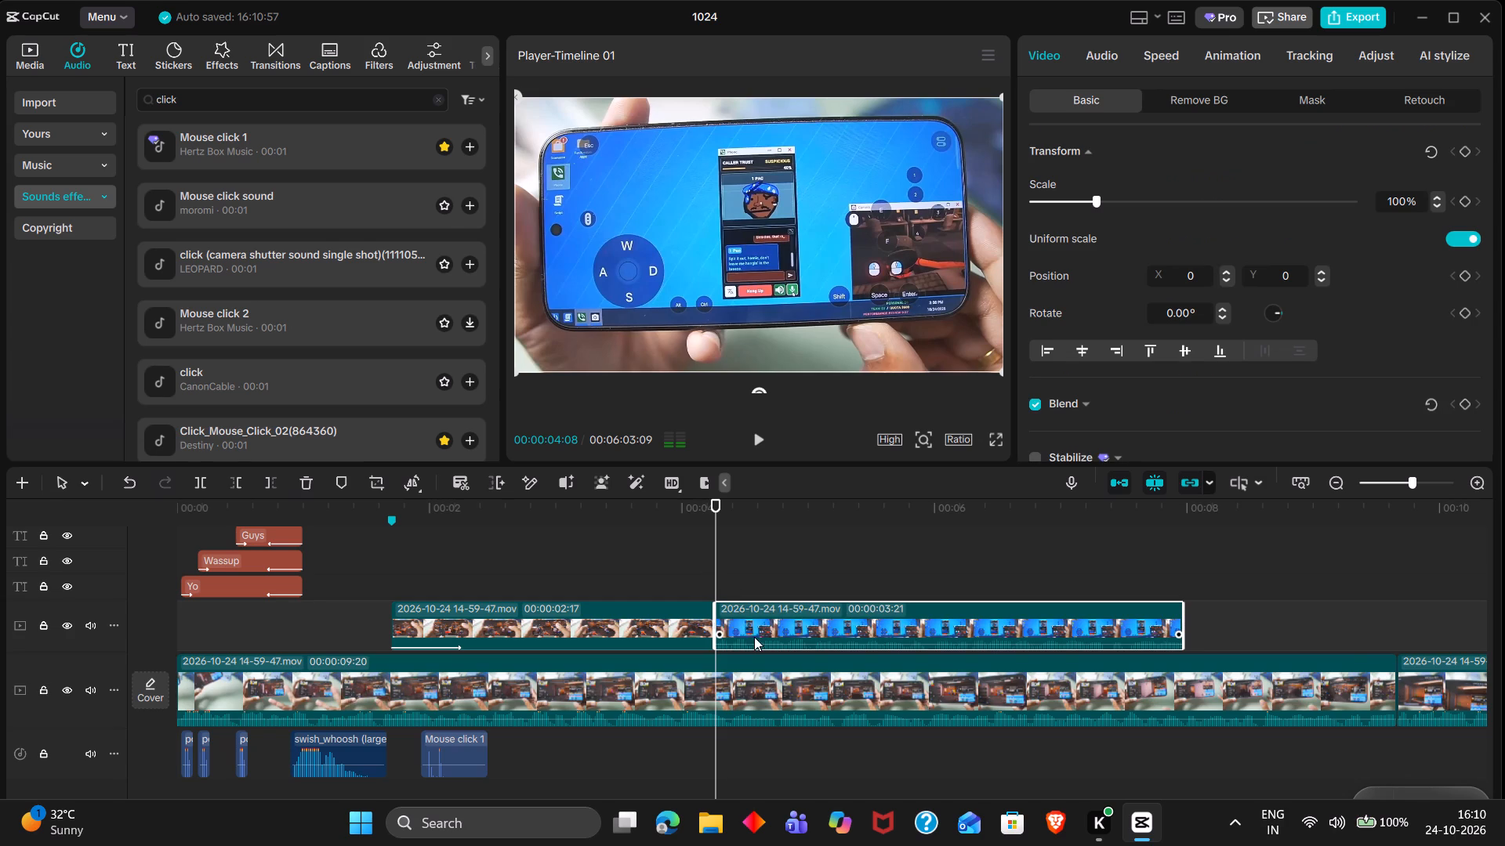
pyautogui.moveTo(756, 643); pyautogui.dragTo(760, 682)
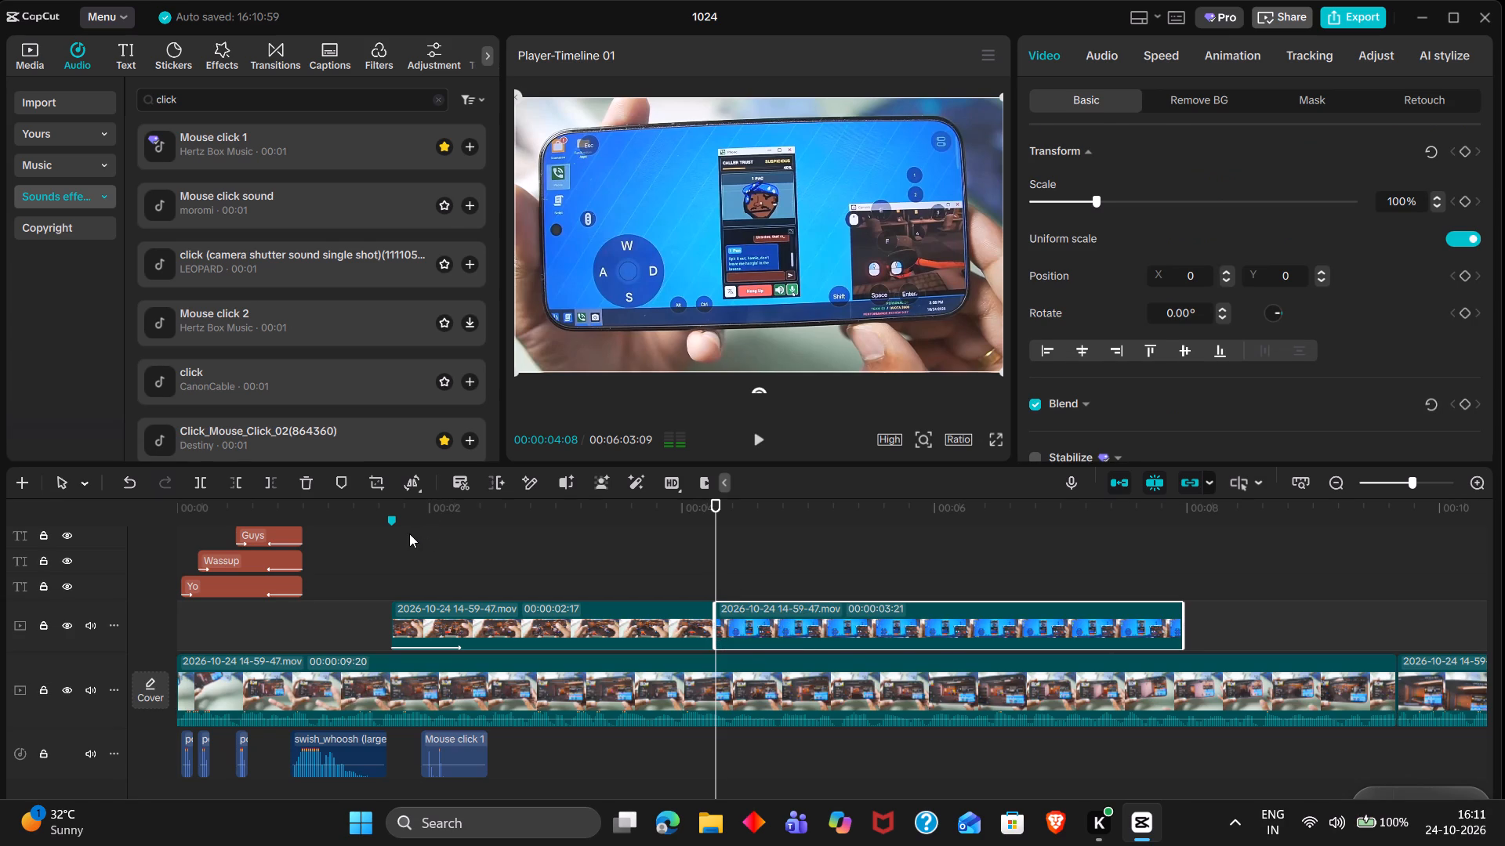
# Add transform keyframes to the first overlay clip at its start, 00:00:01:21, and its end, 00:00:04:08.
pyautogui.click(409, 533)
pyautogui.moveTo(409, 533); pyautogui.dragTo(393, 526)
pyautogui.click(466, 609)
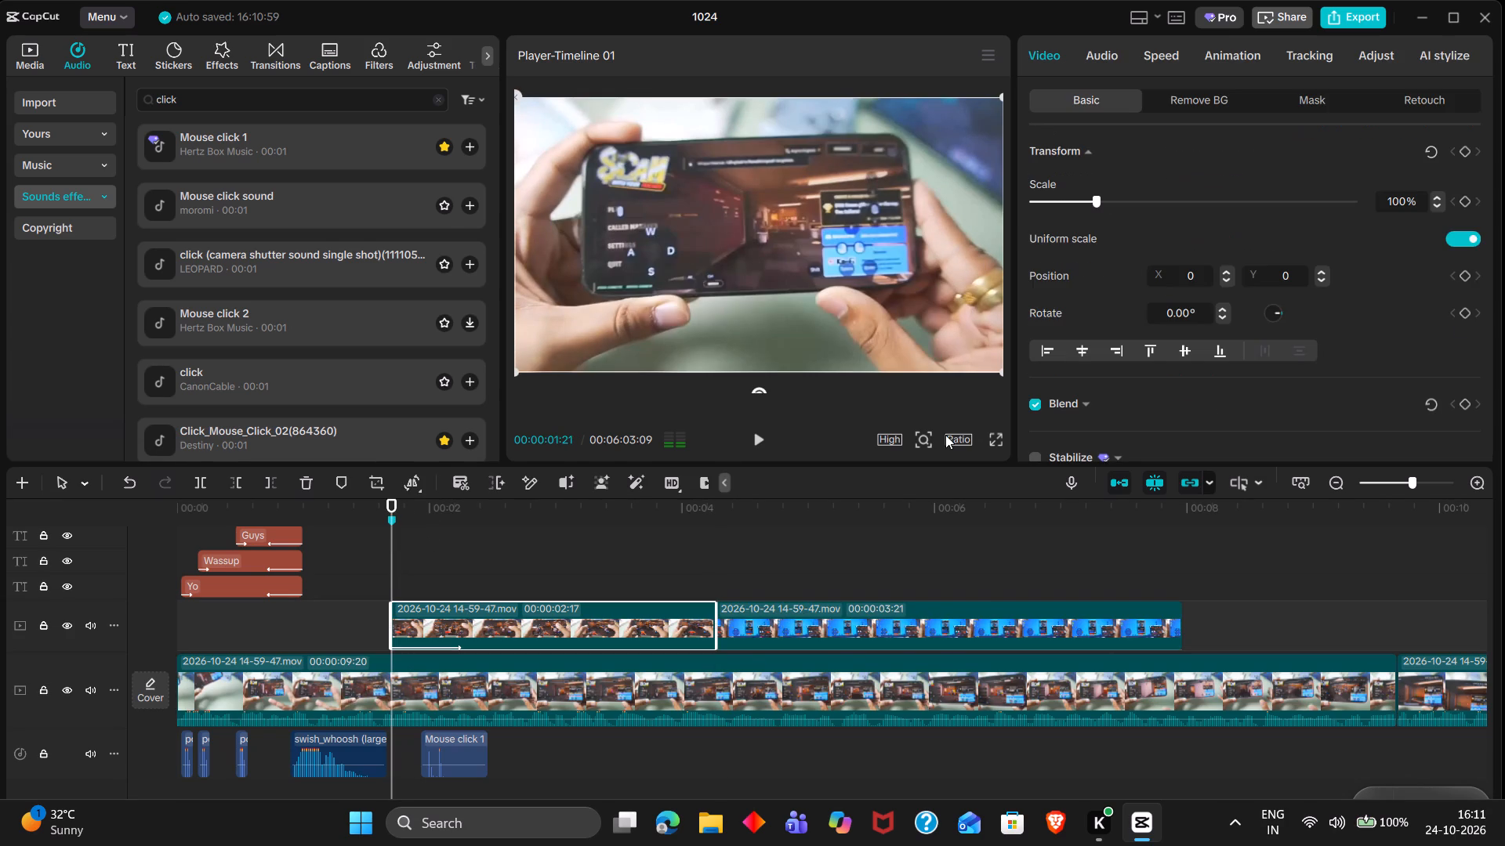
pyautogui.click(1466, 146)
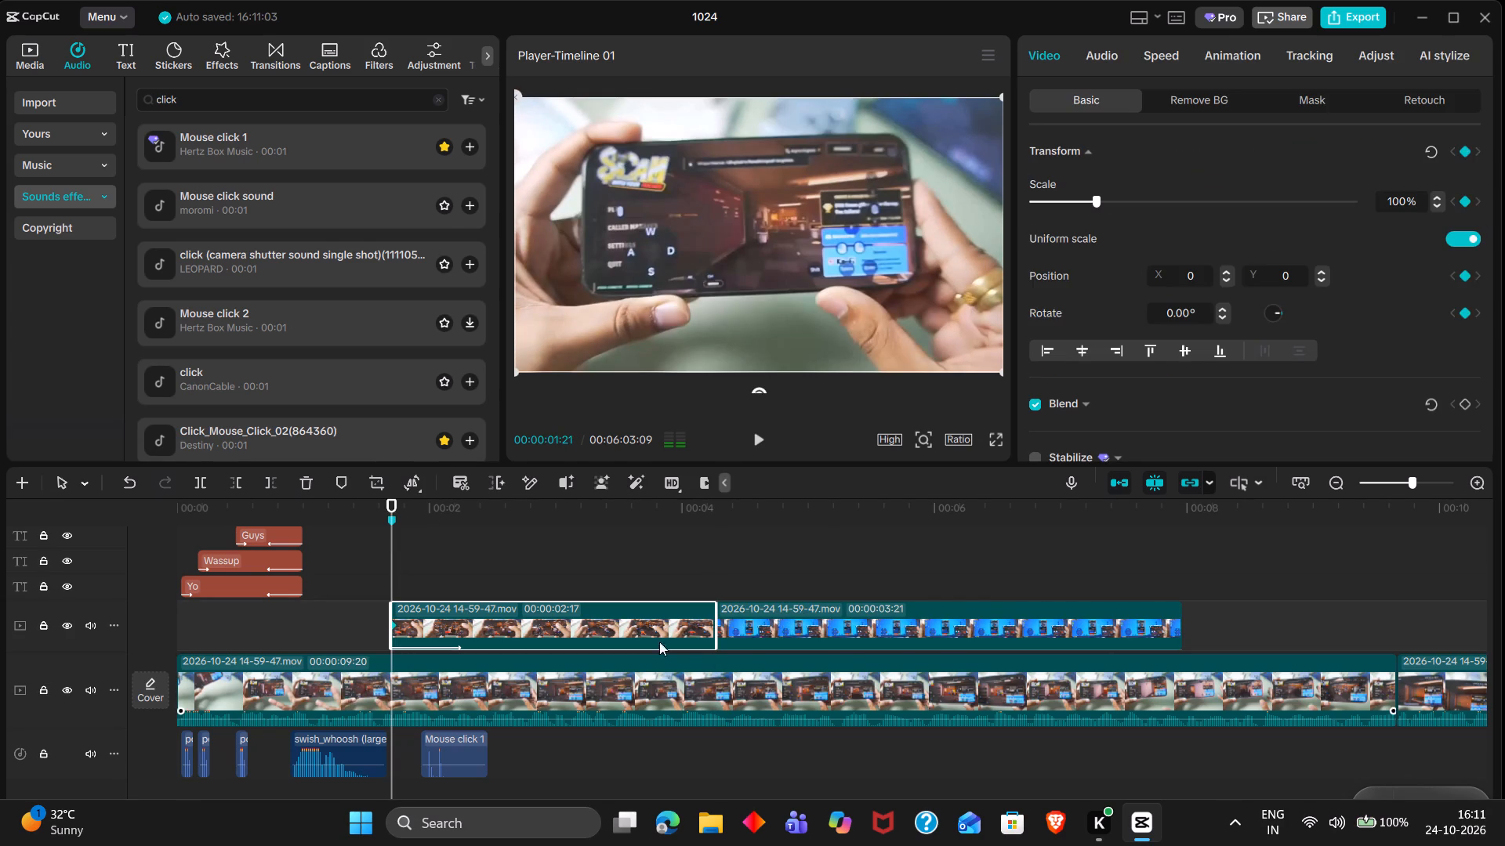
pyautogui.click(702, 511)
pyautogui.moveTo(702, 511); pyautogui.dragTo(708, 511)
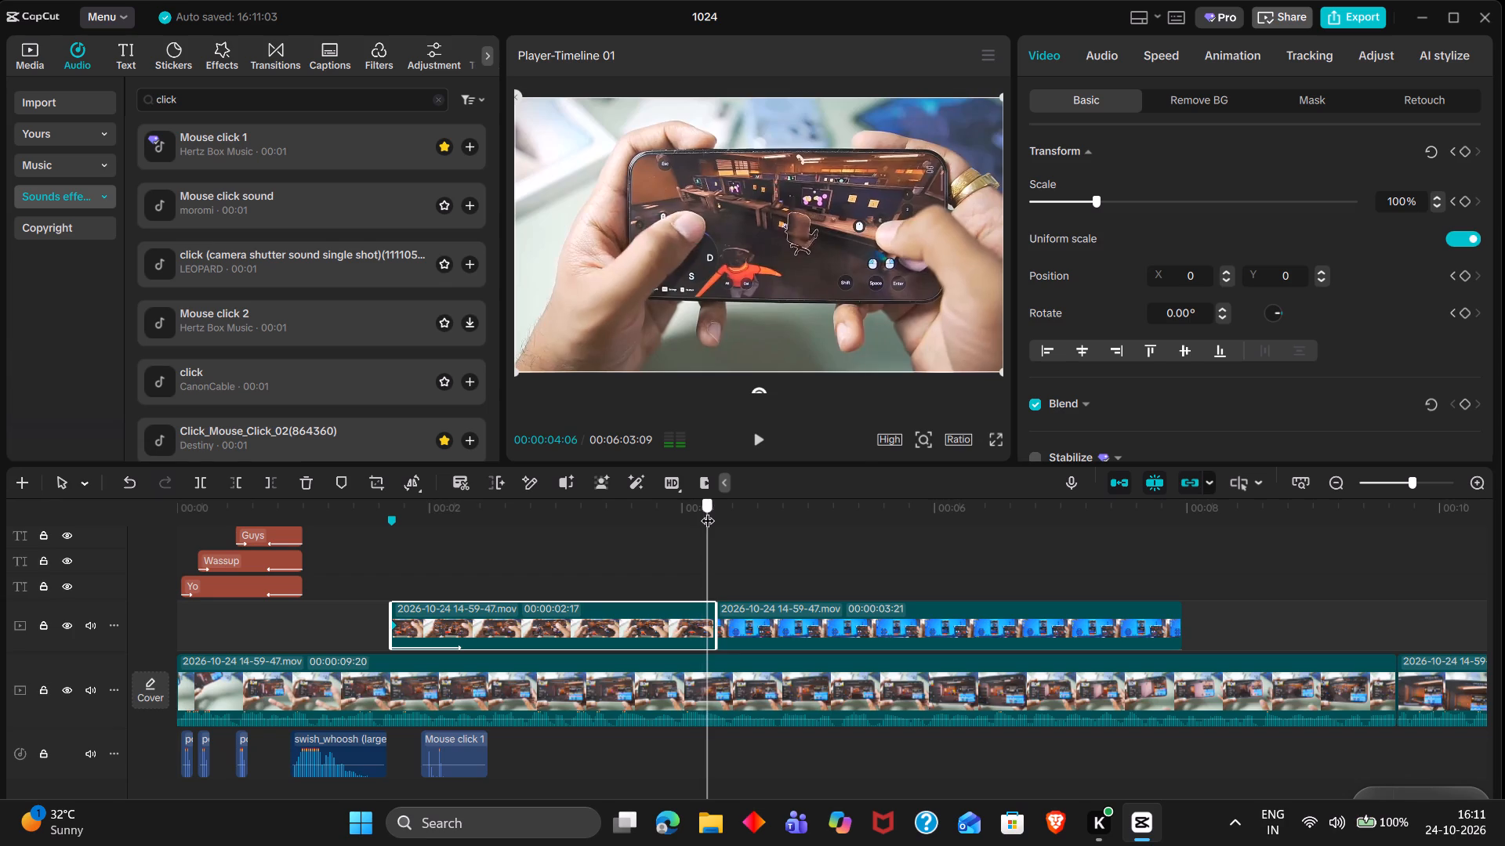
pyautogui.moveTo(708, 511); pyautogui.dragTo(714, 508)
pyautogui.click(1463, 154)
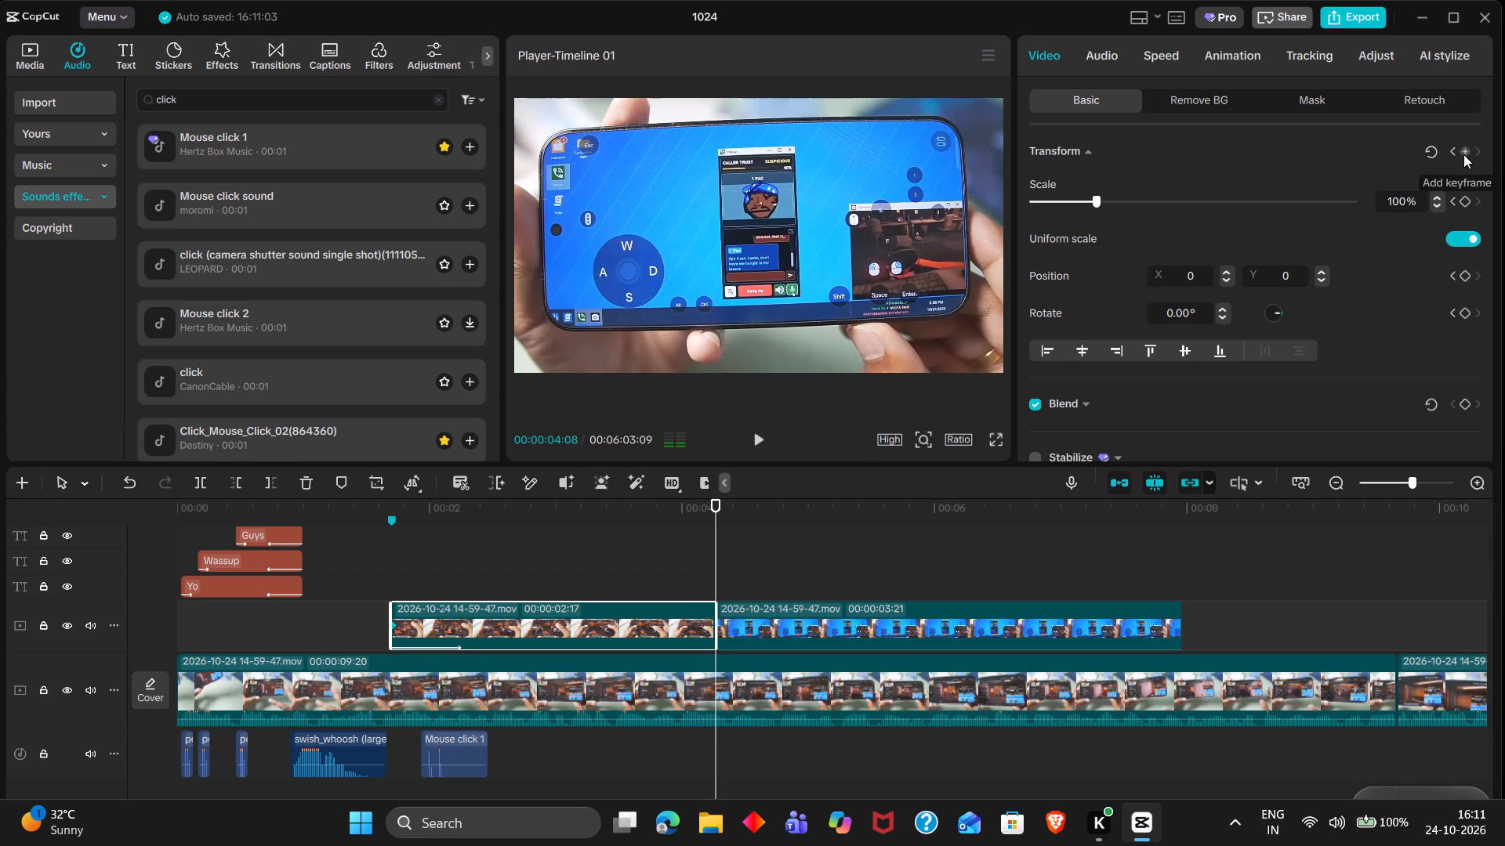
# Set the scale at the first overlay clip's starting keyframe to 110%.
pyautogui.click(1452, 151)
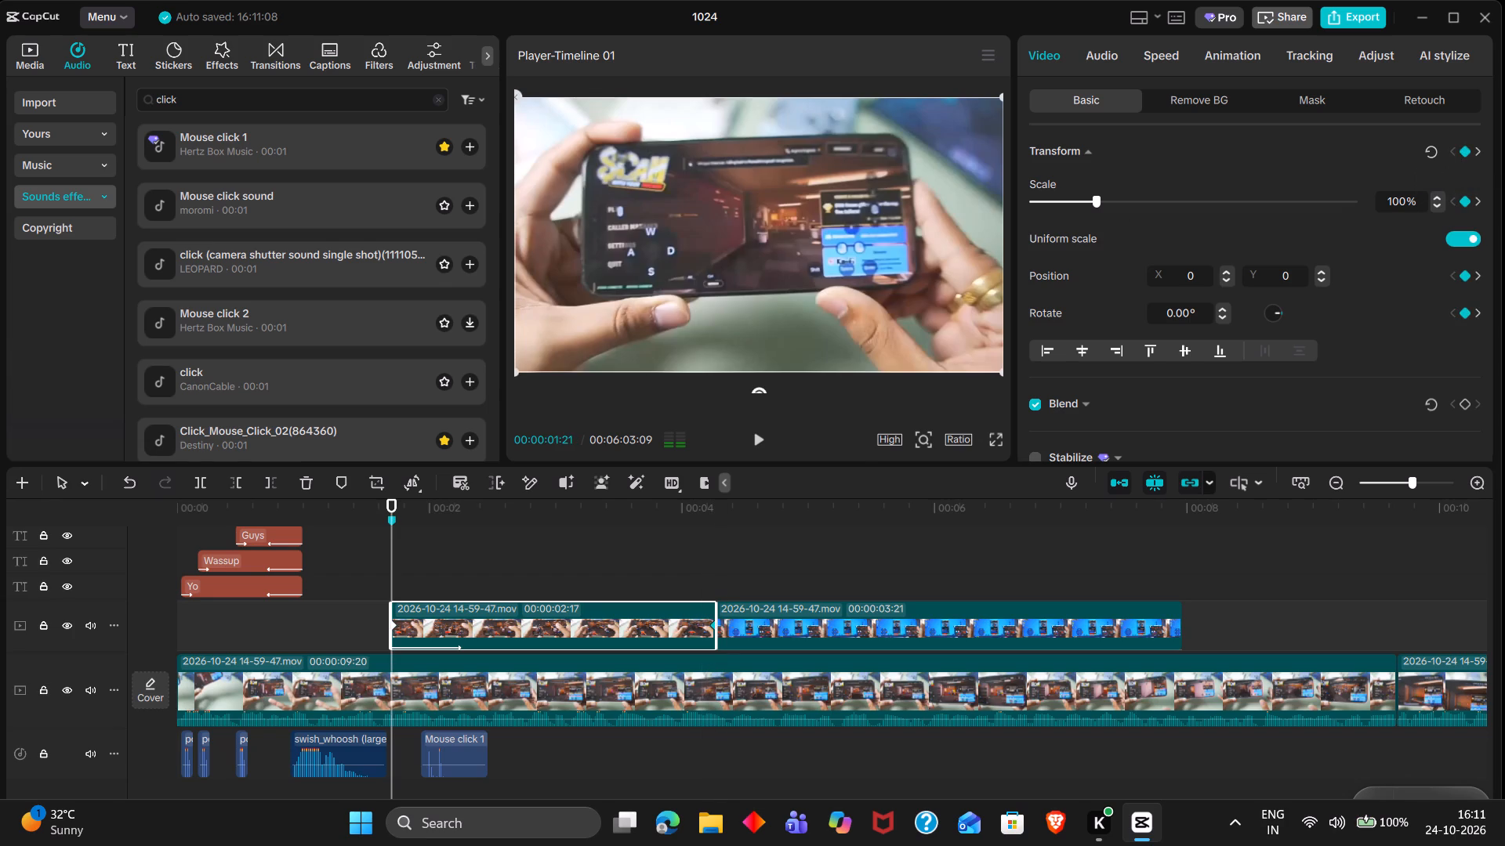
pyautogui.tripleClick(1399, 200)
pyautogui.write('11')
pyautogui.press('0')
pyautogui.press('Return')
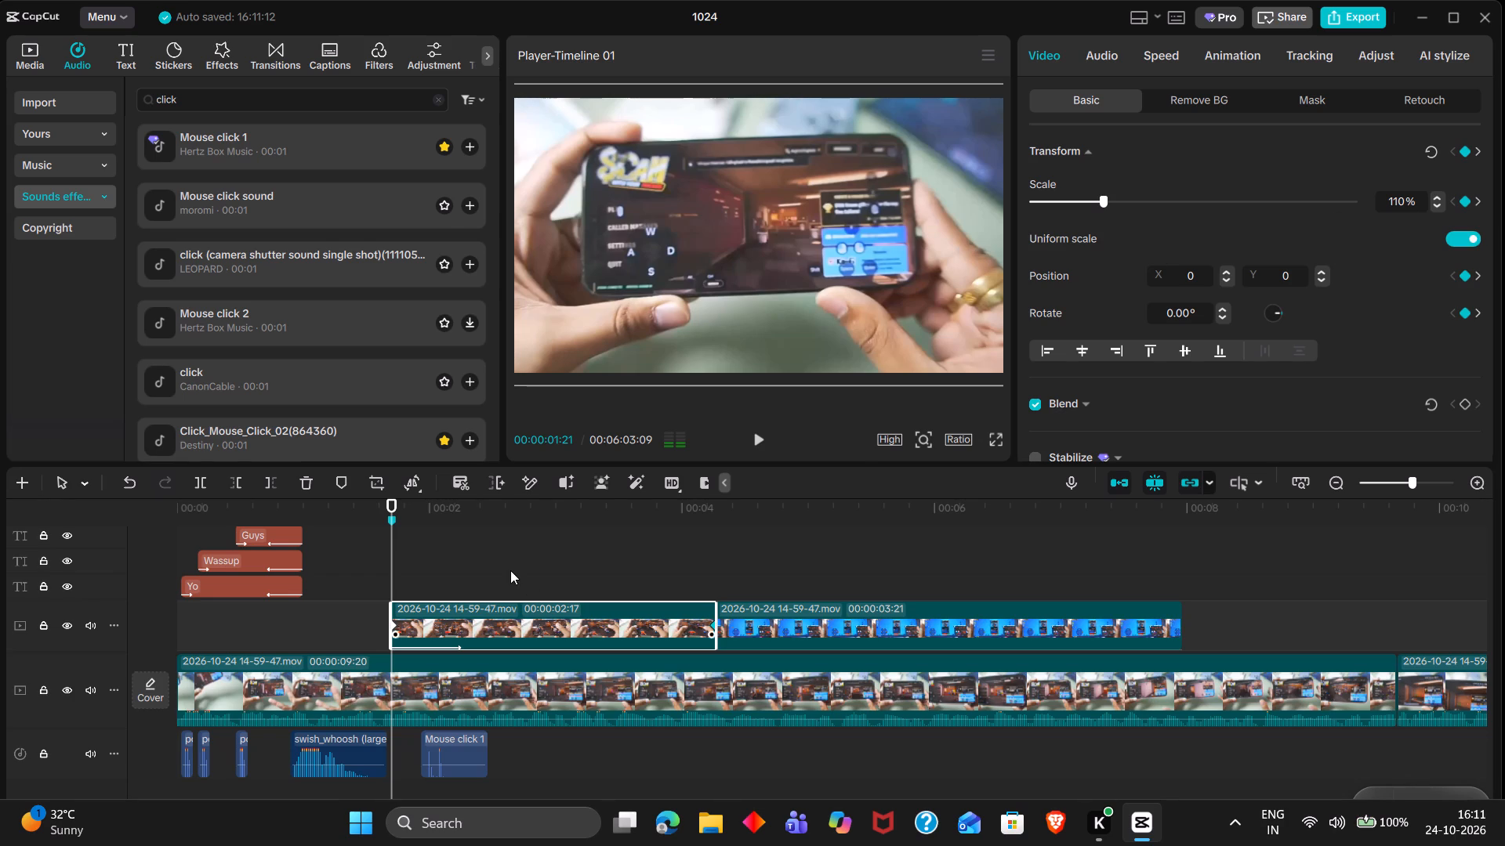
# Play back the intro from the beginning to review the first overlay clip's zoom and the newly pasted clip.
pyautogui.click(321, 555)
pyautogui.moveTo(321, 555); pyautogui.dragTo(92, 548)
pyautogui.press('space')
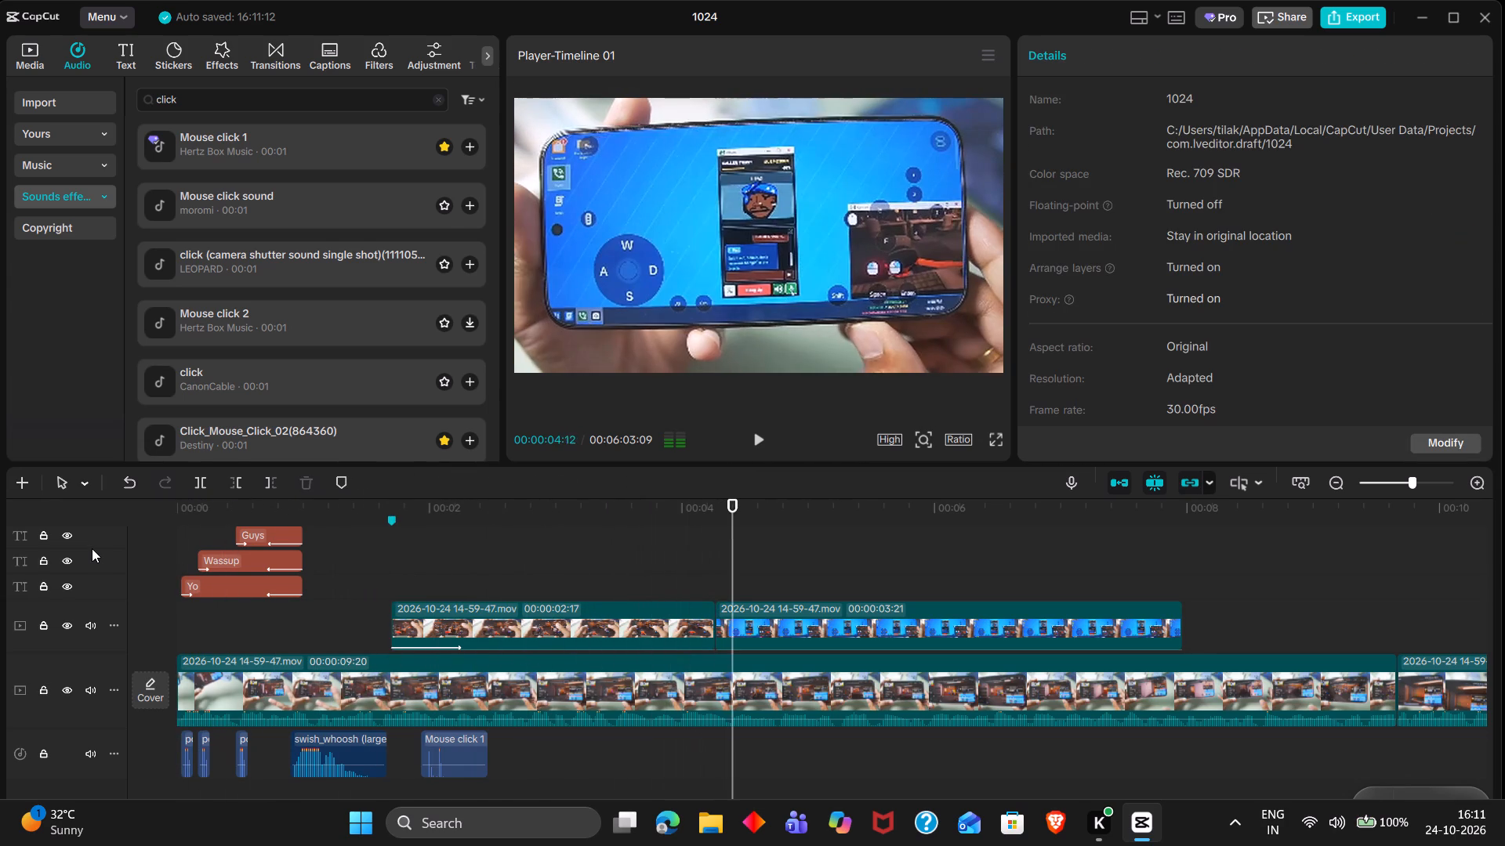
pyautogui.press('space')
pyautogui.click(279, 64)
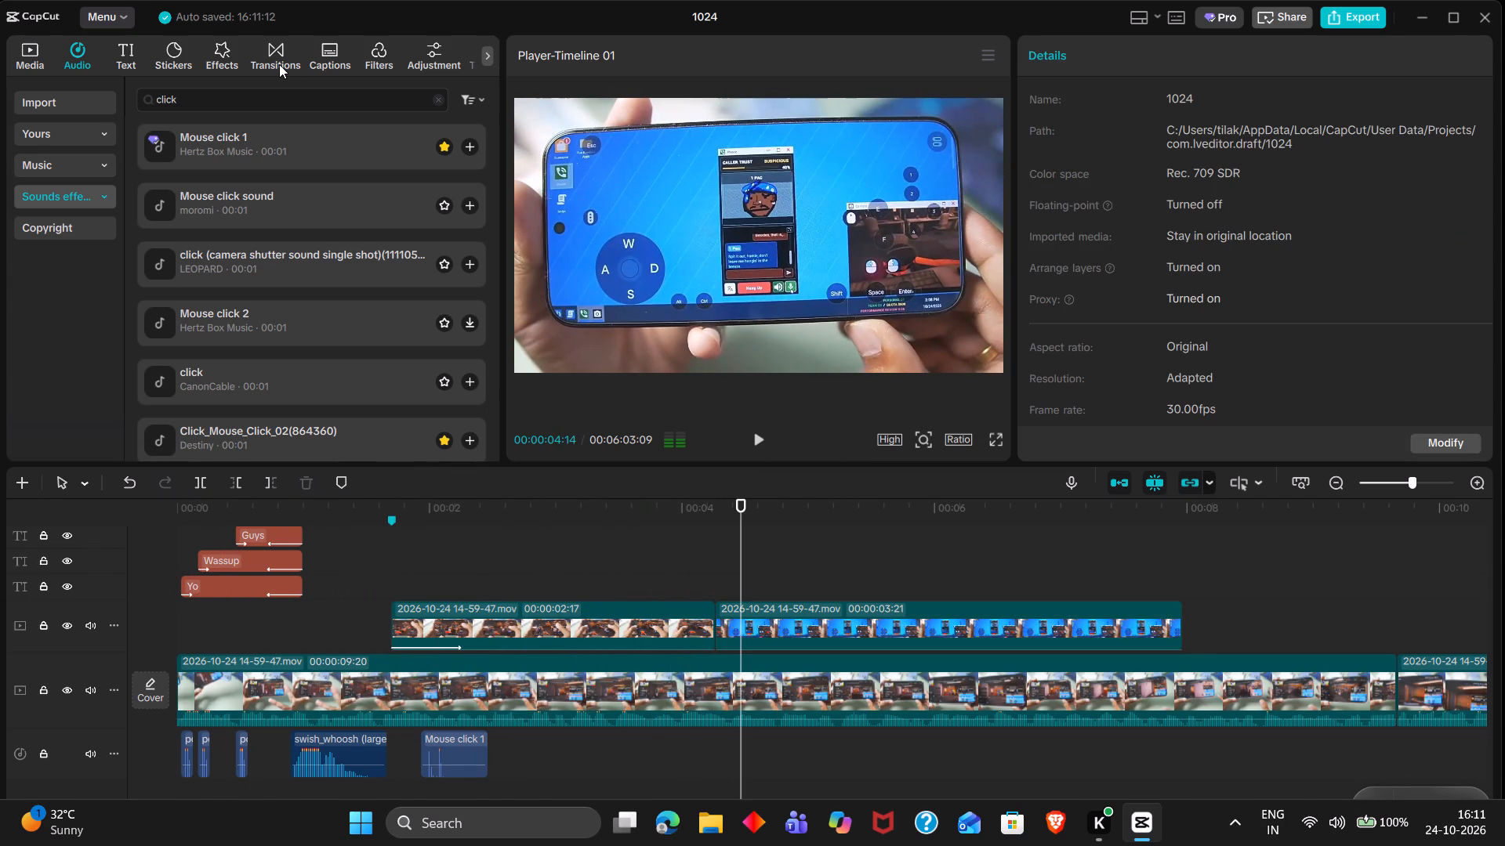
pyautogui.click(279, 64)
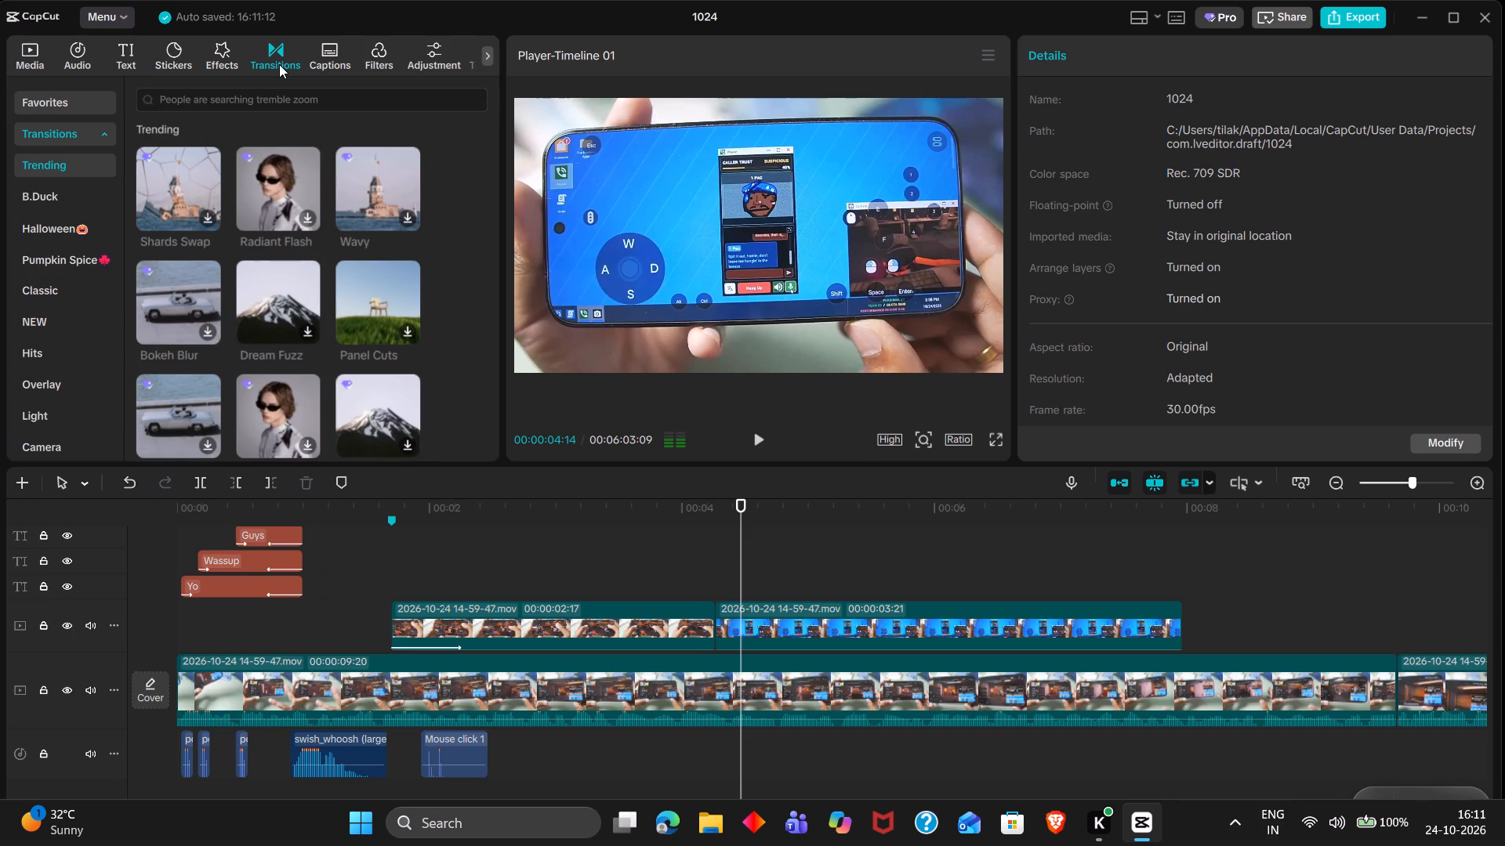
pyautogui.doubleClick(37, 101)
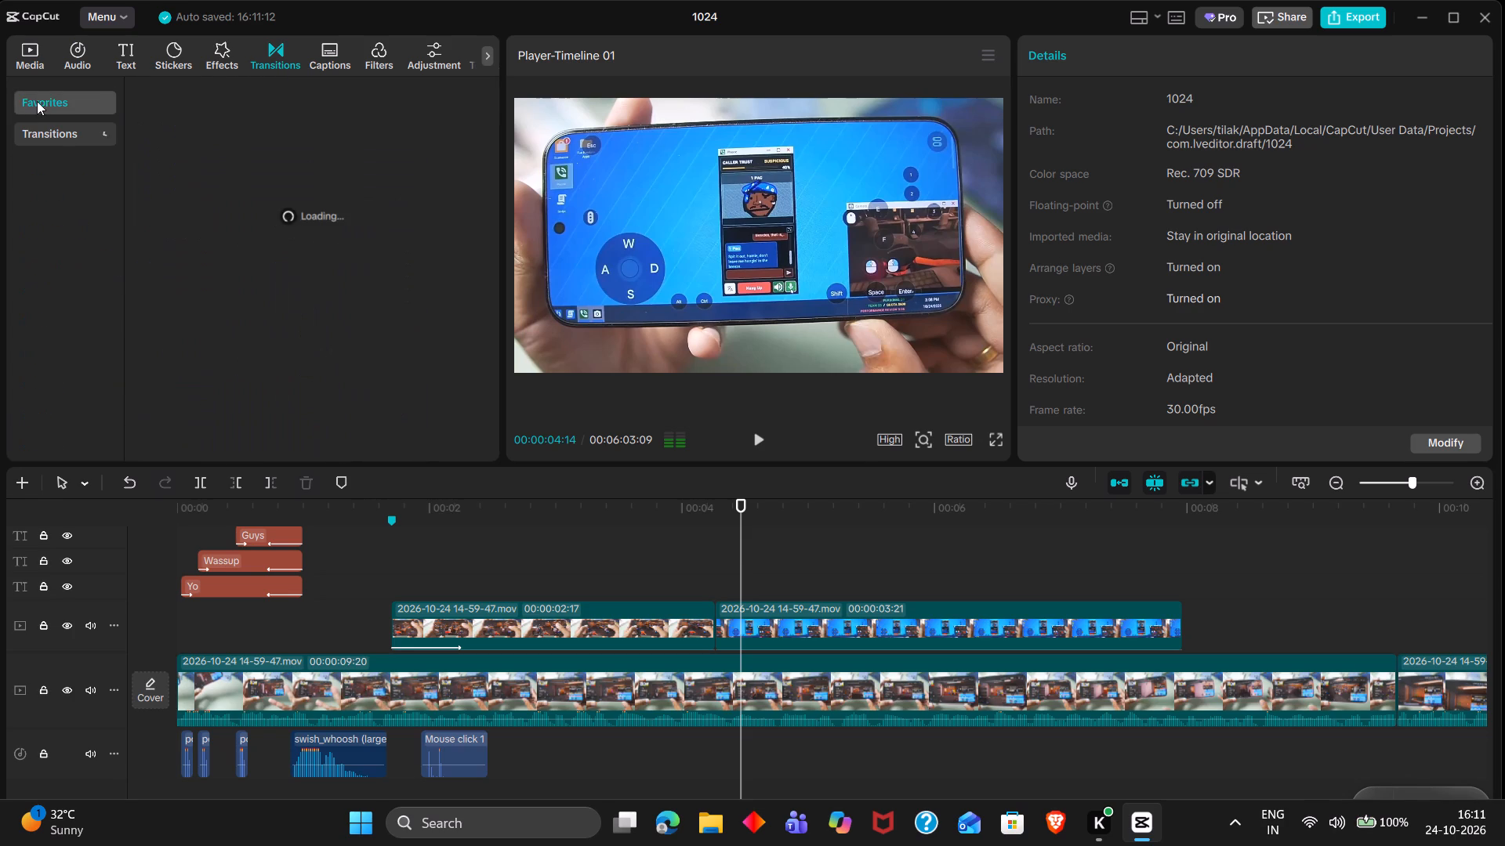
# Add Sfx Extract From This.mp4 from the imported media to the Aptrex logo's track, after the logo clip.
pyautogui.doubleClick(27, 42)
pyautogui.scroll(1, 241, 302)
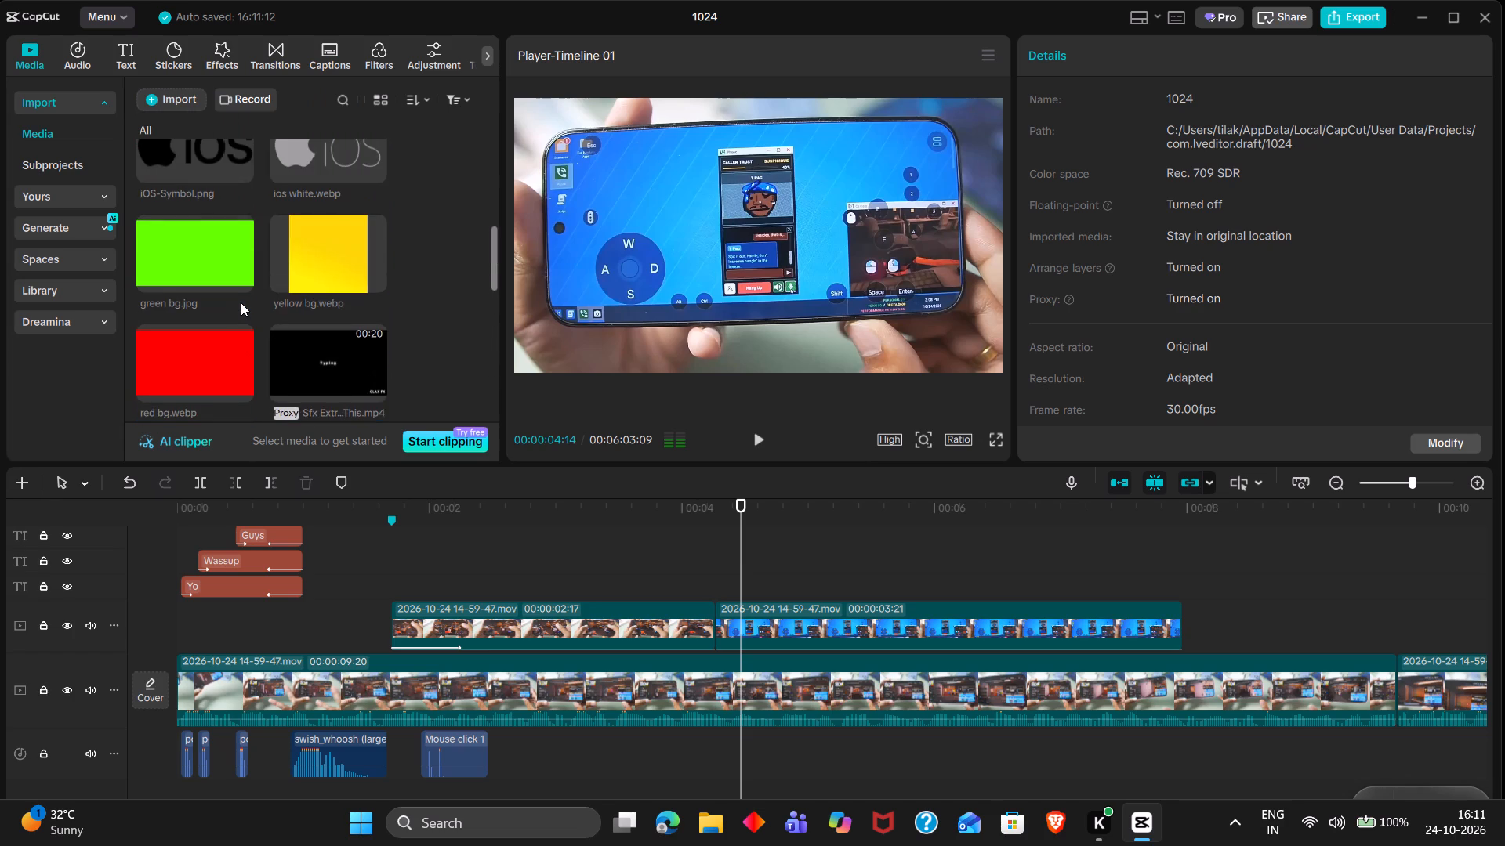
pyautogui.scroll(-1, 241, 302)
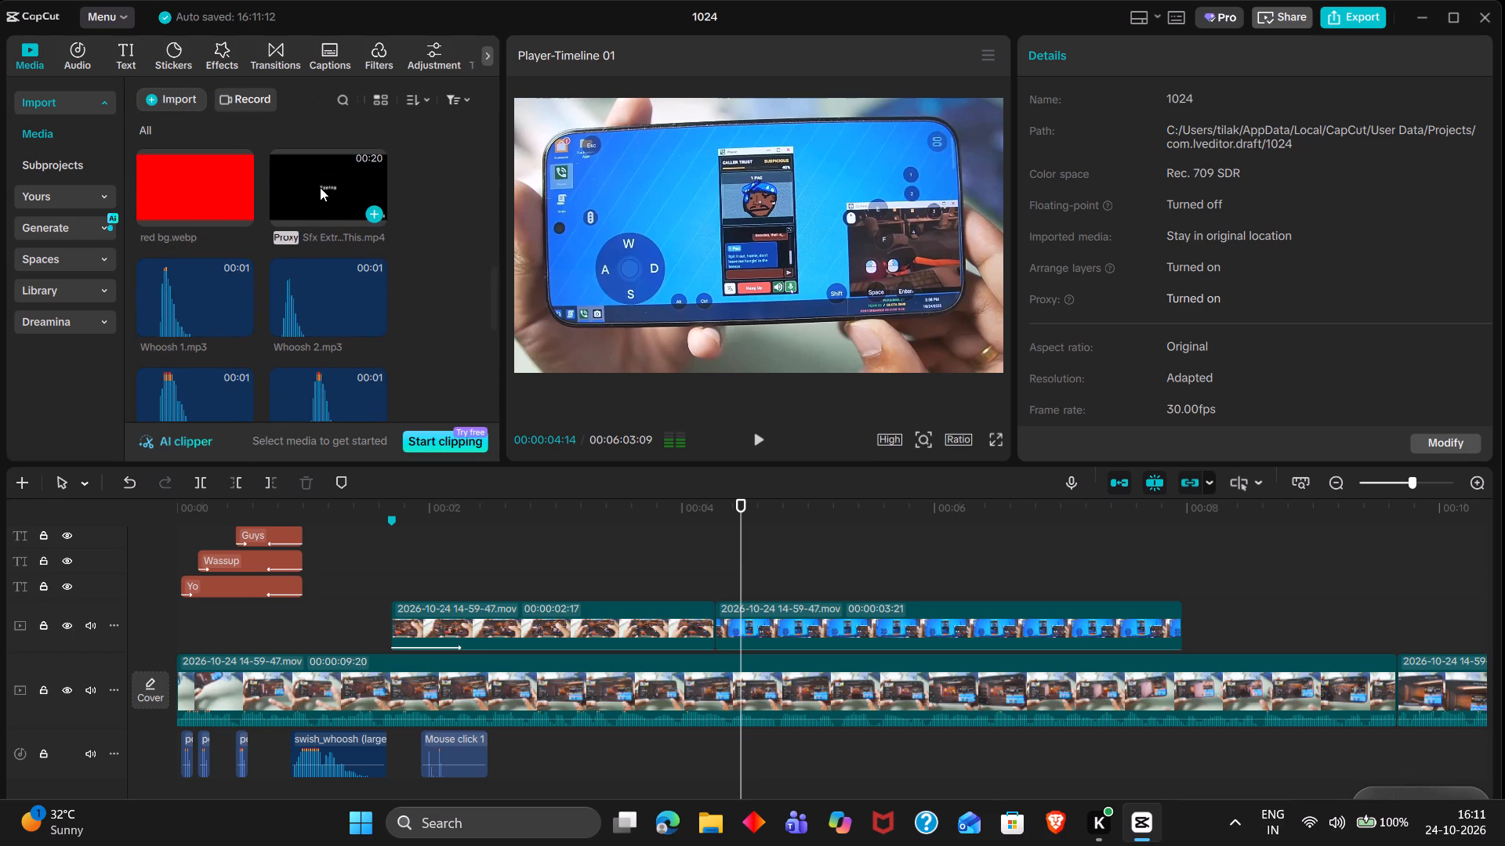
pyautogui.scroll(1, 560, 704)
pyautogui.moveTo(325, 187); pyautogui.dragTo(490, 646)
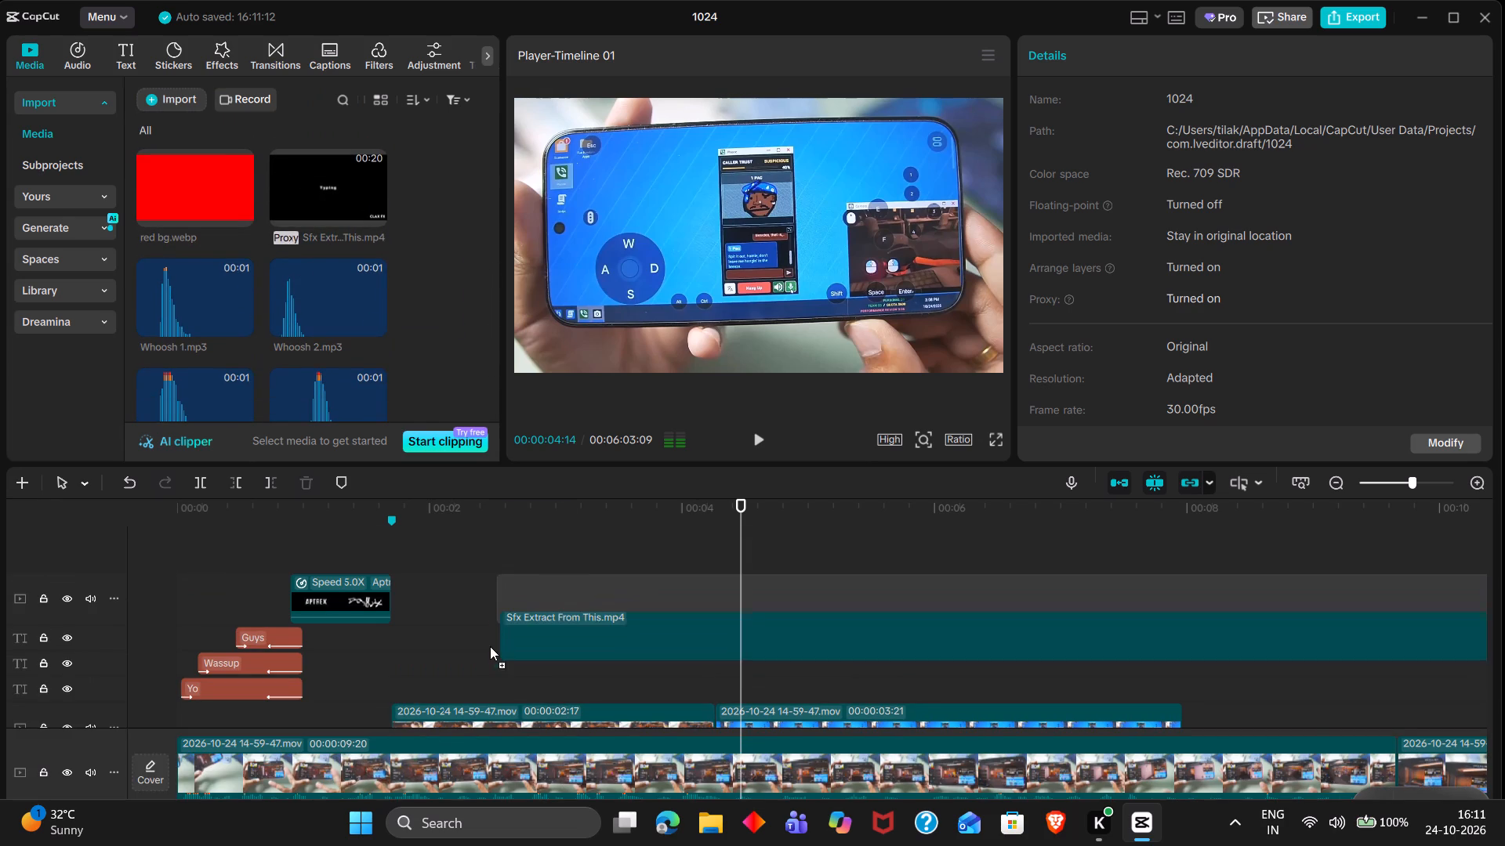
pyautogui.moveTo(490, 646); pyautogui.dragTo(483, 634)
# Trim the Sfx Extract From This.mp4 clip to the Camera Flash section, from 00:00:15:01 to 00:00:16:09.
pyautogui.hscroll(-2, 483, 634)
pyautogui.hscroll(1, 565, 588)
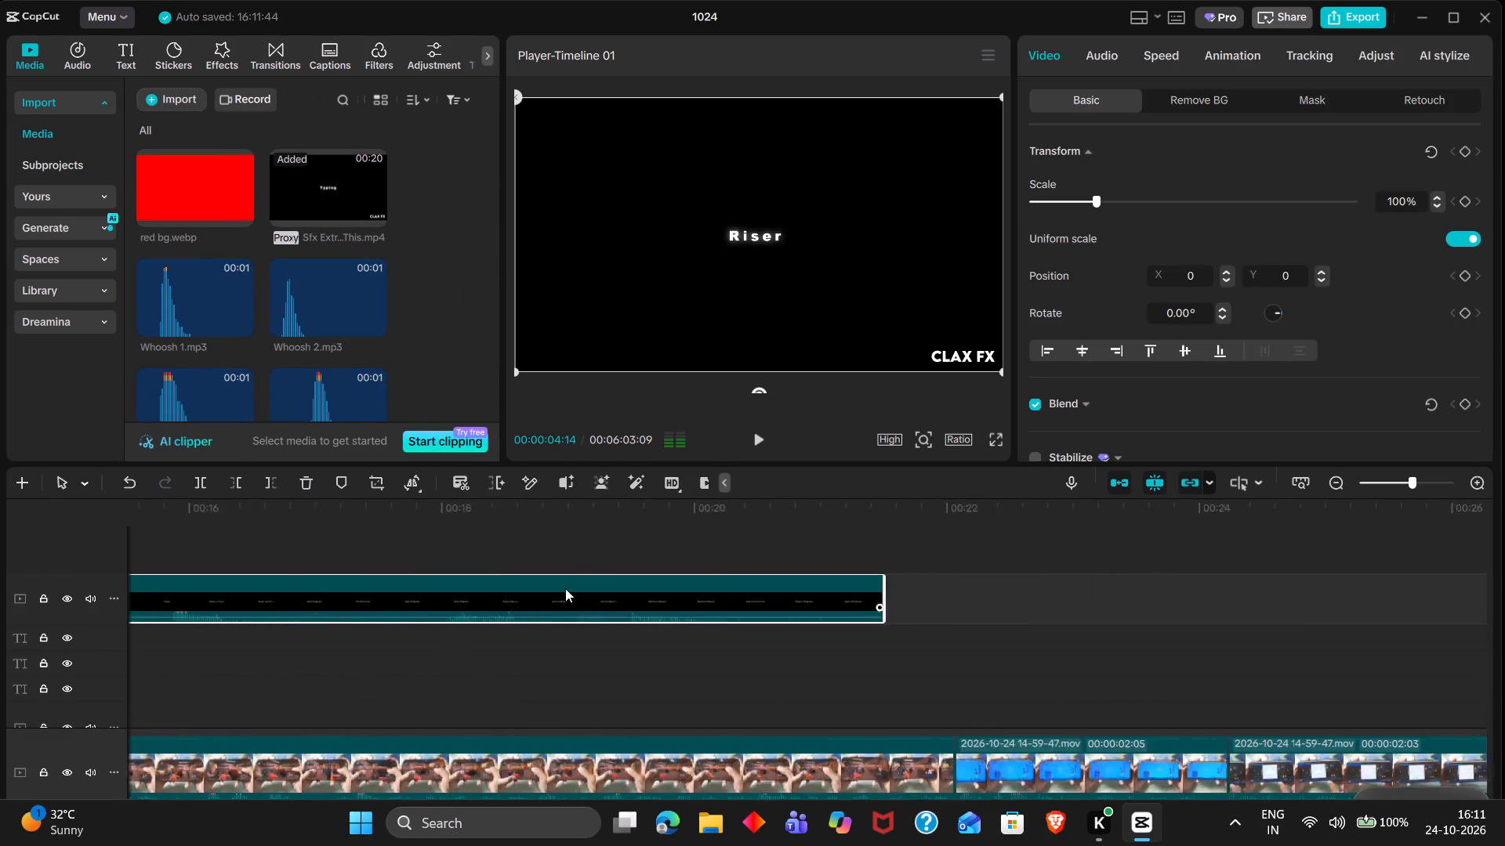
pyautogui.hscroll(1, 565, 588)
pyautogui.click(594, 562)
pyautogui.moveTo(594, 562); pyautogui.dragTo(546, 549)
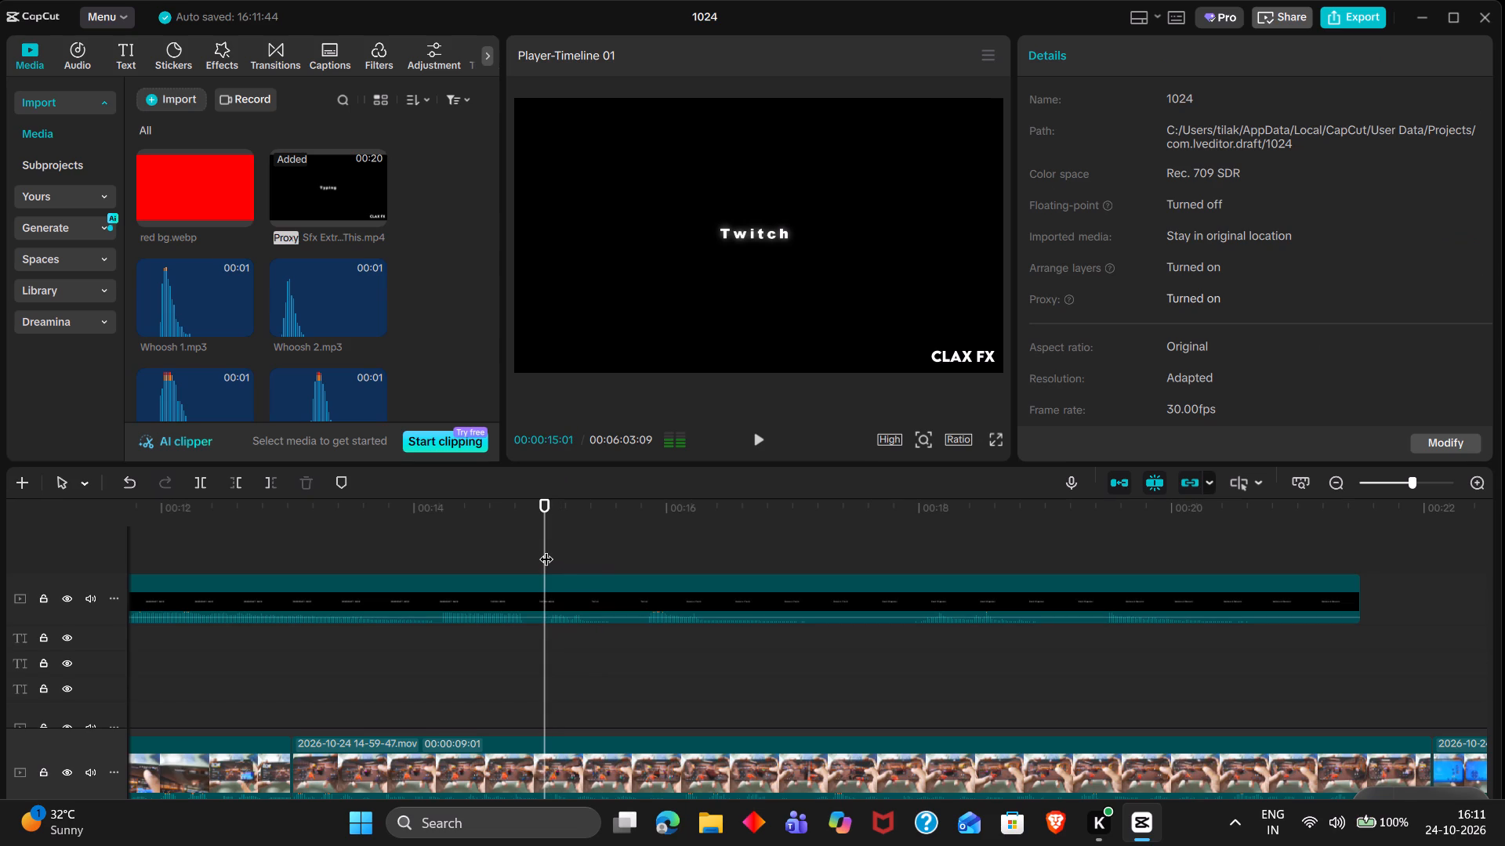
pyautogui.click(562, 596)
pyautogui.write('q')
pyautogui.press('space')
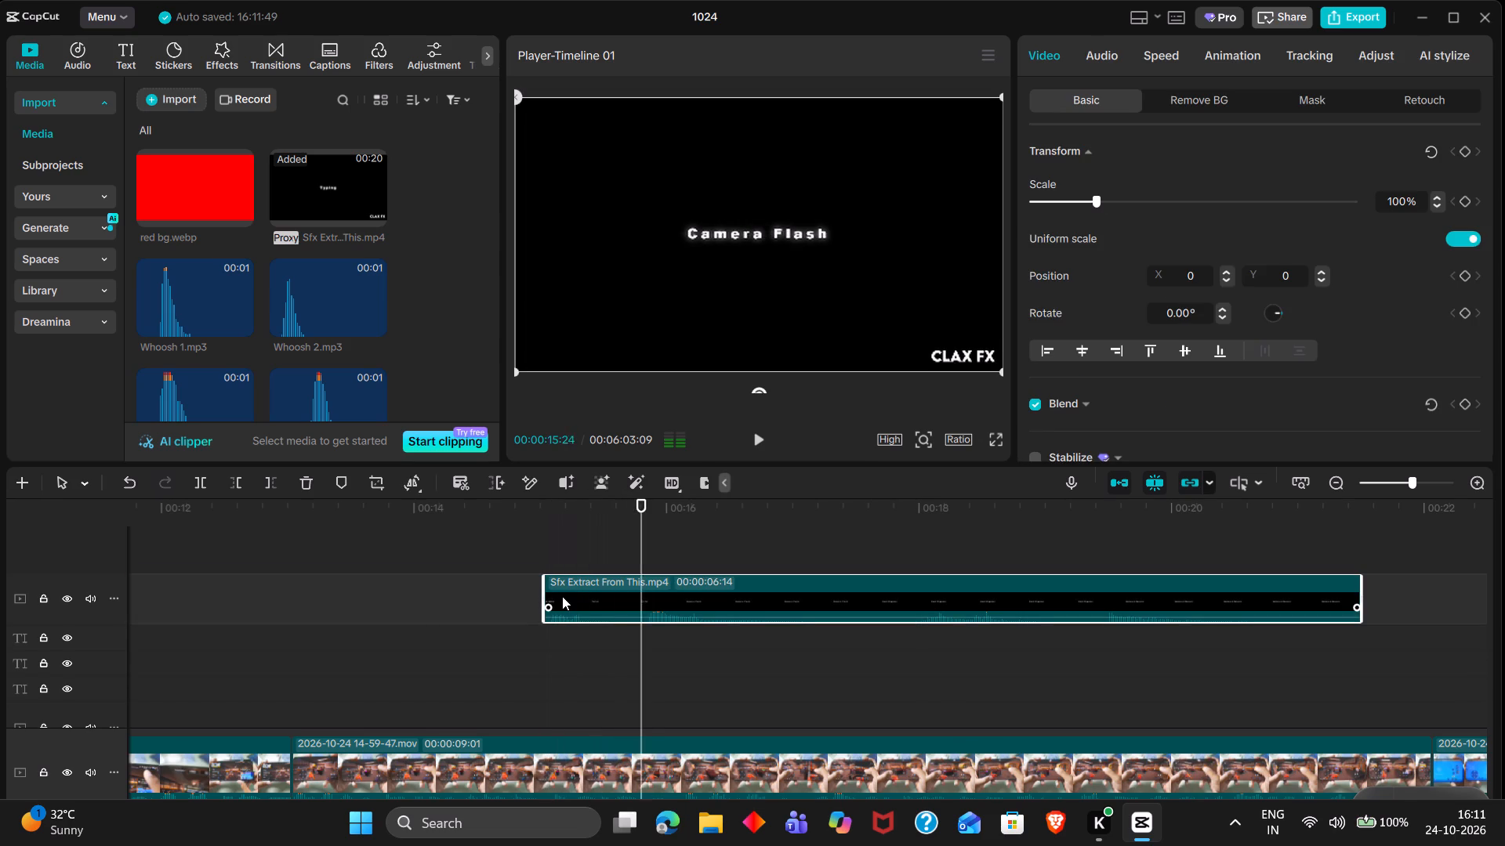
pyautogui.press('space')
pyautogui.write('w')
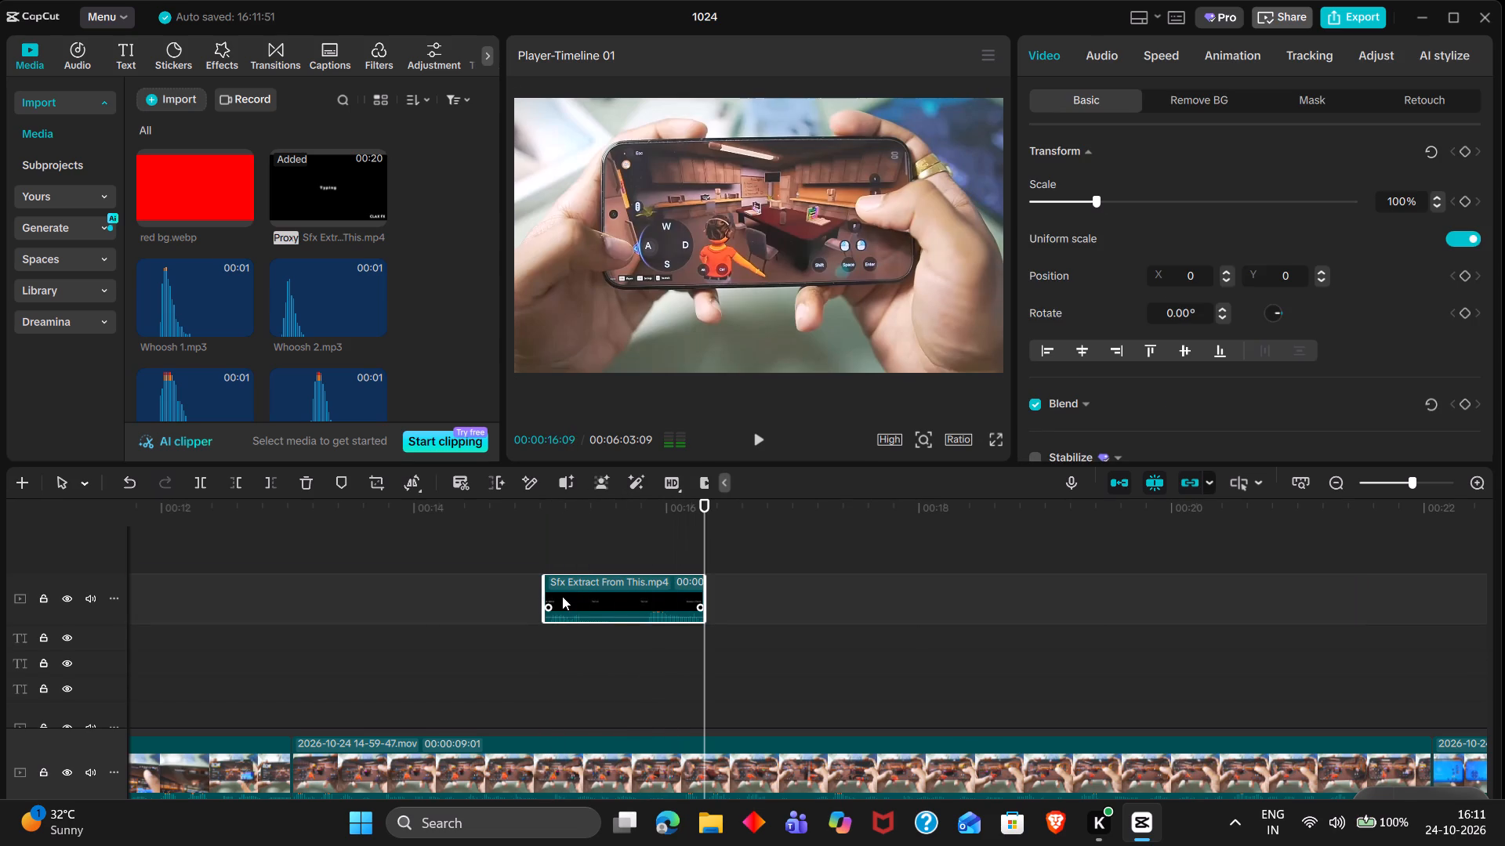
# Extract the audio from the trimmed Sfx Extract From This.mp4 clip and delete its video clip.
pyautogui.rightClick(562, 596)
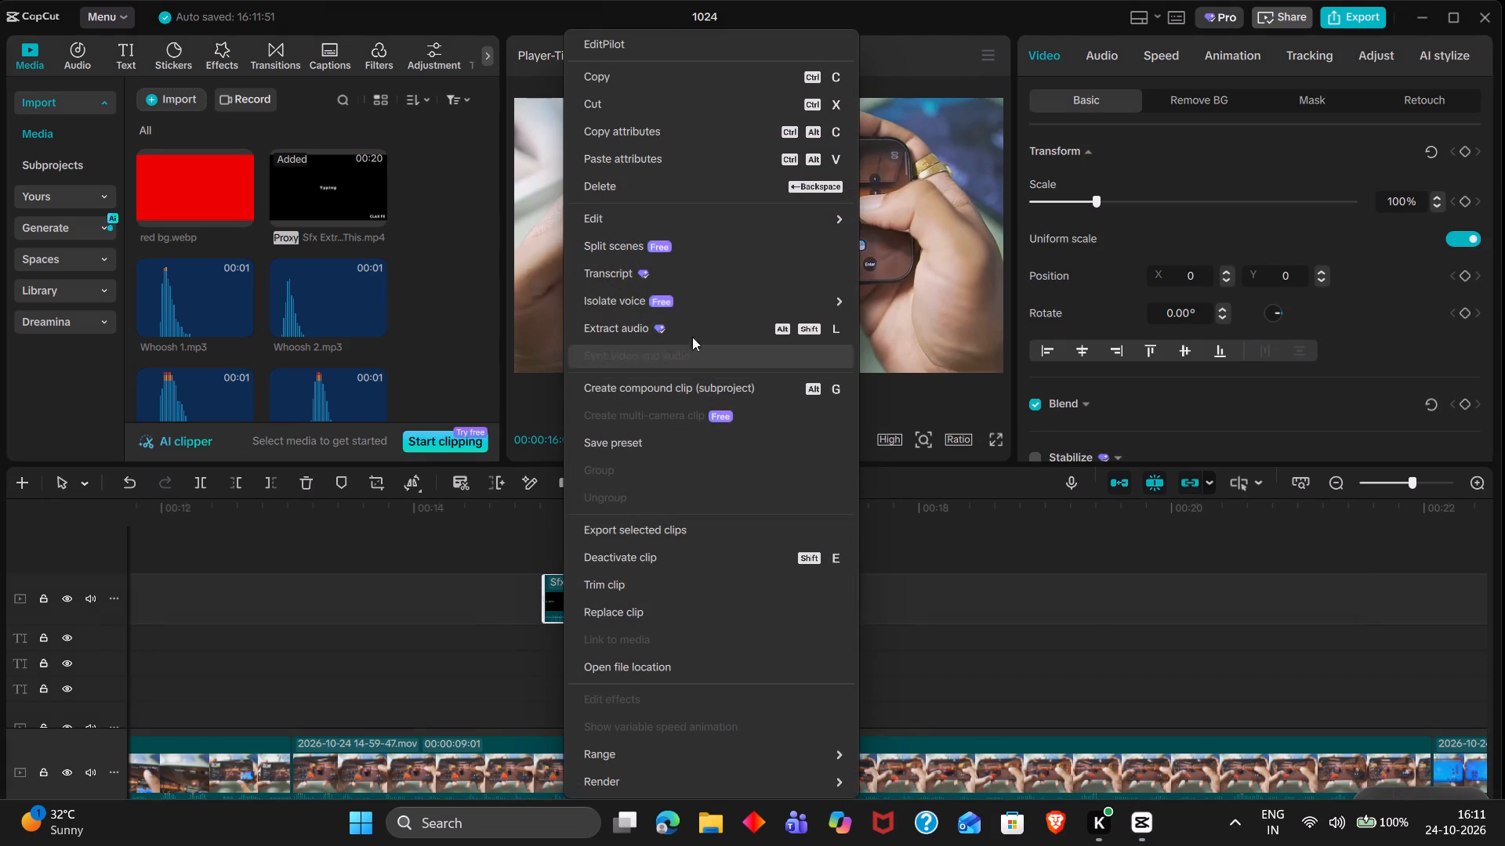
pyautogui.click(683, 320)
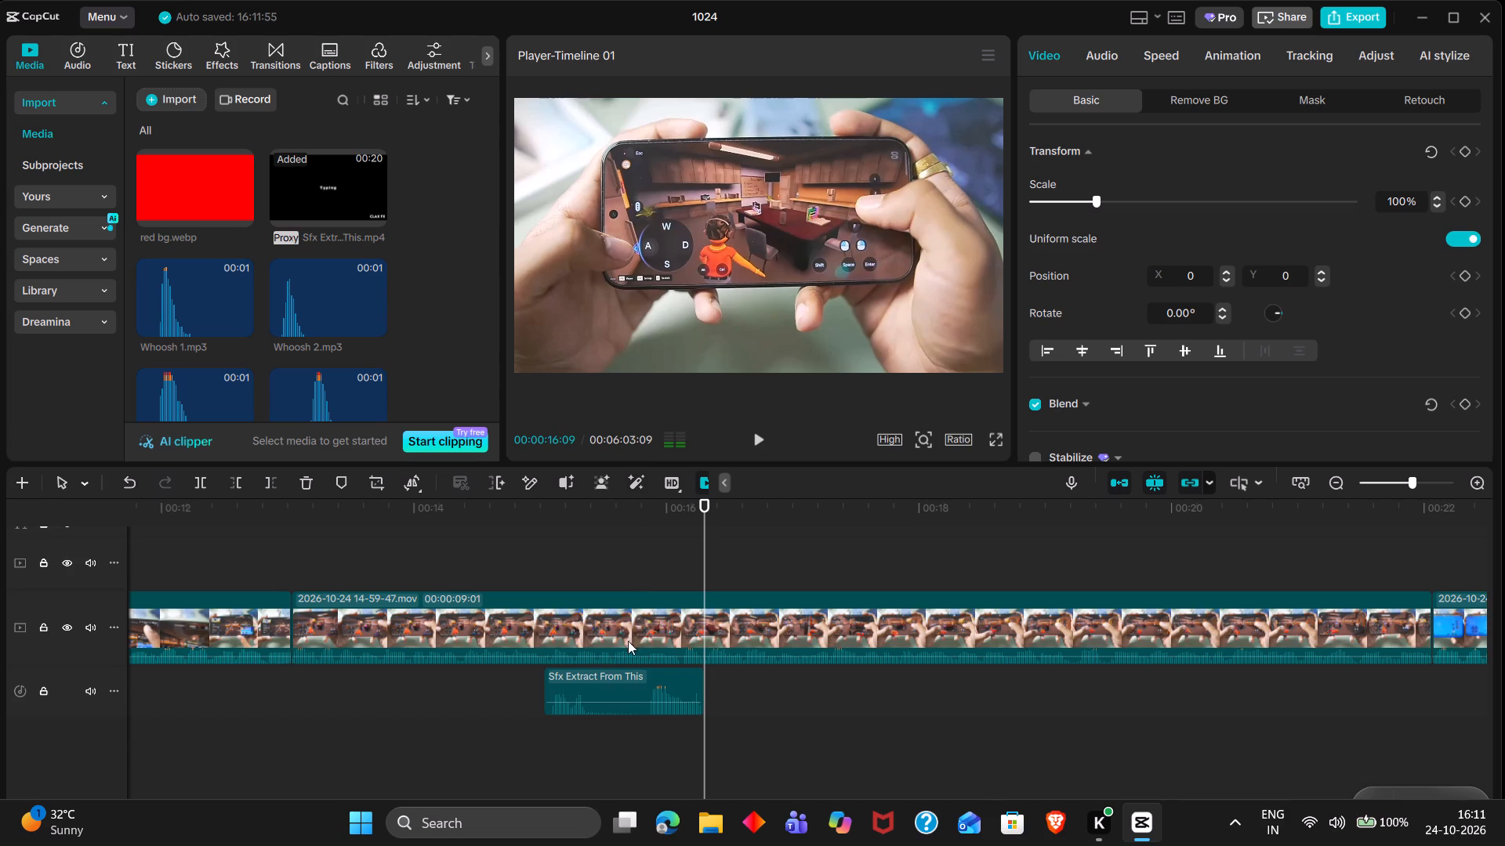
pyautogui.scroll(1, 601, 665)
pyautogui.press('BackSpace')
# Split the extracted audio at 00:00:15:11 and trim the start of its second piece to 00:00:15:25.
pyautogui.scroll(-4, 646, 585)
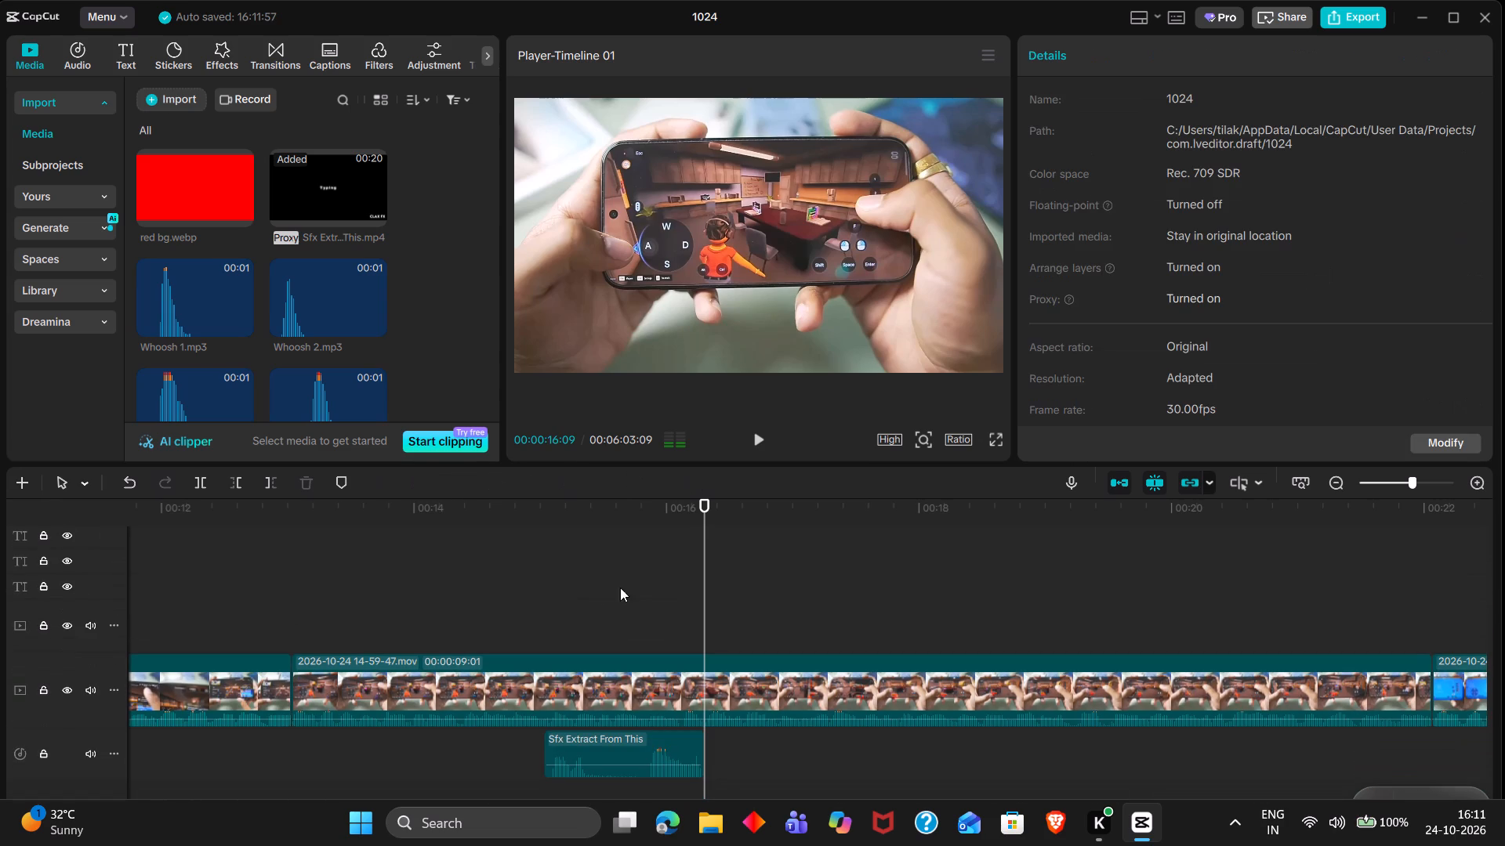
pyautogui.doubleClick(584, 595)
pyautogui.click(584, 595)
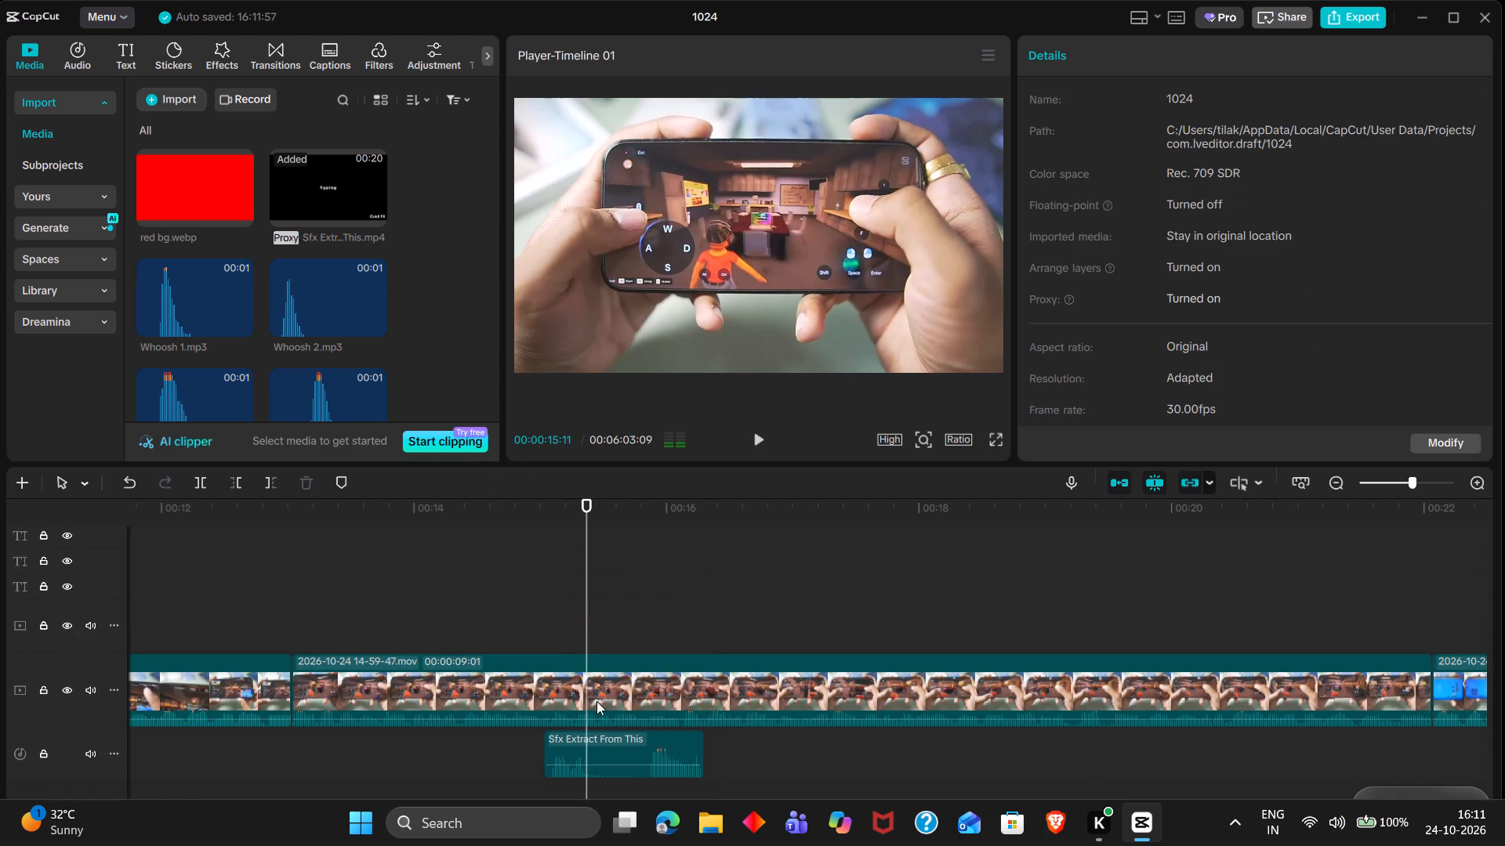
pyautogui.click(613, 743)
pyautogui.hotkey('ctrl', 'b')
pyautogui.press('space')
pyautogui.press('space')
pyautogui.press('Right')
pyautogui.press('Right')
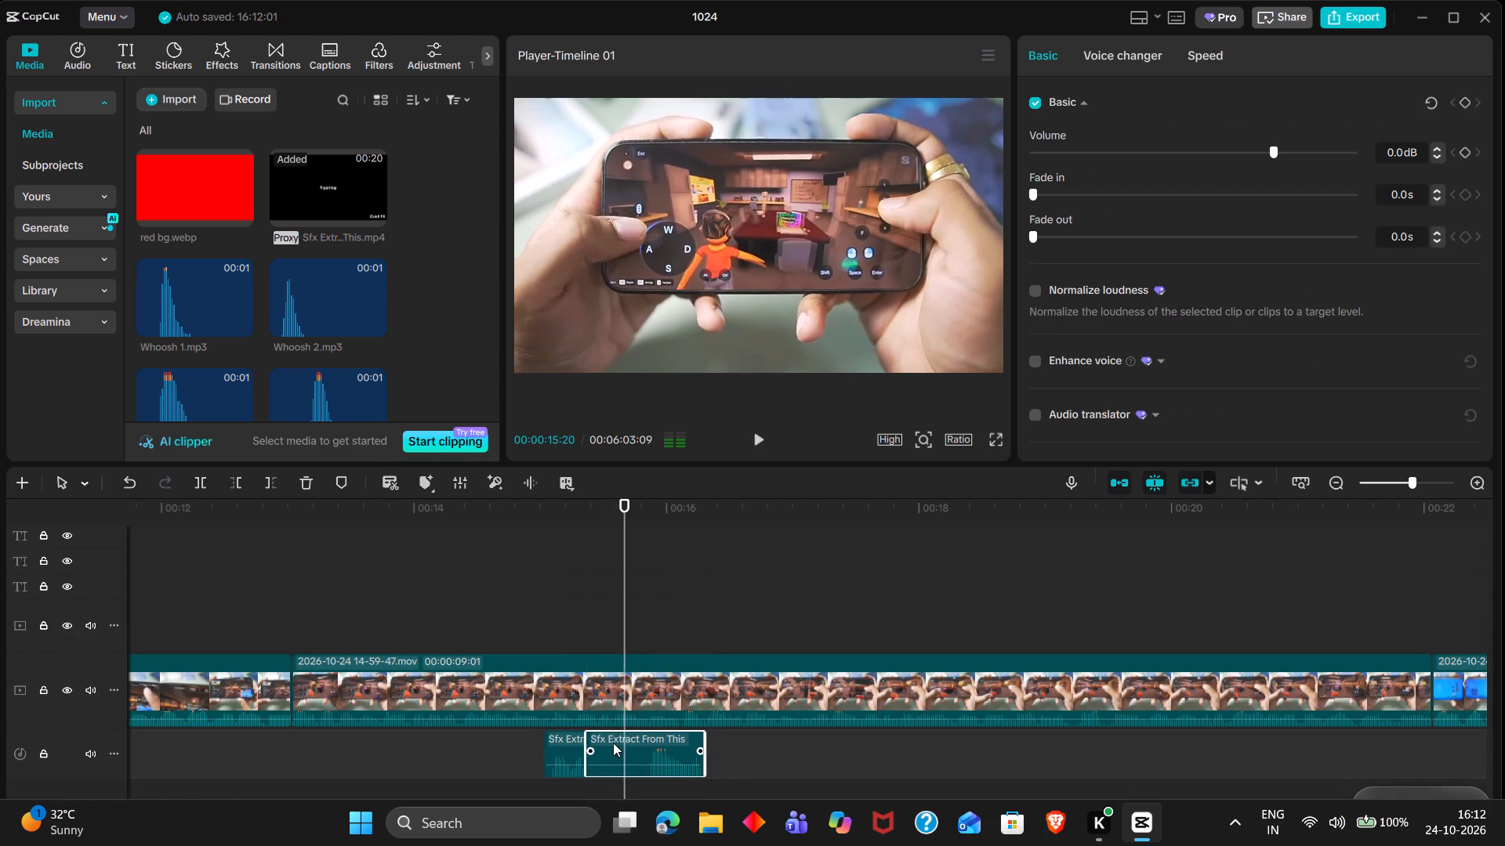
pyautogui.press('Right')
pyautogui.press('Right')
pyautogui.press('Right')
pyautogui.press('Right')
pyautogui.press('q')
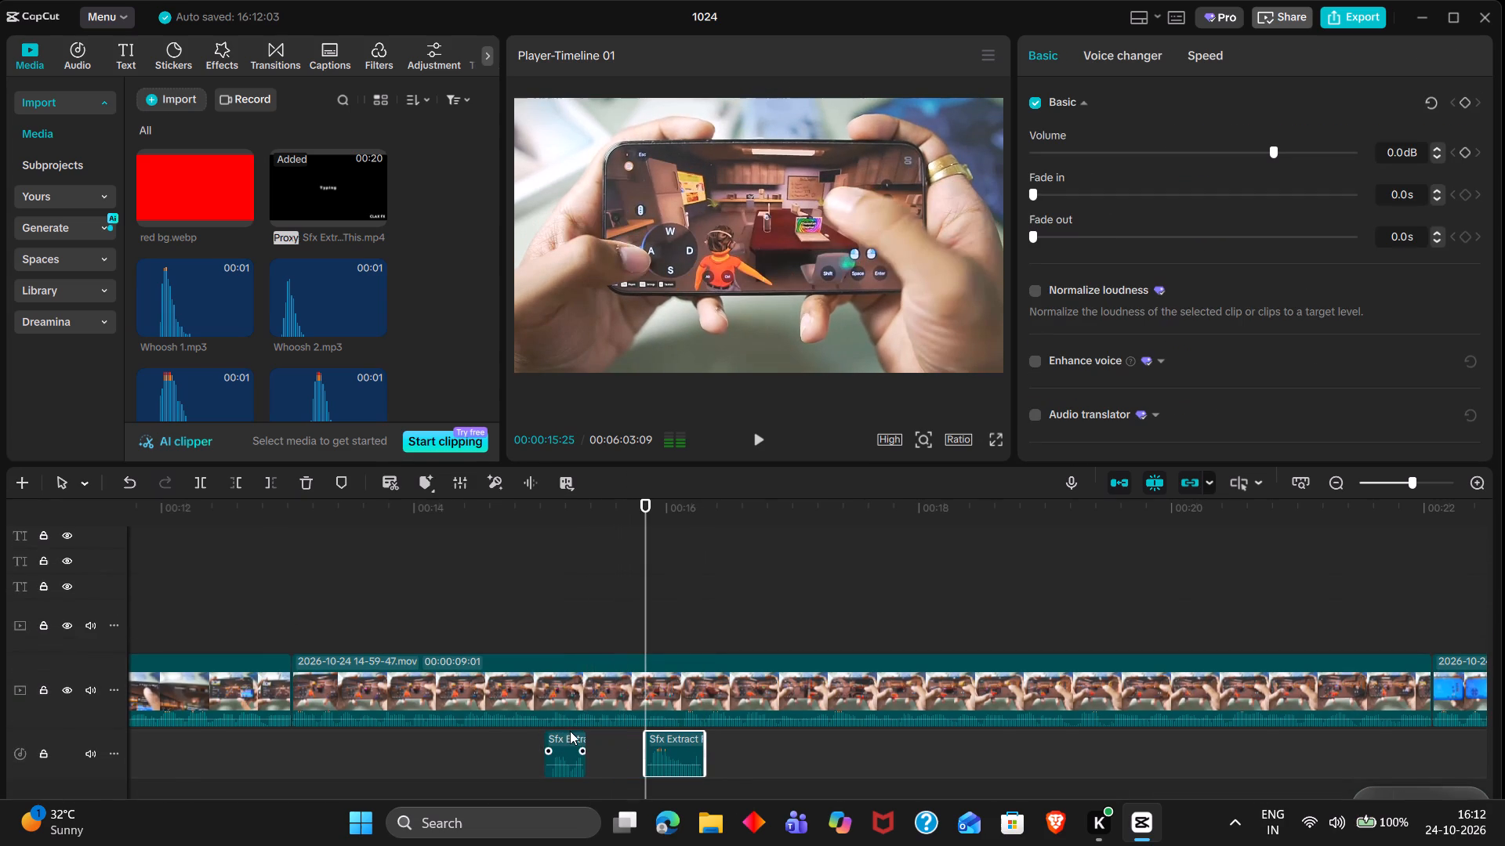
# Add the favourite Glare II transition between the two gameplay clips on the overlay track.
pyautogui.hscroll(5, 570, 731)
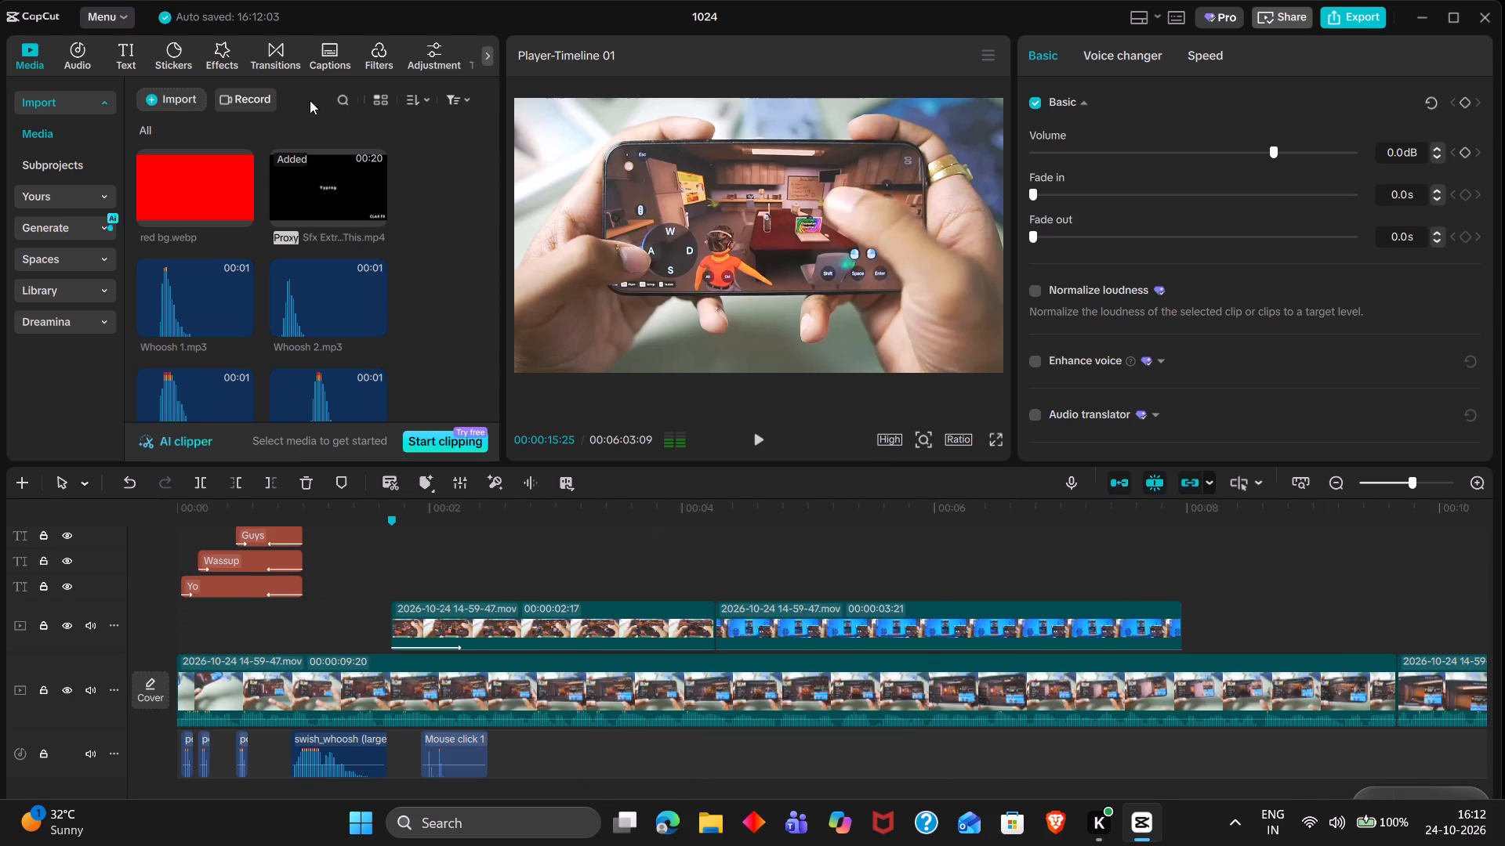
pyautogui.click(275, 34)
pyautogui.doubleClick(285, 62)
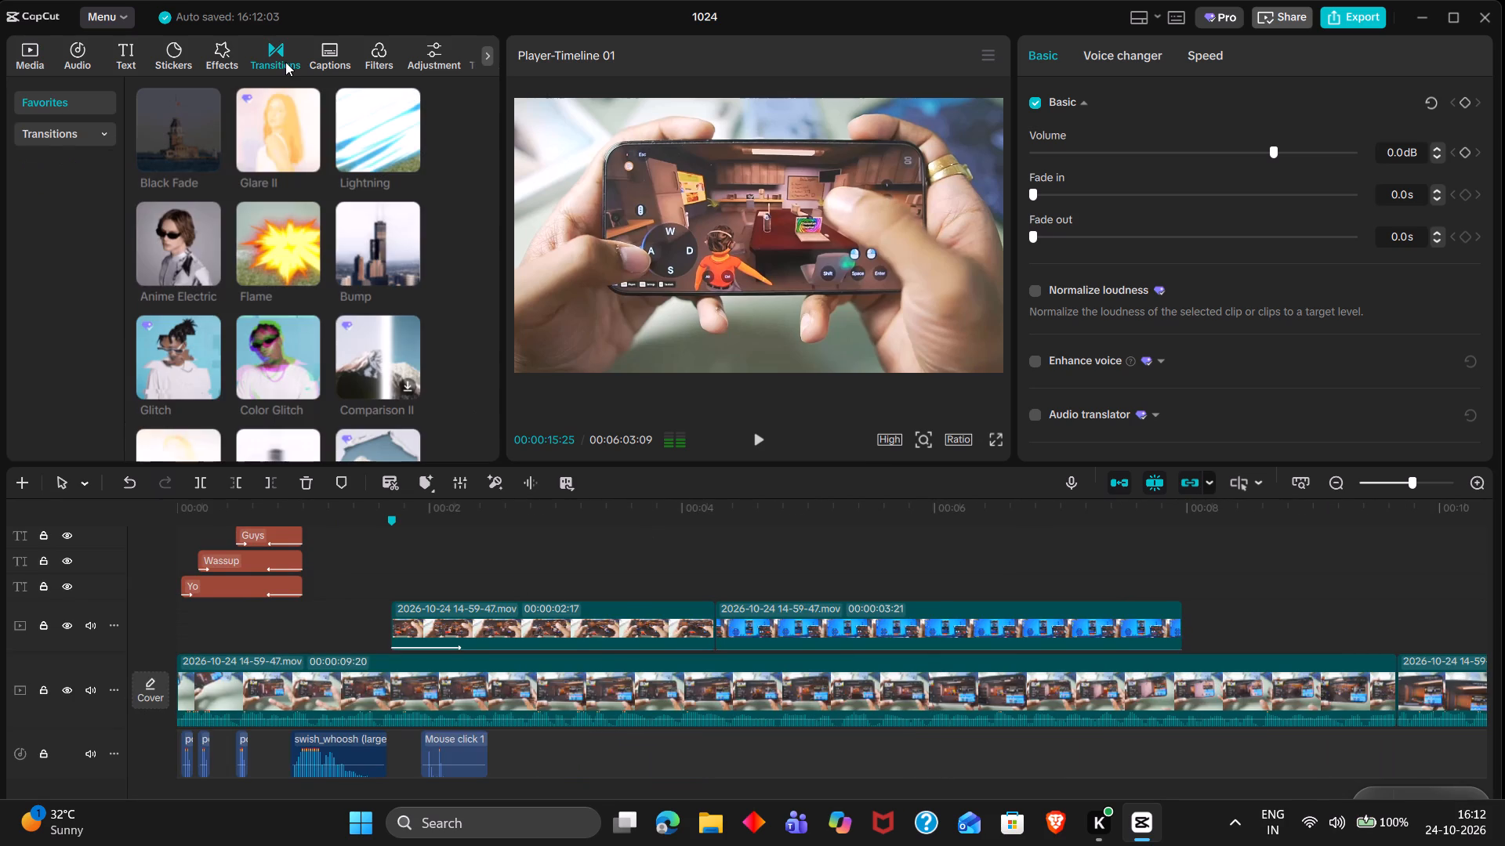
pyautogui.moveTo(282, 135); pyautogui.dragTo(689, 618)
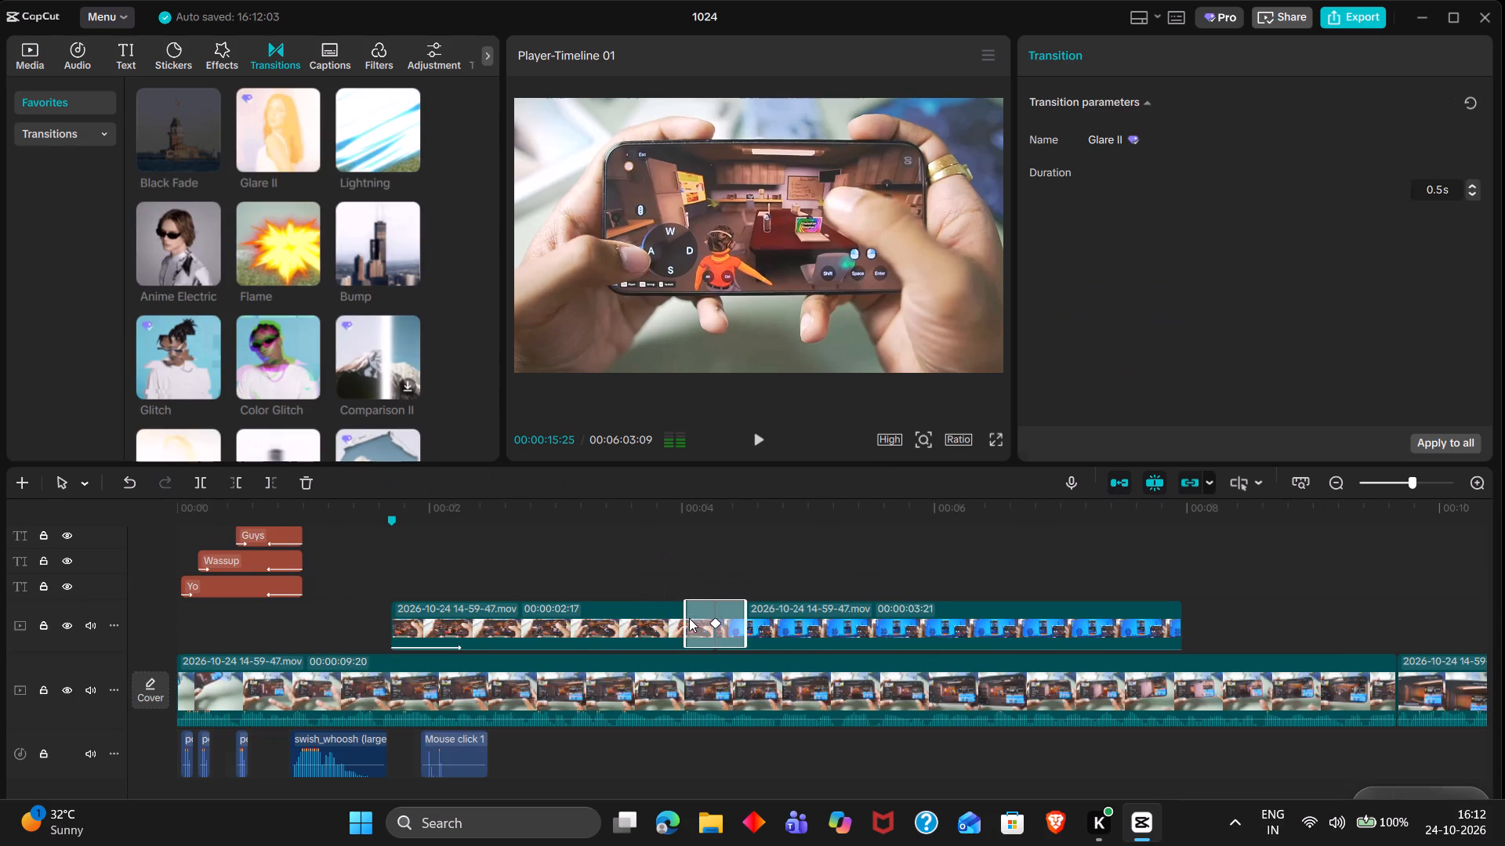
# Cut the second extracted sound piece and paste it at 00:00:04:01, where the Glare II transition begins.
pyautogui.doubleClick(691, 577)
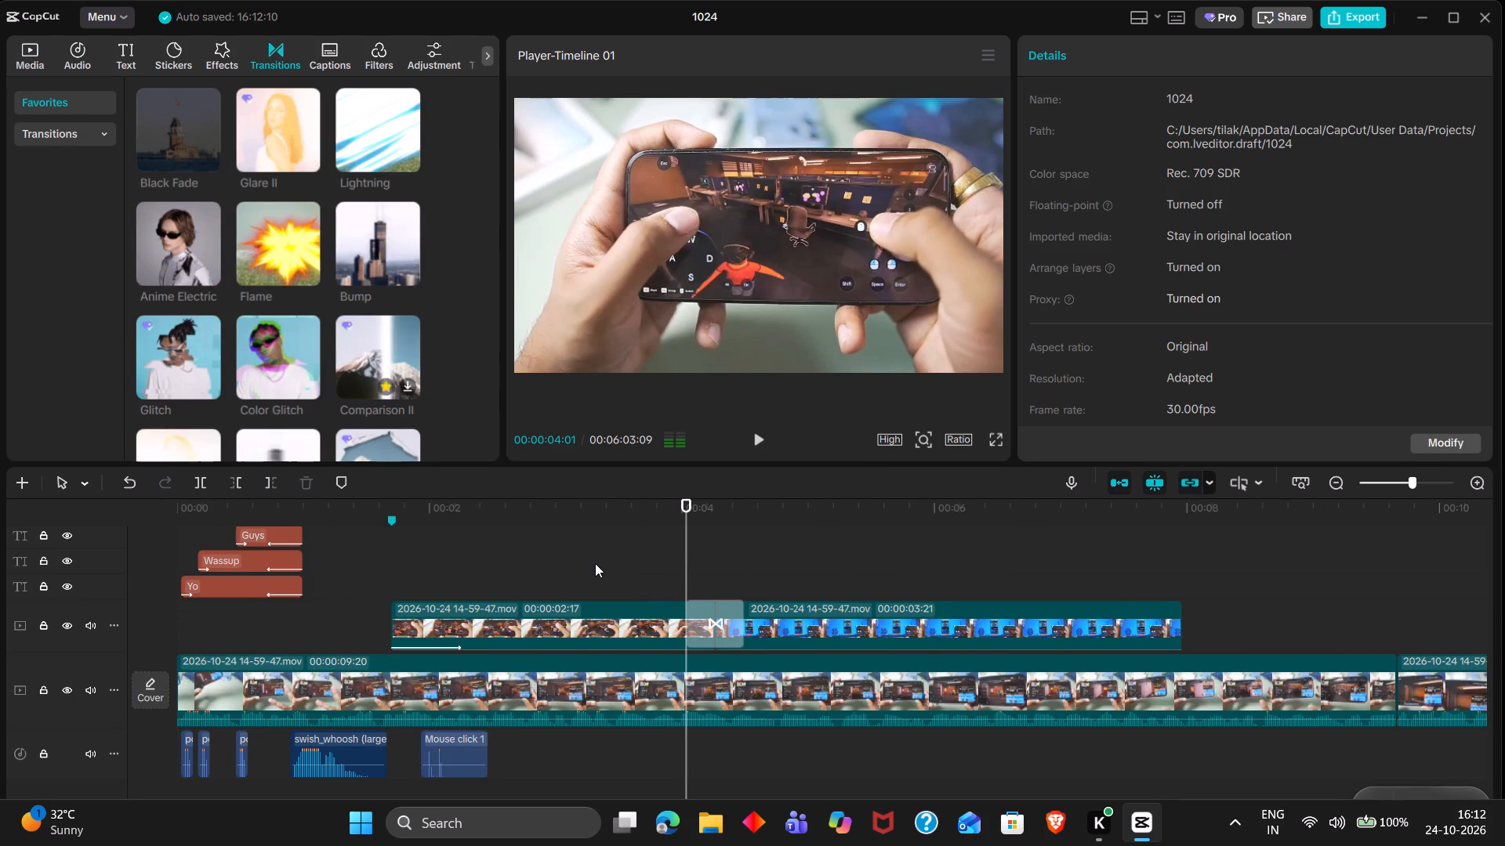
pyautogui.scroll(-2, 778, 711)
pyautogui.hscroll(-1, 778, 711)
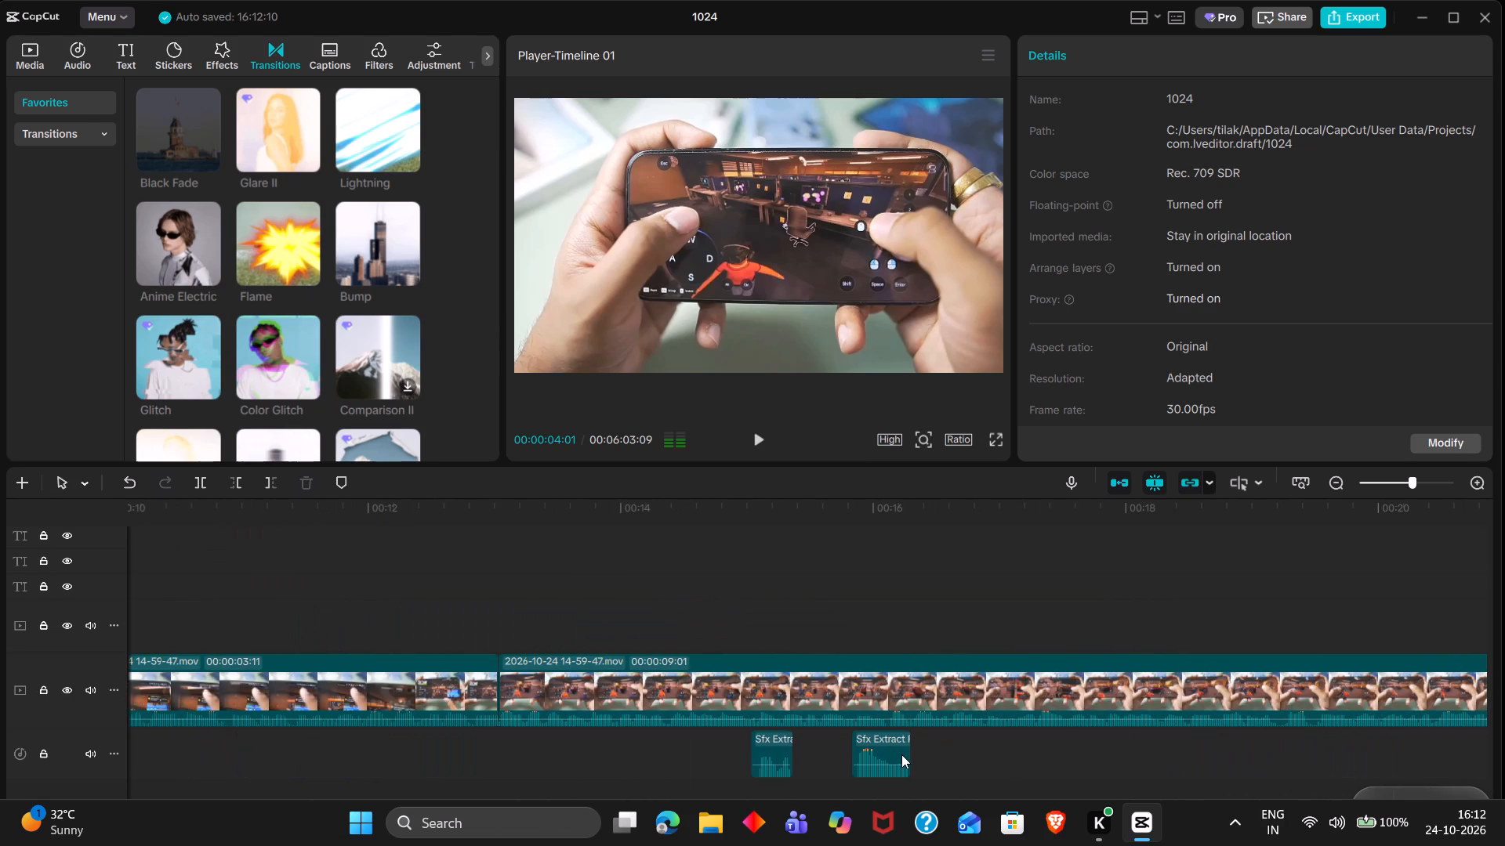
pyautogui.click(901, 753)
pyautogui.hotkey('ctrl', 'x')
pyautogui.hotkey('ctrl', 'v')
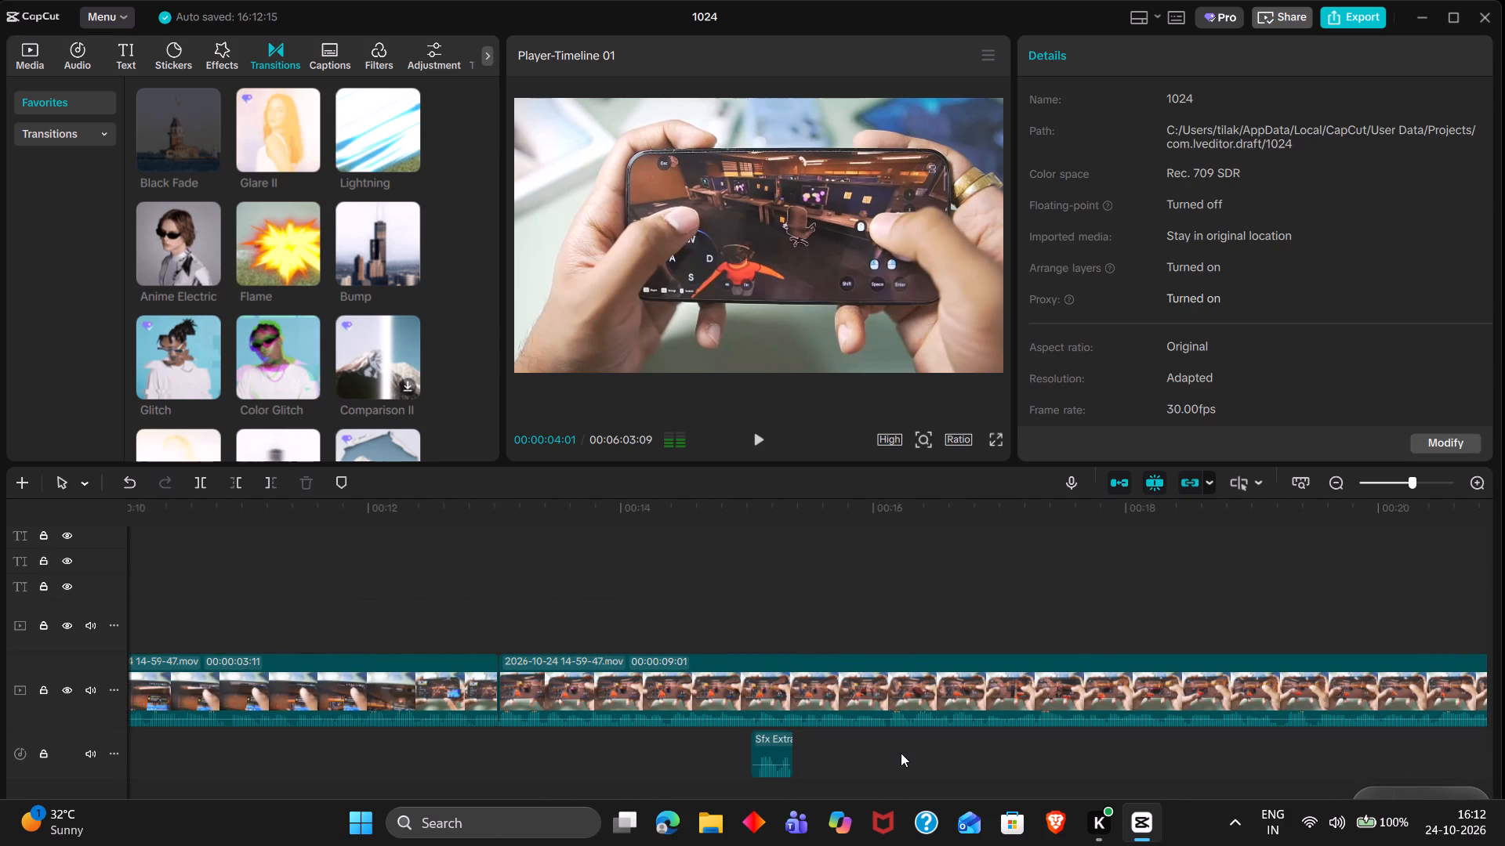
pyautogui.hscroll(1, 901, 753)
pyautogui.keyDown('ctrl'); pyautogui.scroll(5, 749, 708); pyautogui.keyUp('ctrl')
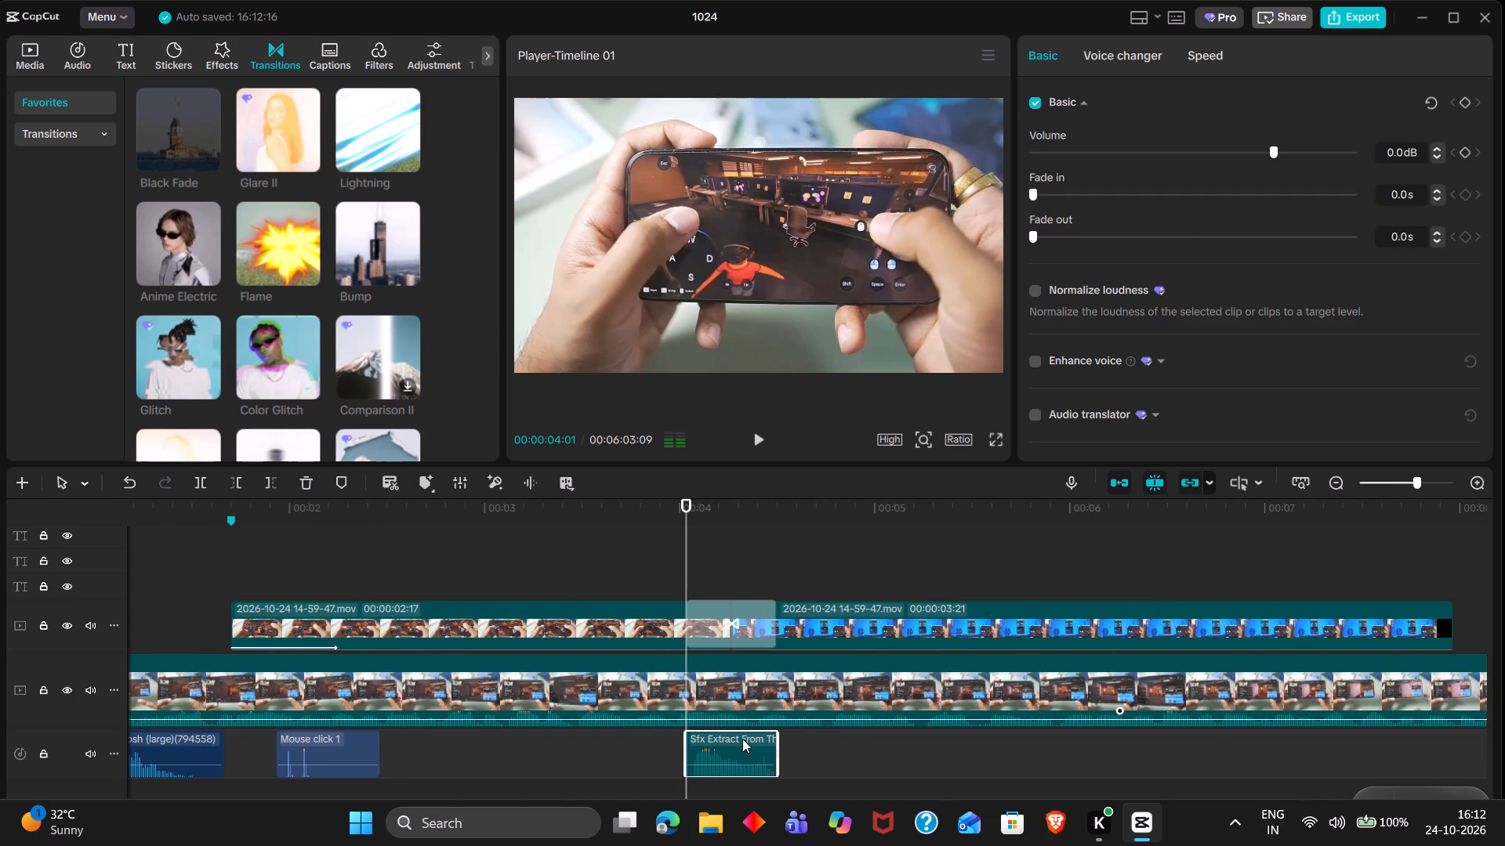
# Shift the camera flash sound slightly earlier, trim its start to 00:00:04:01, and put it on the same audio track as the other sounds.
pyautogui.moveTo(742, 739); pyautogui.dragTo(735, 732)
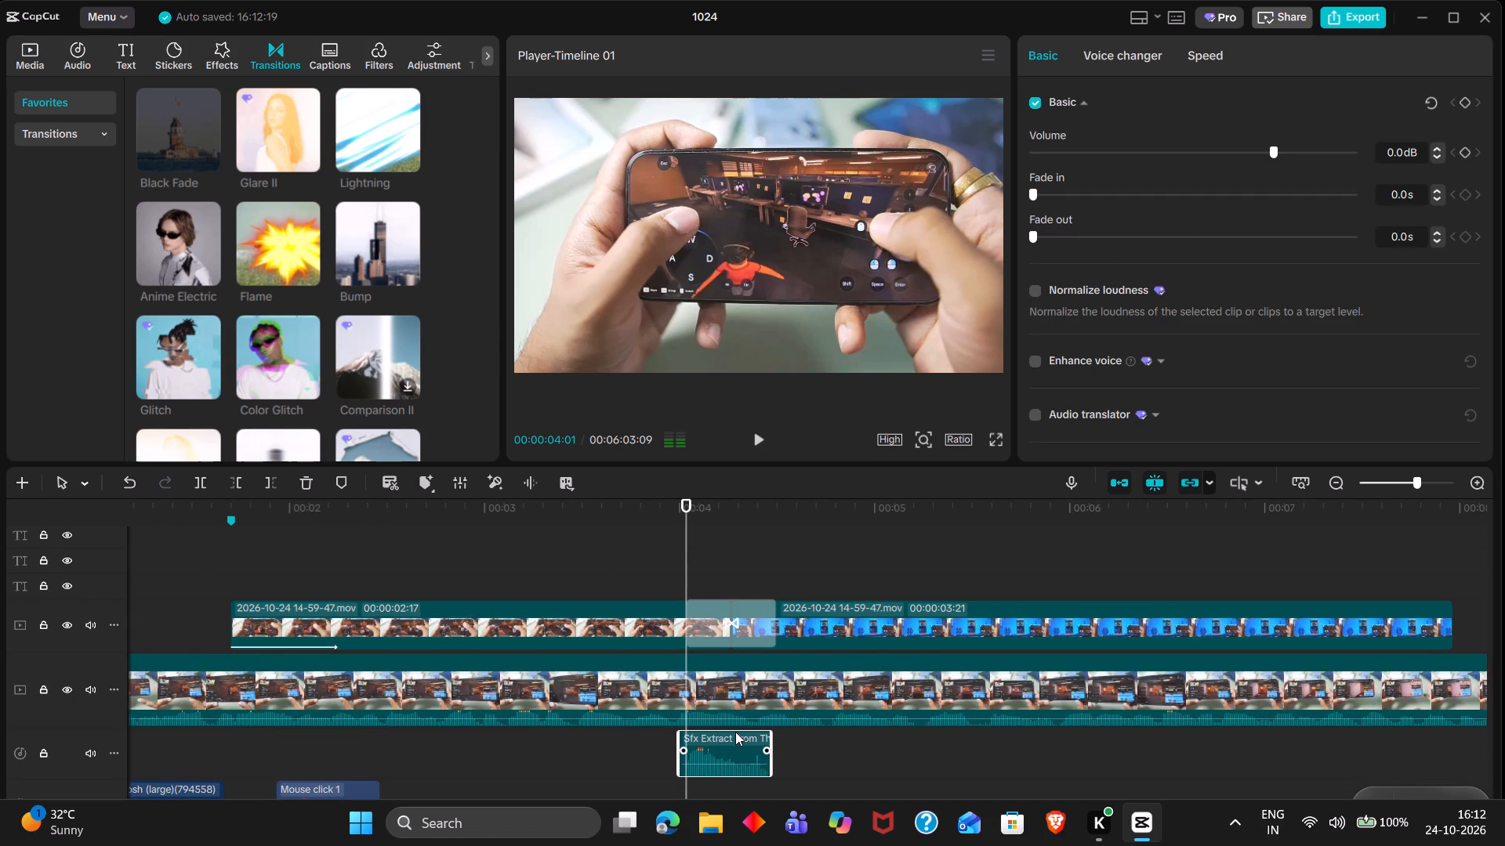
pyautogui.press('q')
pyautogui.scroll(-2, 736, 744)
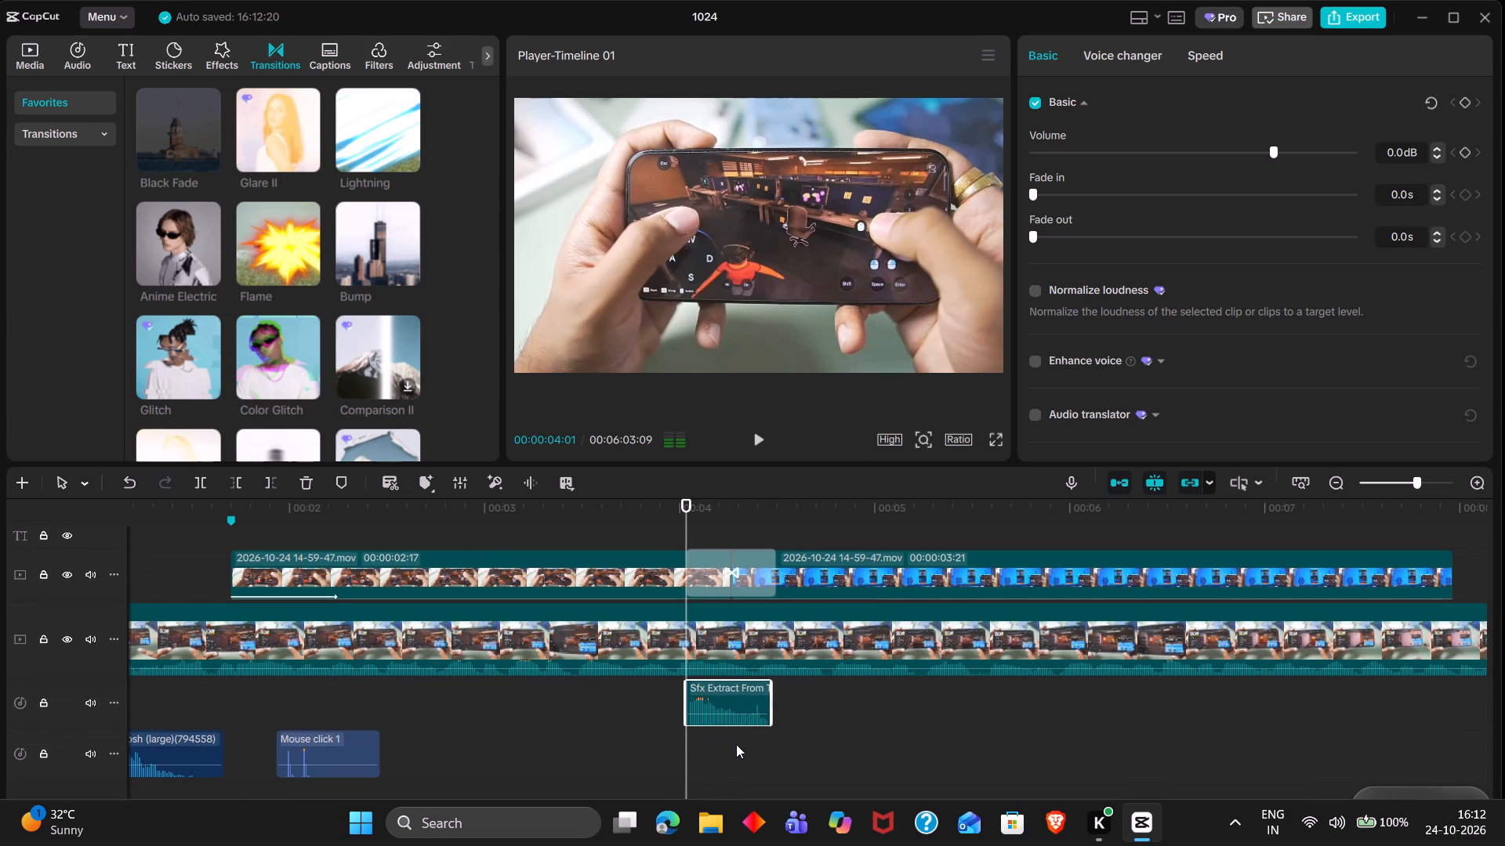
pyautogui.moveTo(733, 685); pyautogui.dragTo(733, 727)
pyautogui.moveTo(731, 688); pyautogui.dragTo(734, 747)
pyautogui.keyDown('ctrl'); pyautogui.scroll(-3, 734, 747); pyautogui.keyUp('ctrl')
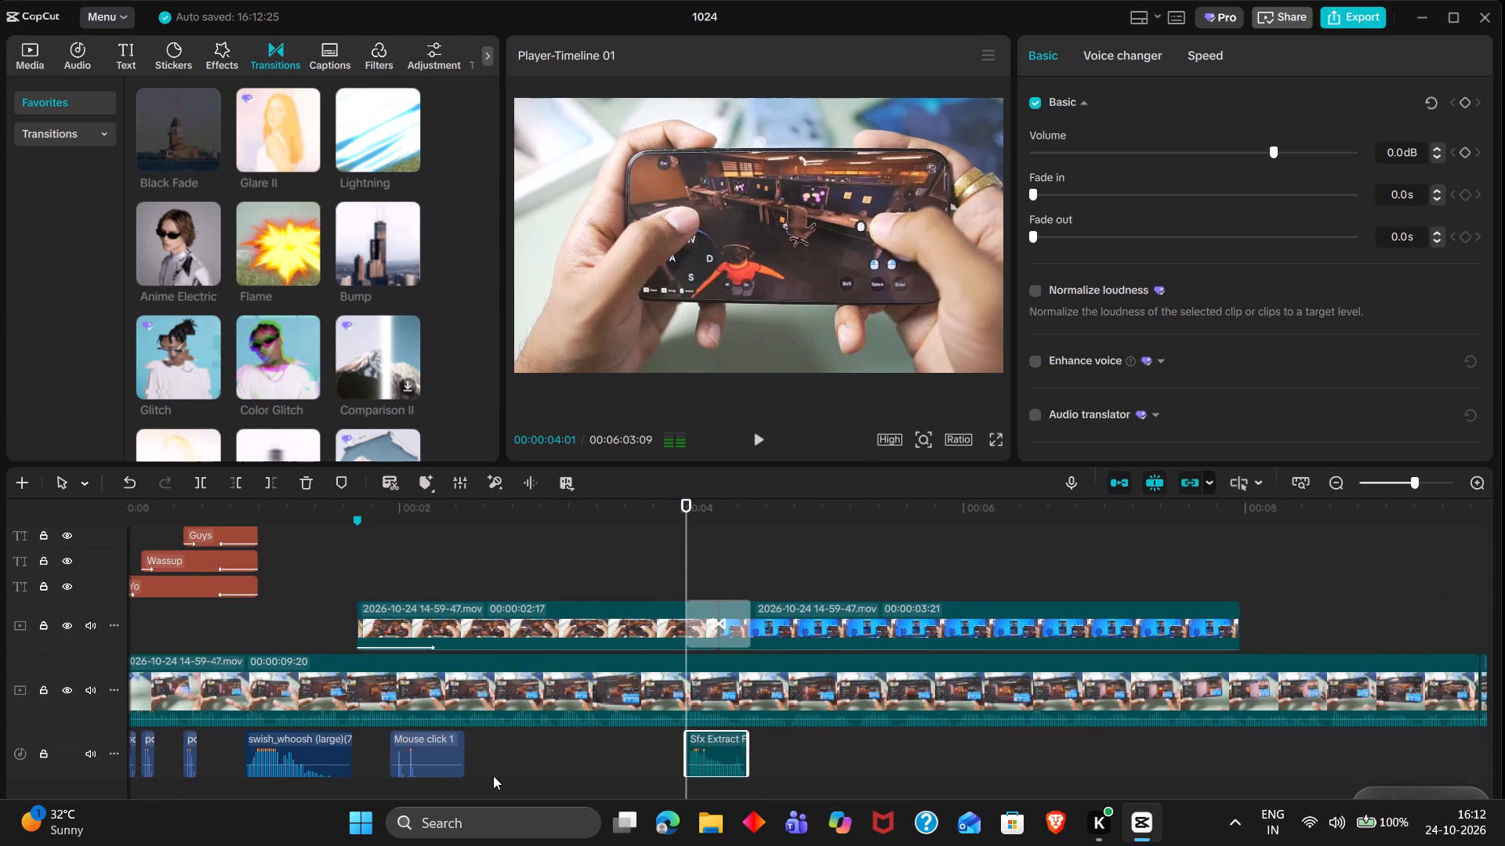
# Play back the intro and replay the section around the Glare II transition to check the flash sound's timing.
pyautogui.click(493, 775)
pyautogui.moveTo(493, 775); pyautogui.dragTo(4, 755)
pyautogui.press('space')
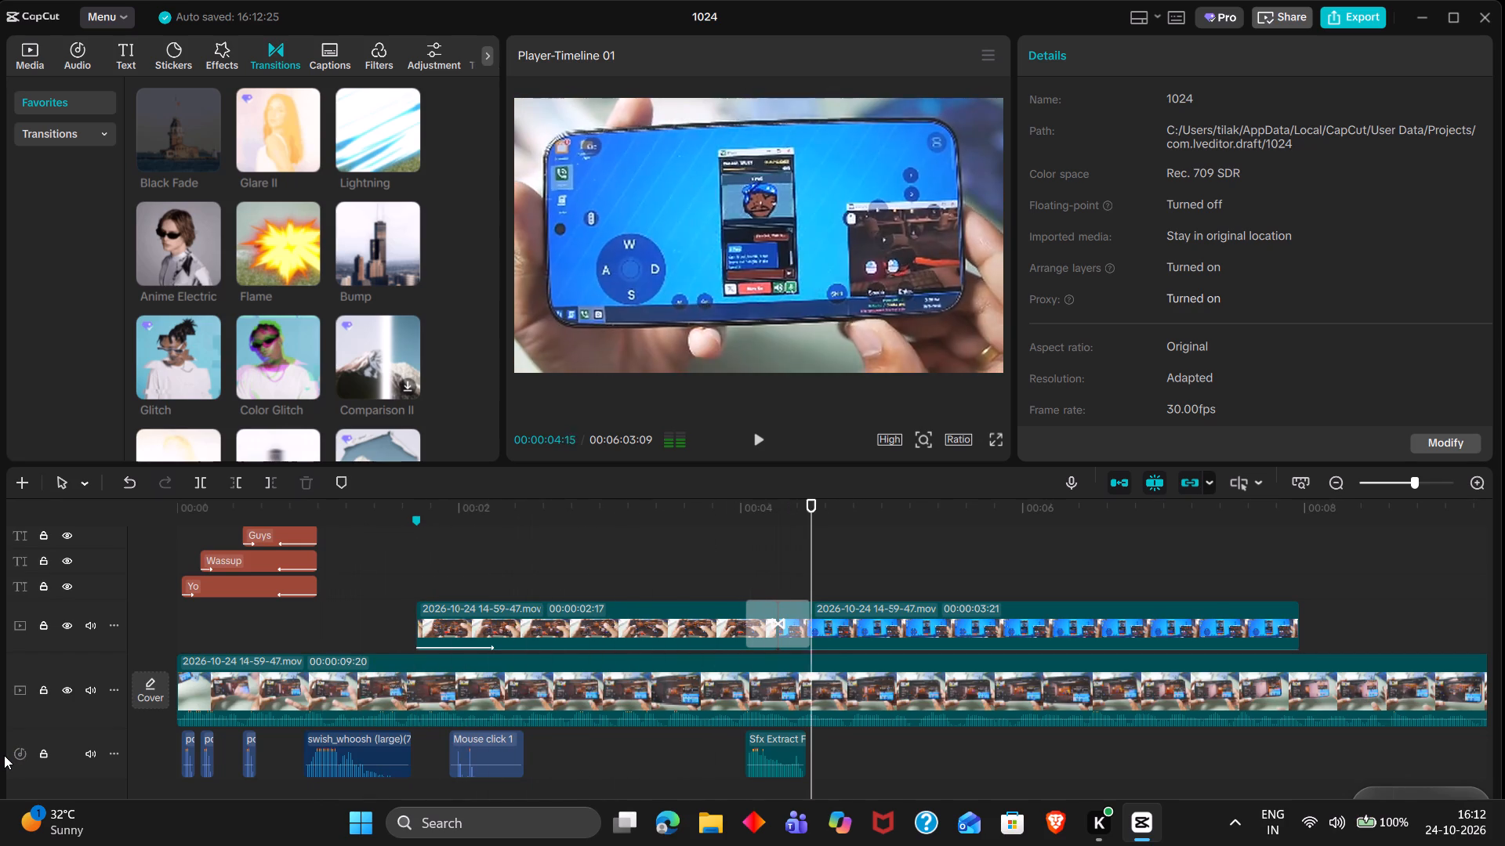
pyautogui.press('space')
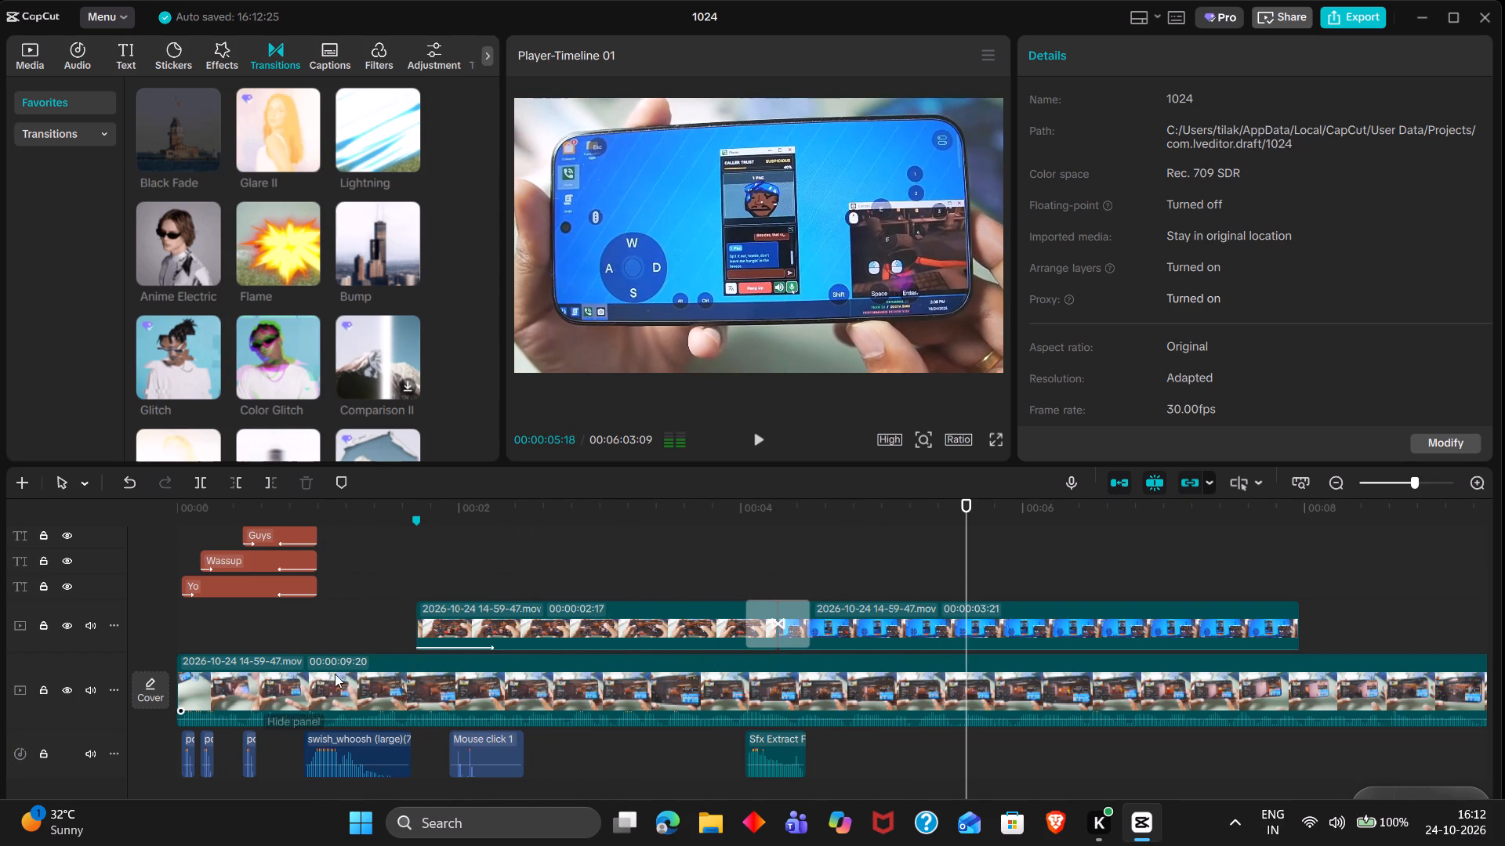
pyautogui.doubleClick(729, 546)
pyautogui.press('space')
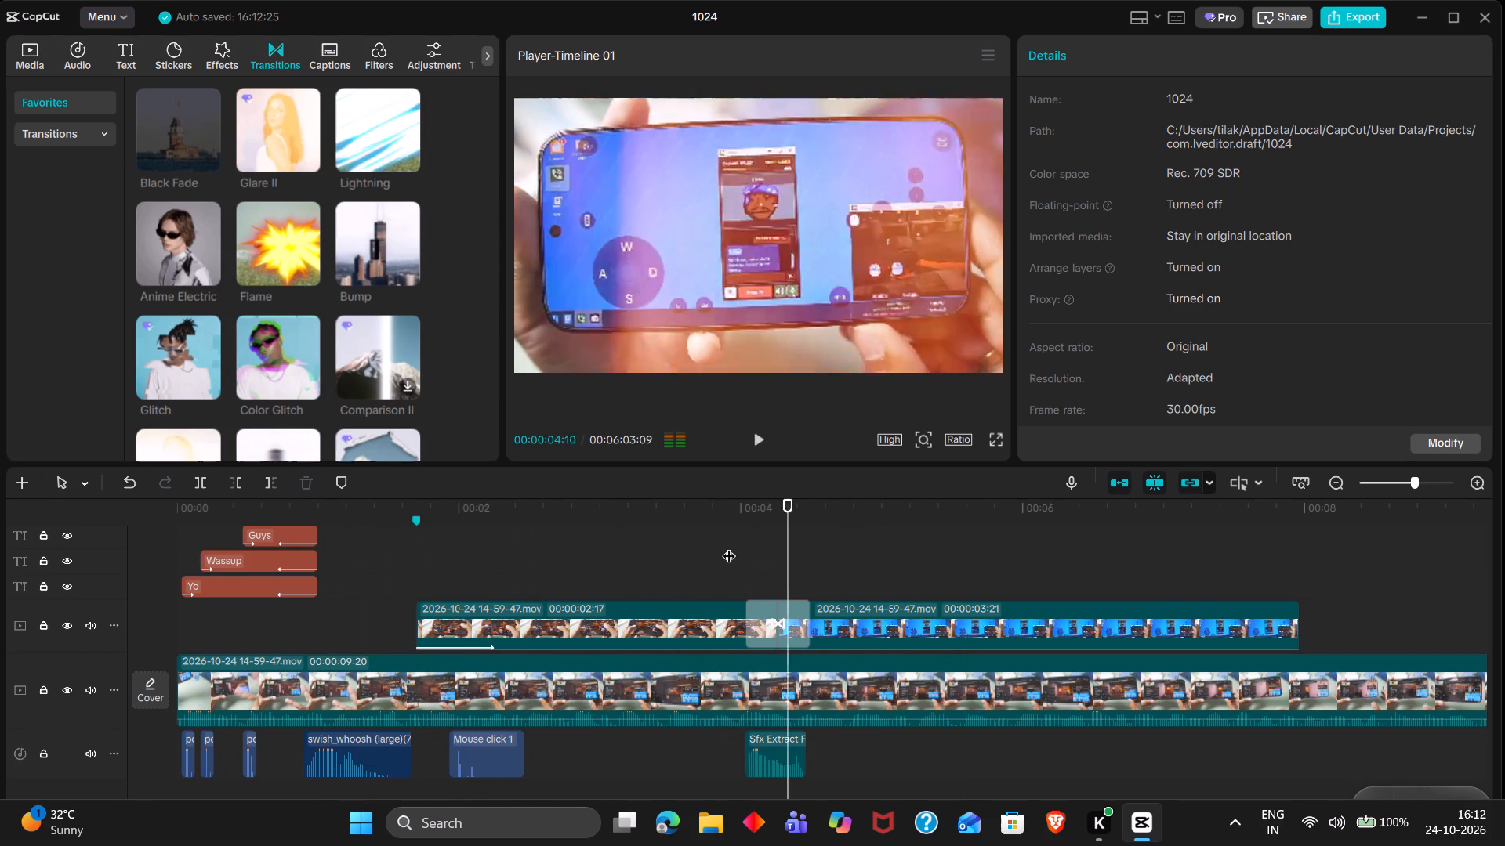
pyautogui.press('space')
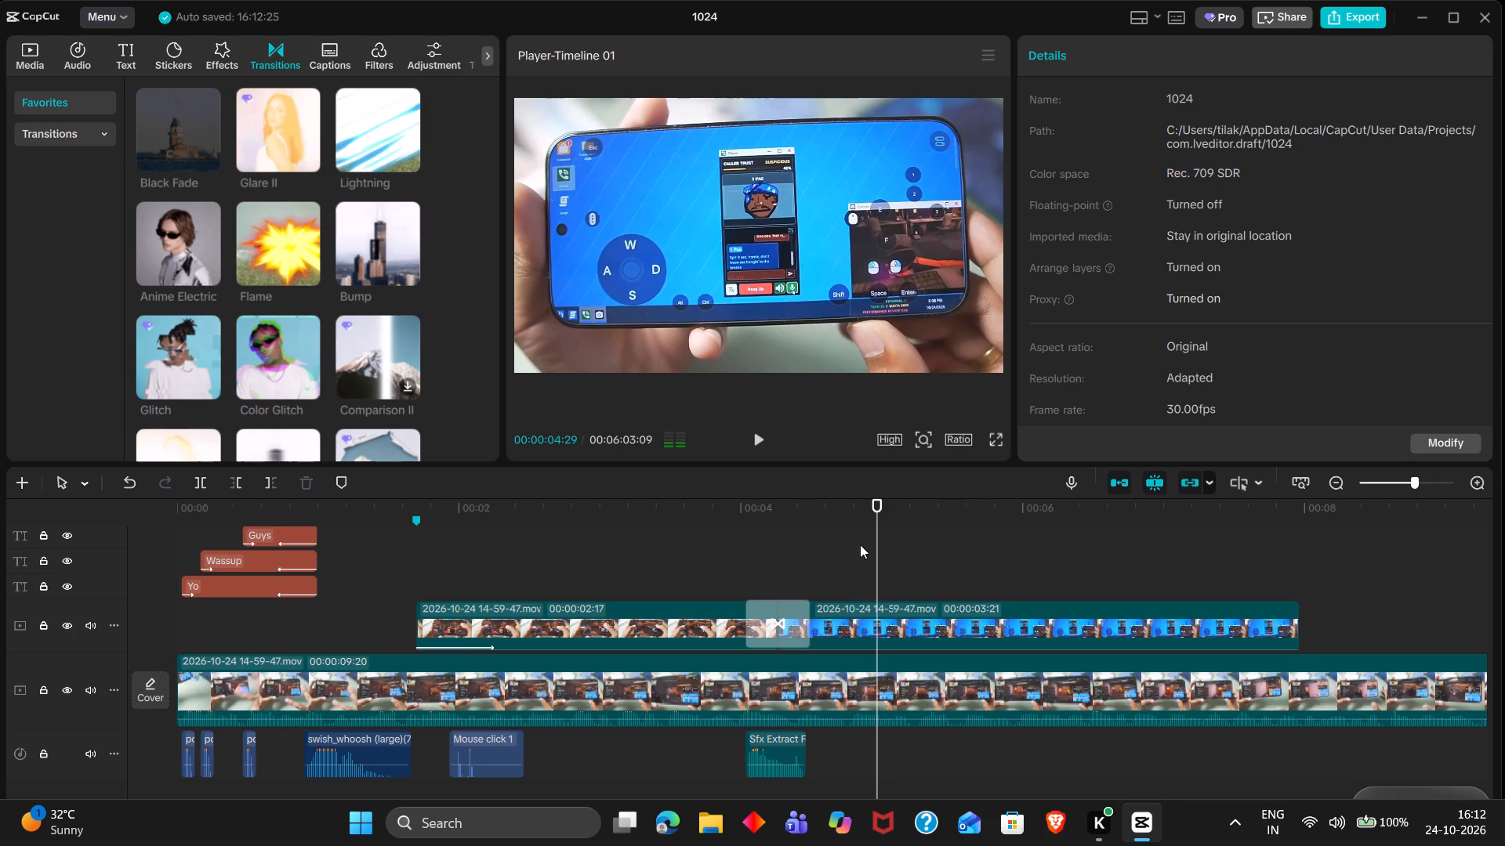
pyautogui.click(860, 544)
pyautogui.moveTo(860, 544); pyautogui.dragTo(847, 544)
pyautogui.press('space')
pyautogui.press('space')
pyautogui.moveTo(847, 544); pyautogui.dragTo(813, 546)
pyautogui.doubleClick(813, 546)
pyautogui.press('space')
pyautogui.press('space')
pyautogui.press('space')
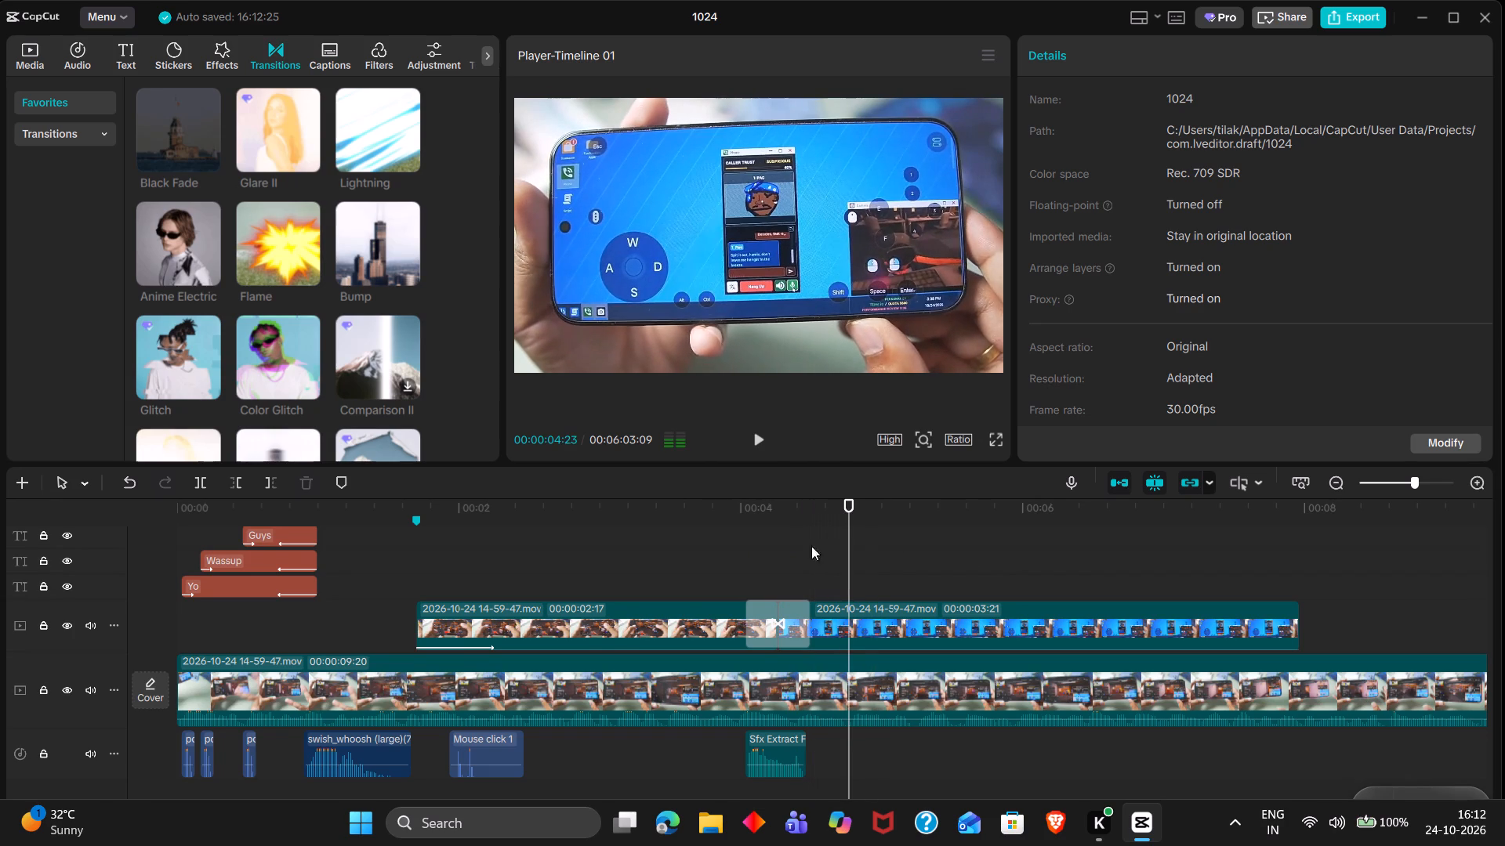
# Split the first main-track clip at 00:00:04:08, in the middle of the Glare II transition above.
pyautogui.tripleClick(775, 539)
pyautogui.click(777, 671)
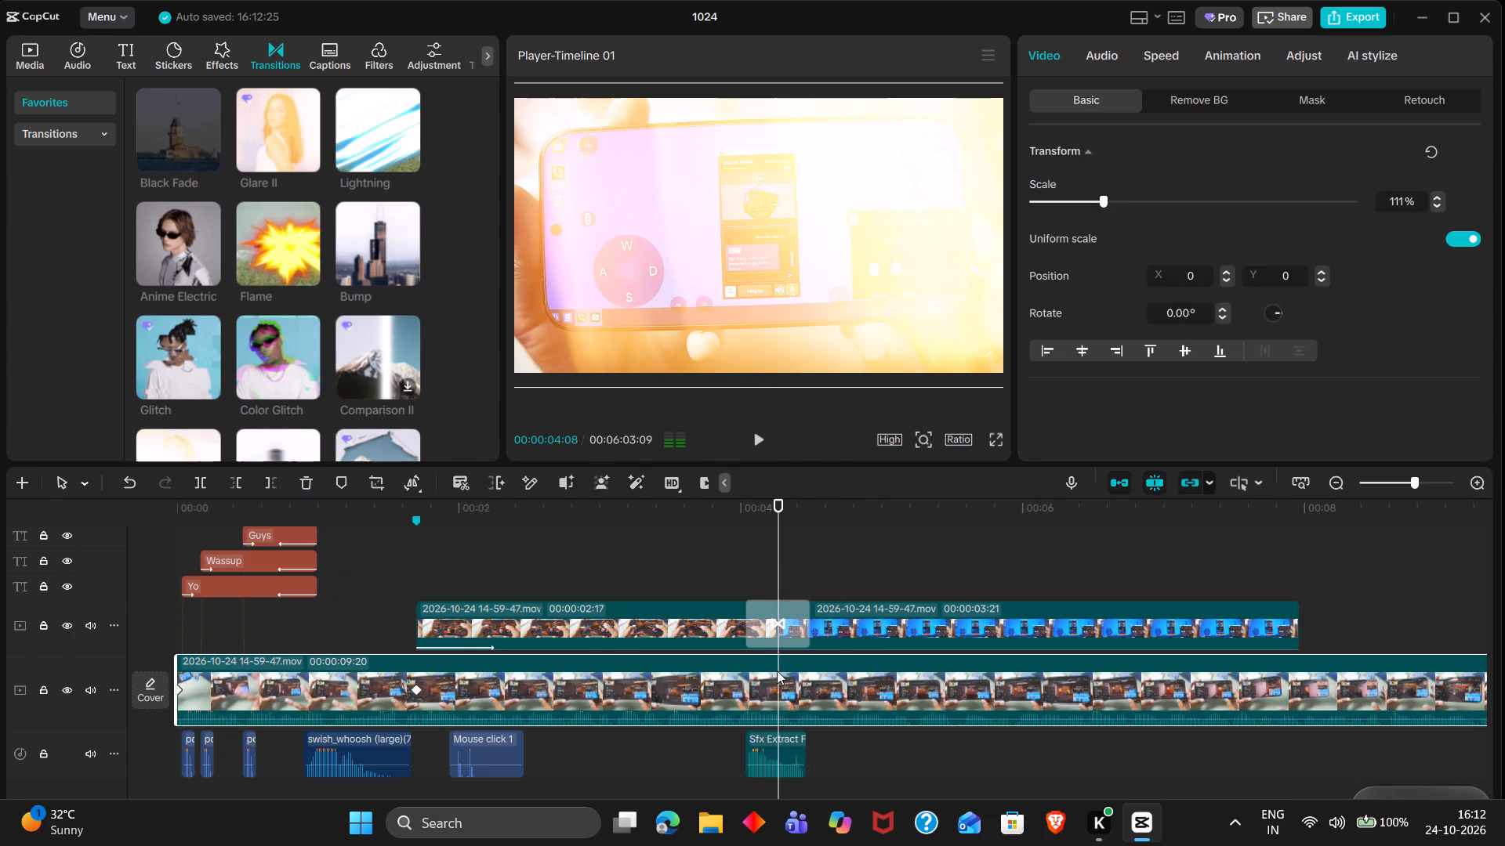
pyautogui.hotkey('ctrl', 'b')
pyautogui.press('space')
pyautogui.press('space')
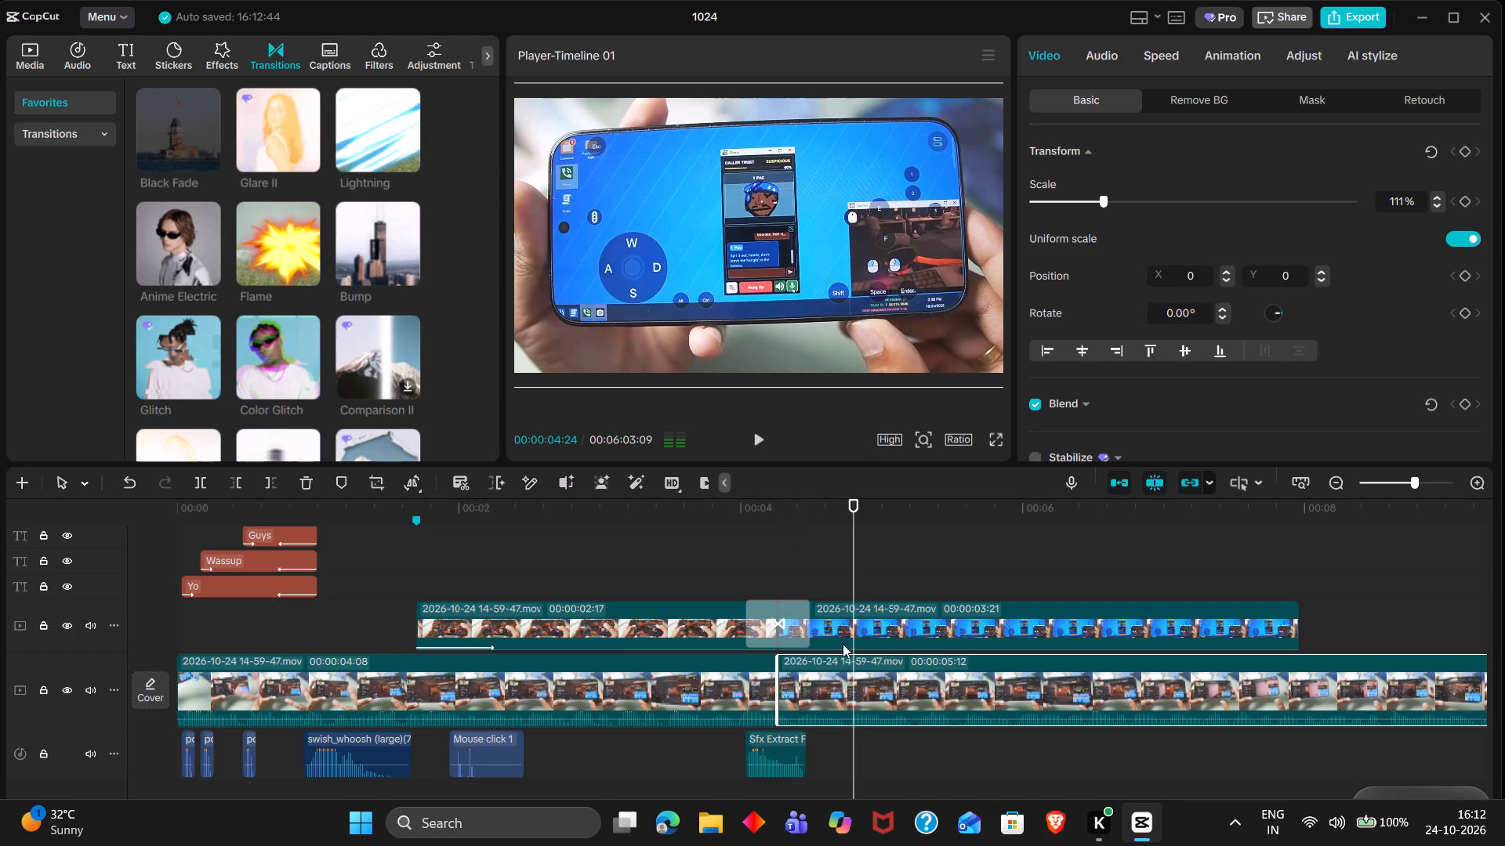
pyautogui.scroll(-1, 1118, 413)
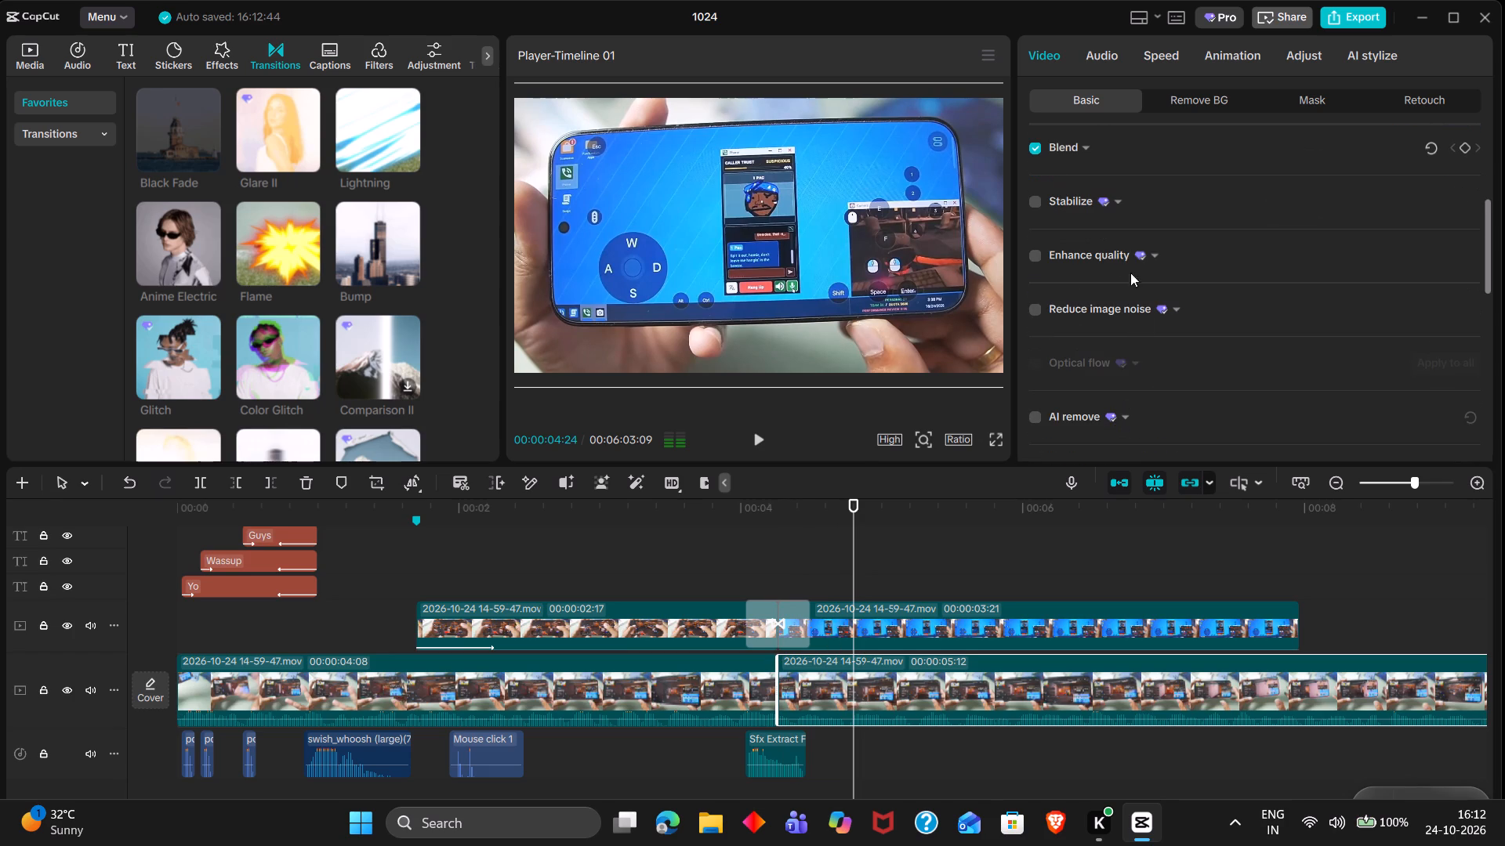
# Lower the opacity of the main-track clip after the 00:00:04:08 split all the way down.
pyautogui.click(1090, 149)
pyautogui.moveTo(1141, 244); pyautogui.dragTo(968, 234)
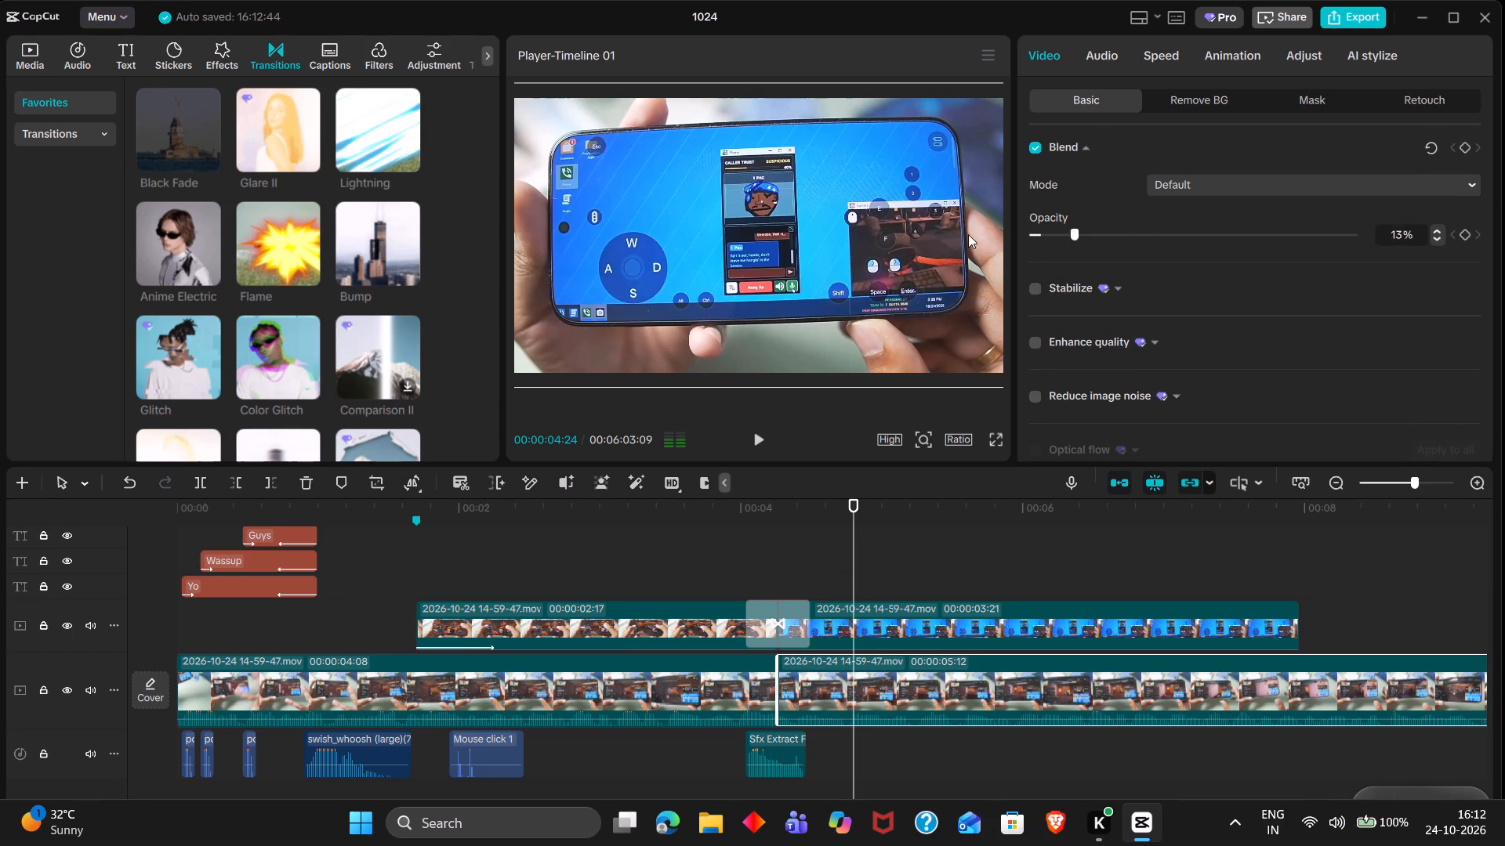
pyautogui.moveTo(968, 234); pyautogui.dragTo(951, 235)
# Keyframe the second overlay gameplay clip's blend at 100% opacity at 00:00:04:24, dimming to 48% at 00:00:04:27.
pyautogui.click(864, 627)
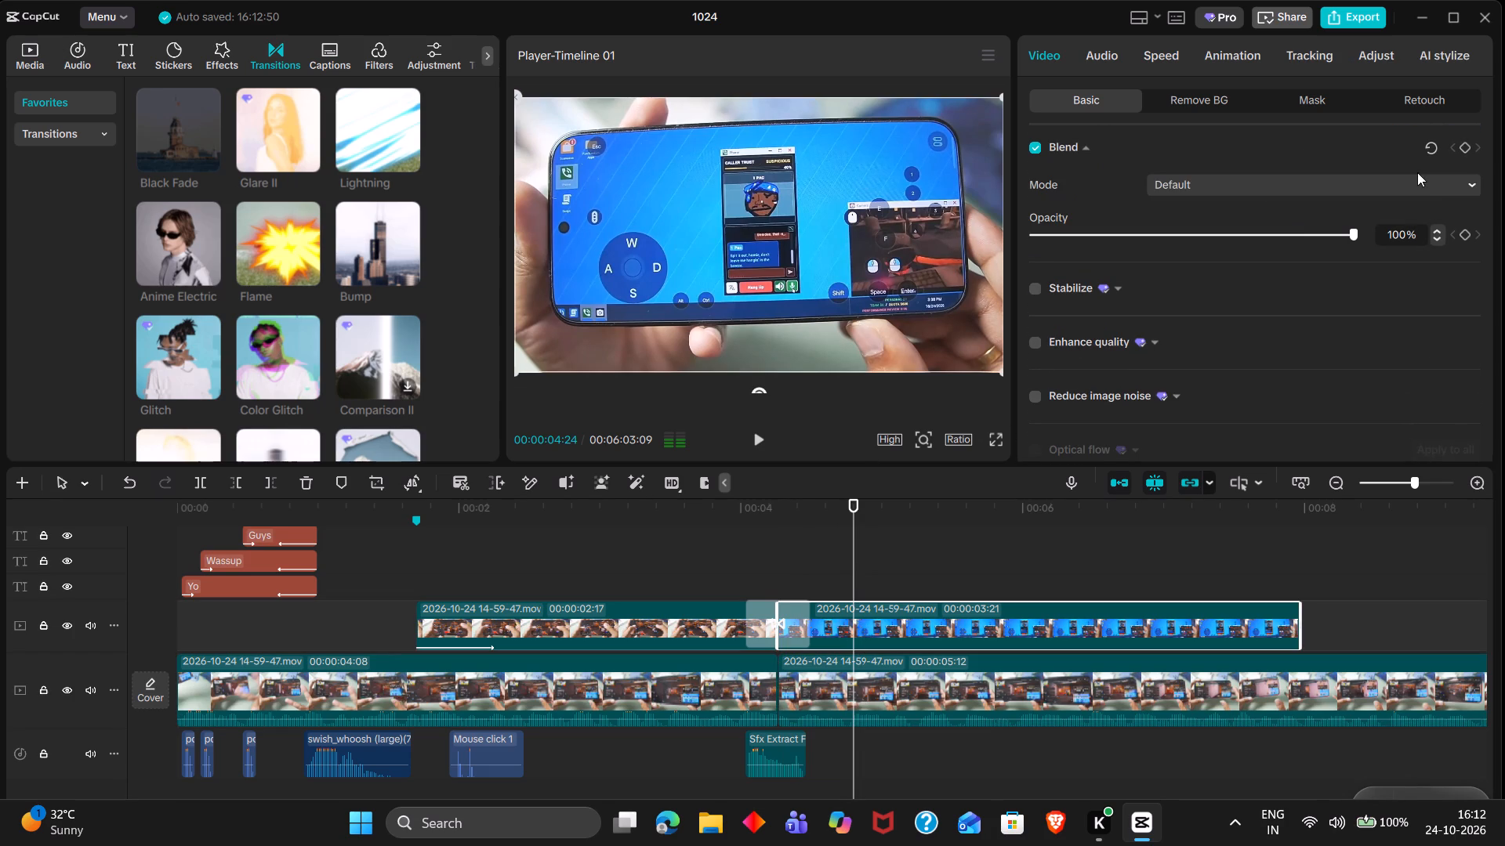
pyautogui.click(1466, 148)
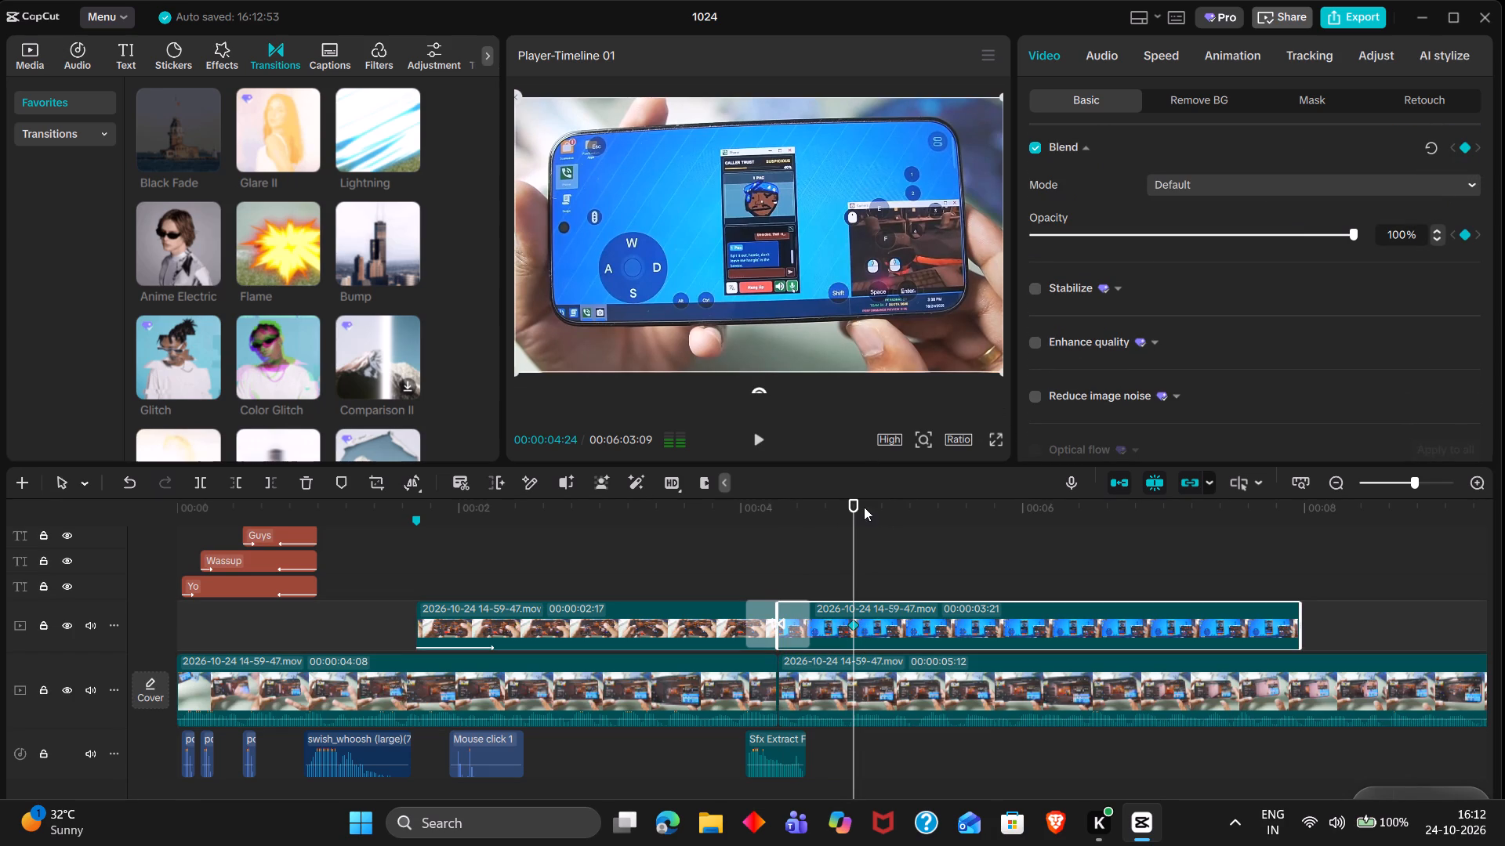
pyautogui.doubleClick(863, 505)
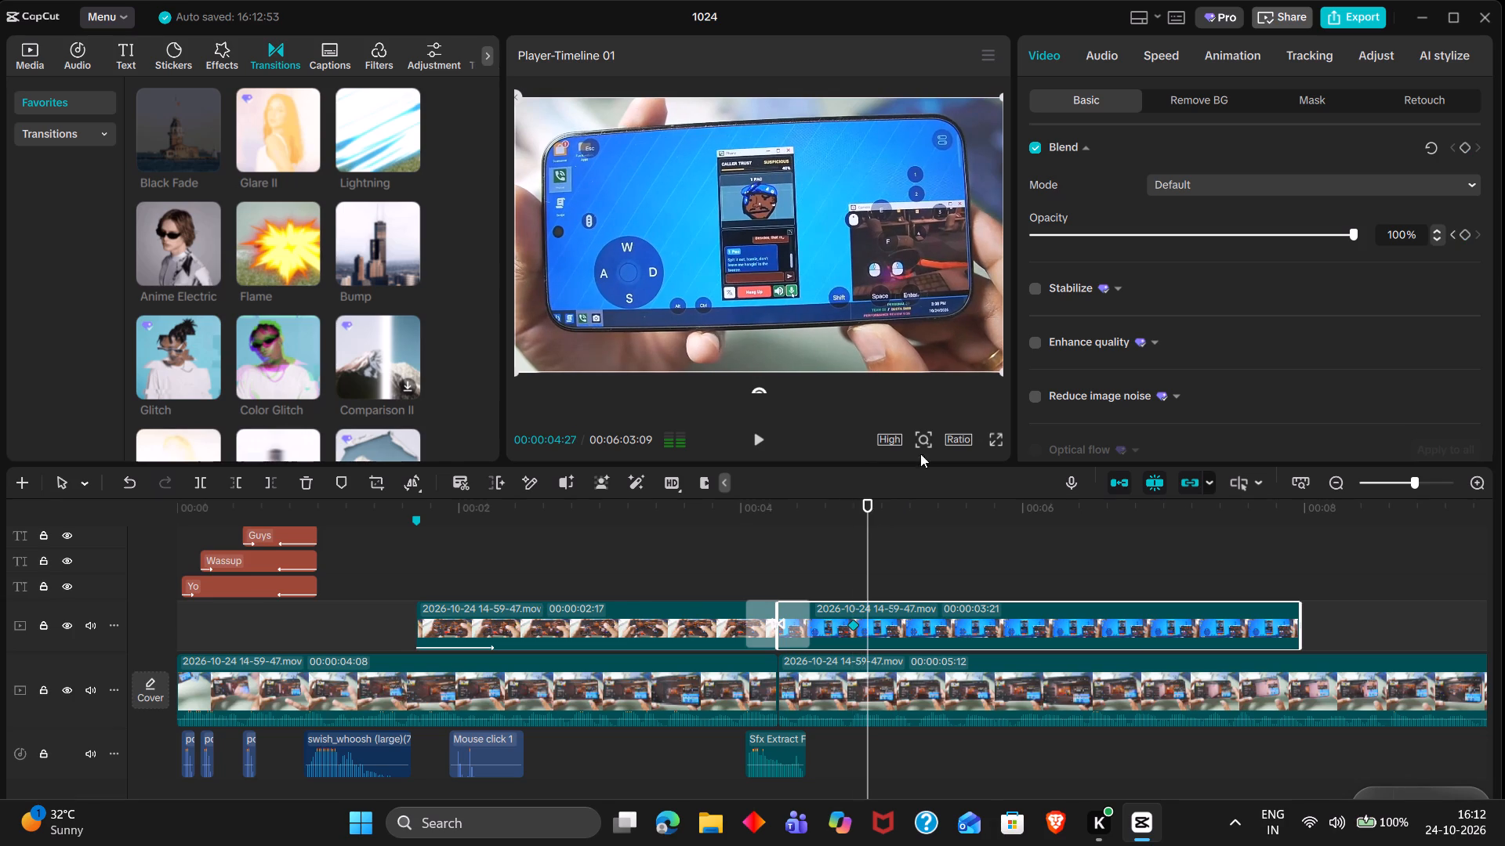
pyautogui.click(1207, 236)
pyautogui.moveTo(1207, 236); pyautogui.dragTo(1187, 235)
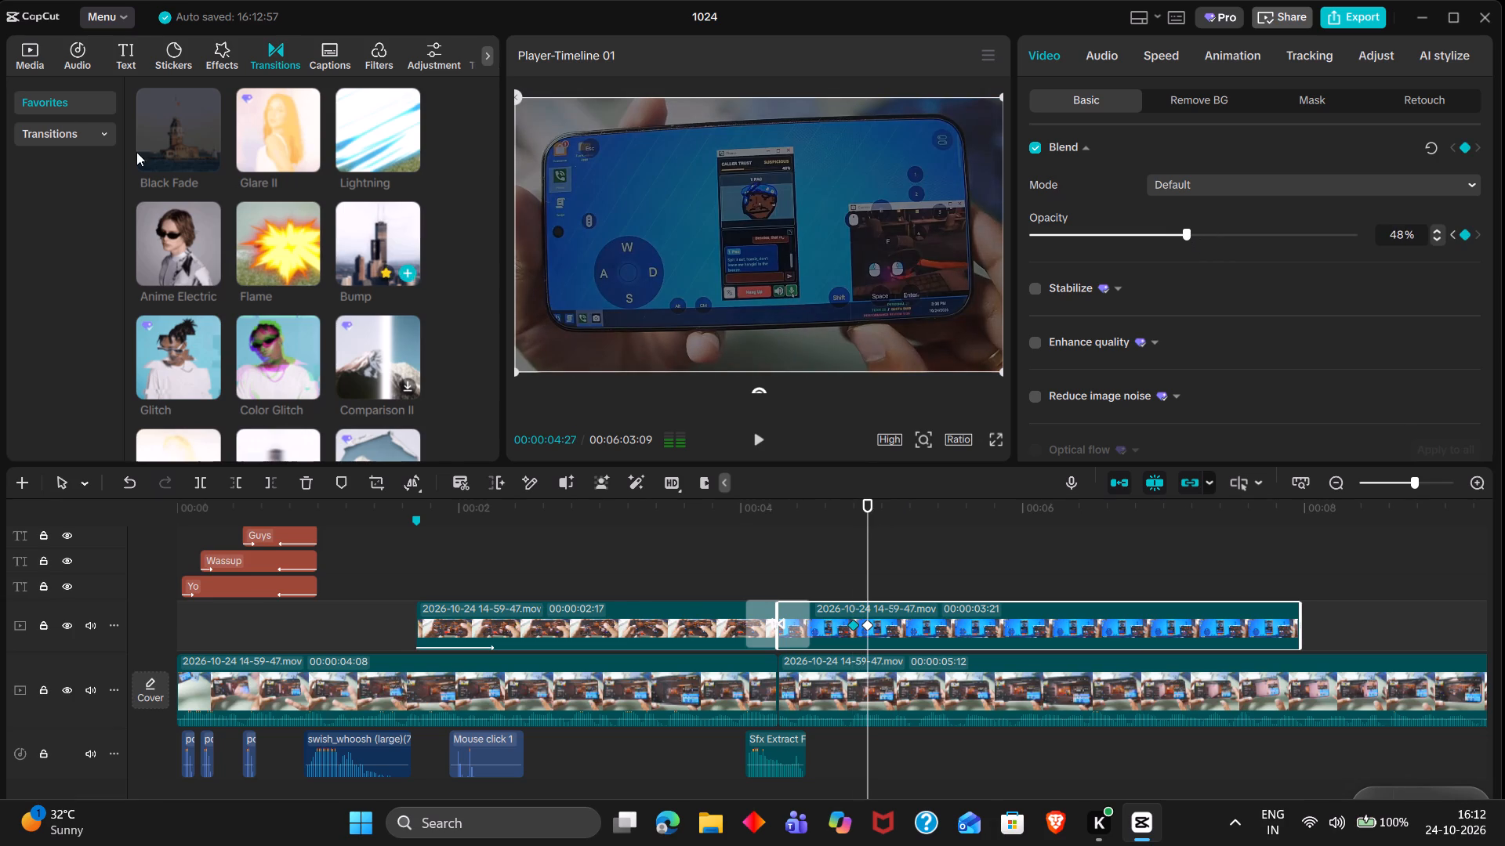
# Place the imported image scam 2.webp on a new track above the overlay gameplay clips, starting at 00:00:04:27.
pyautogui.doubleClick(25, 52)
pyautogui.scroll(6, 208, 354)
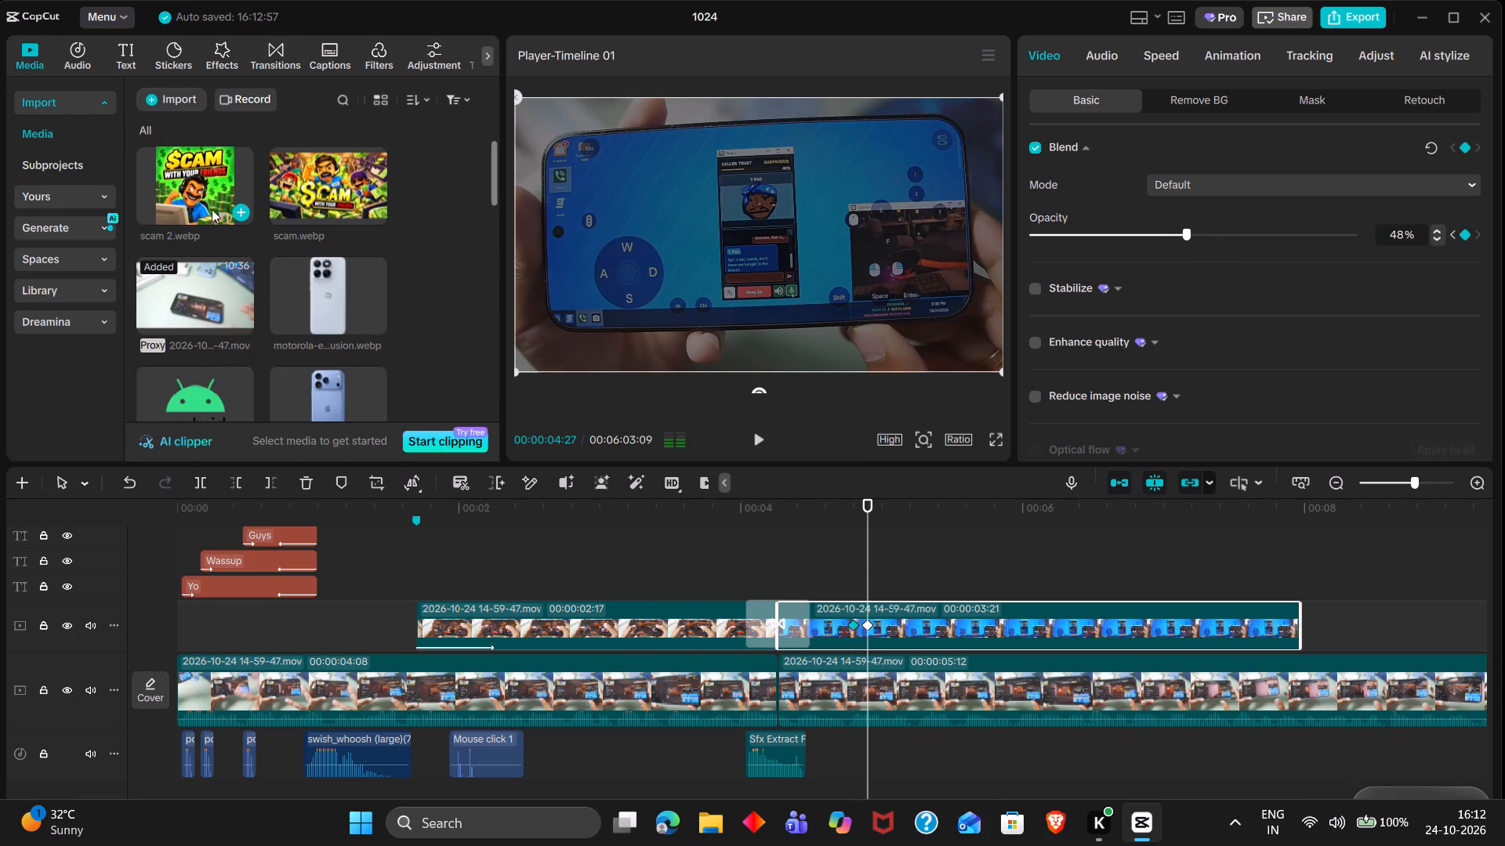
pyautogui.moveTo(185, 168); pyautogui.dragTo(874, 580)
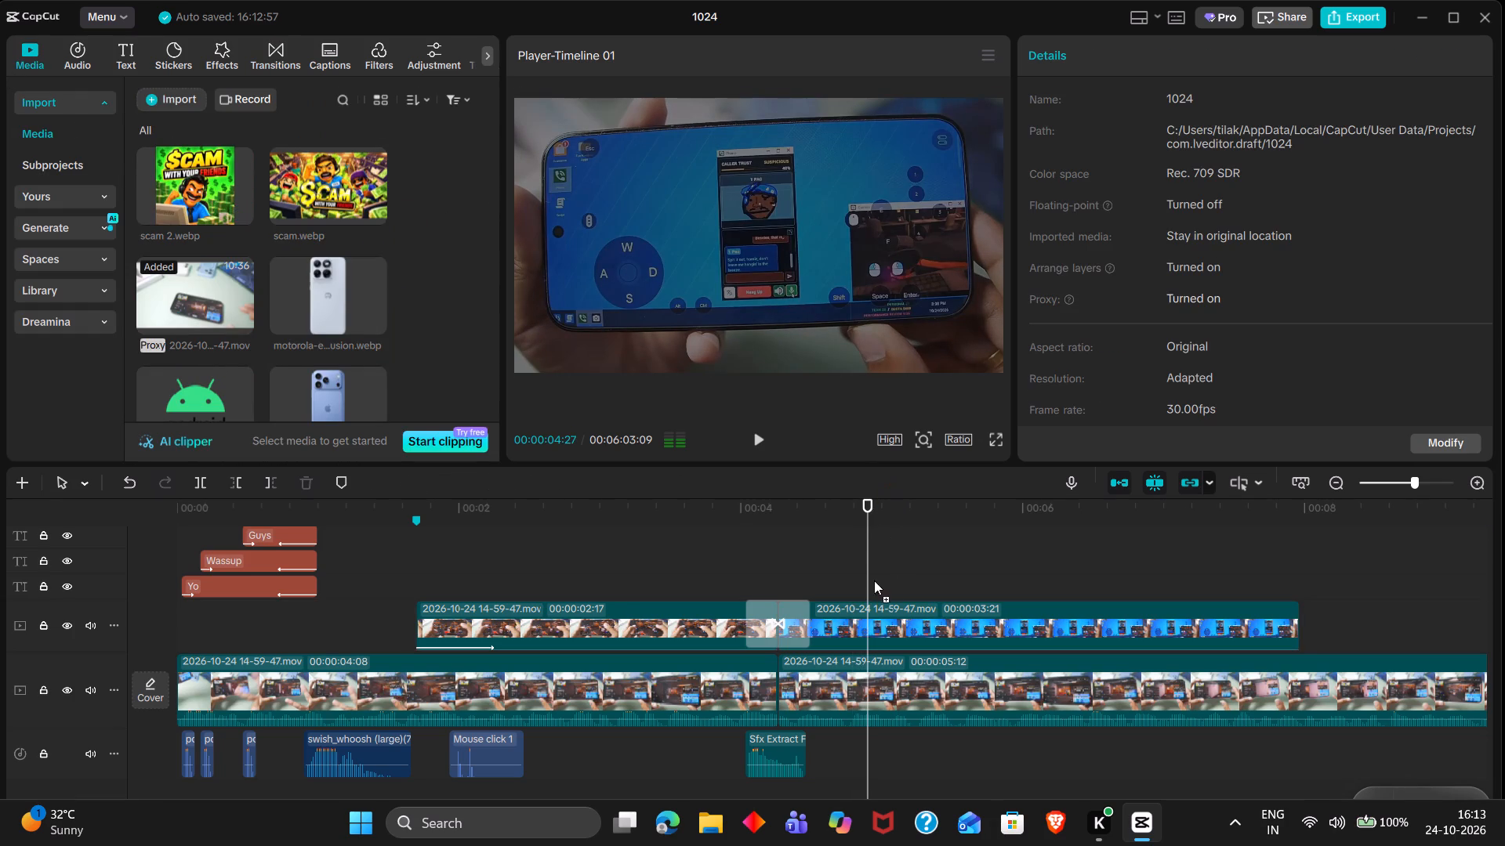
pyautogui.moveTo(874, 580); pyautogui.dragTo(867, 606)
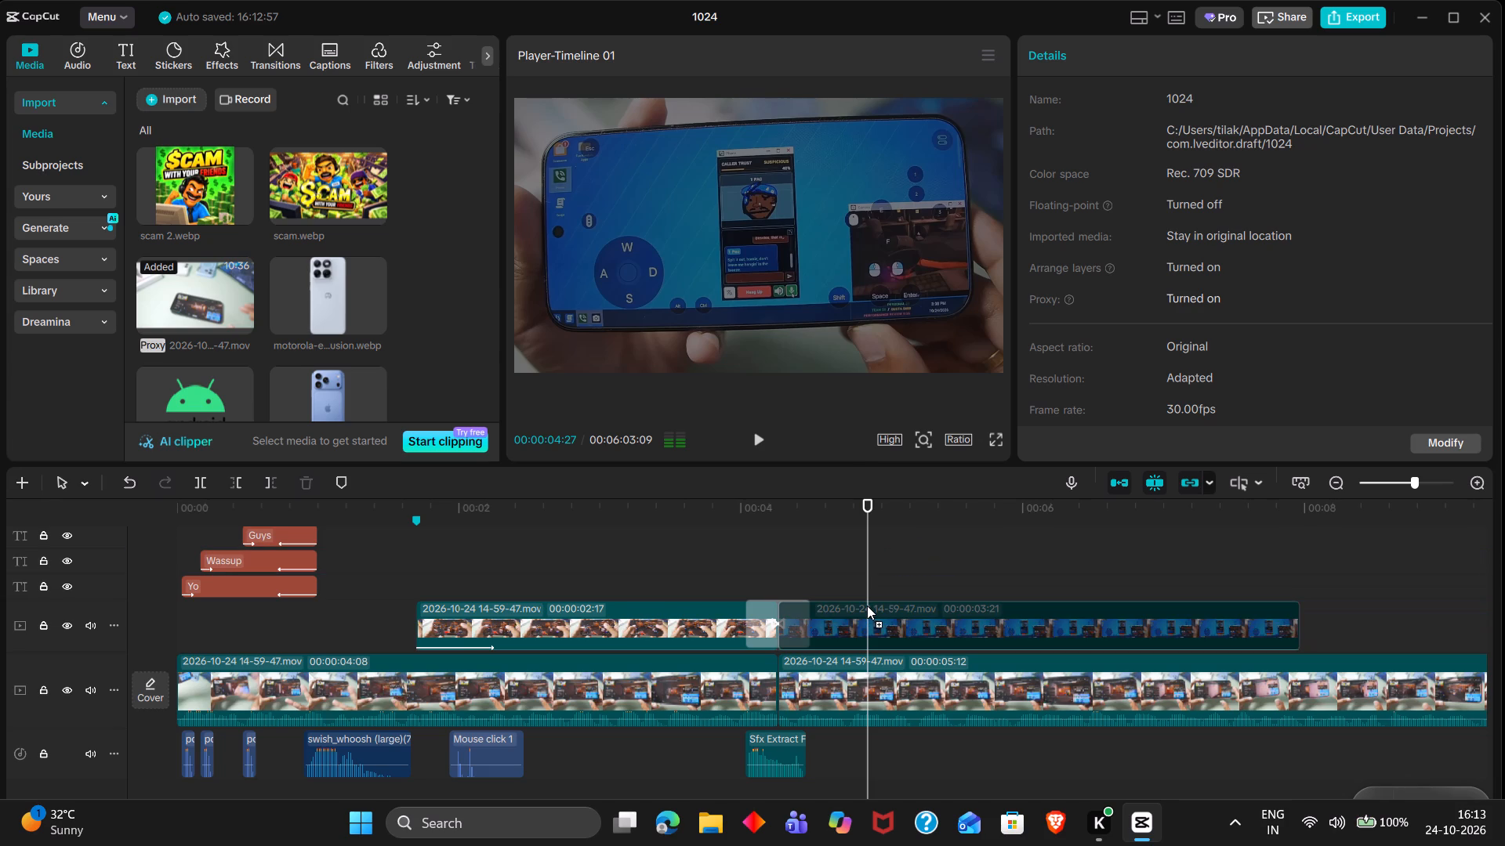
pyautogui.moveTo(867, 606); pyautogui.dragTo(869, 601)
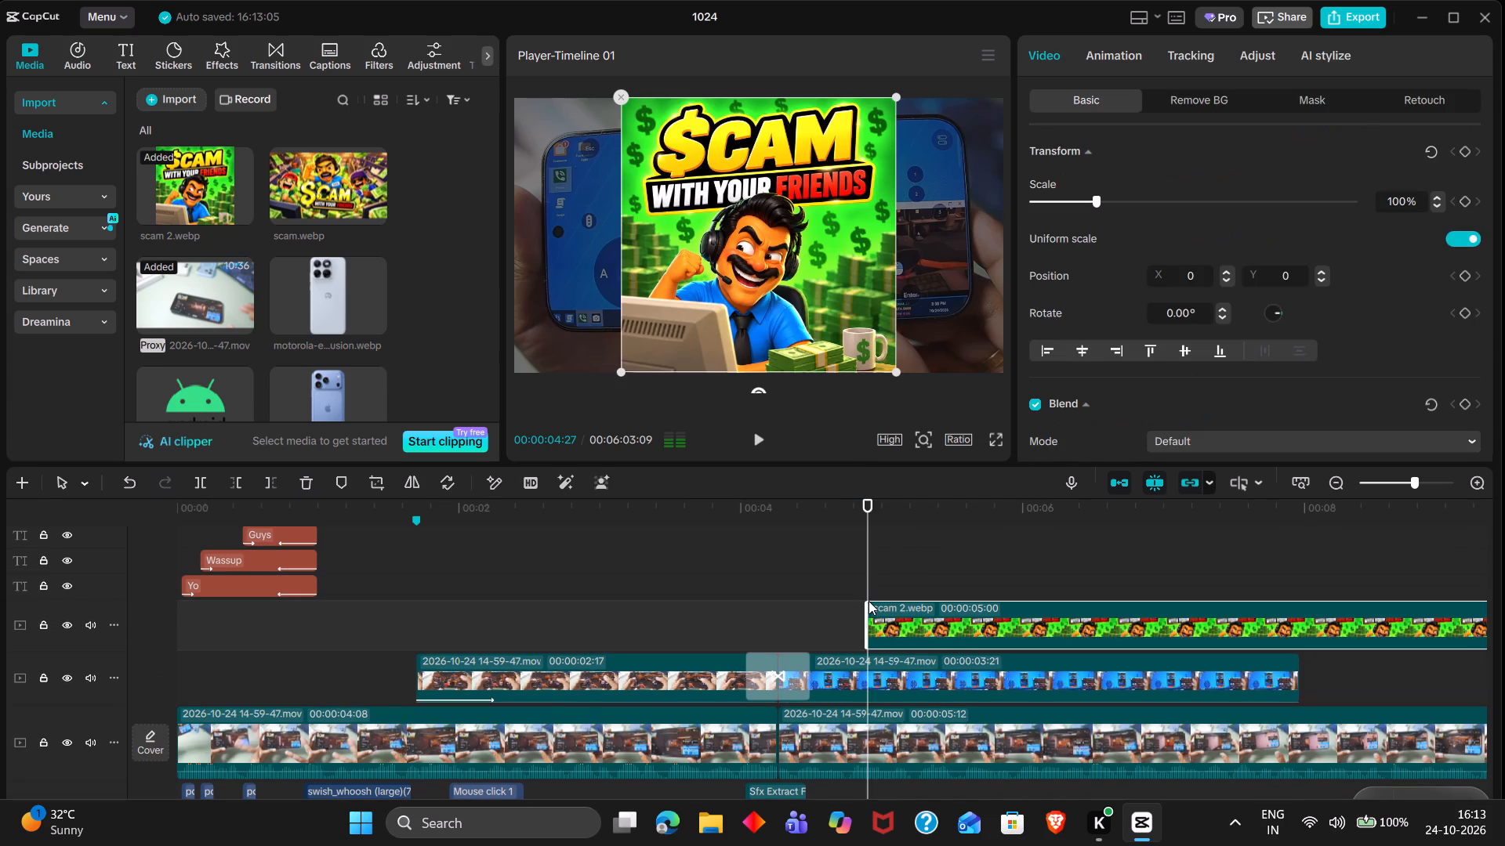
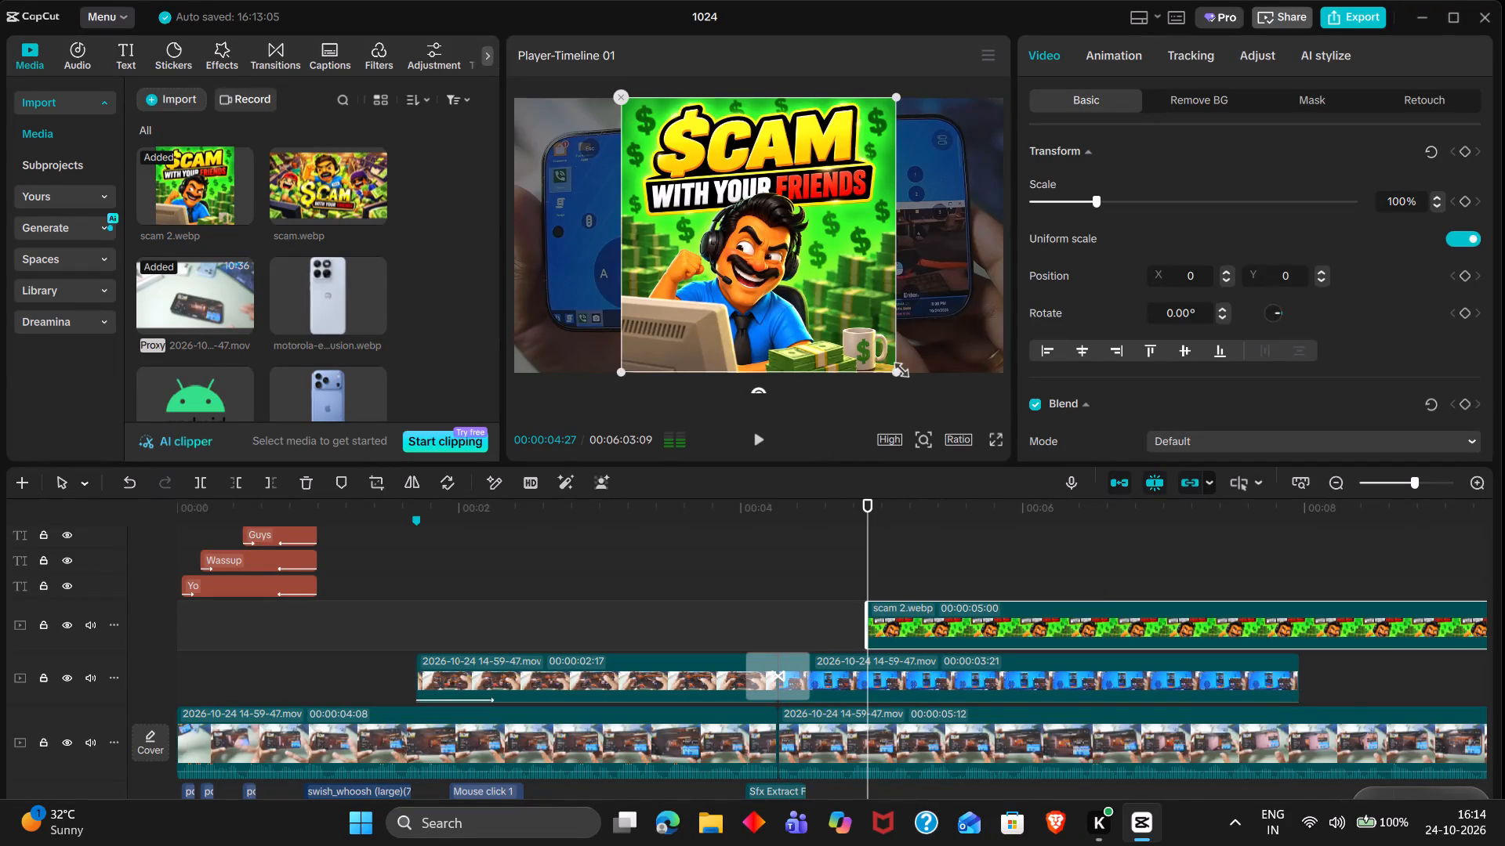
# Scale the scam 2.webp image down to about two-thirds of its size, keeping it centred over the gameplay.
pyautogui.moveTo(896, 367); pyautogui.dragTo(829, 305)
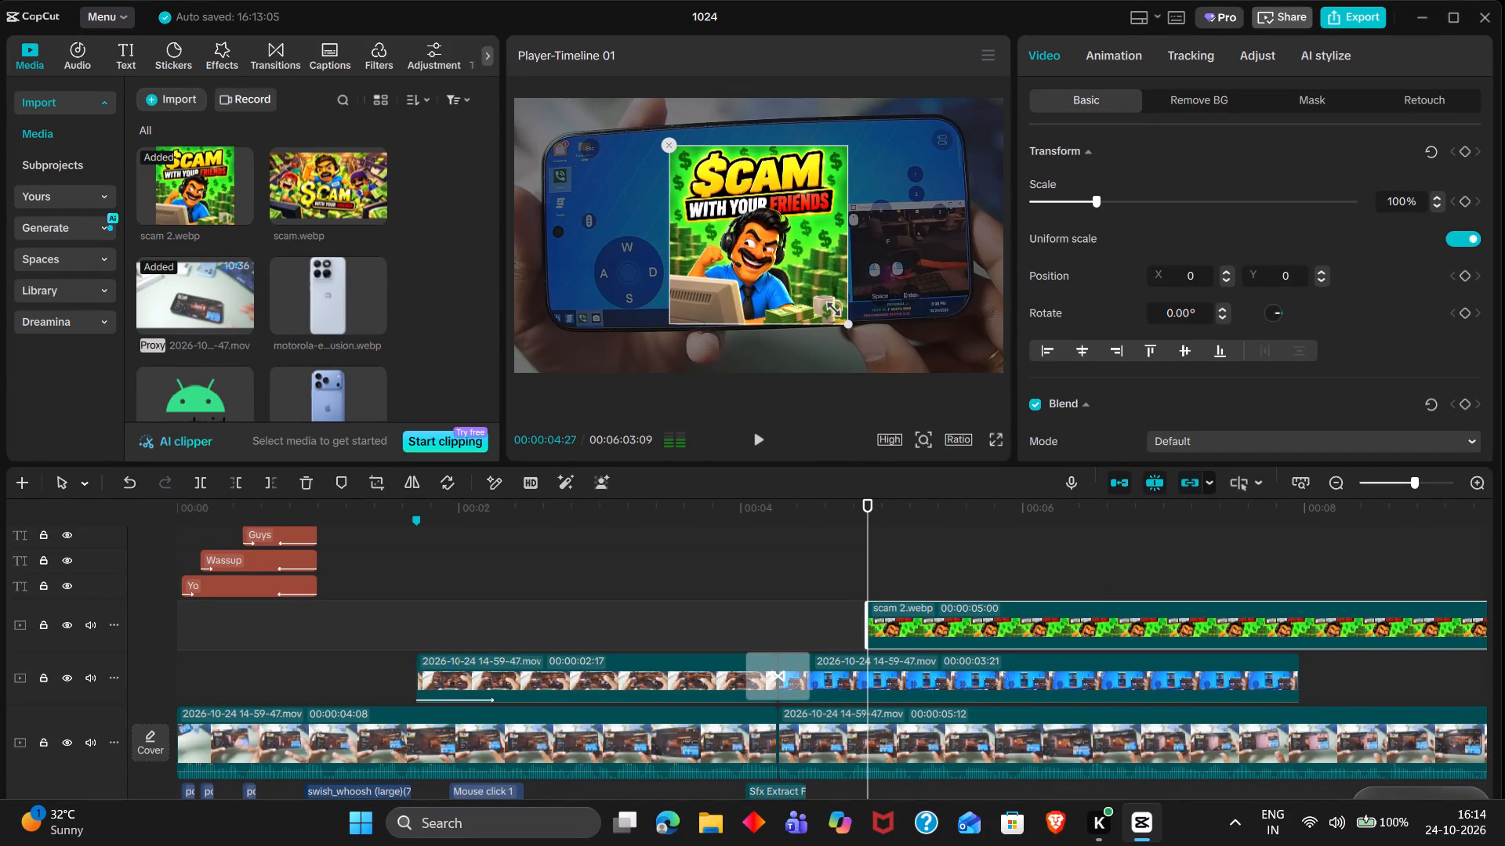
pyautogui.moveTo(829, 305); pyautogui.dragTo(832, 313)
# Give the scam 2.webp clip a Slide Down entrance animation with a duration of 0.4s.
pyautogui.doubleClick(1133, 60)
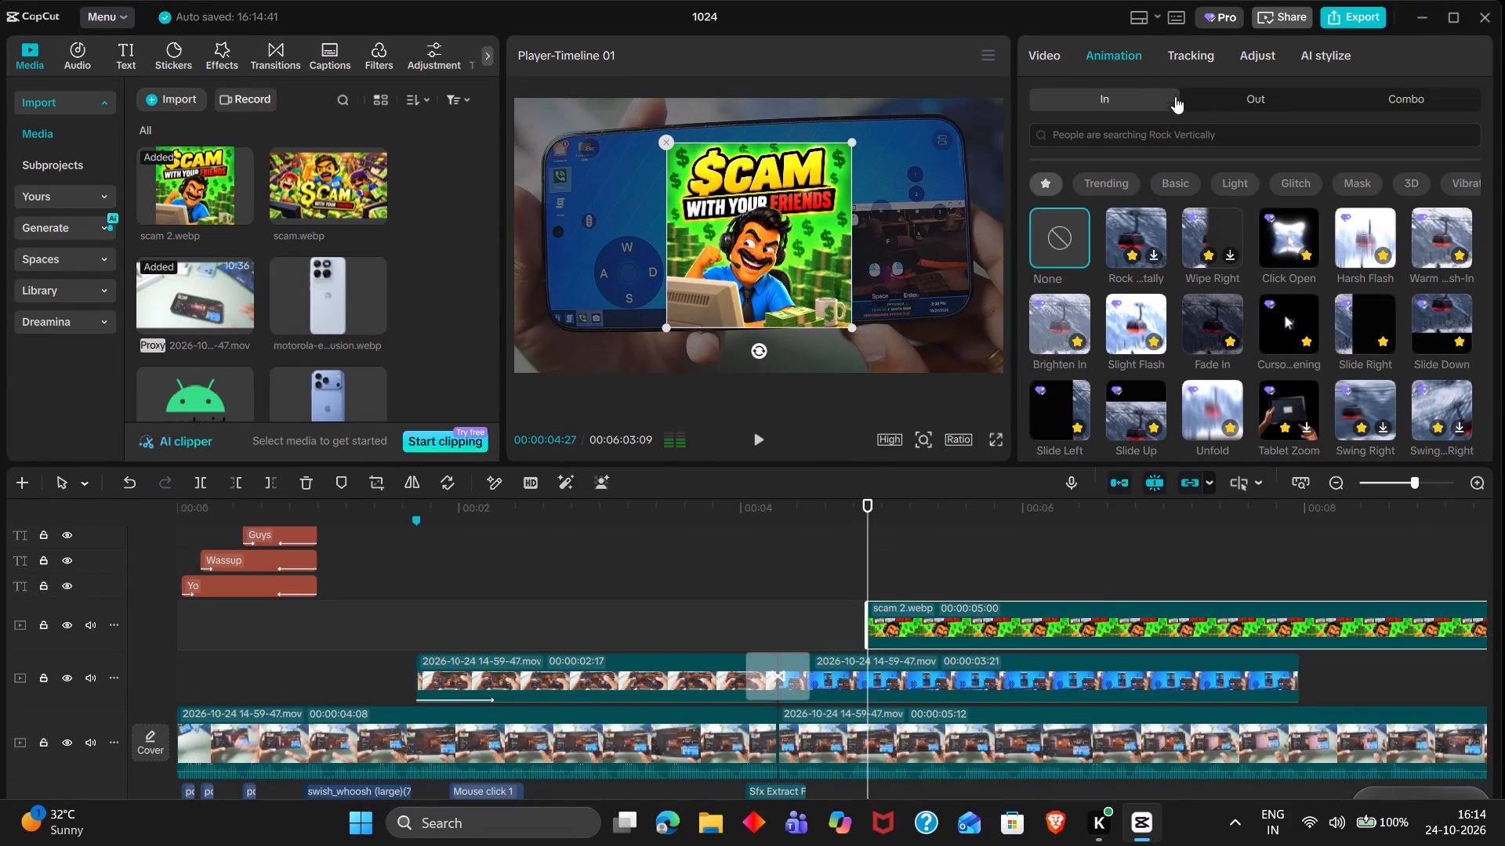
pyautogui.doubleClick(1442, 312)
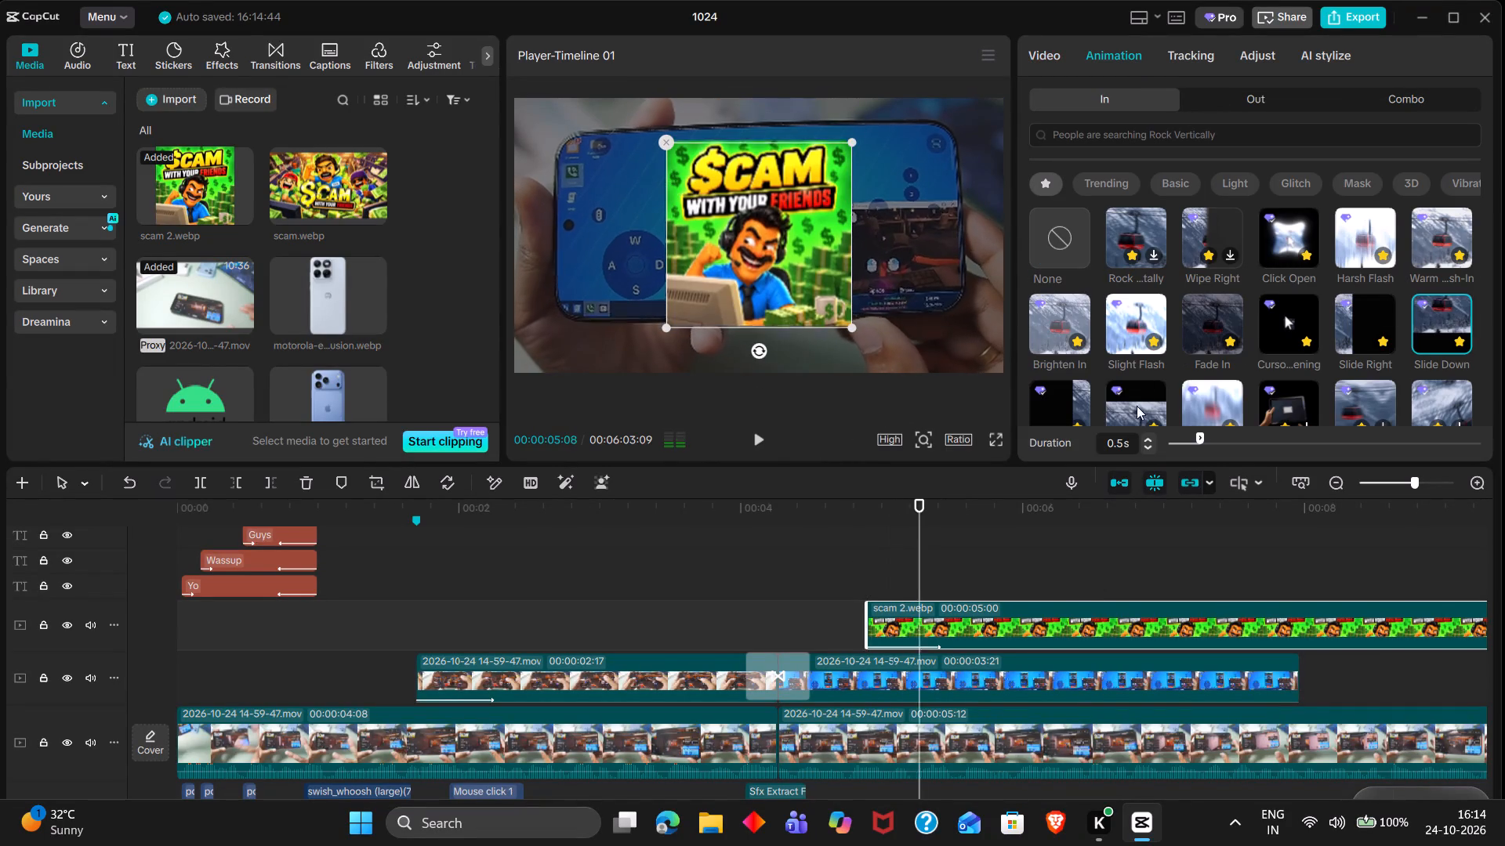
pyautogui.click(1146, 447)
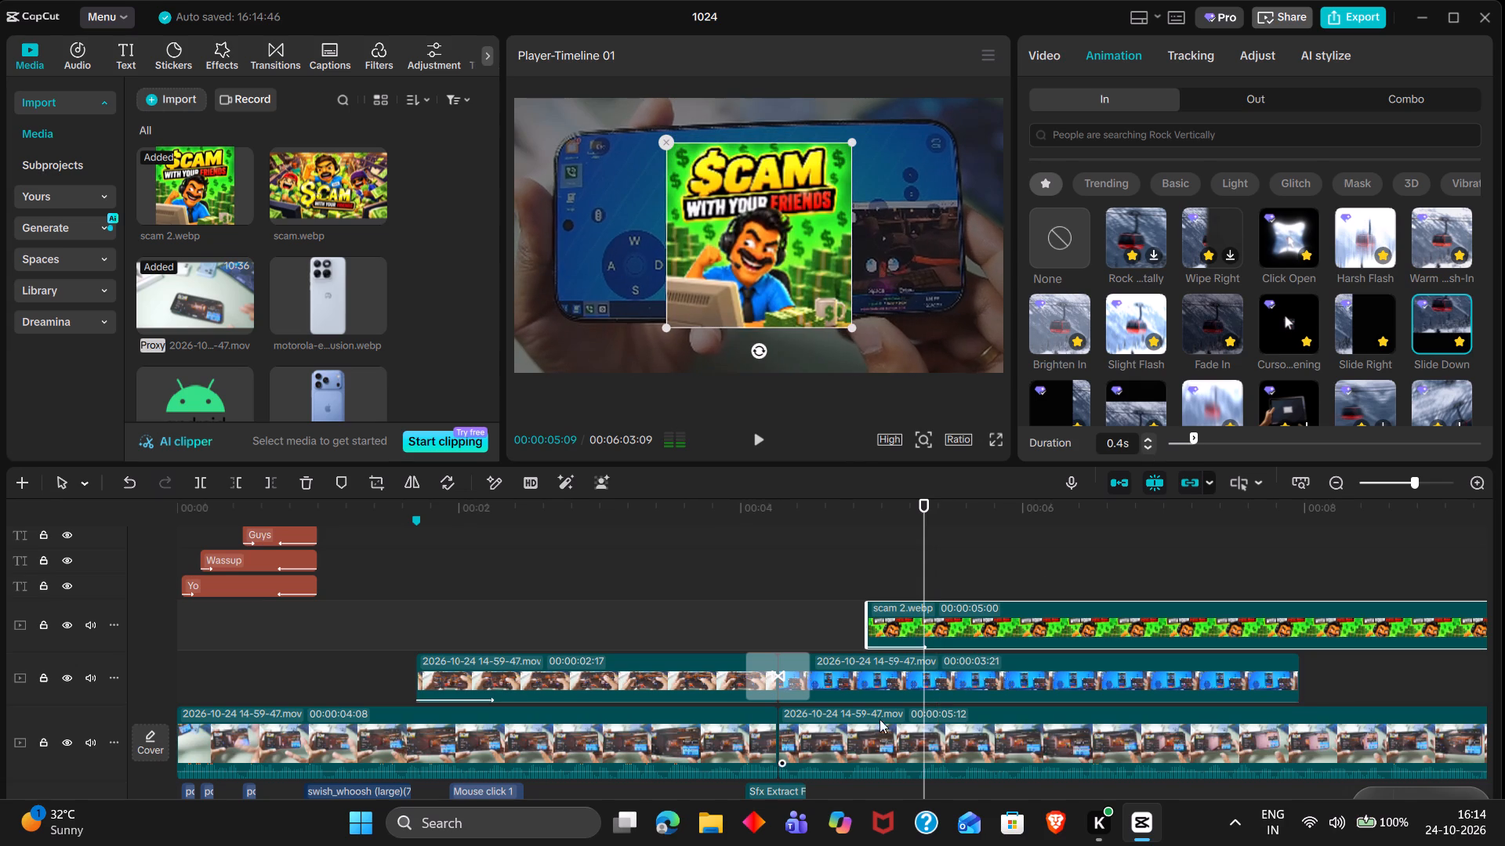
# Lower the opacity of the second overlay gameplay clip to 39% at its 00:00:04:27 keyframe.
pyautogui.click(875, 689)
pyautogui.click(870, 675)
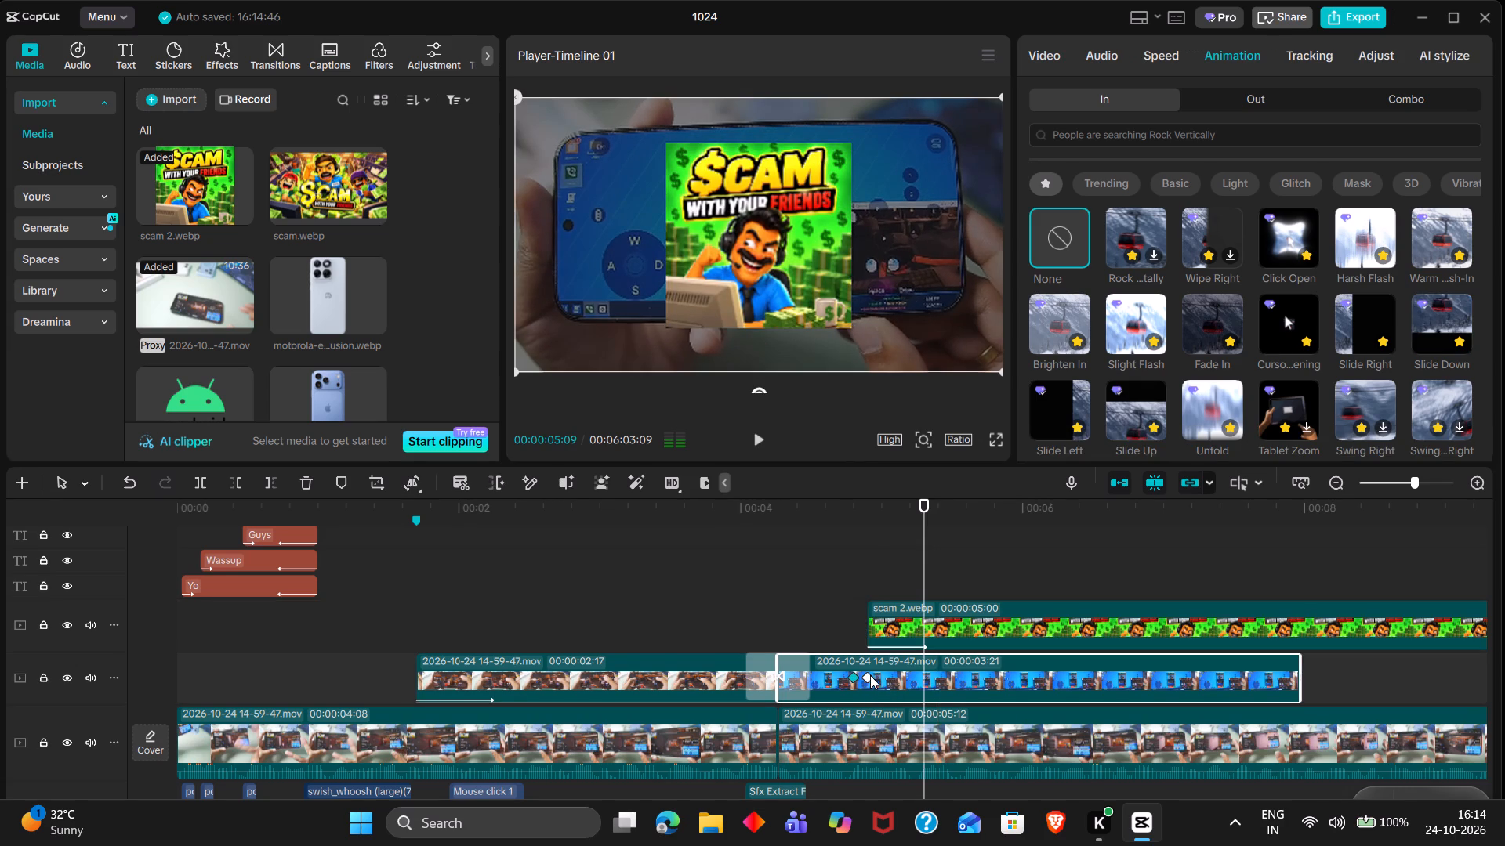
pyautogui.scroll(-1, 1241, 416)
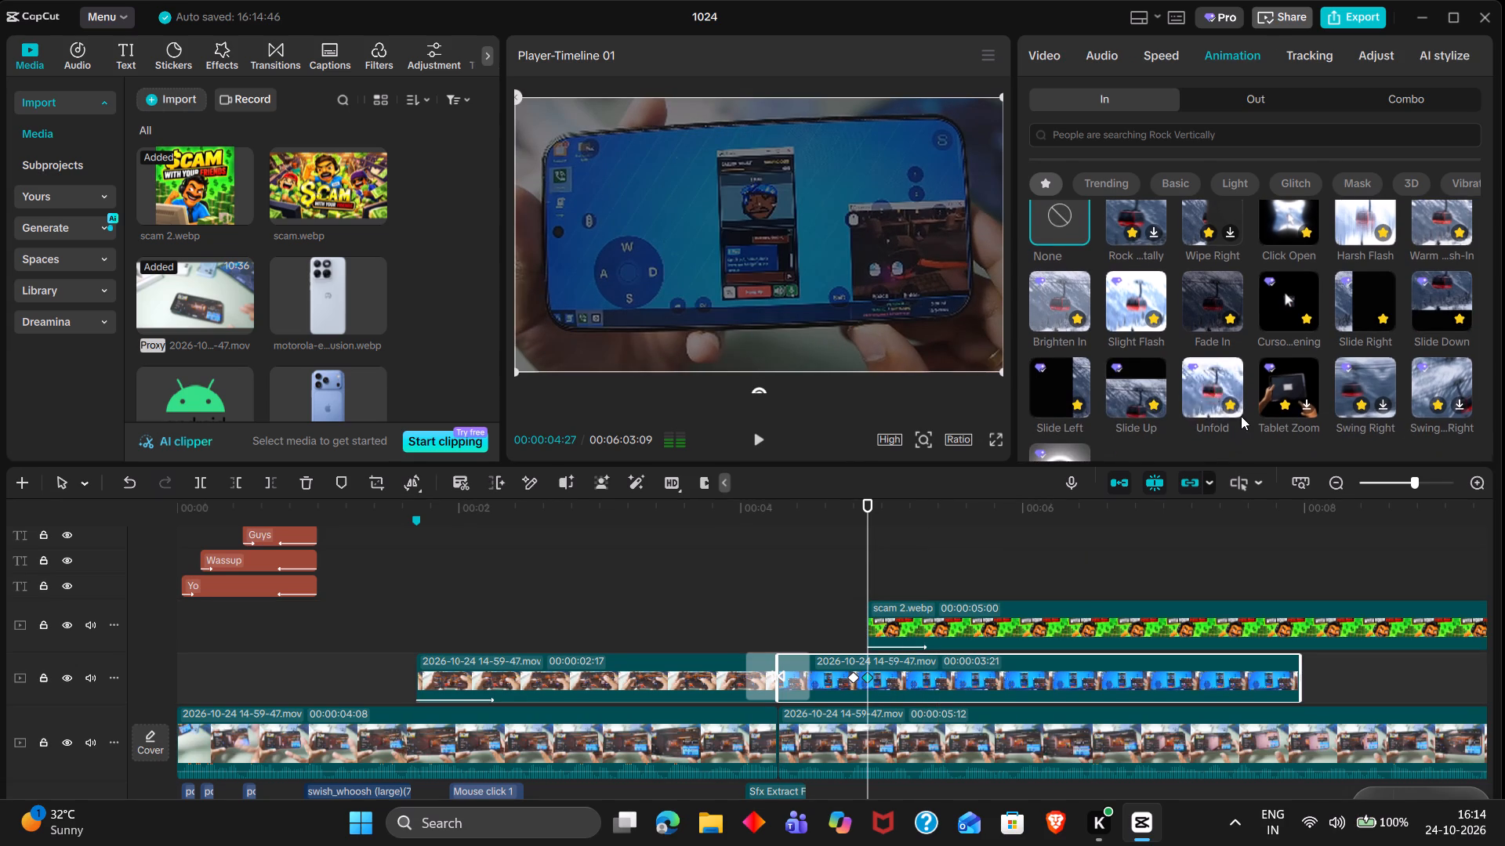
pyautogui.scroll(-1, 1241, 416)
pyautogui.click(1041, 56)
pyautogui.scroll(-1, 1151, 339)
pyautogui.doubleClick(1160, 321)
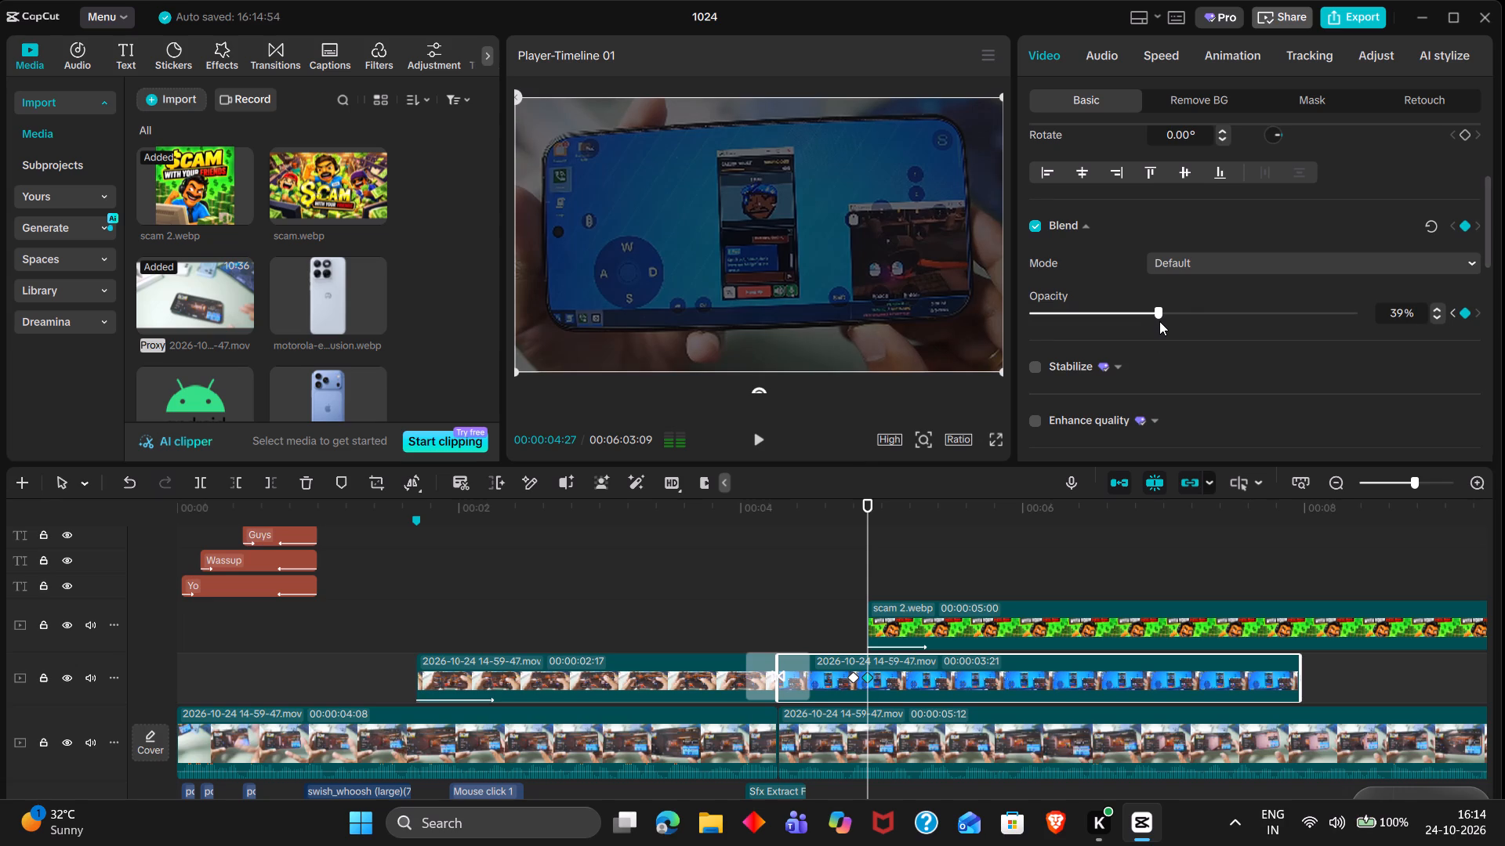
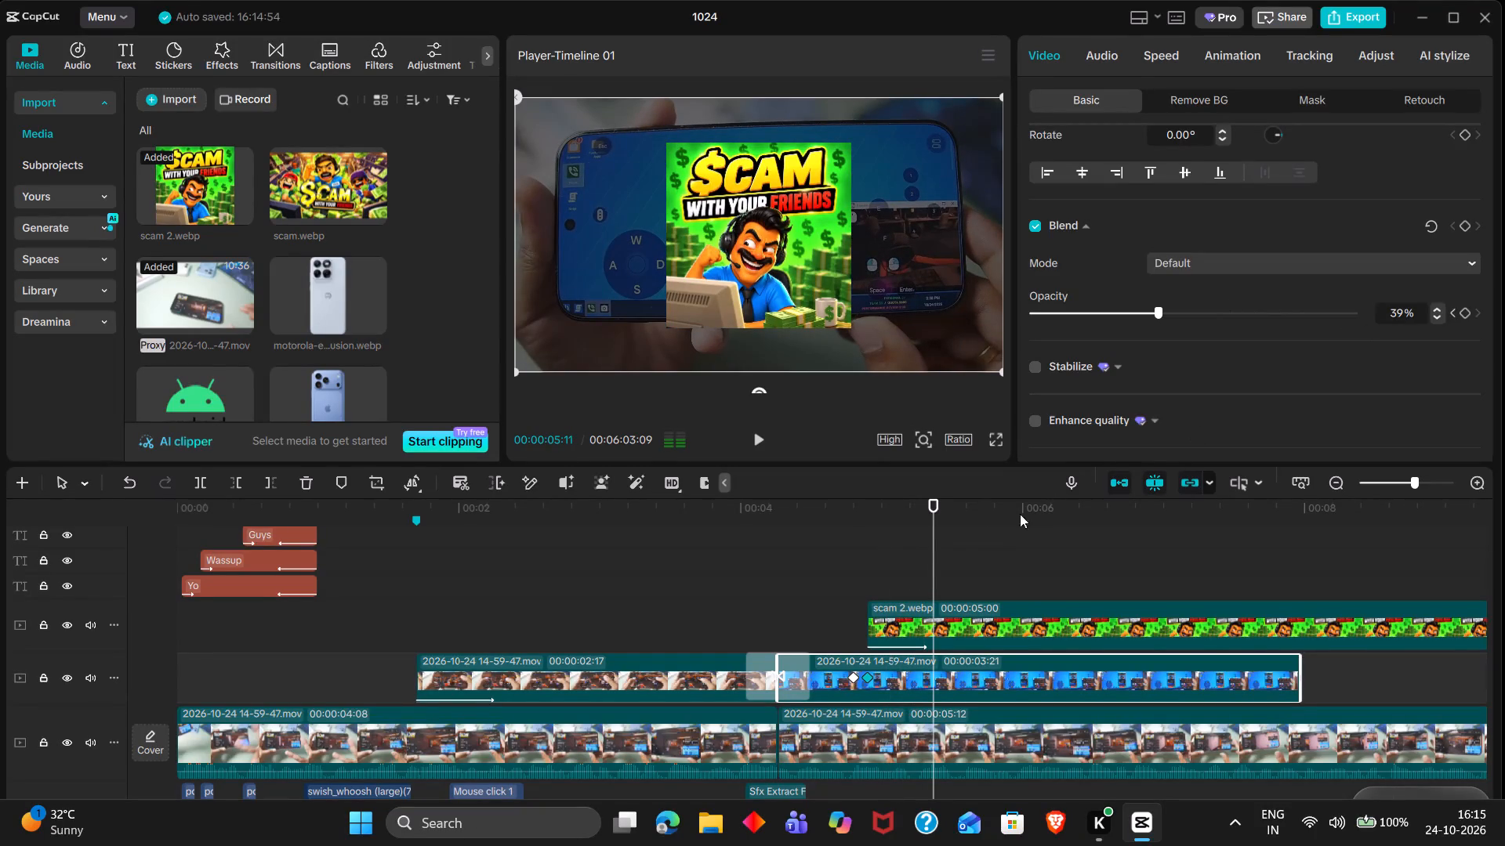
# Add Whoosh 4.mp3 to the existing sound effects track beneath the start of the scam 2.webp clip.
pyautogui.click(894, 557)
pyautogui.moveTo(894, 557); pyautogui.dragTo(876, 555)
pyautogui.click(876, 555)
pyautogui.click(871, 554)
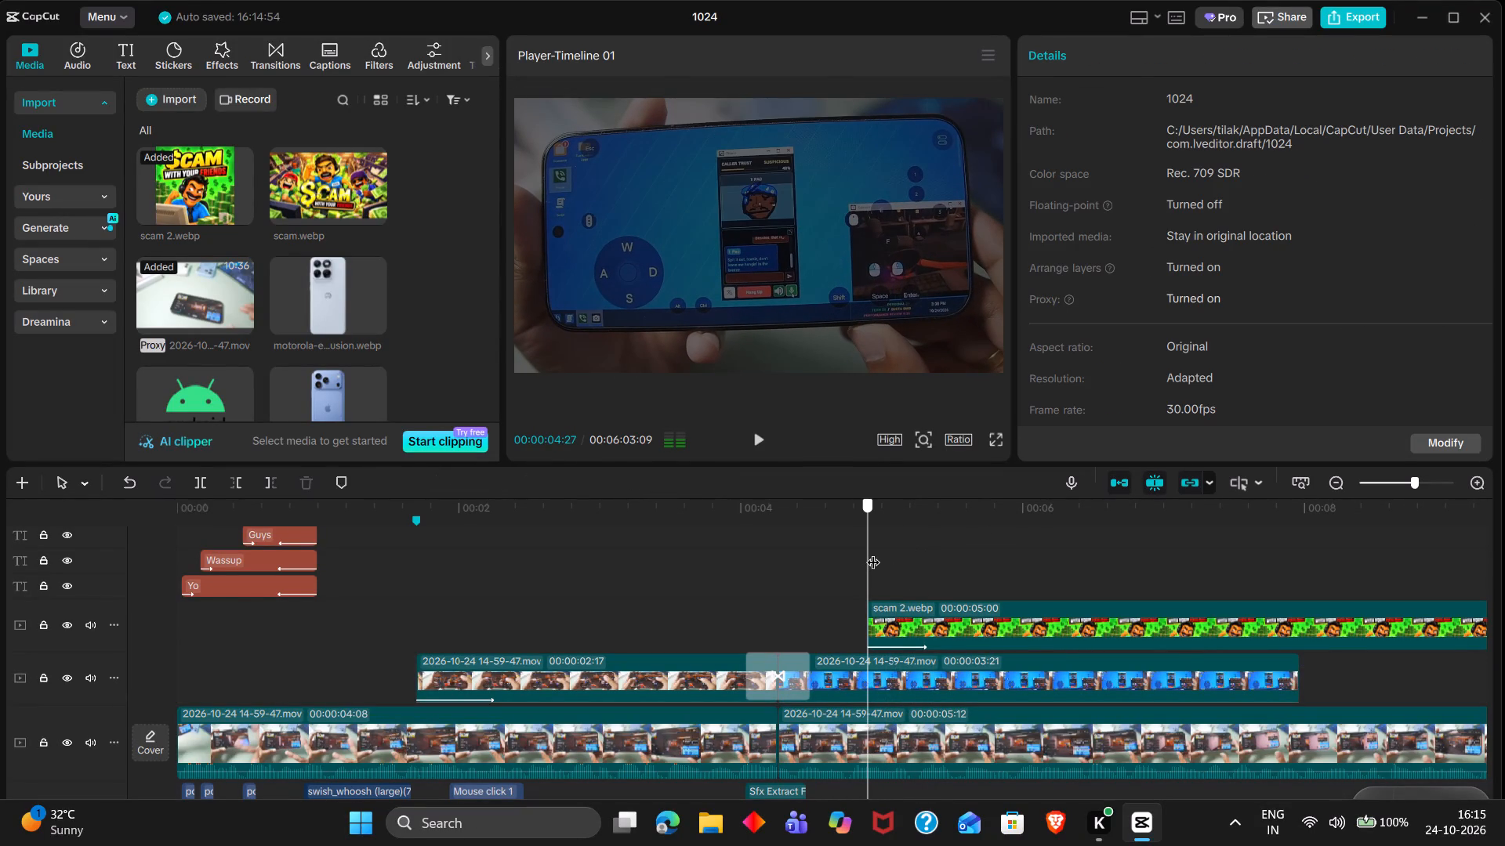
pyautogui.scroll(-4, 247, 319)
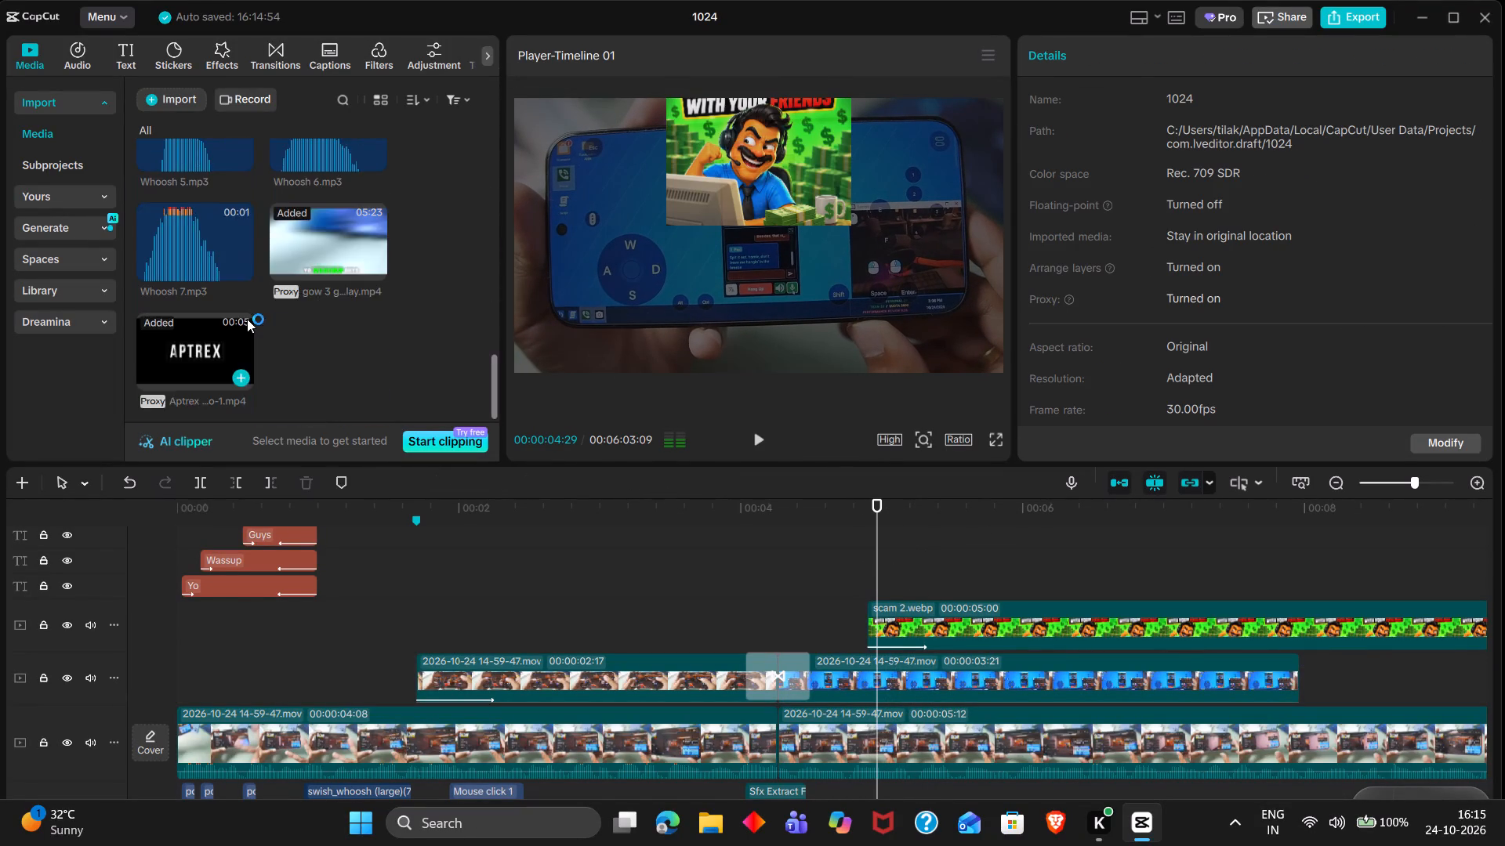
pyautogui.scroll(1, 247, 319)
pyautogui.moveTo(317, 266); pyautogui.dragTo(854, 671)
pyautogui.scroll(-1, 854, 671)
pyautogui.moveTo(894, 697); pyautogui.dragTo(883, 725)
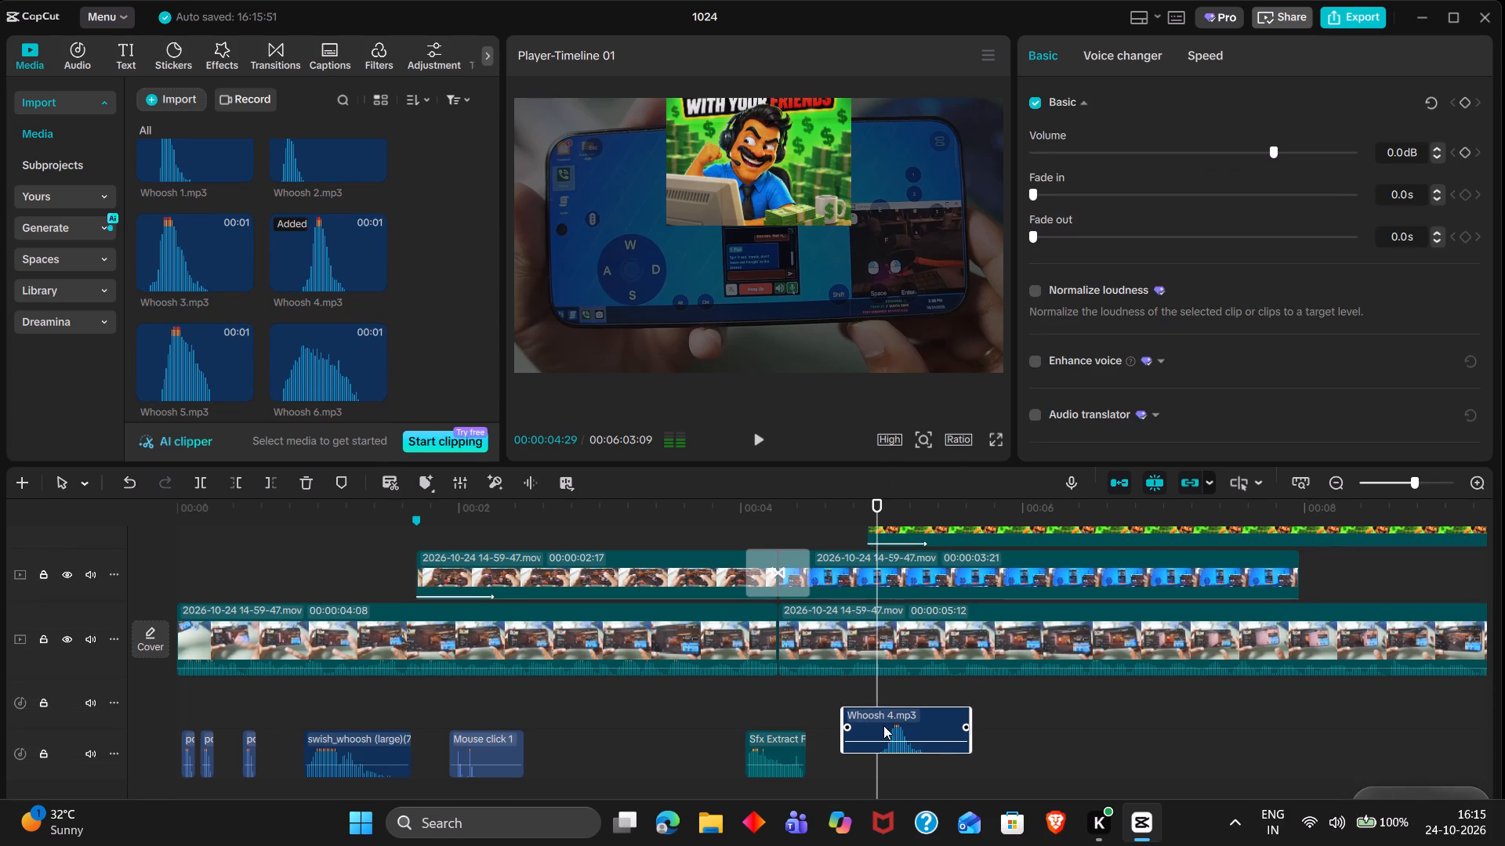
pyautogui.moveTo(883, 725); pyautogui.dragTo(883, 726)
pyautogui.moveTo(898, 701); pyautogui.dragTo(889, 755)
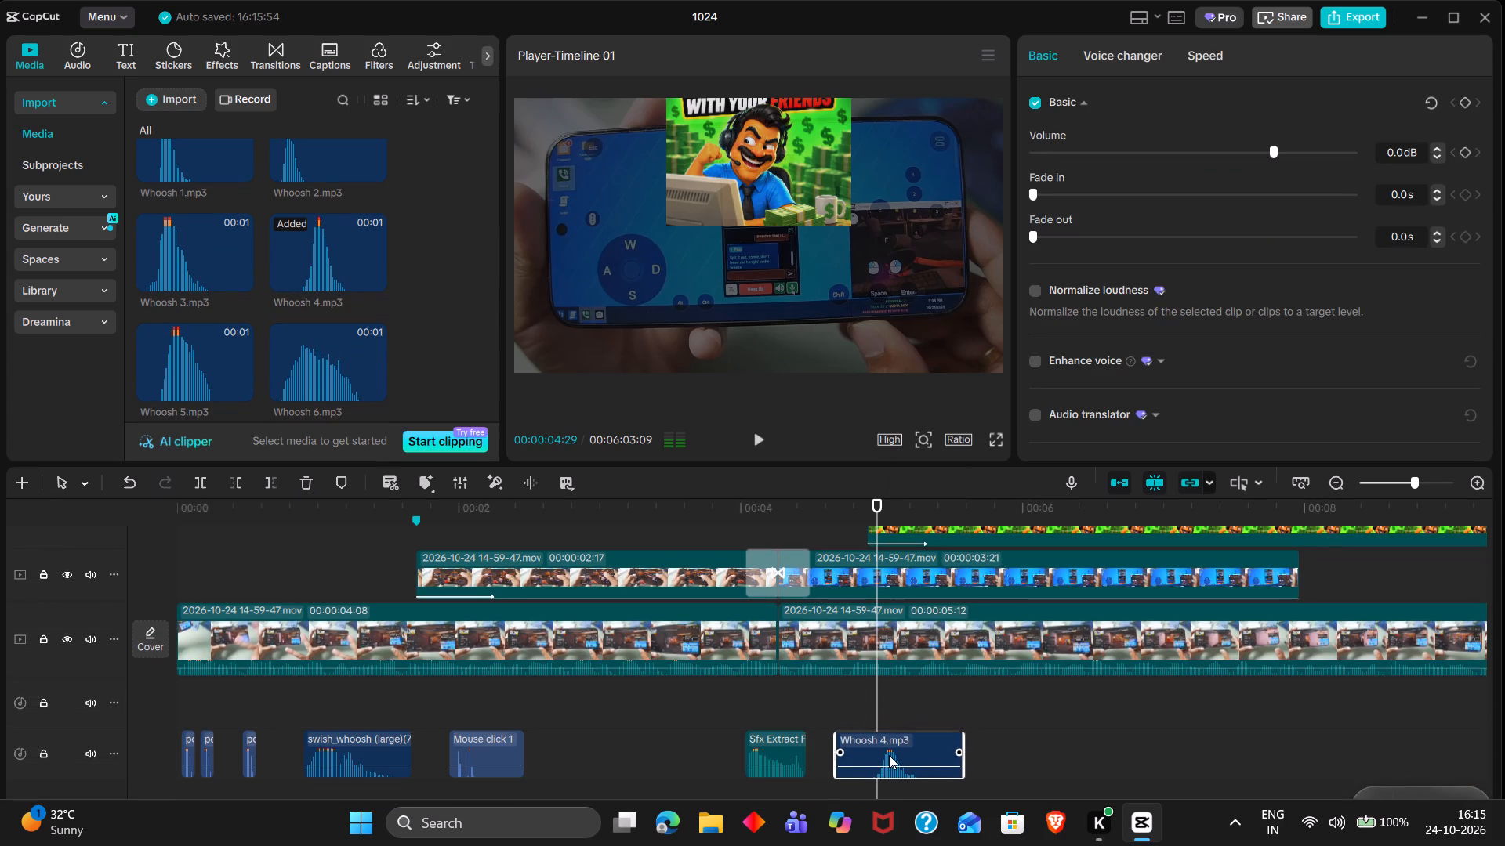
pyautogui.moveTo(889, 755); pyautogui.dragTo(890, 750)
# Trim Whoosh 4.mp3 so it starts at 00:00:04:29 and ends at about 00:00:05:07.
pyautogui.press('q')
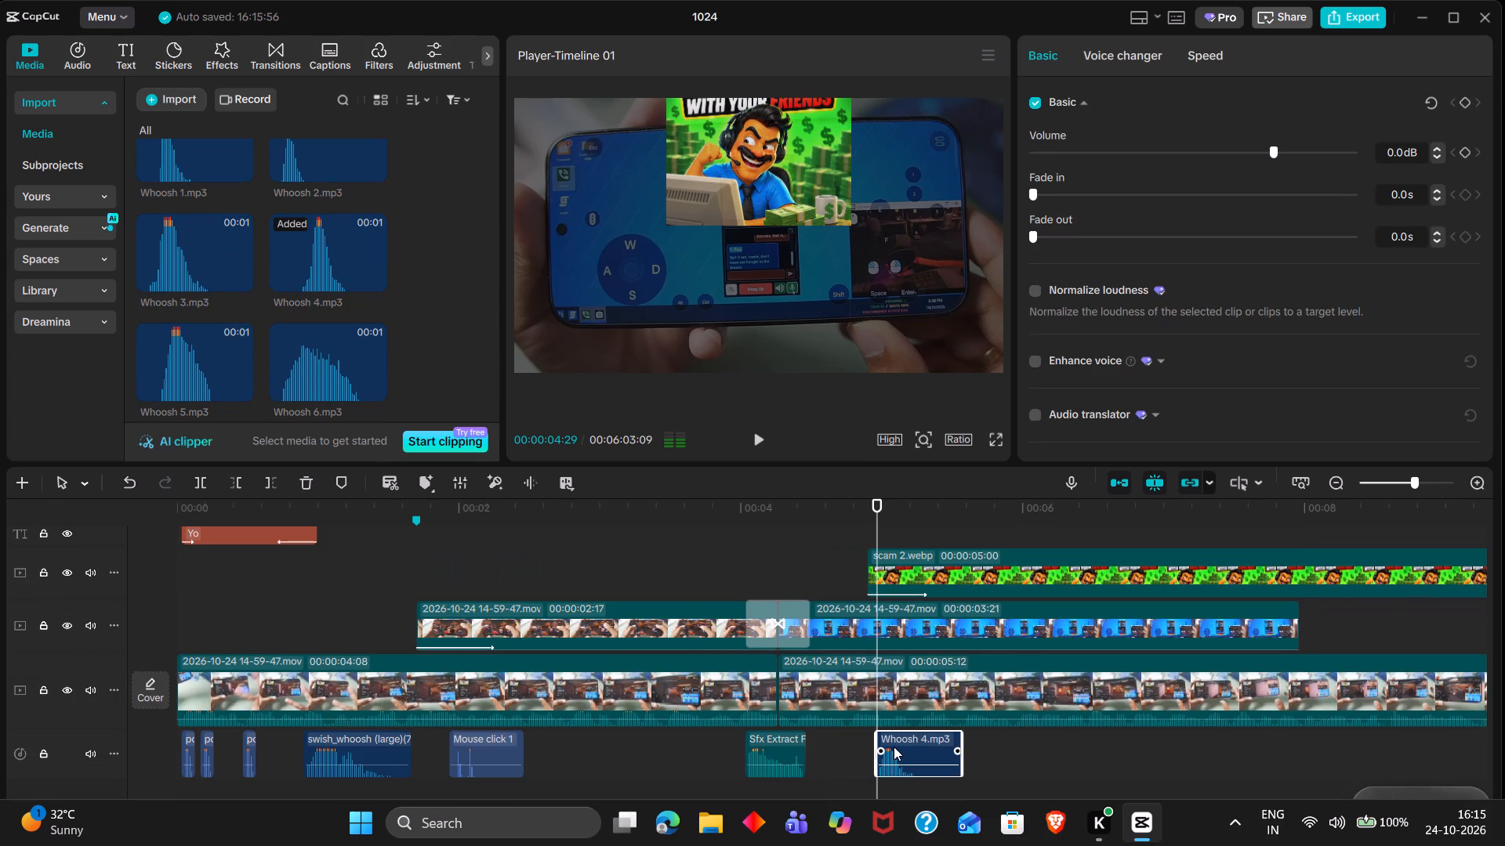
pyautogui.doubleClick(916, 512)
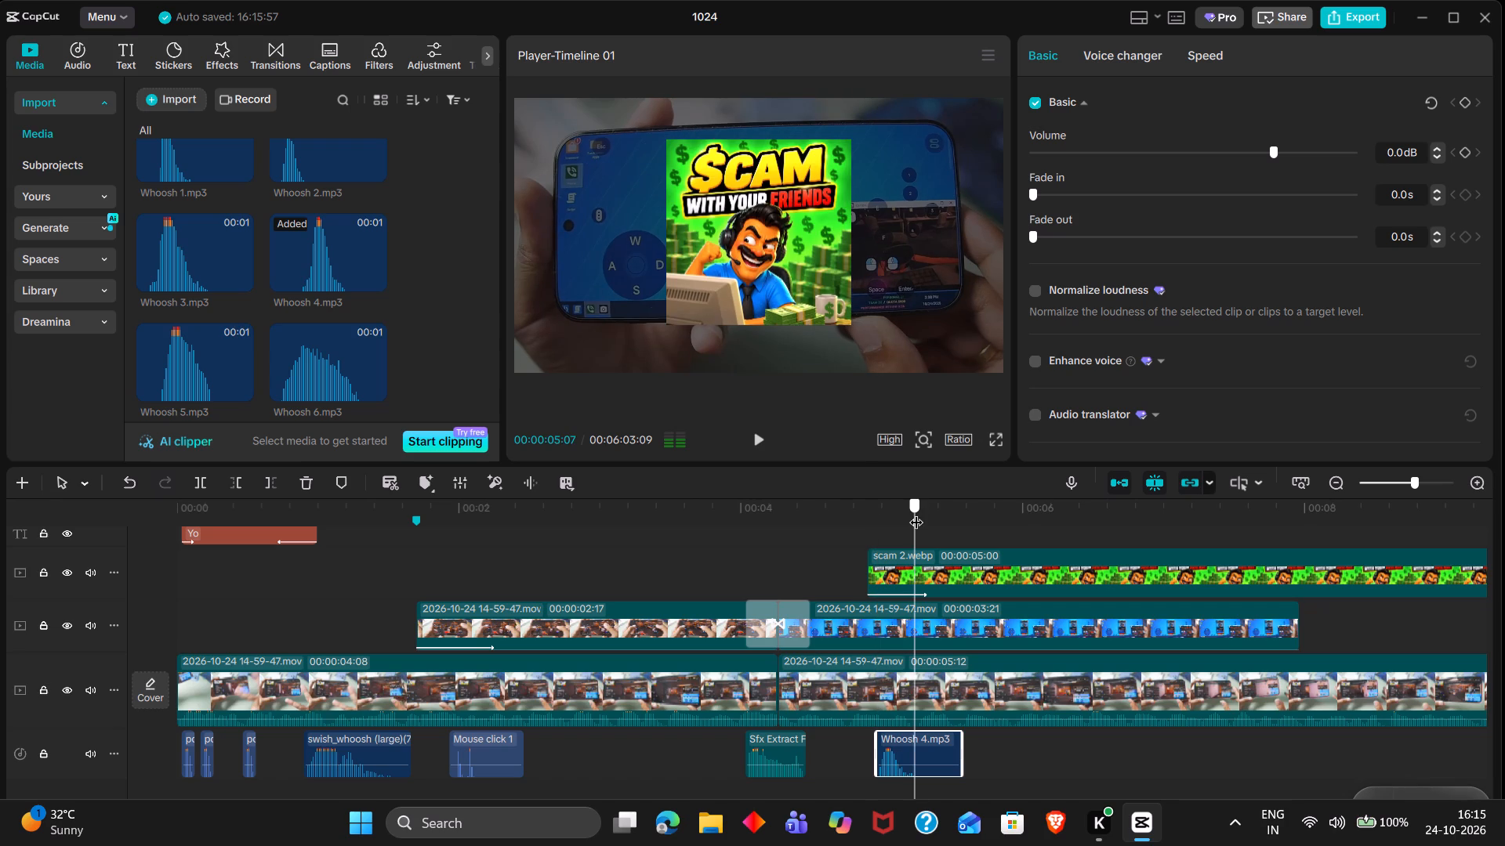
pyautogui.press('w')
# Play back the scam 2.webp entrance to check its timing against the whoosh sound.
pyautogui.tripleClick(818, 523)
pyautogui.press('space')
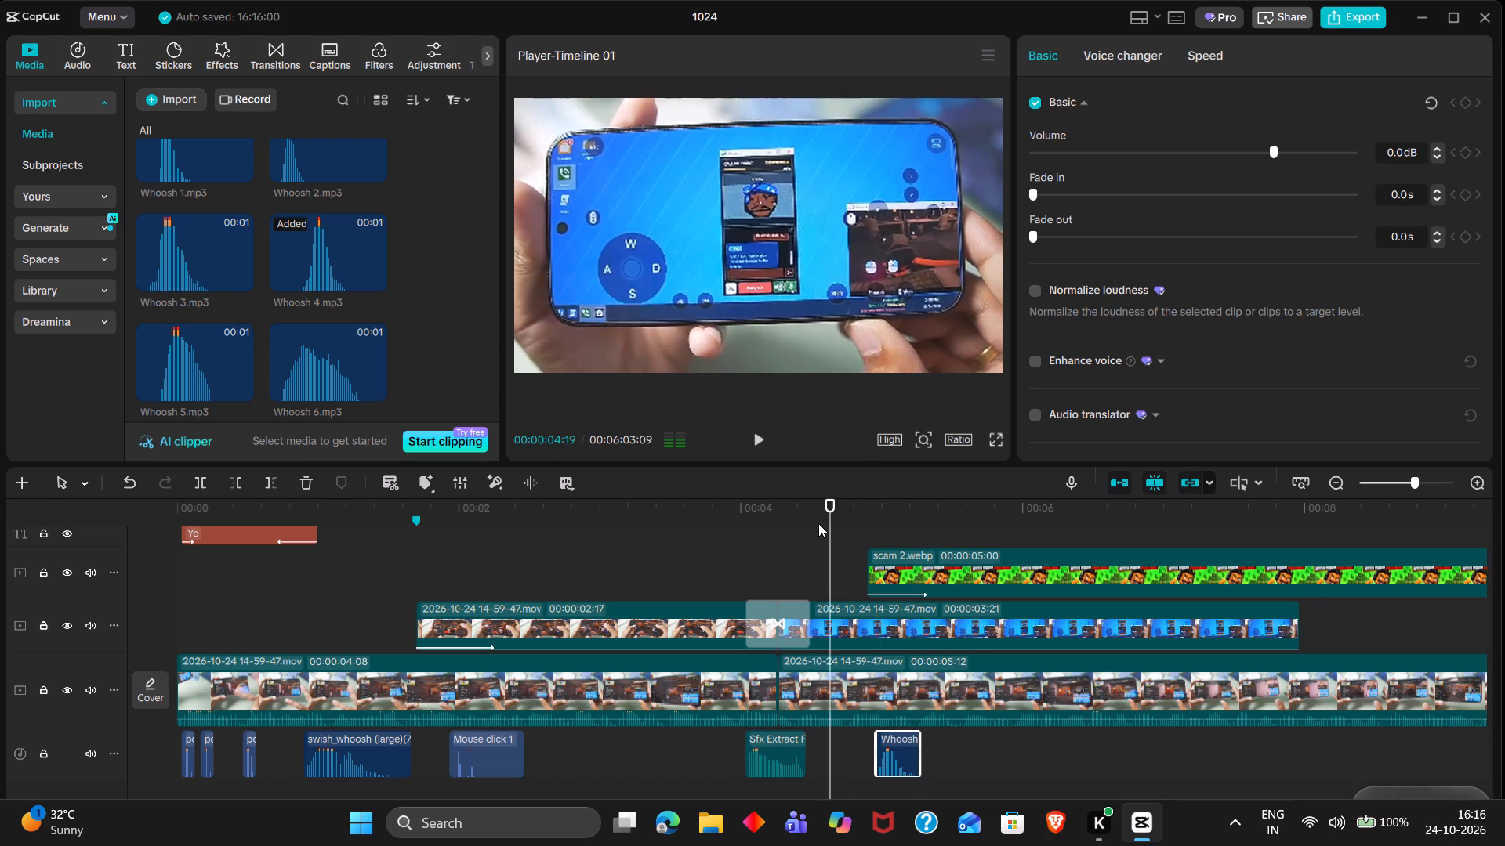
pyautogui.press('space')
pyautogui.press('space')
pyautogui.press('space')
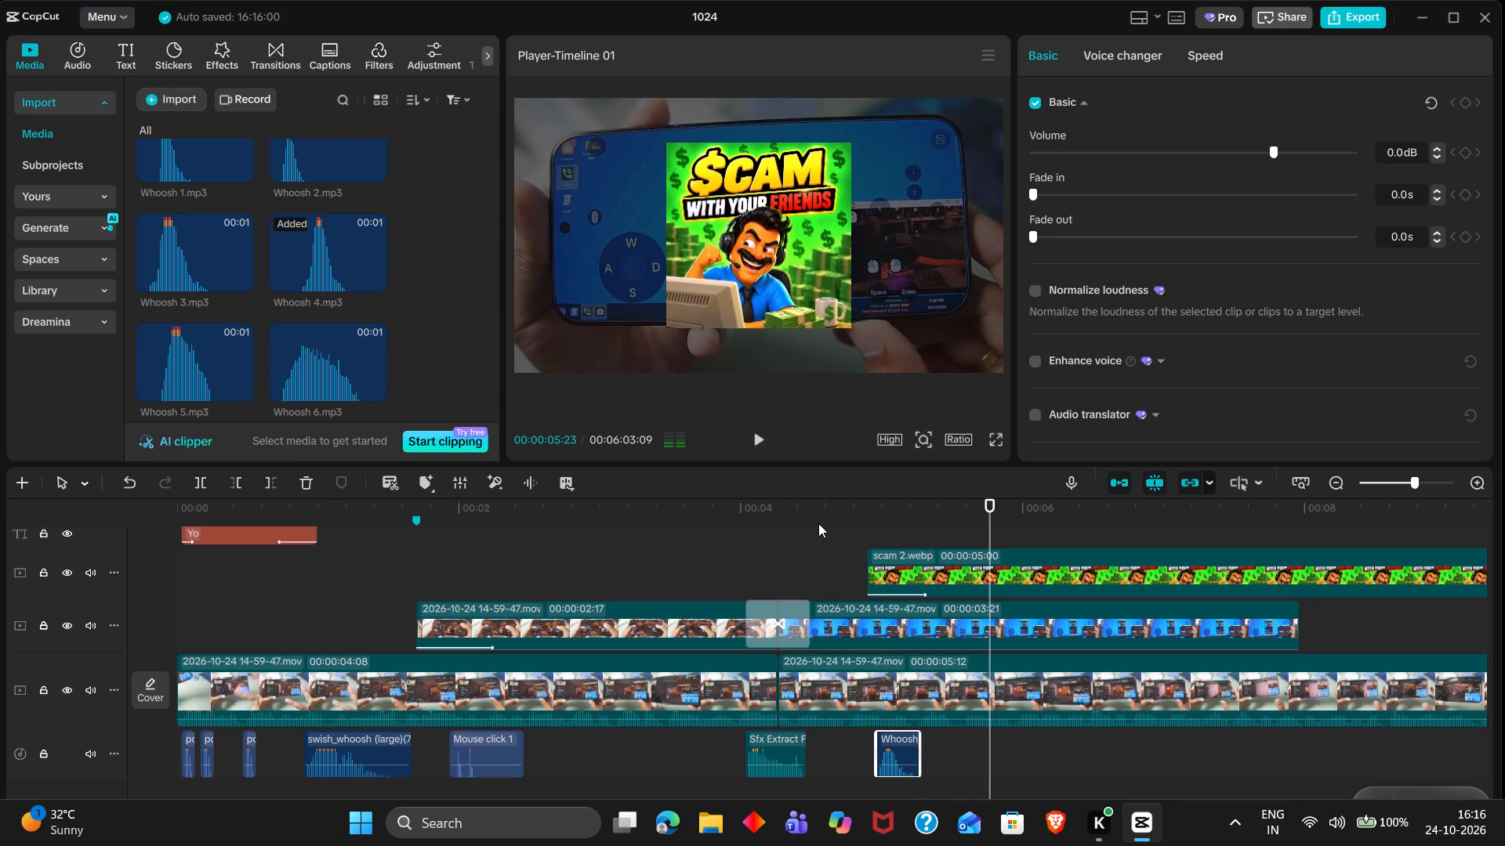
pyautogui.press('space')
pyautogui.press('space')
pyautogui.press('space')
pyautogui.press('space')
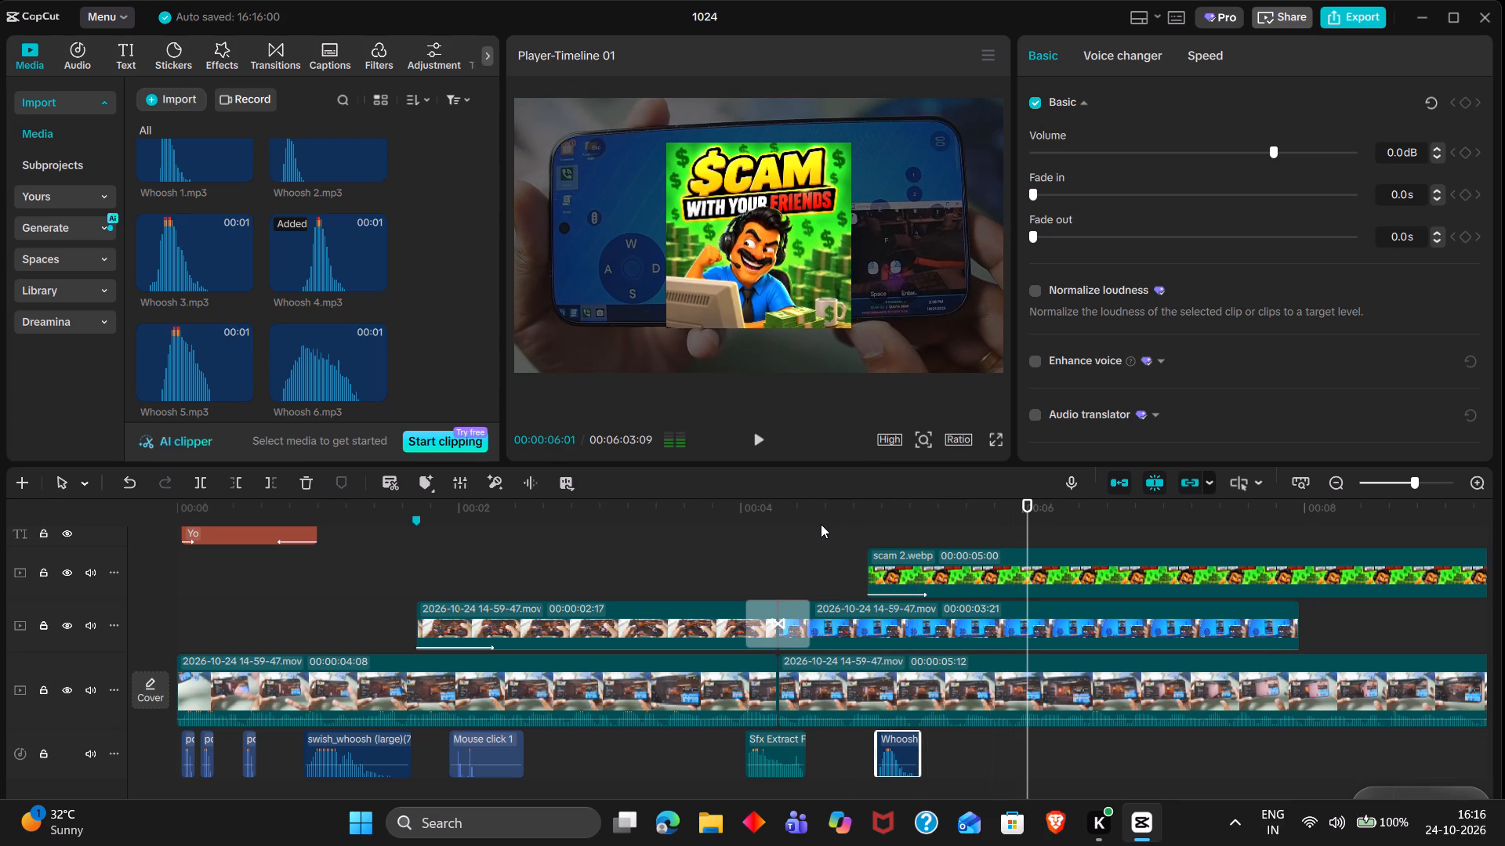
# Trim the end of the scam 2.webp clip to 00:00:06:08, using playback to find the cut point.
pyautogui.click(1083, 572)
pyautogui.press('space')
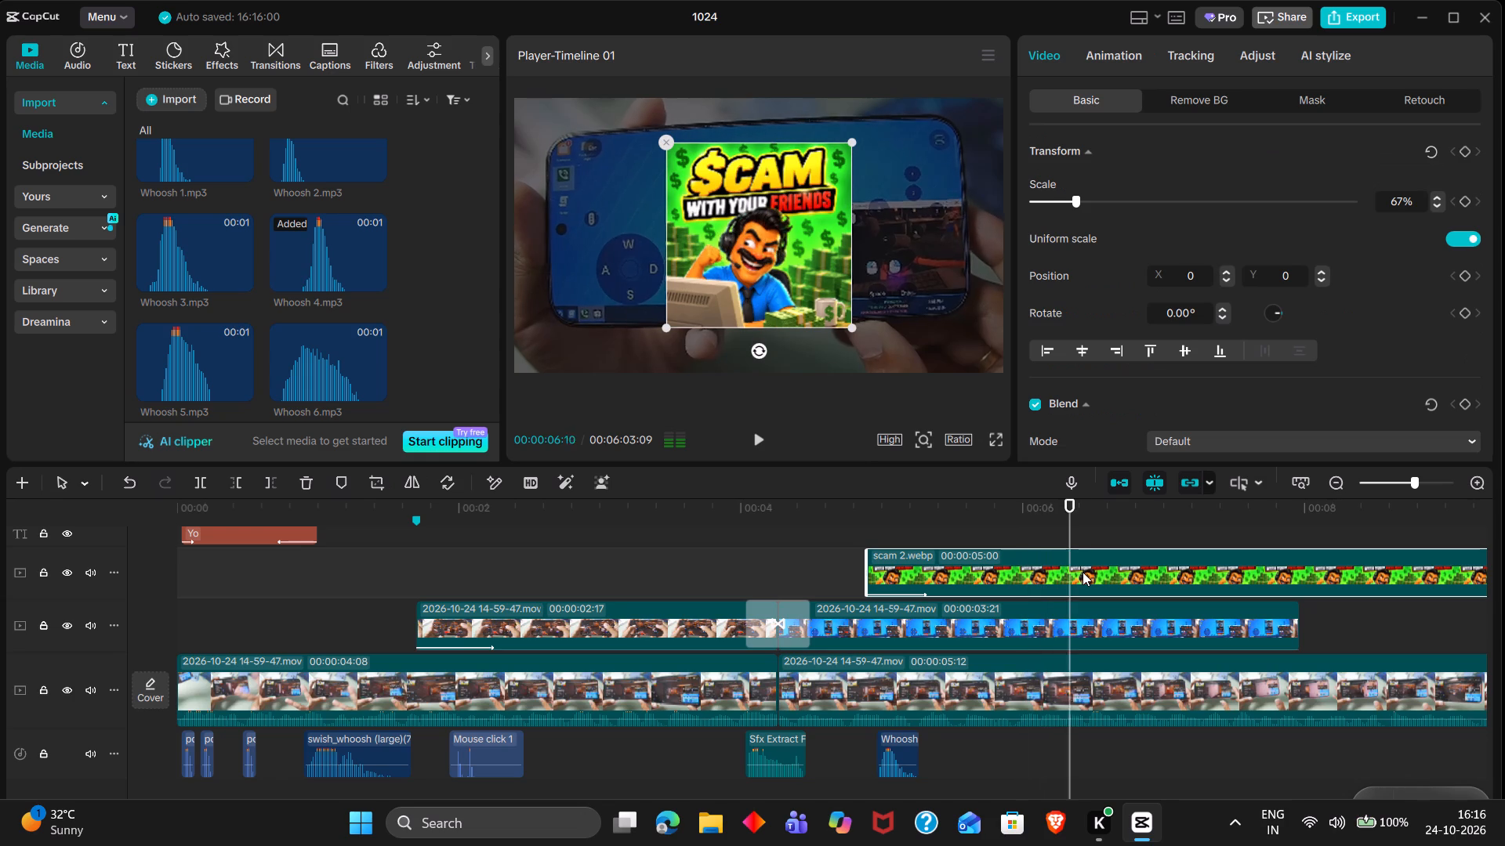
pyautogui.press('space')
pyautogui.press('space')
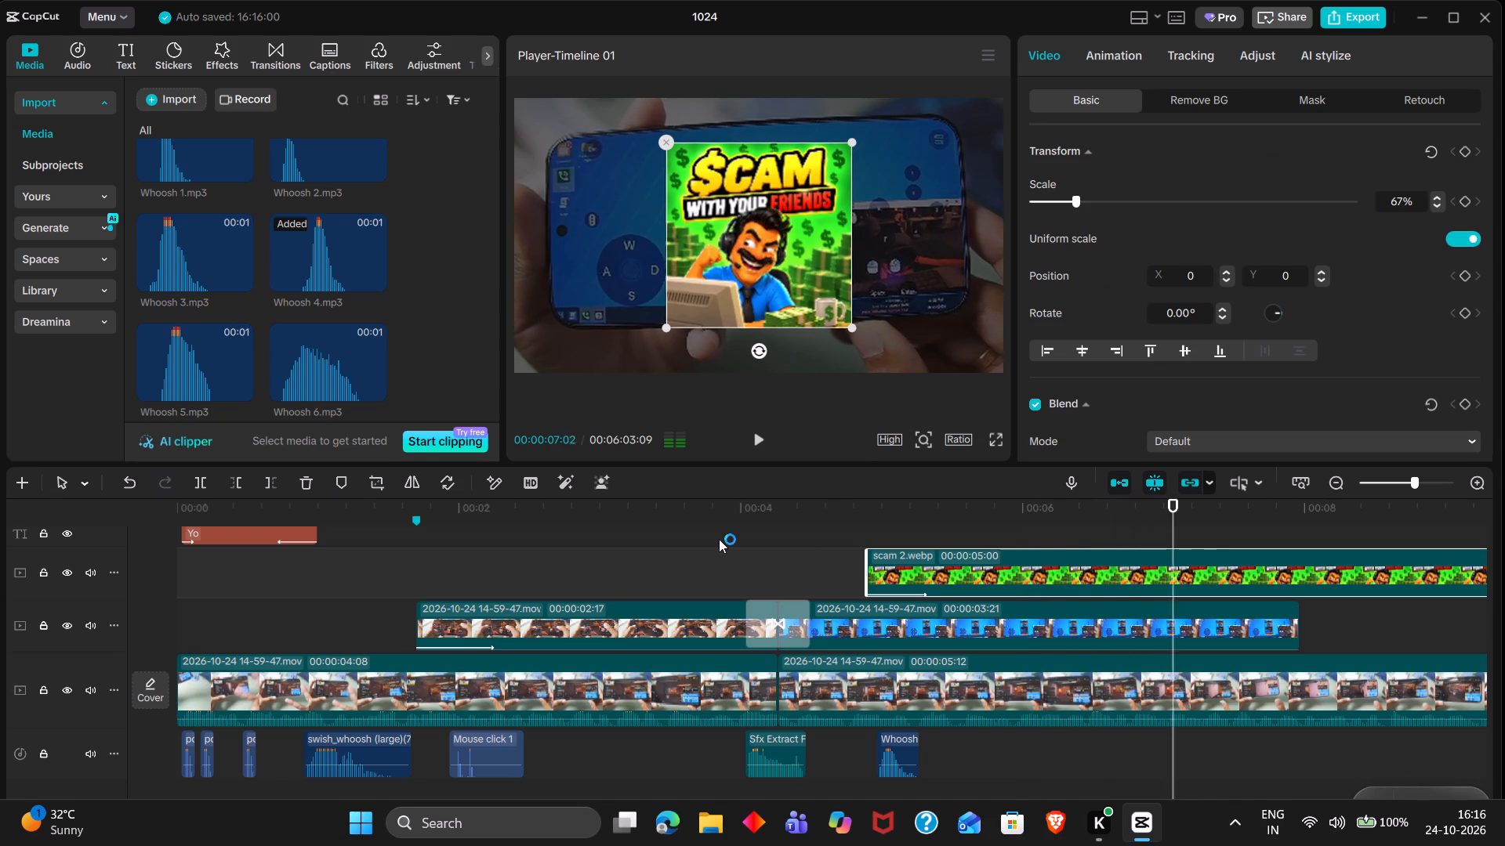
pyautogui.press('space')
pyautogui.press('space')
pyautogui.press('space')
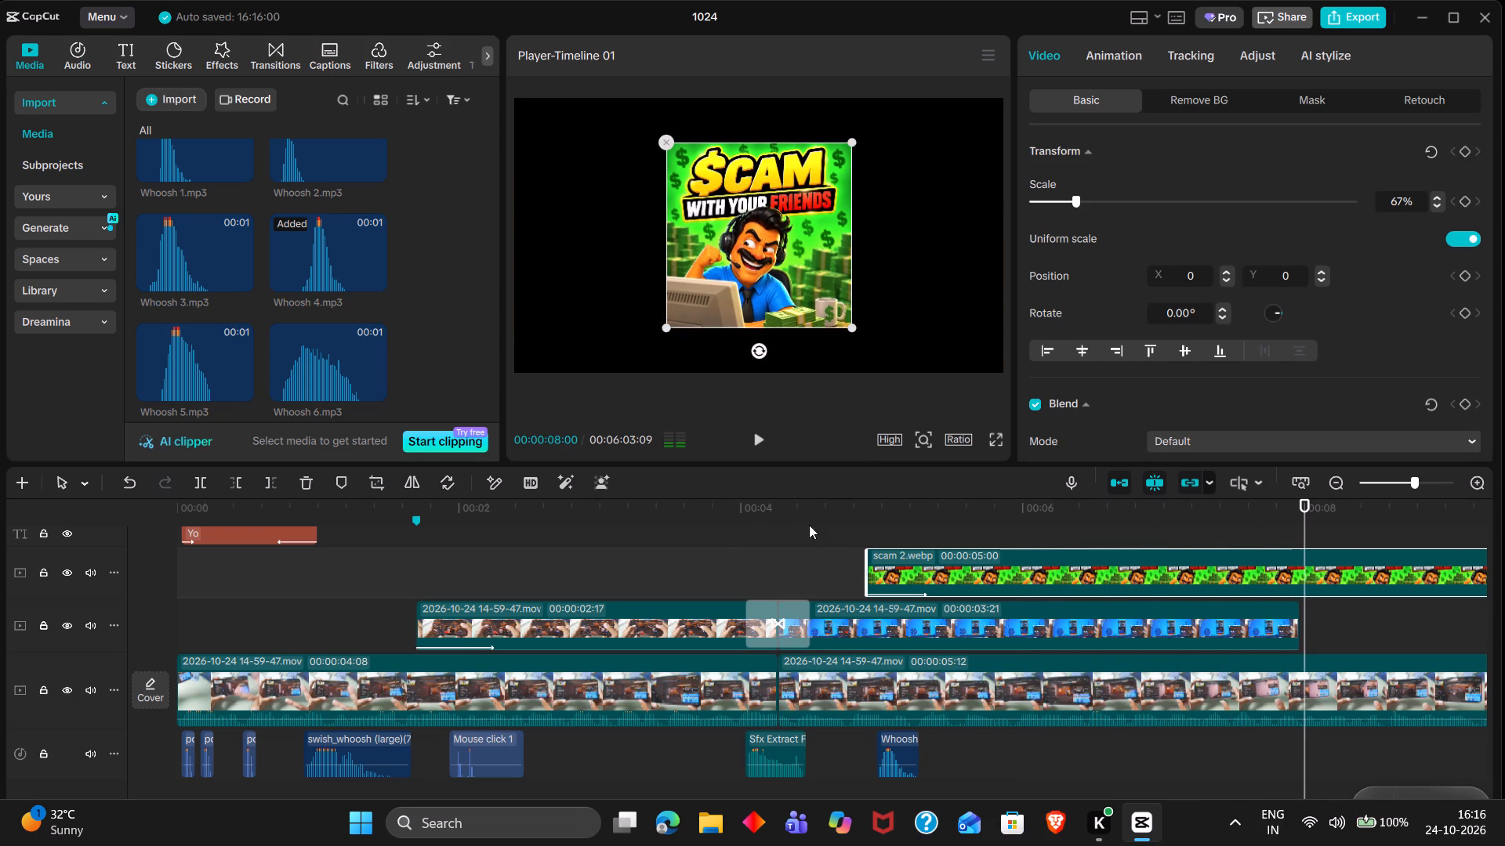
pyautogui.doubleClick(868, 520)
pyautogui.press('space')
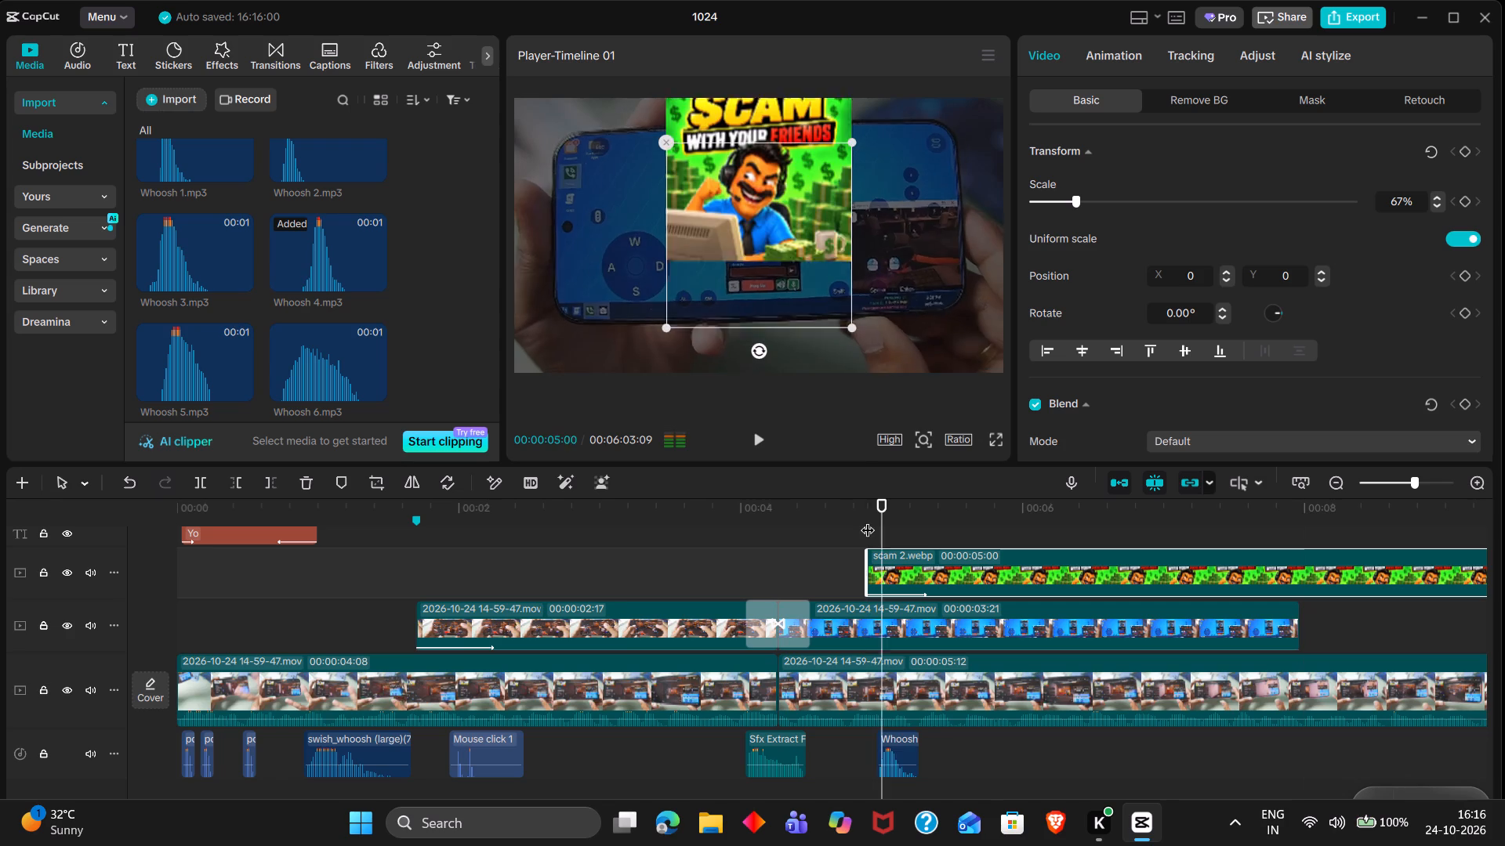
pyautogui.press('space')
pyautogui.press('space')
pyautogui.press('space')
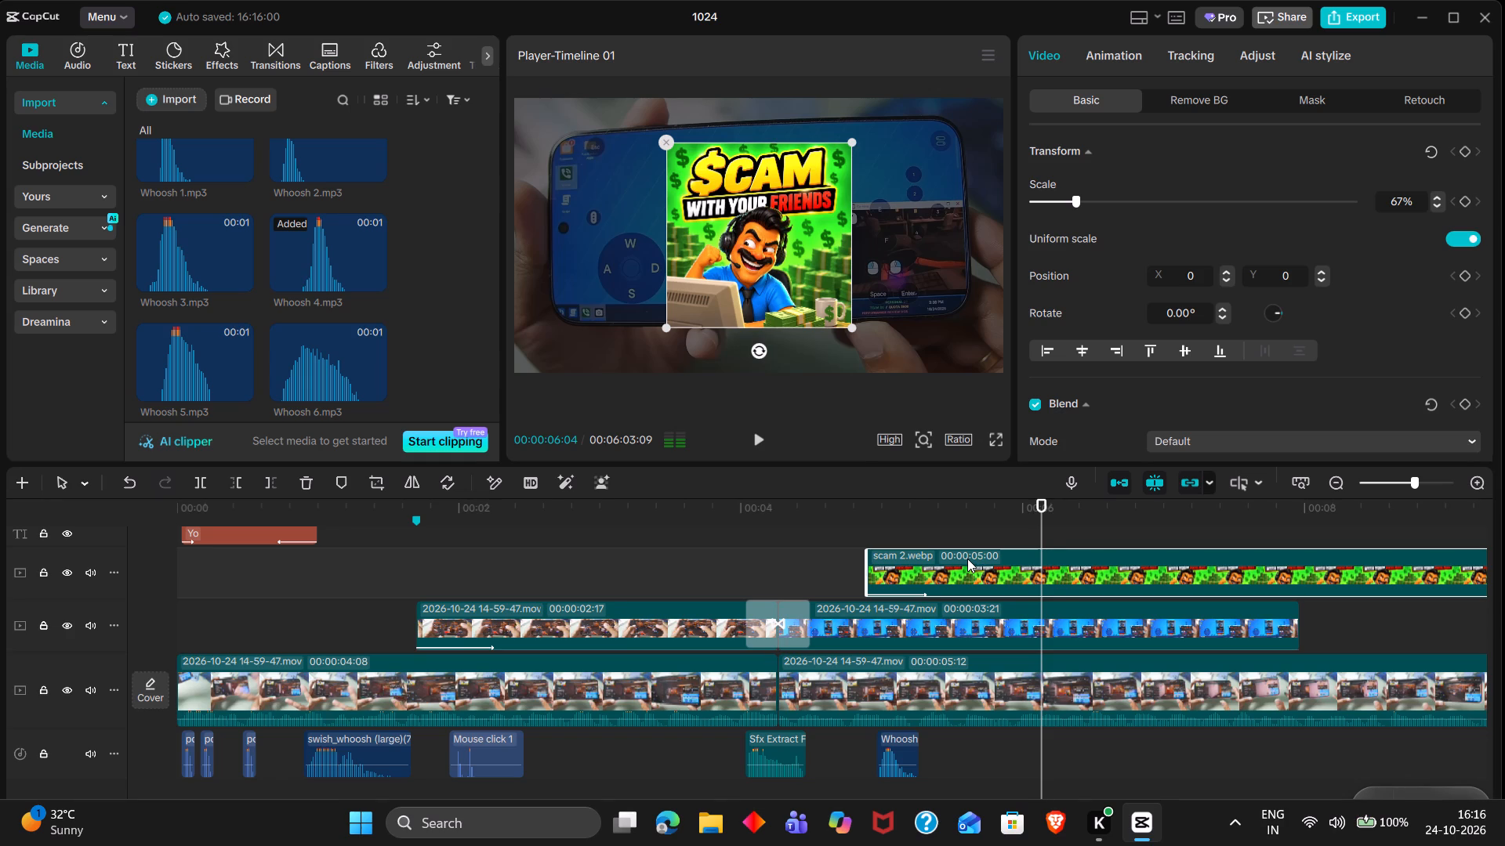
pyautogui.press('space')
pyautogui.press('space')
pyautogui.press('w')
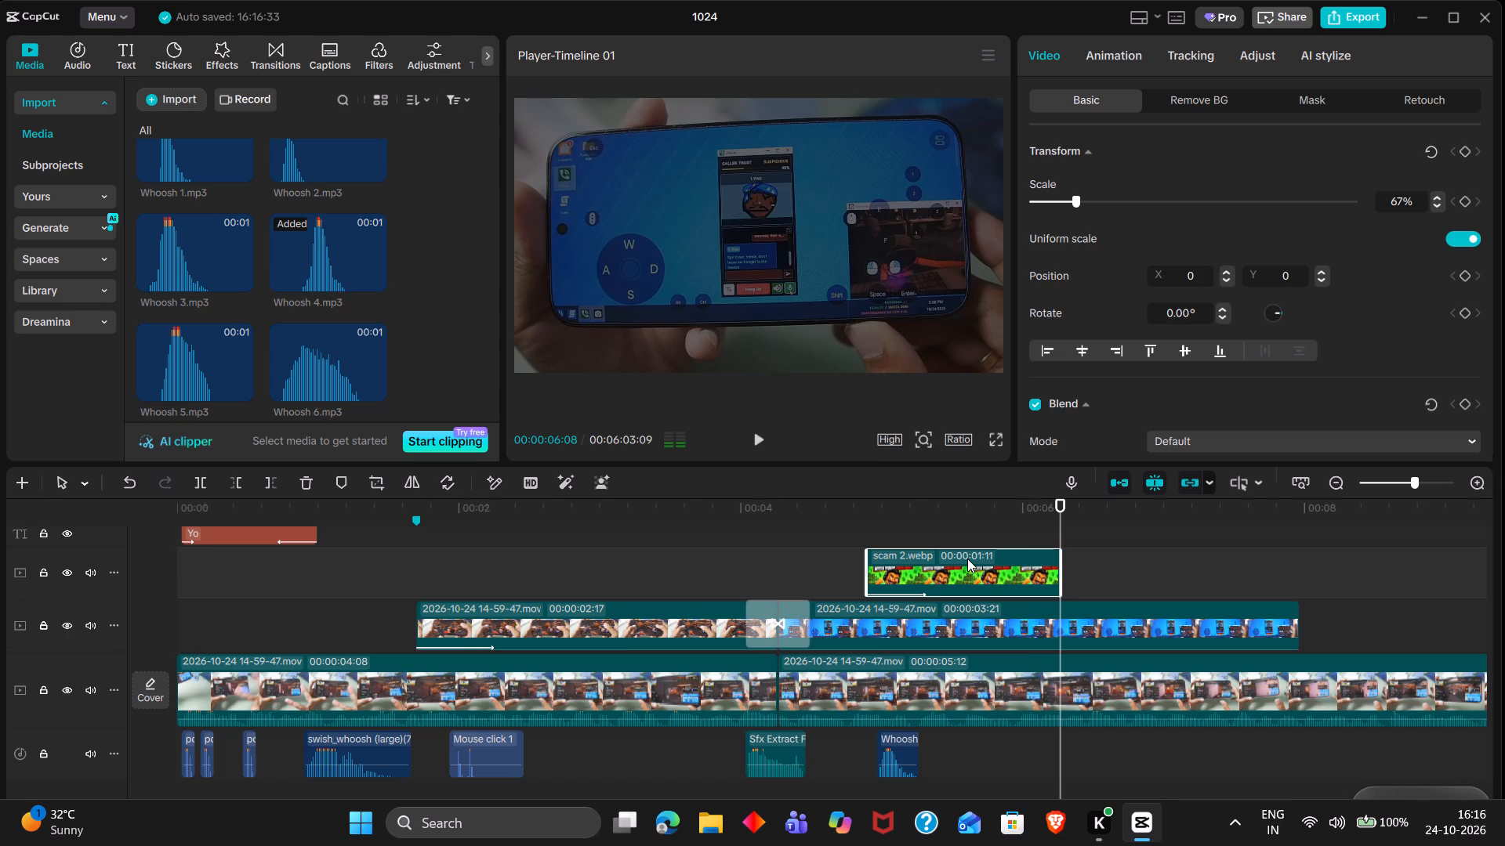
# Give the scam 2.webp clip a Slide Down exit animation and shorten its duration to about 0.3s.
pyautogui.doubleClick(1125, 46)
pyautogui.doubleClick(1246, 101)
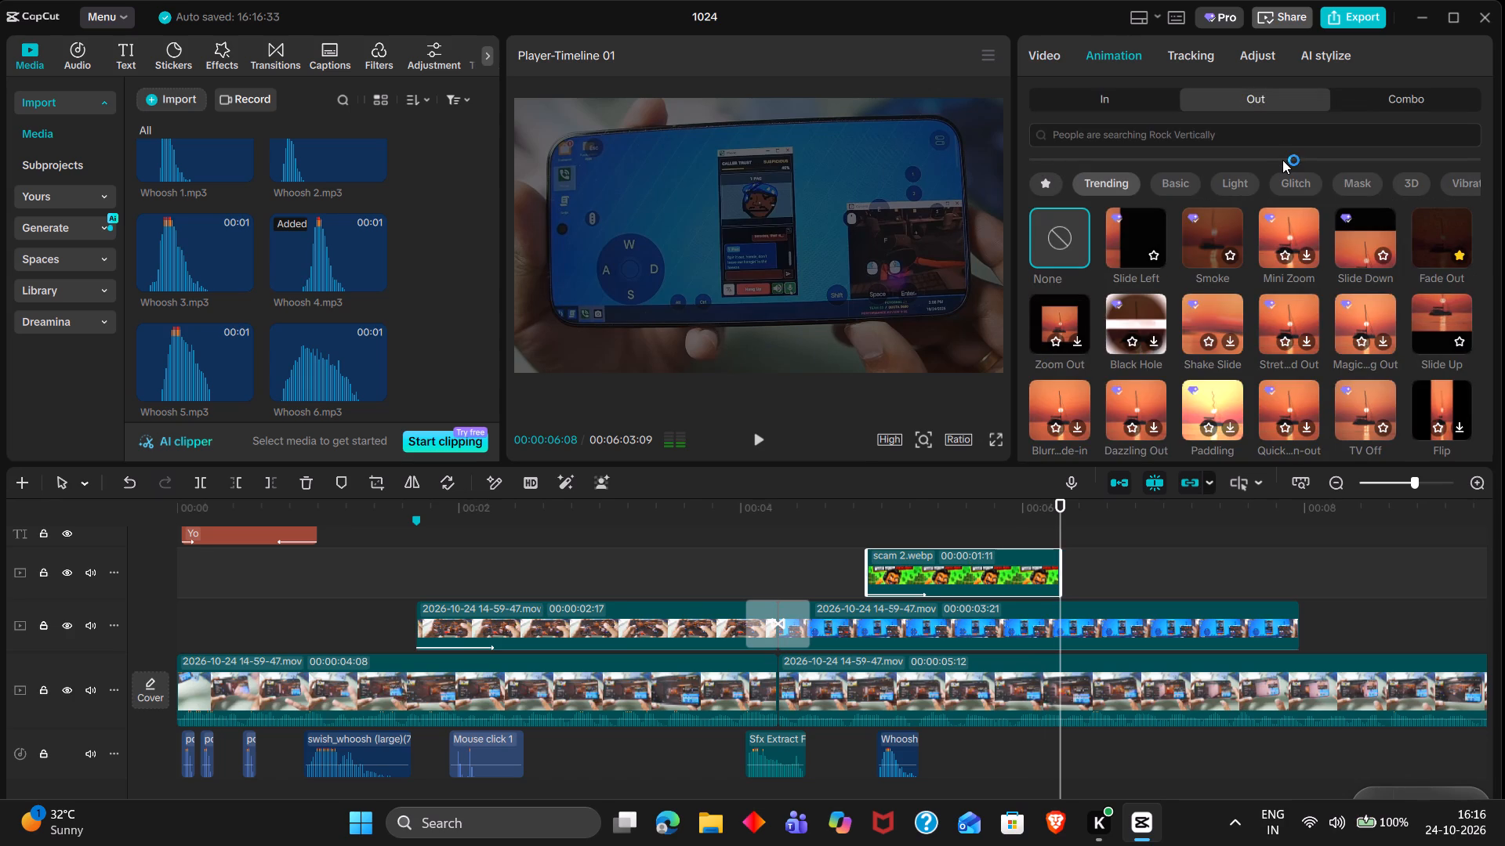
pyautogui.doubleClick(1351, 230)
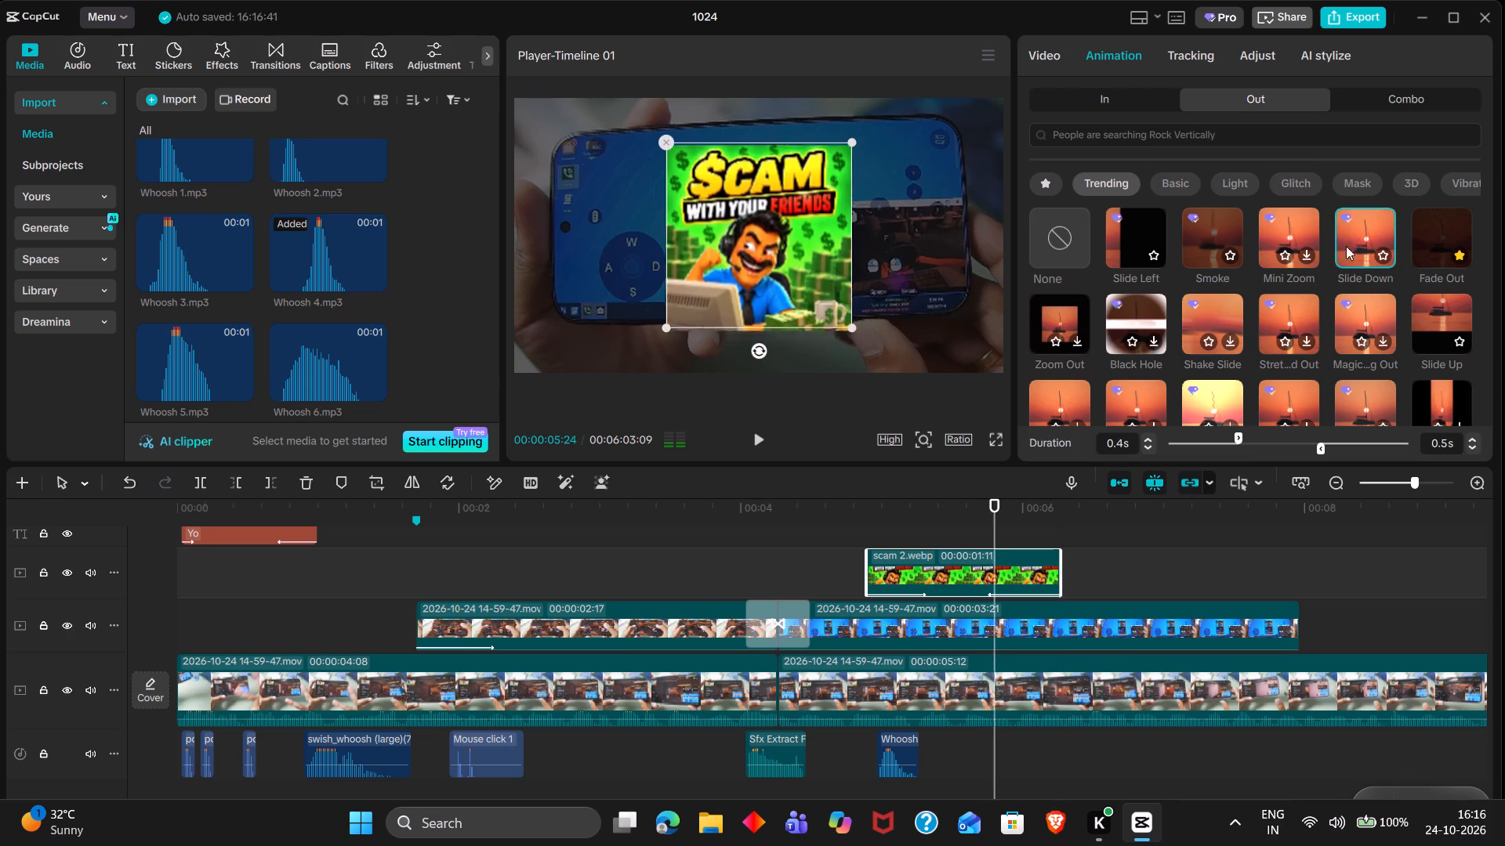
pyautogui.click(1365, 438)
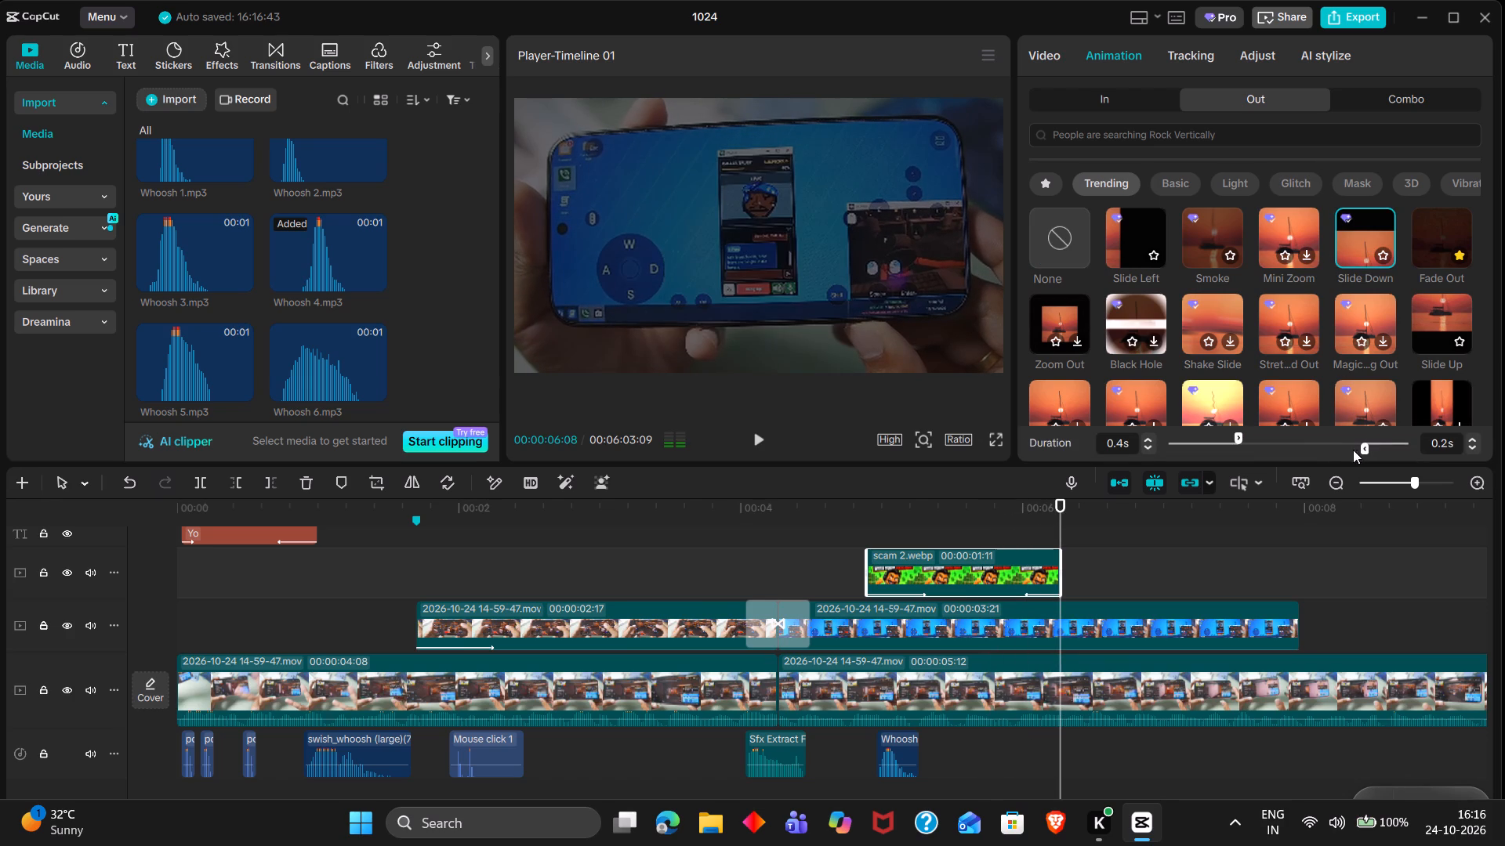
pyautogui.click(1353, 450)
# Add the motorola-edge-70-fusion.webp image on a new track above scam 2.webp at 00:00:06:02 and scale it to 83%.
pyautogui.doubleClick(1036, 528)
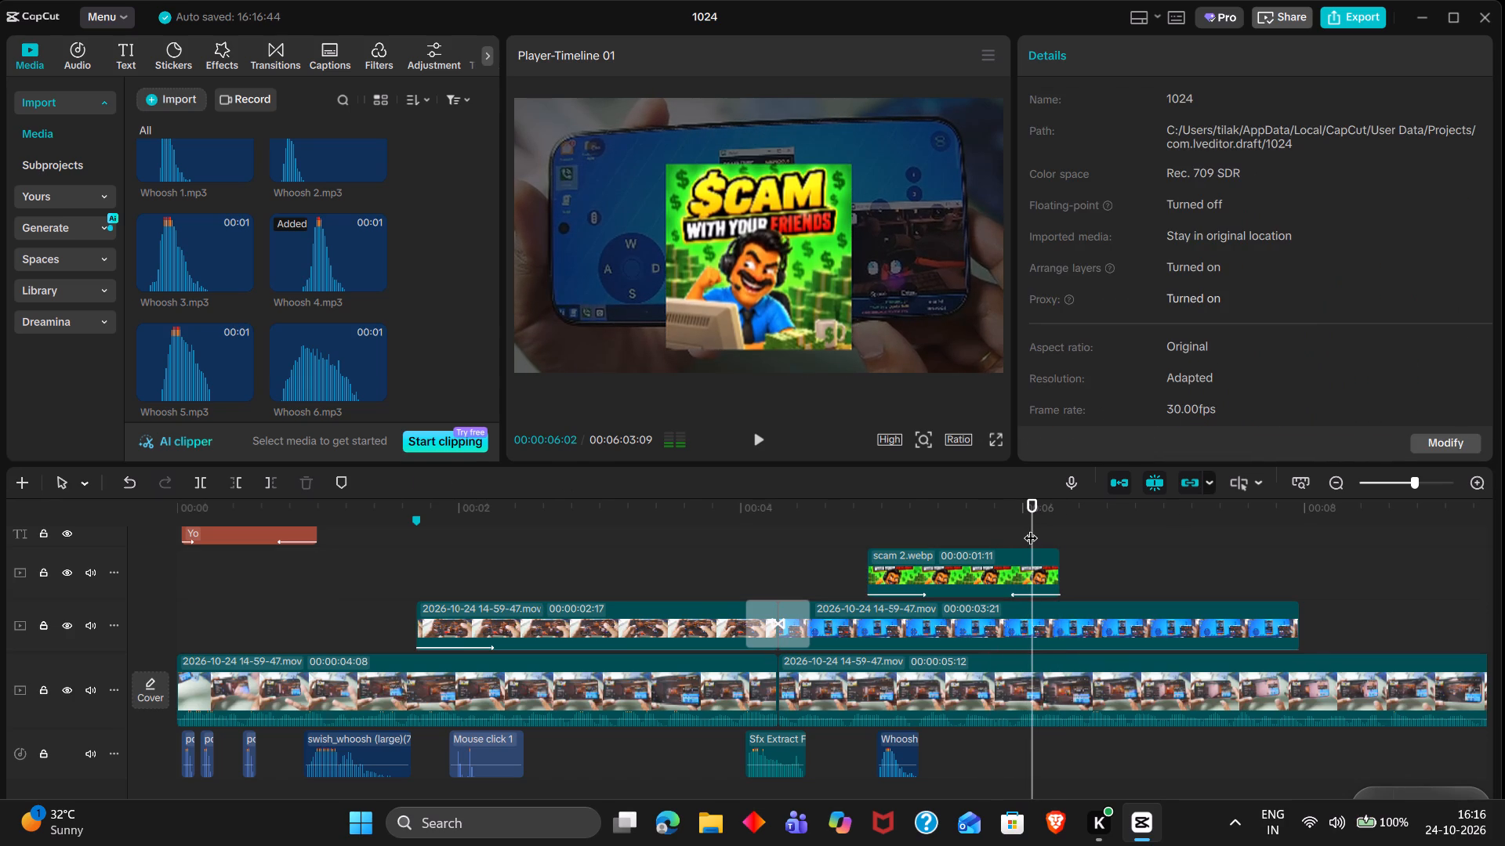
pyautogui.scroll(2, 295, 293)
pyautogui.moveTo(319, 292); pyautogui.dragTo(1016, 423)
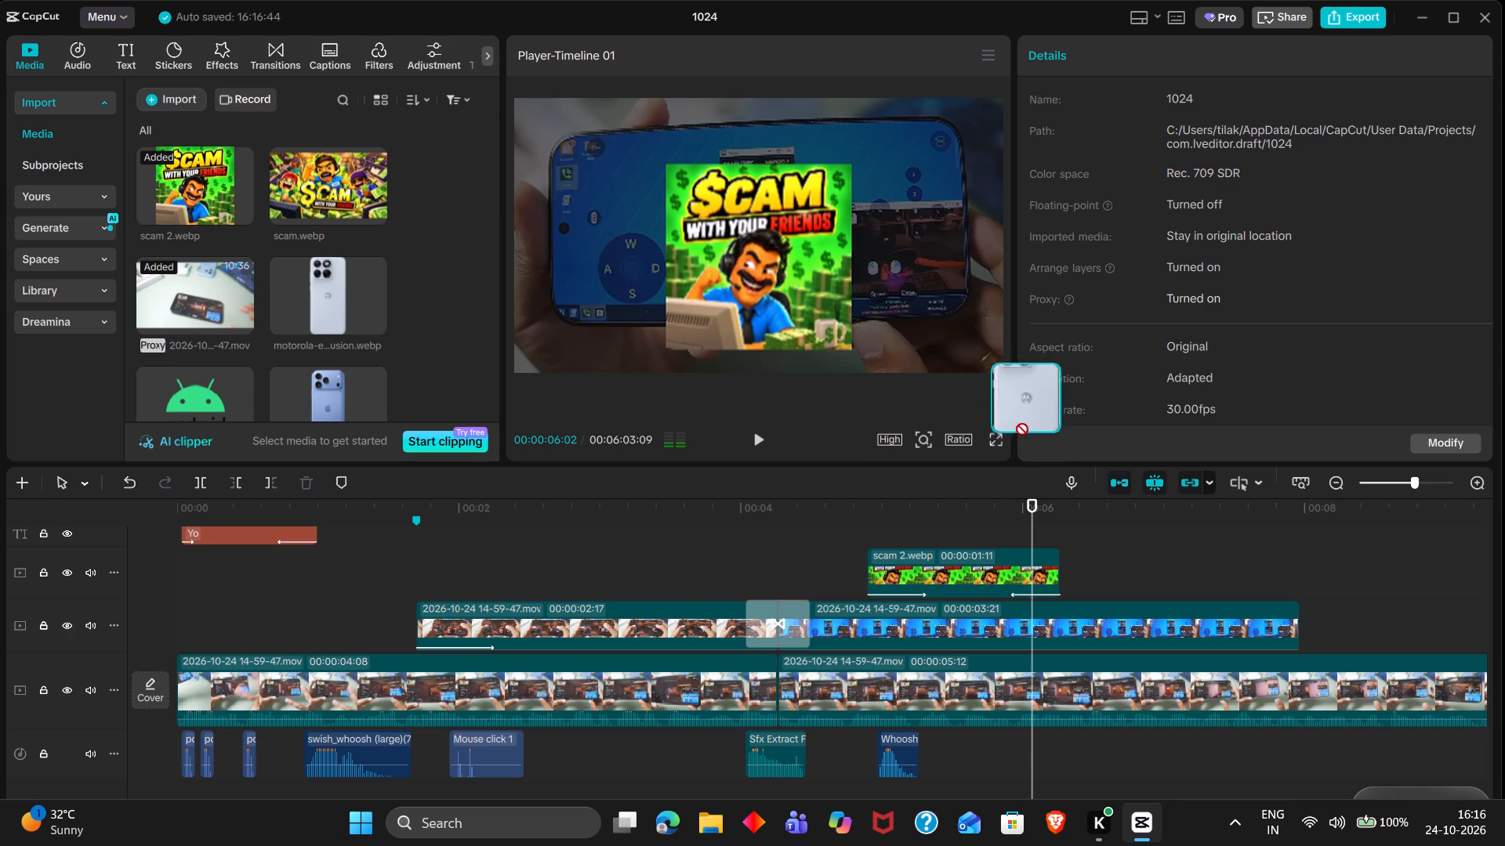
pyautogui.moveTo(1016, 423); pyautogui.dragTo(1028, 544)
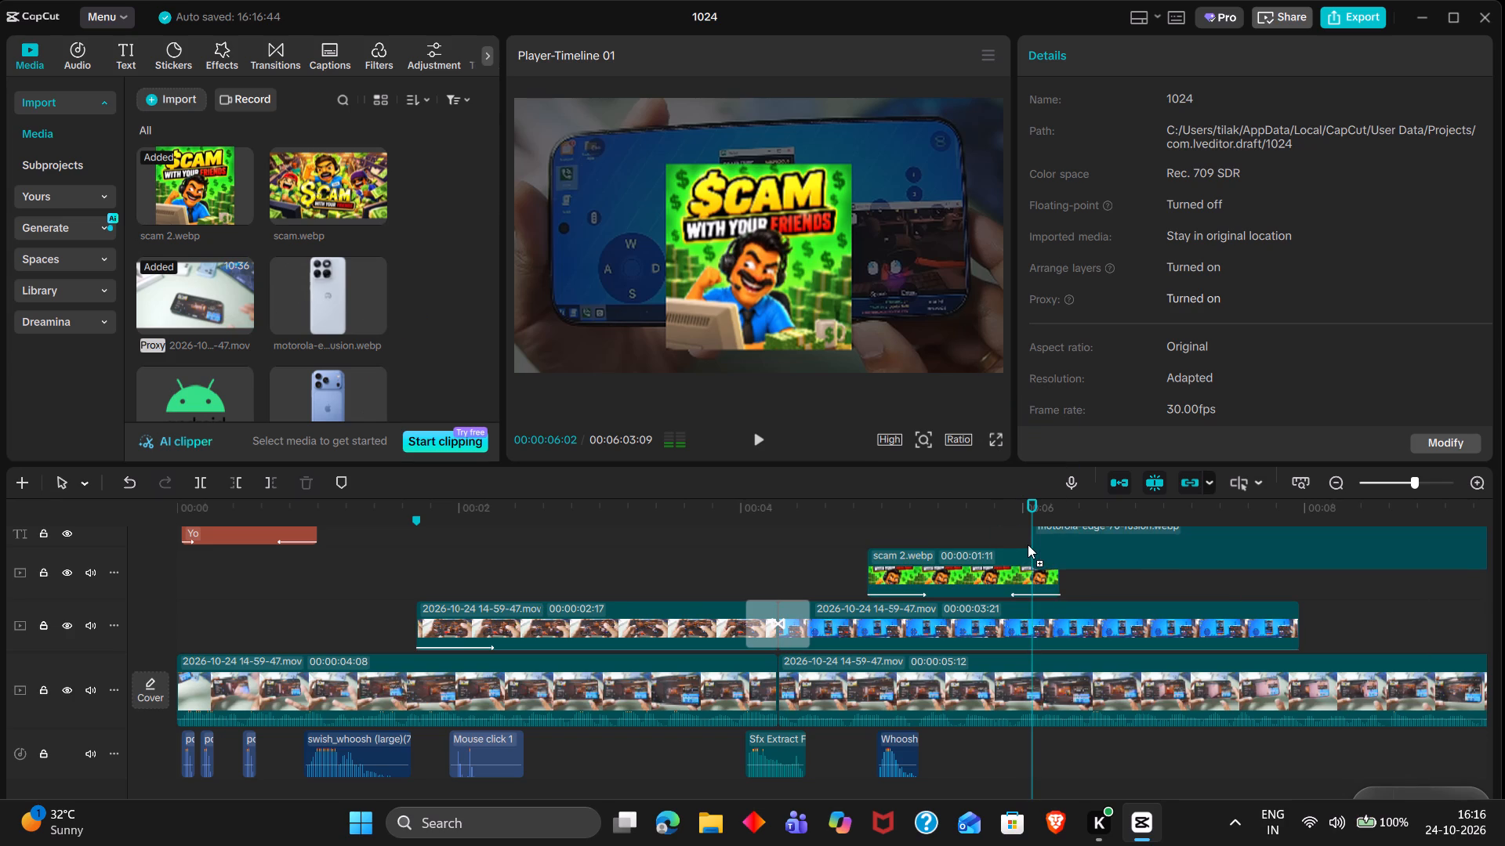
pyautogui.moveTo(1028, 544); pyautogui.dragTo(1028, 548)
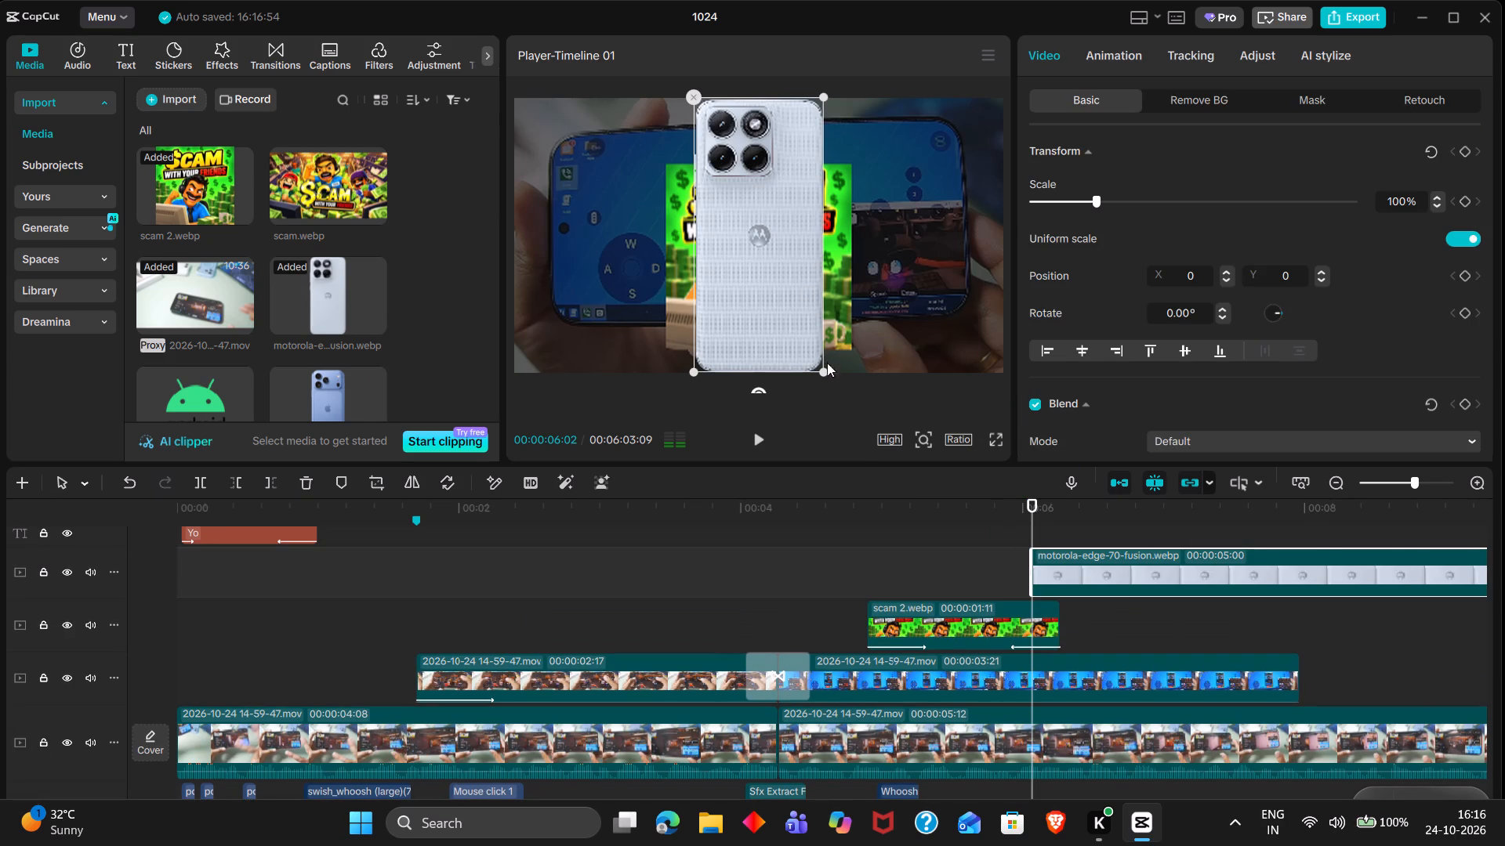
pyautogui.moveTo(825, 365); pyautogui.dragTo(803, 334)
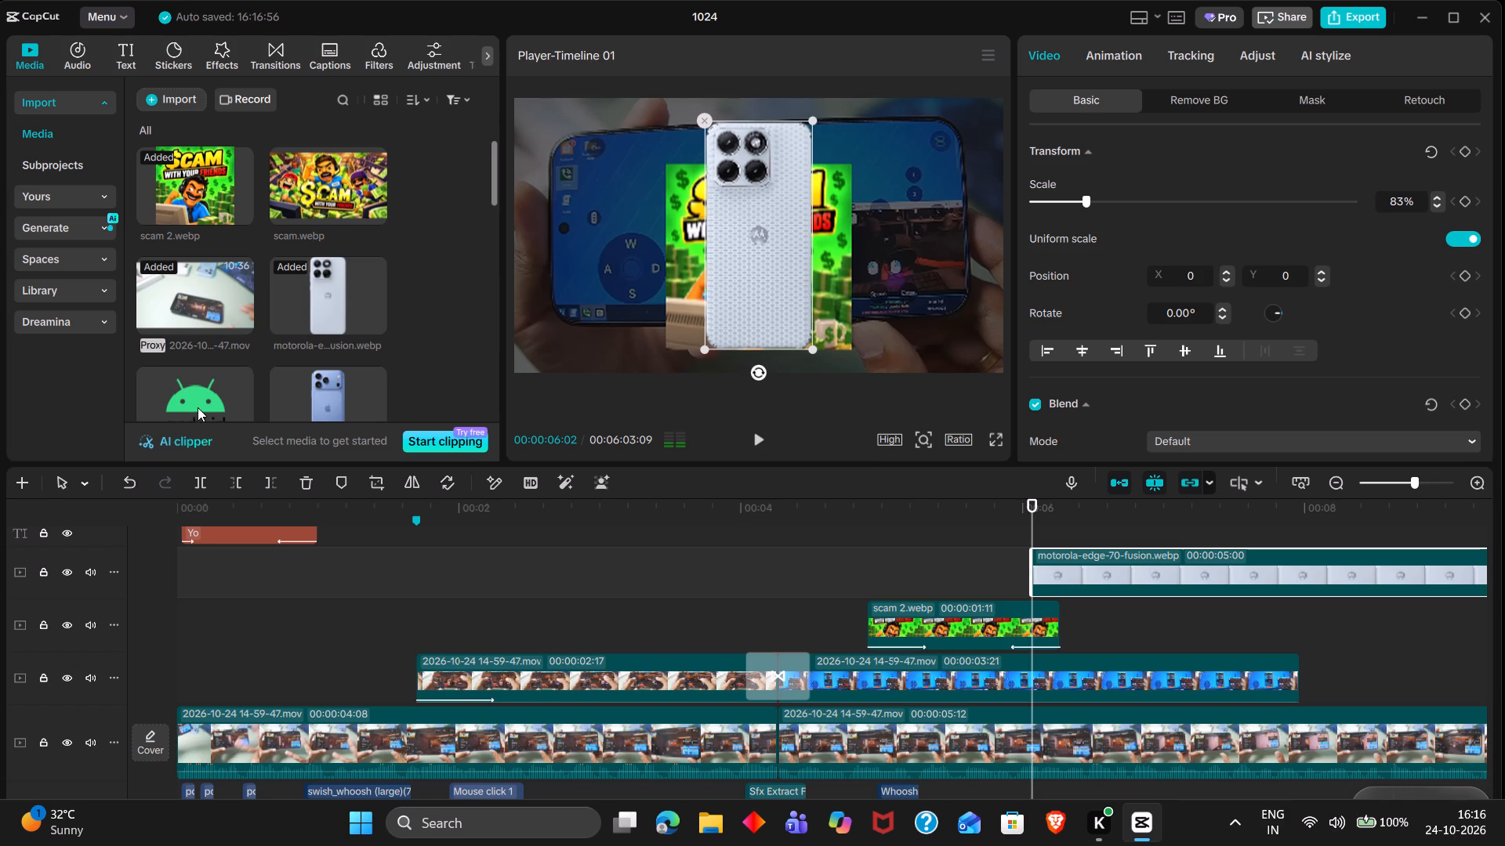
# Add android.png above the phone image at 00:00:06:02, scale it to 31% and centre it on the phone's back at Y -54.
pyautogui.moveTo(205, 382); pyautogui.dragTo(1035, 528)
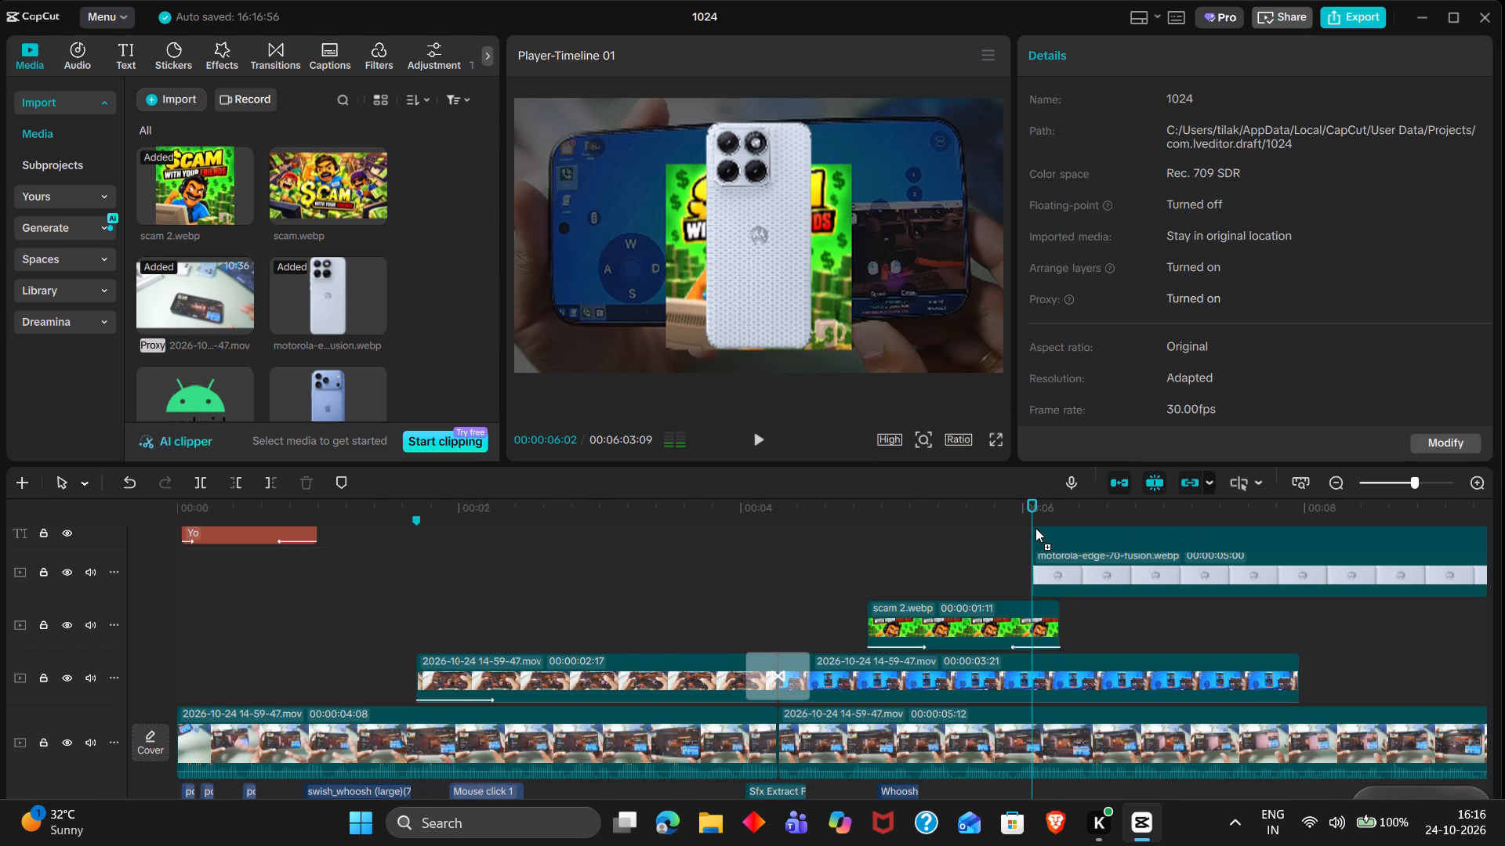
pyautogui.moveTo(1035, 528); pyautogui.dragTo(1034, 530)
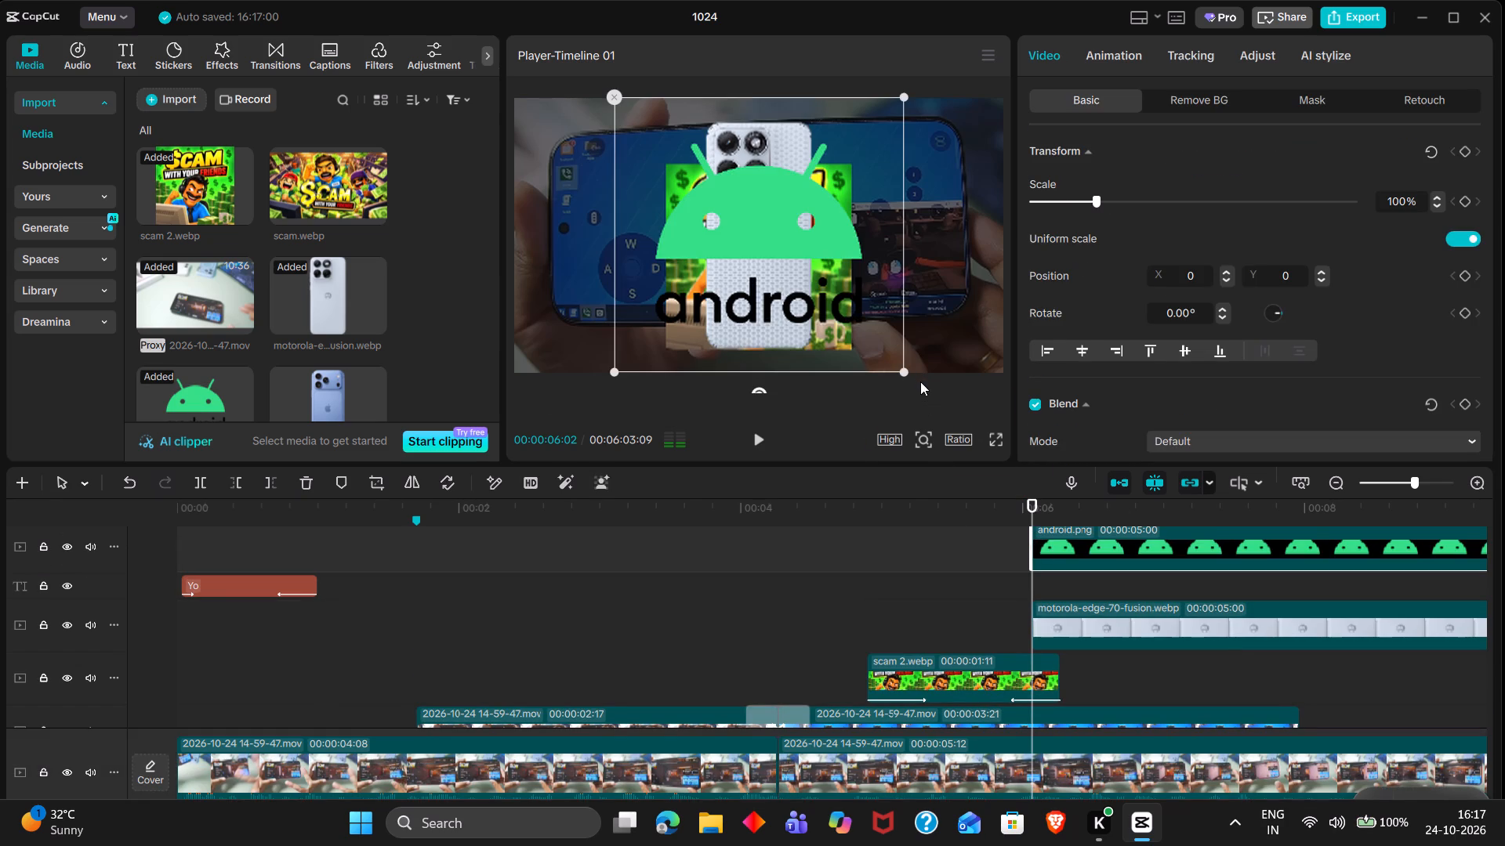
pyautogui.moveTo(900, 369); pyautogui.dragTo(755, 263)
pyautogui.moveTo(757, 248); pyautogui.dragTo(756, 255)
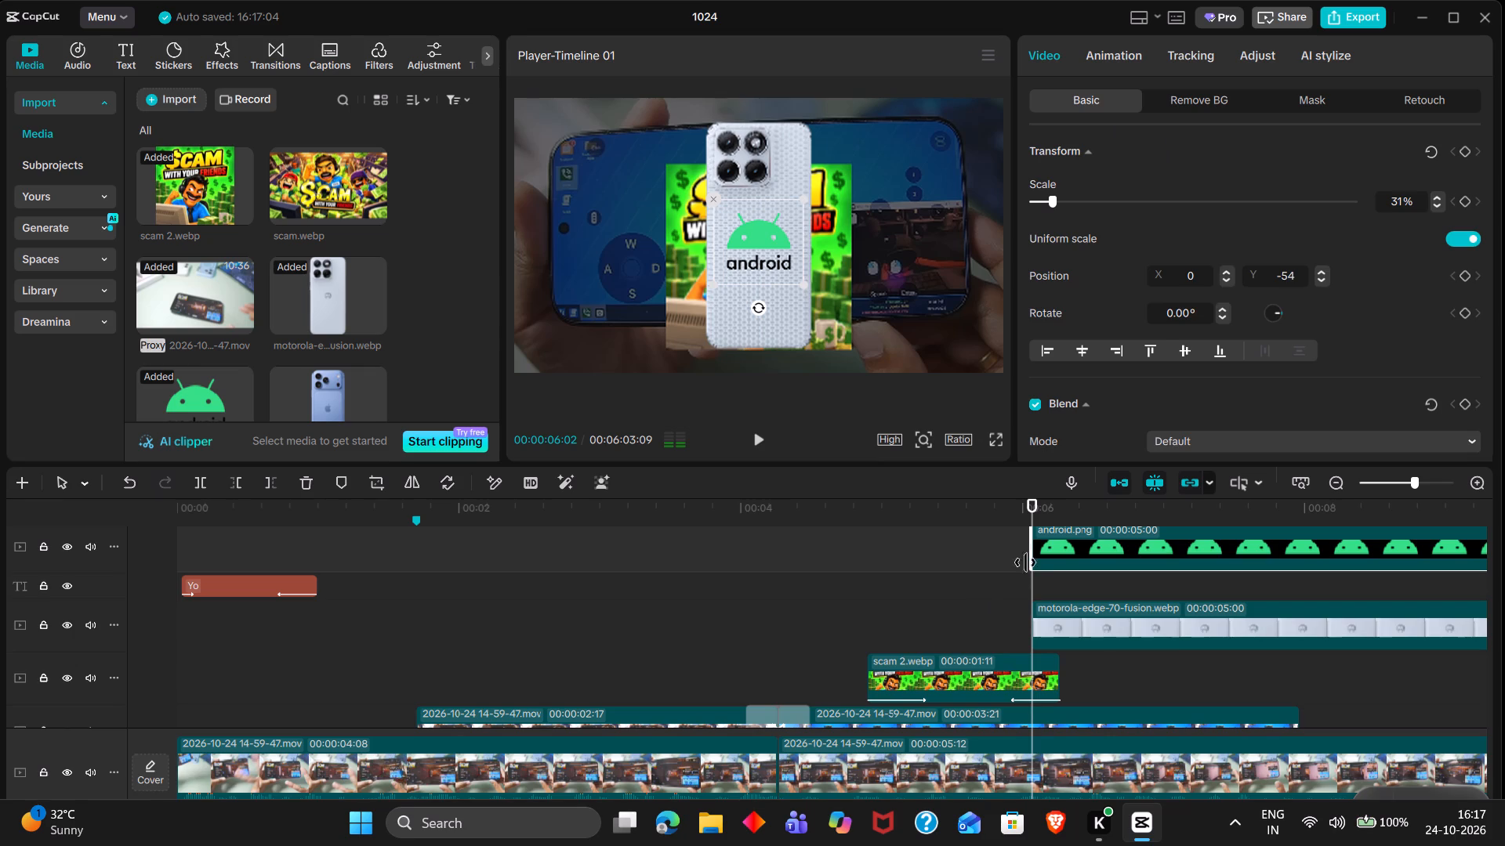
# Combine the android.png and motorola-edge-70-fusion.webp clips into one compound clip.
pyautogui.moveTo(984, 547); pyautogui.dragTo(1101, 613)
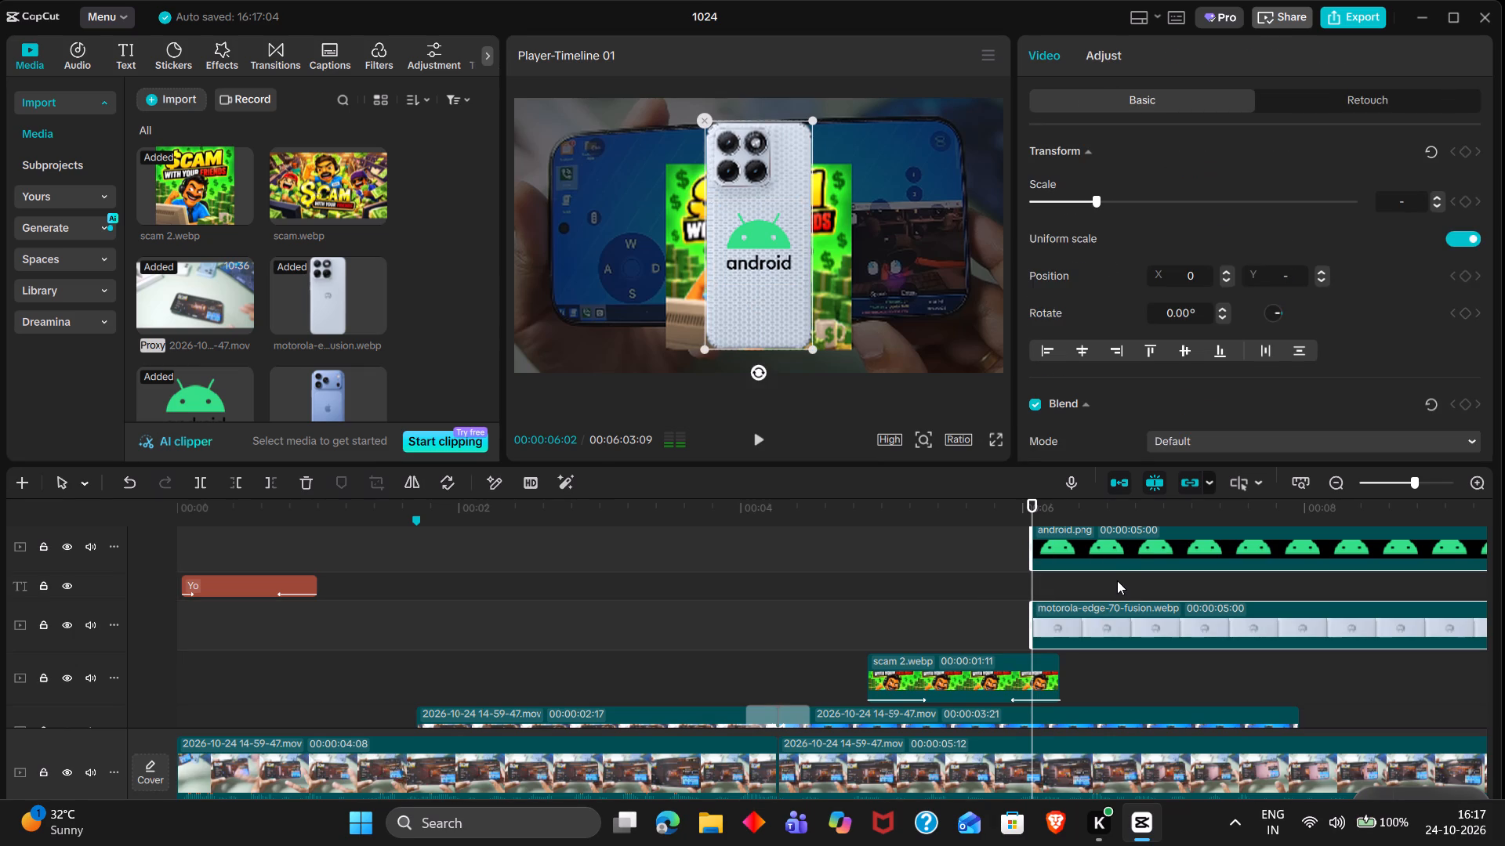
pyautogui.hotkey('alt', 'g')
# Give the compound phone clip a 0.4s Slide Down entrance animation and shift the clip slightly later on the timeline.
pyautogui.doubleClick(1159, 70)
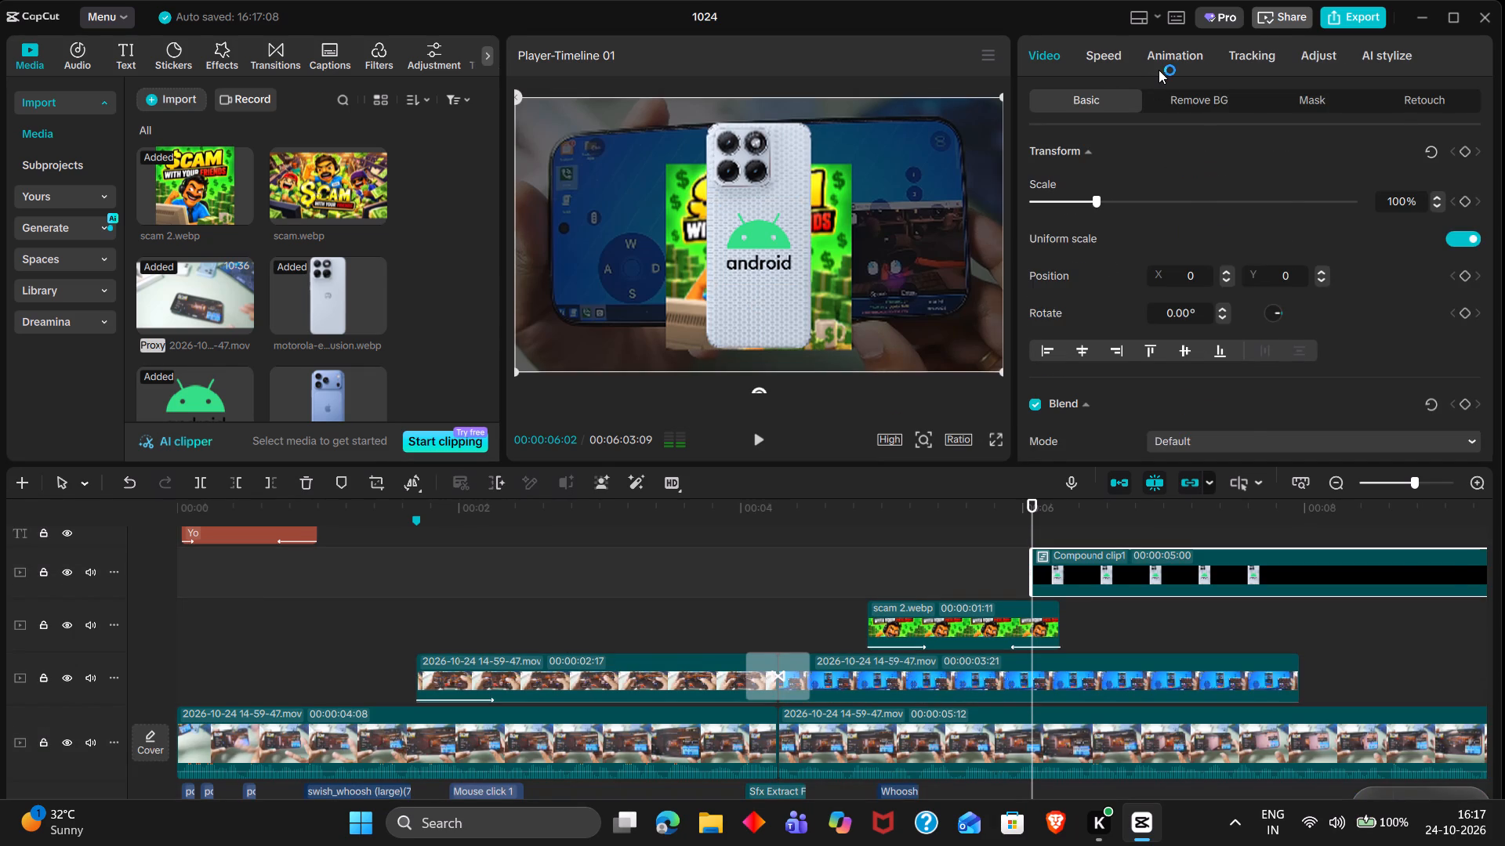
pyautogui.doubleClick(1130, 90)
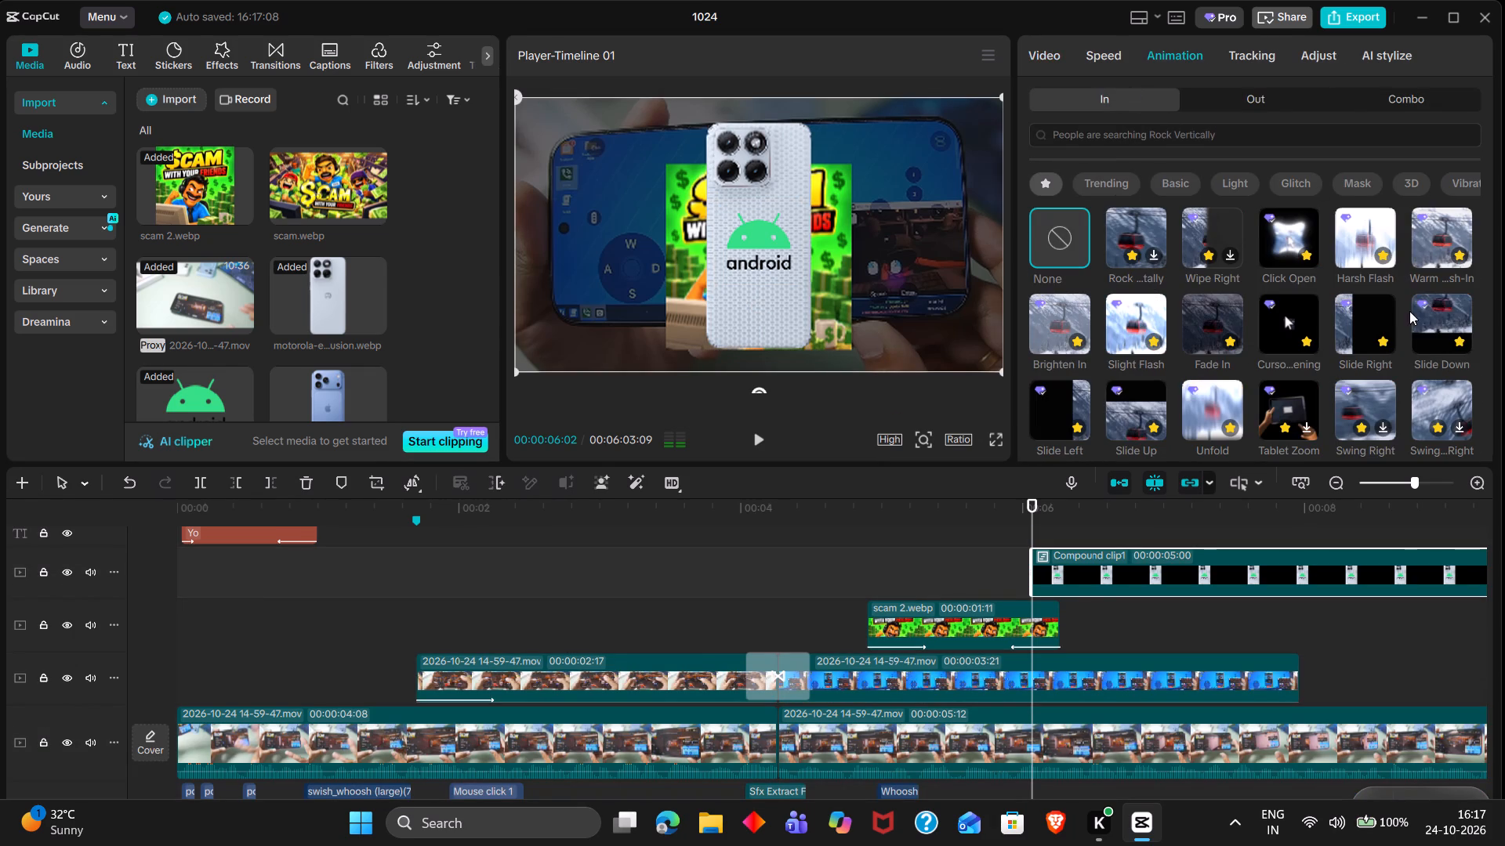
pyautogui.doubleClick(1447, 316)
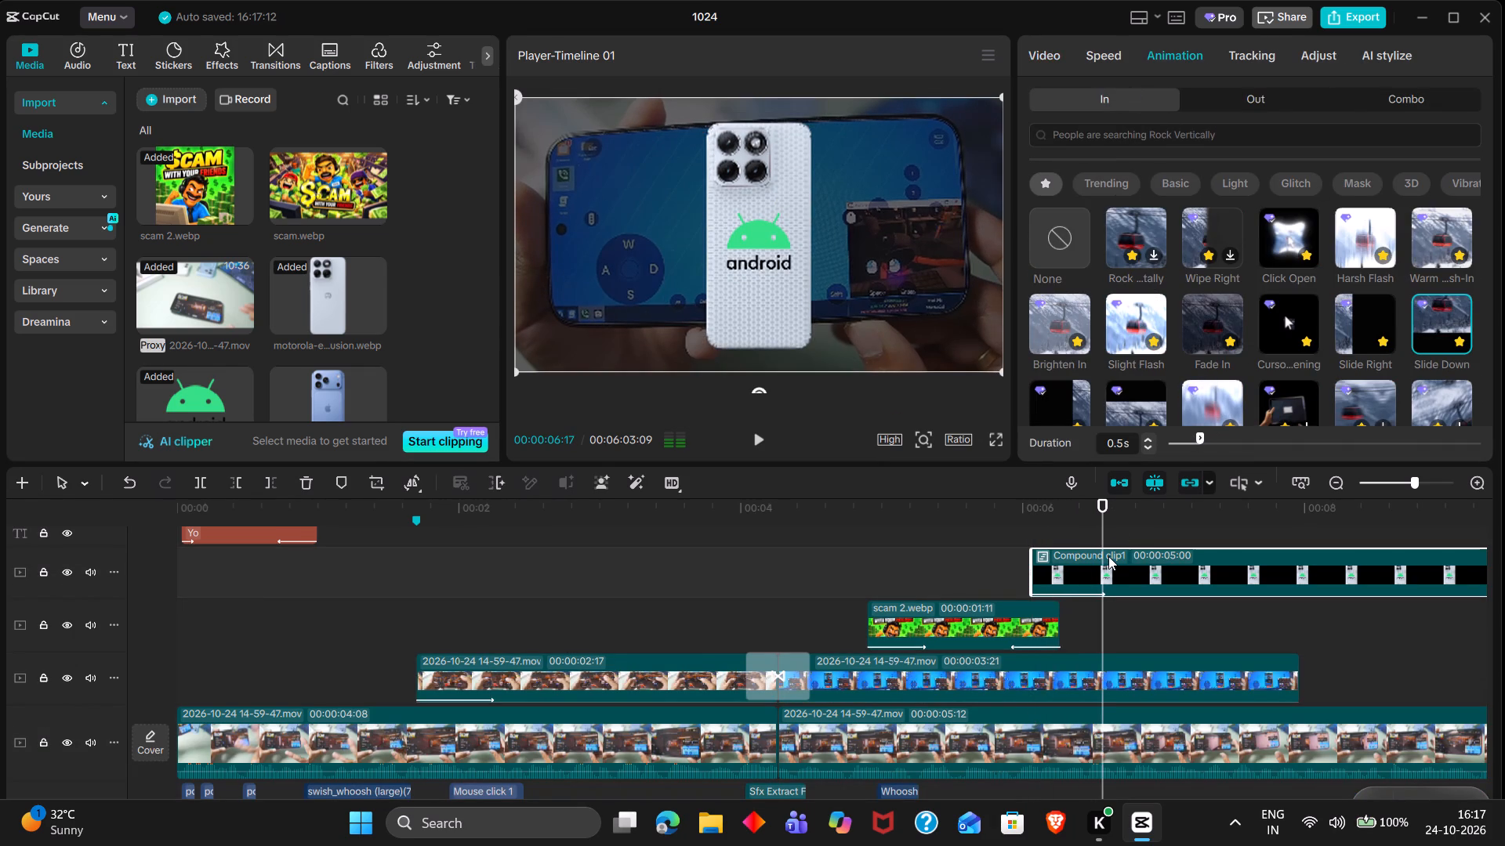
pyautogui.moveTo(1108, 556); pyautogui.dragTo(1119, 559)
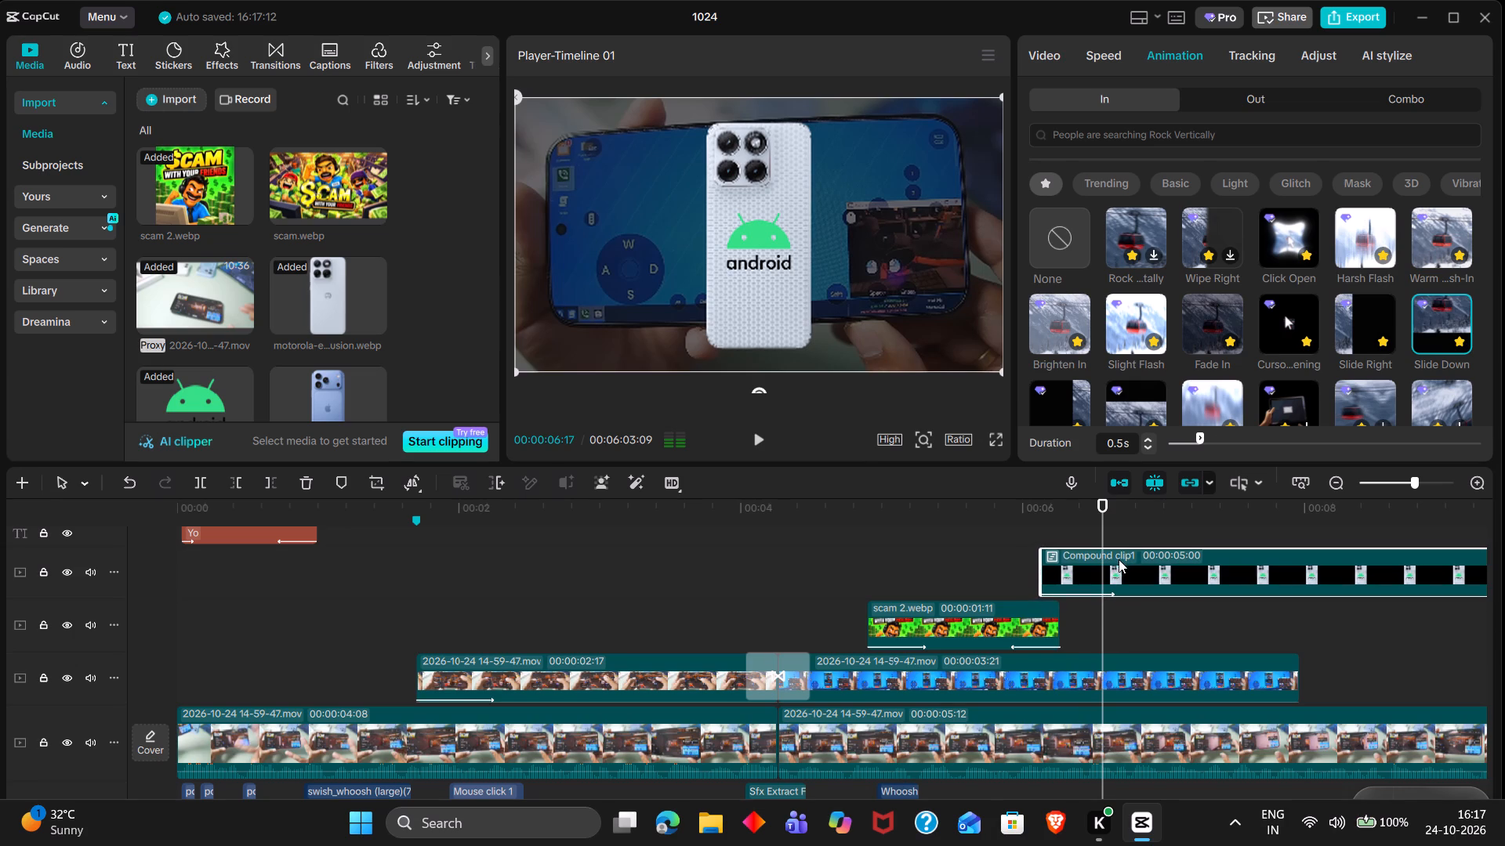
pyautogui.click(1150, 445)
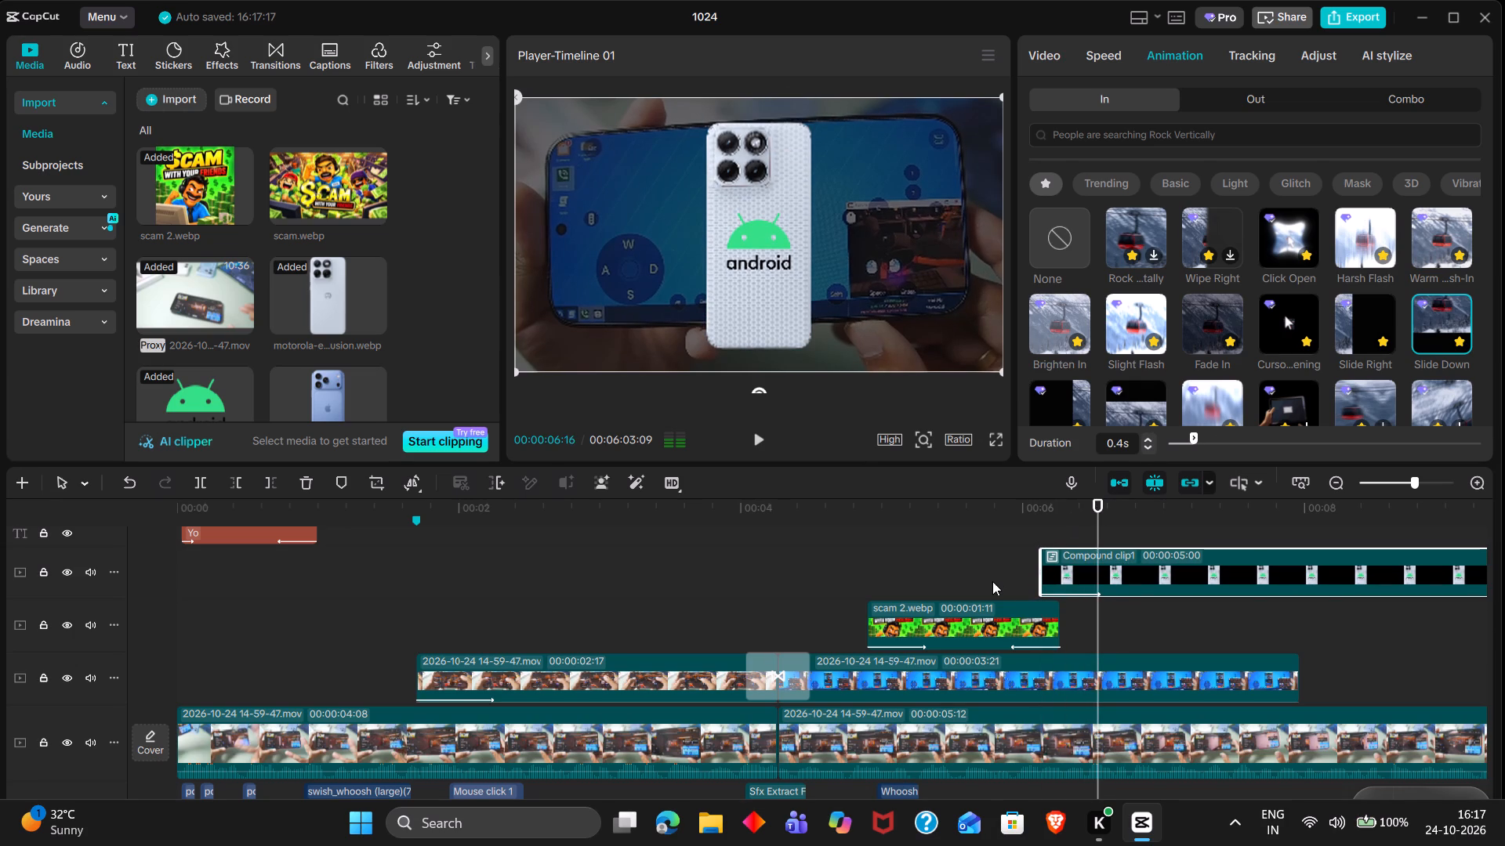
# Play back the phone entrance and nudge the compound clip slightly later relative to the scam 2.webp exit.
pyautogui.doubleClick(987, 572)
pyautogui.press('space')
pyautogui.press('space')
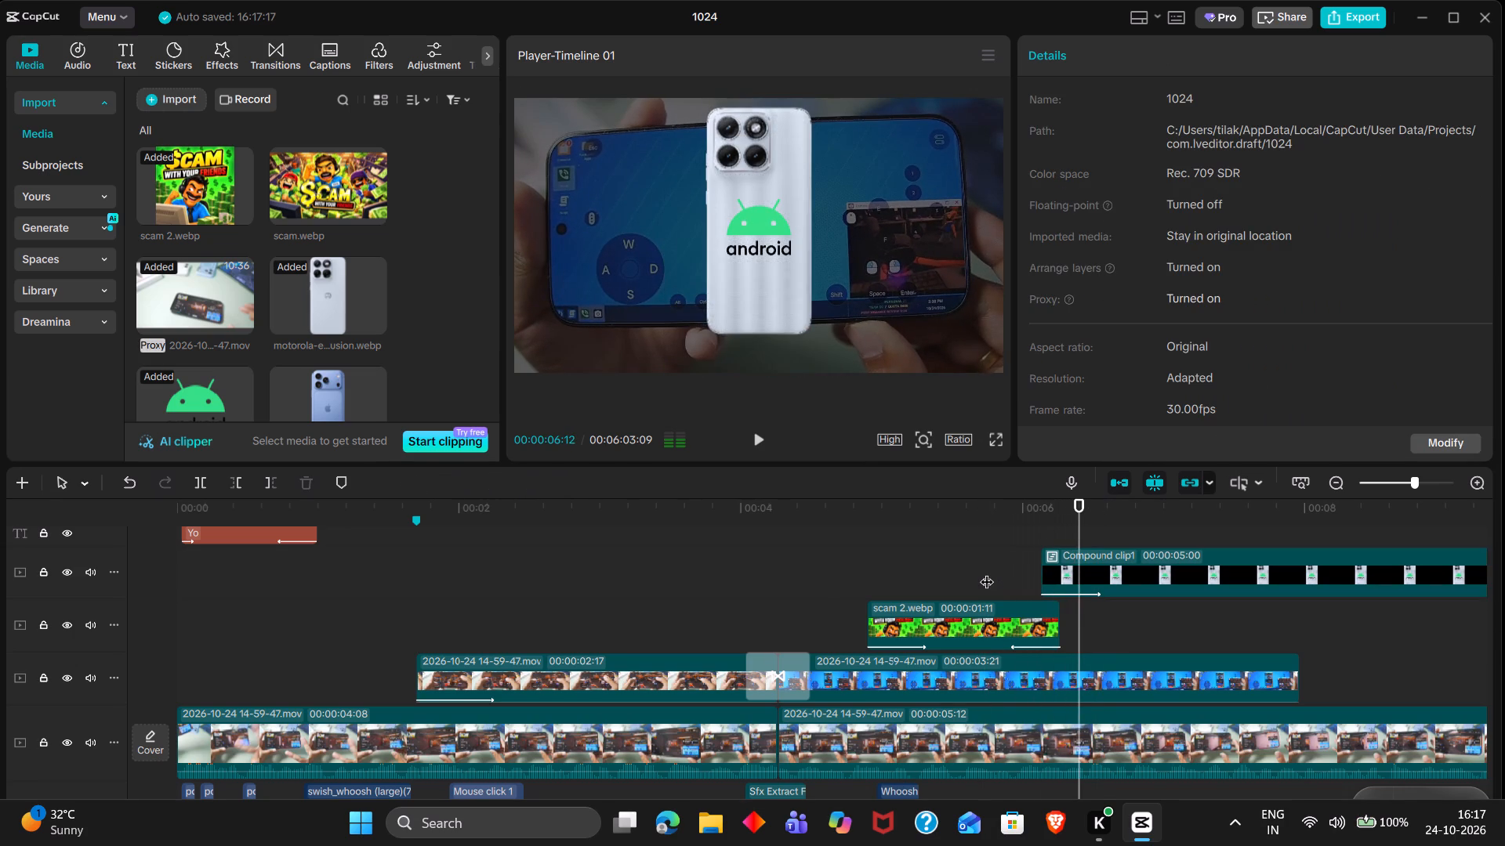
pyautogui.click(1051, 561)
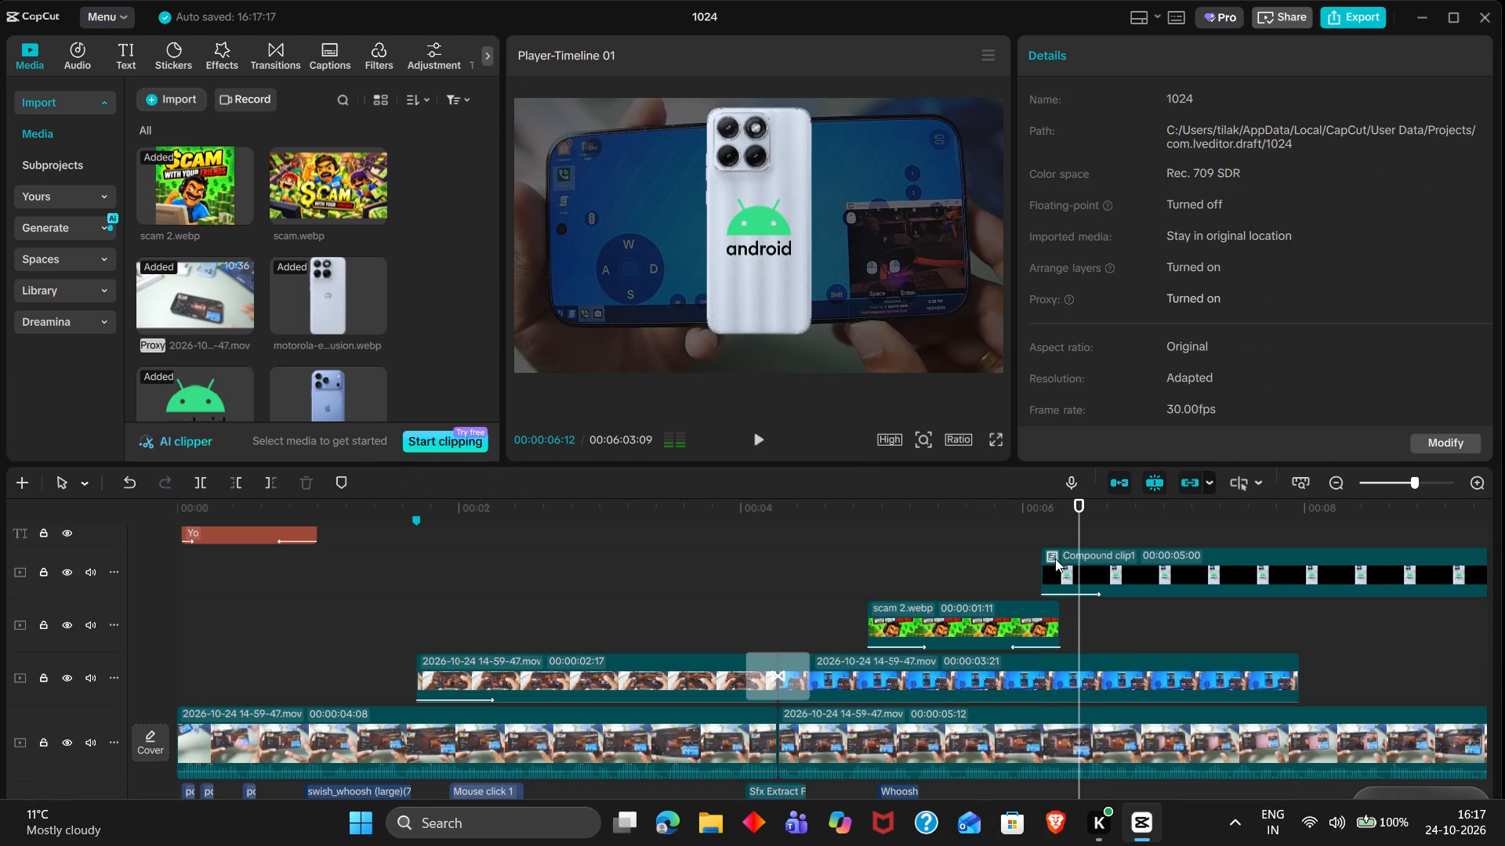
pyautogui.doubleClick(1026, 527)
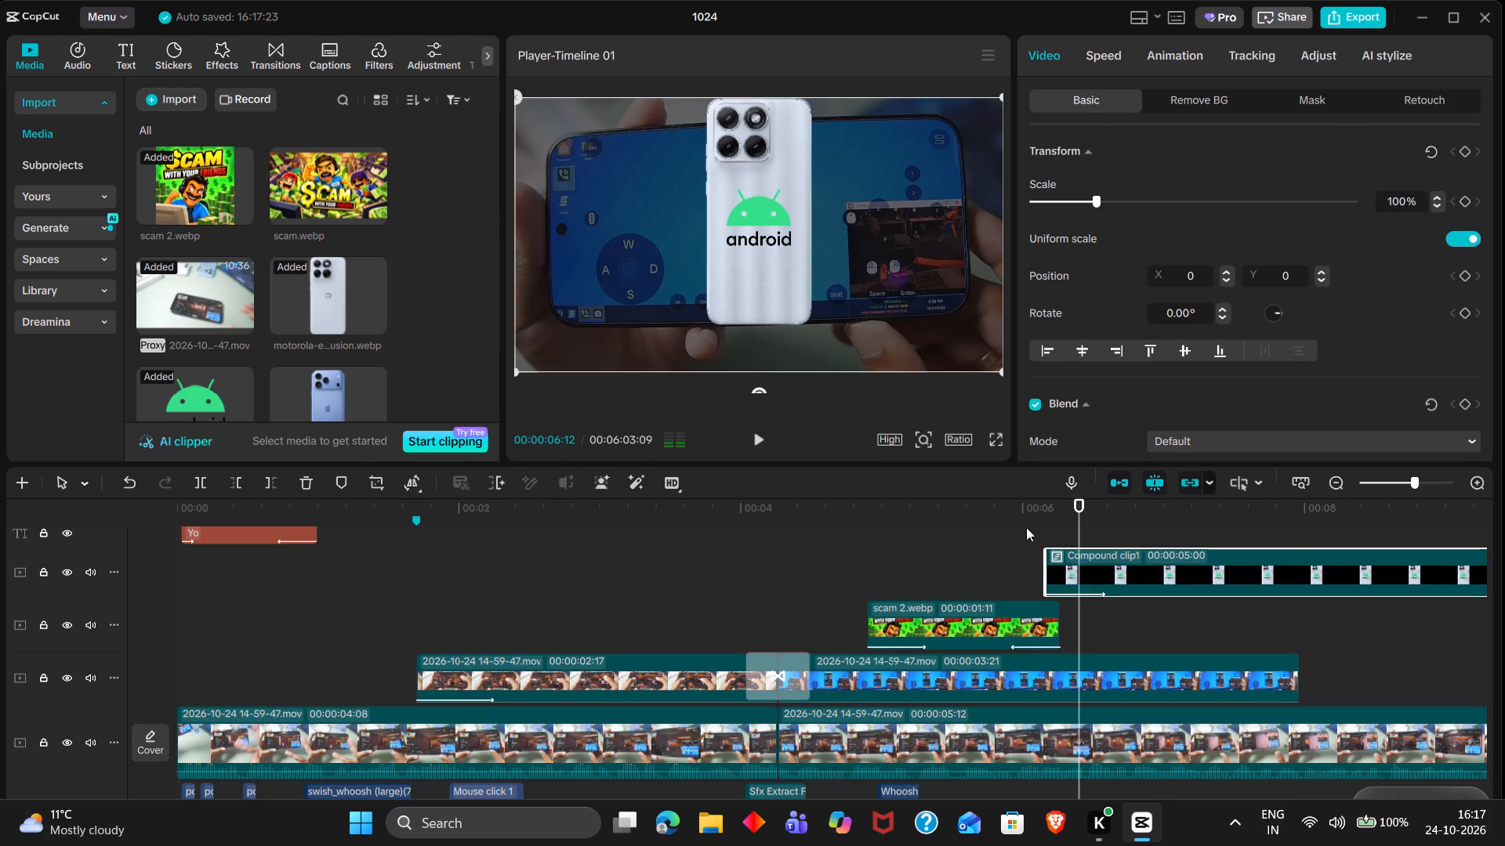
# Copy the Whoosh sound effect and paste it at 00:00:06:08 for the Android phone's entrance.
pyautogui.press('space')
pyautogui.press('space')
pyautogui.click(1047, 533)
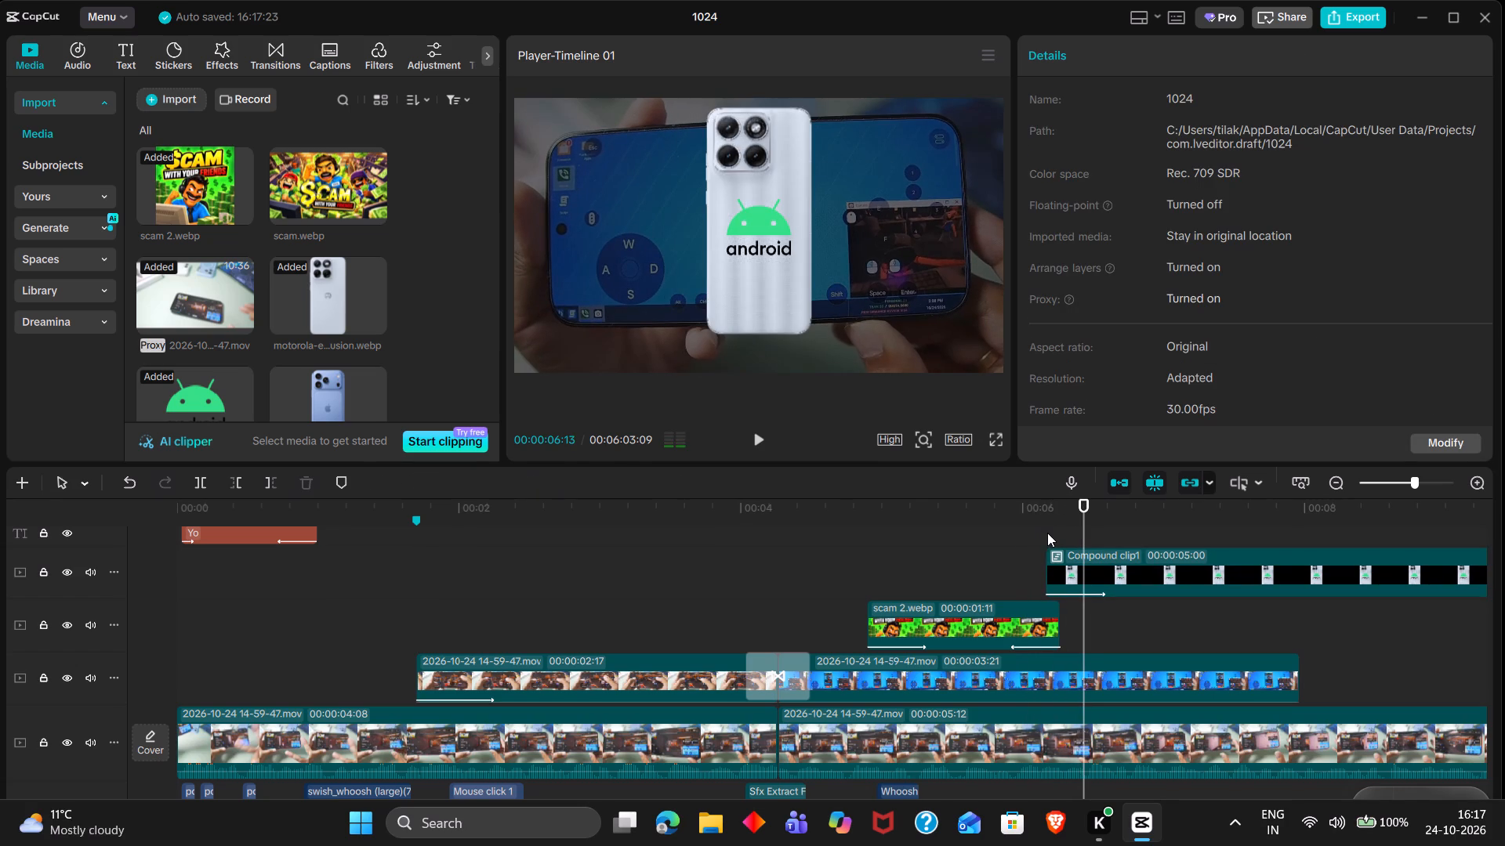
pyautogui.moveTo(1047, 533); pyautogui.dragTo(1057, 535)
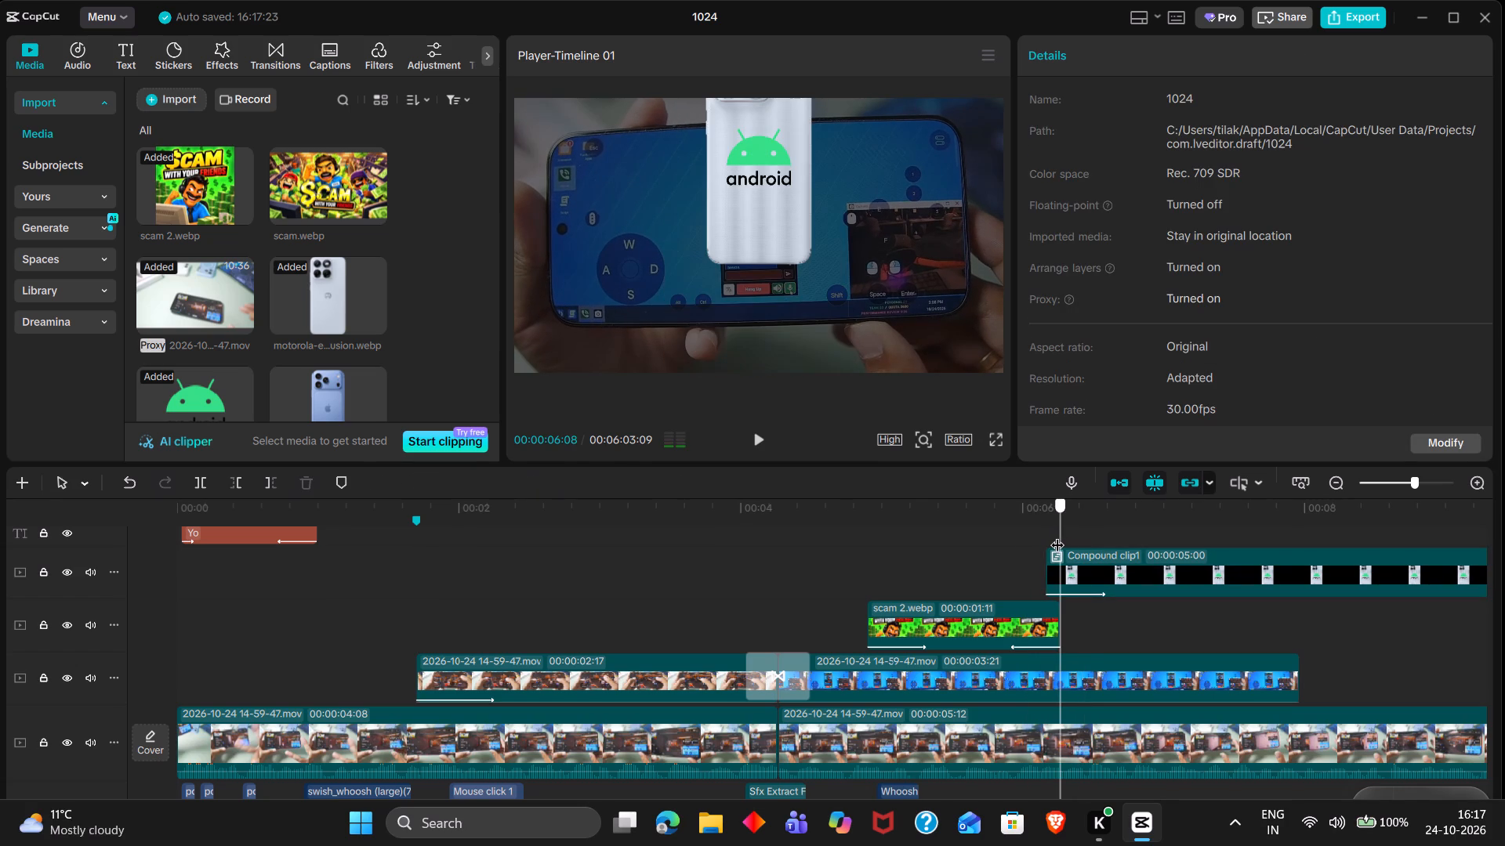
pyautogui.moveTo(1057, 535); pyautogui.dragTo(1055, 533)
pyautogui.scroll(-4, 1053, 597)
pyautogui.click(904, 737)
pyautogui.hotkey('ctrl', 'c')
pyautogui.hotkey('ctrl', 'v')
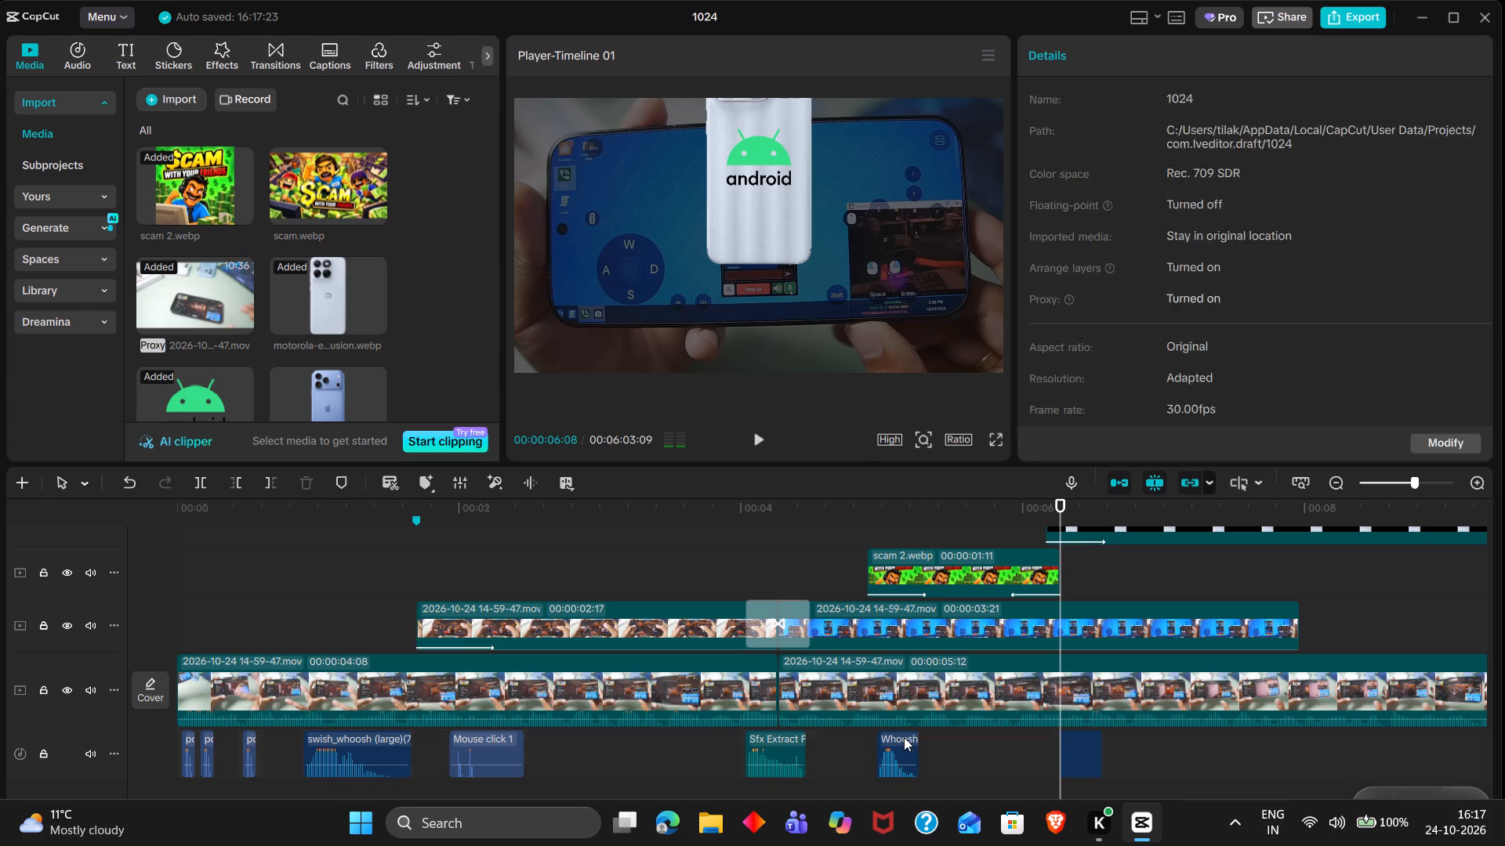
# Play back the phone entrance and trim the ends of the phone compound clip and the upper gameplay clip at 00:00:07:09.
pyautogui.doubleClick(719, 559)
pyautogui.press('space')
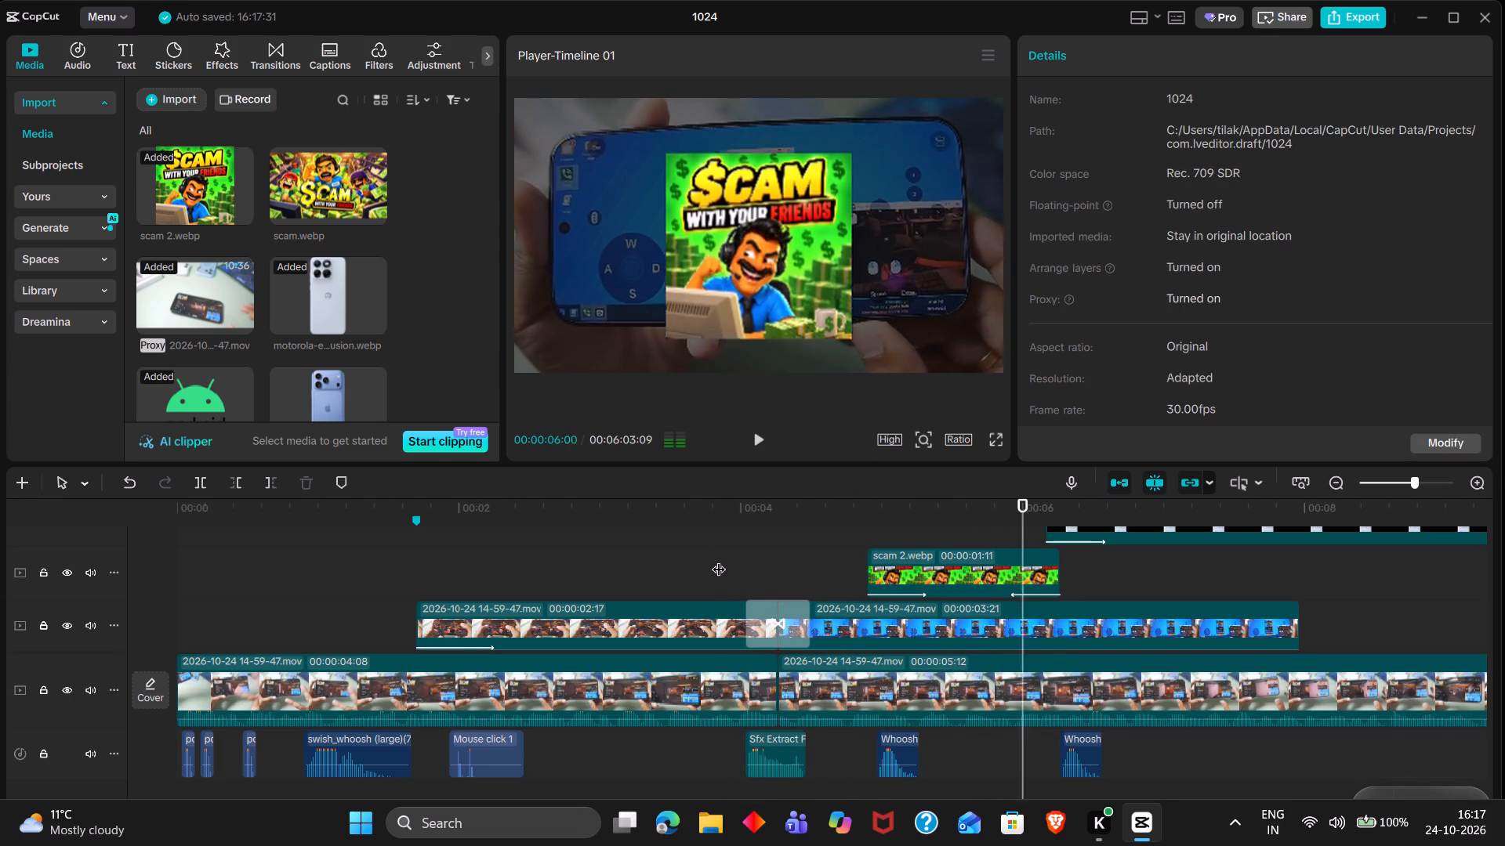
pyautogui.press('space')
pyautogui.press('space')
pyautogui.press('space')
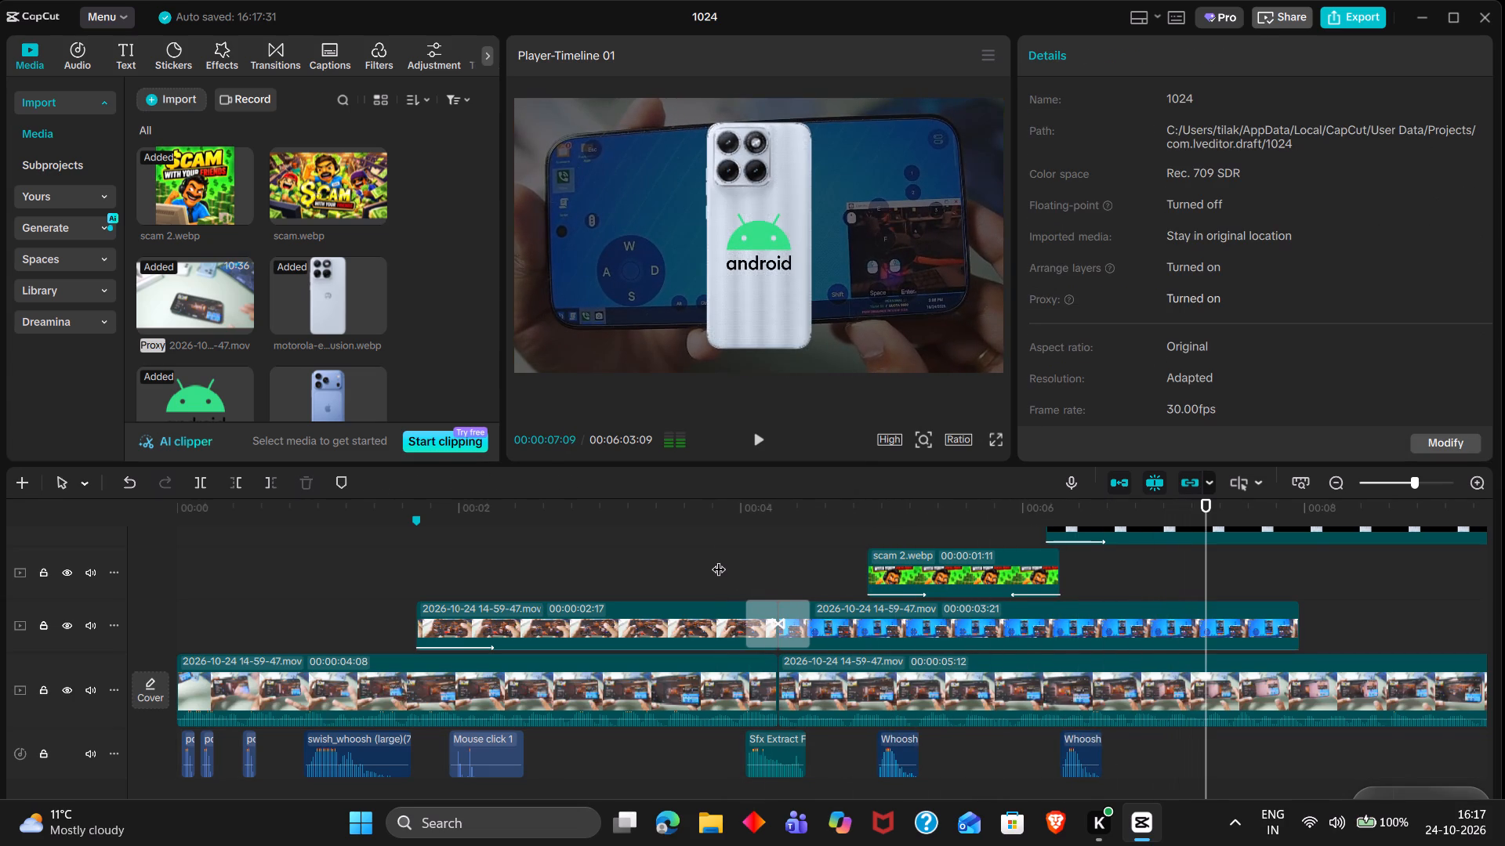
pyautogui.scroll(1, 1121, 544)
pyautogui.click(1214, 610)
pyautogui.press('w')
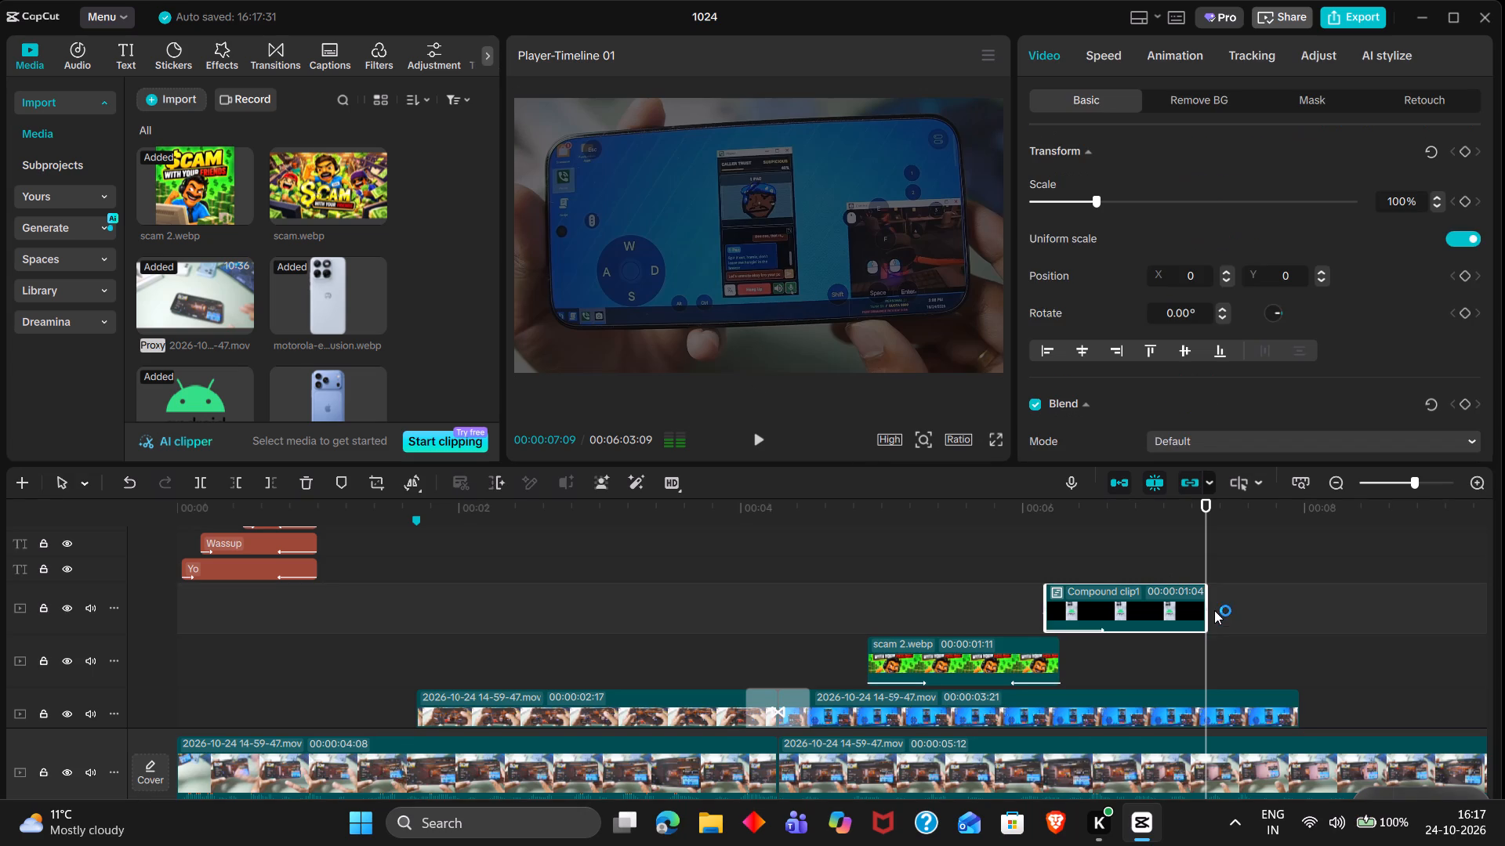
pyautogui.scroll(-1, 1214, 610)
pyautogui.click(1219, 671)
pyautogui.press('w')
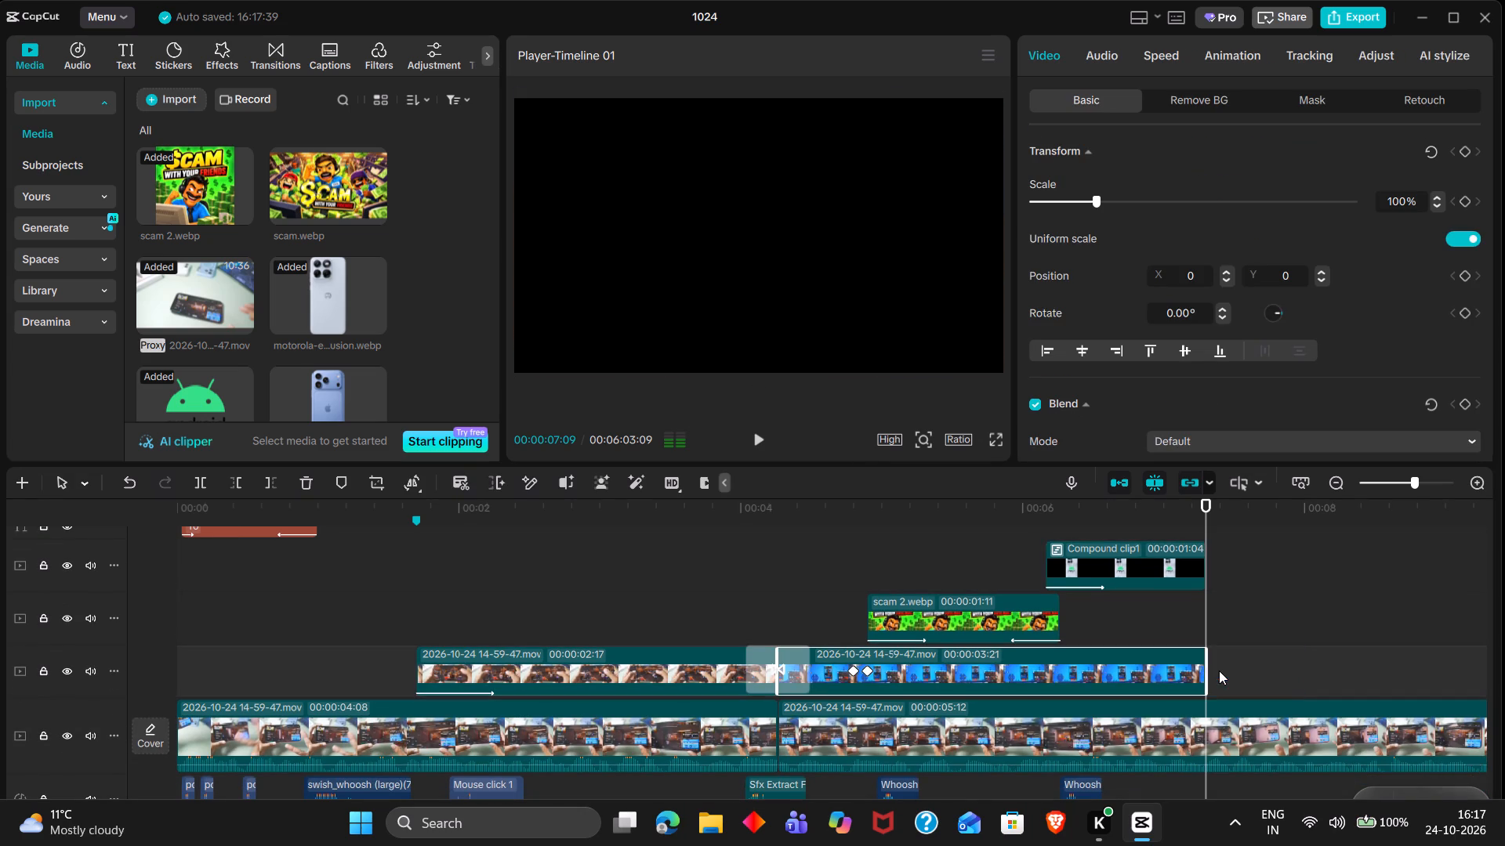
# Combine the phone compound clip, scam 2.webp and the second upper gameplay clip into one compound clip.
pyautogui.moveTo(1013, 544); pyautogui.dragTo(1097, 658)
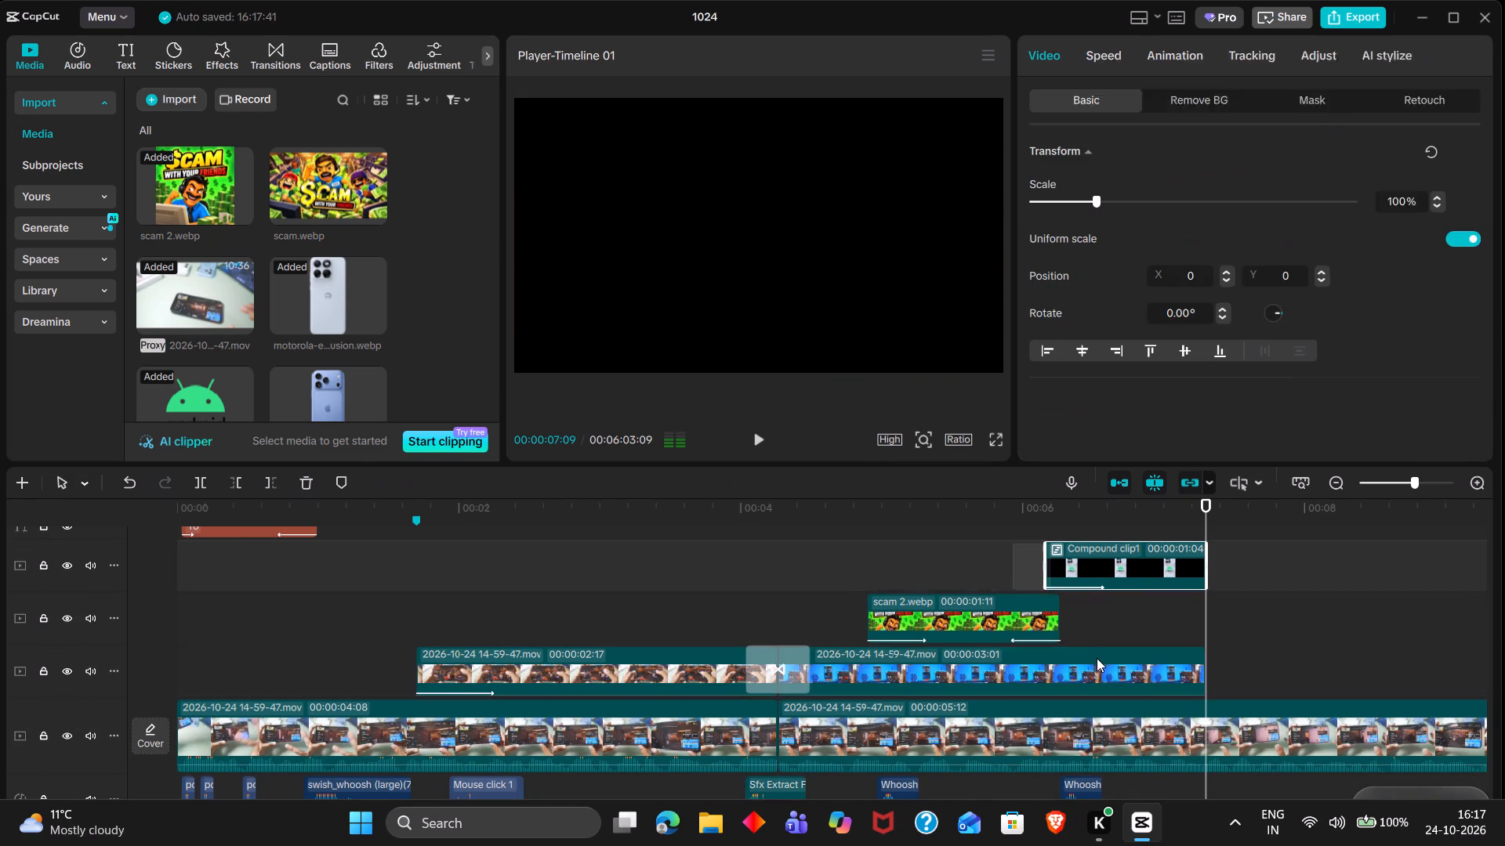
pyautogui.moveTo(1097, 658); pyautogui.dragTo(1097, 660)
pyautogui.hotkey('alt', 'g')
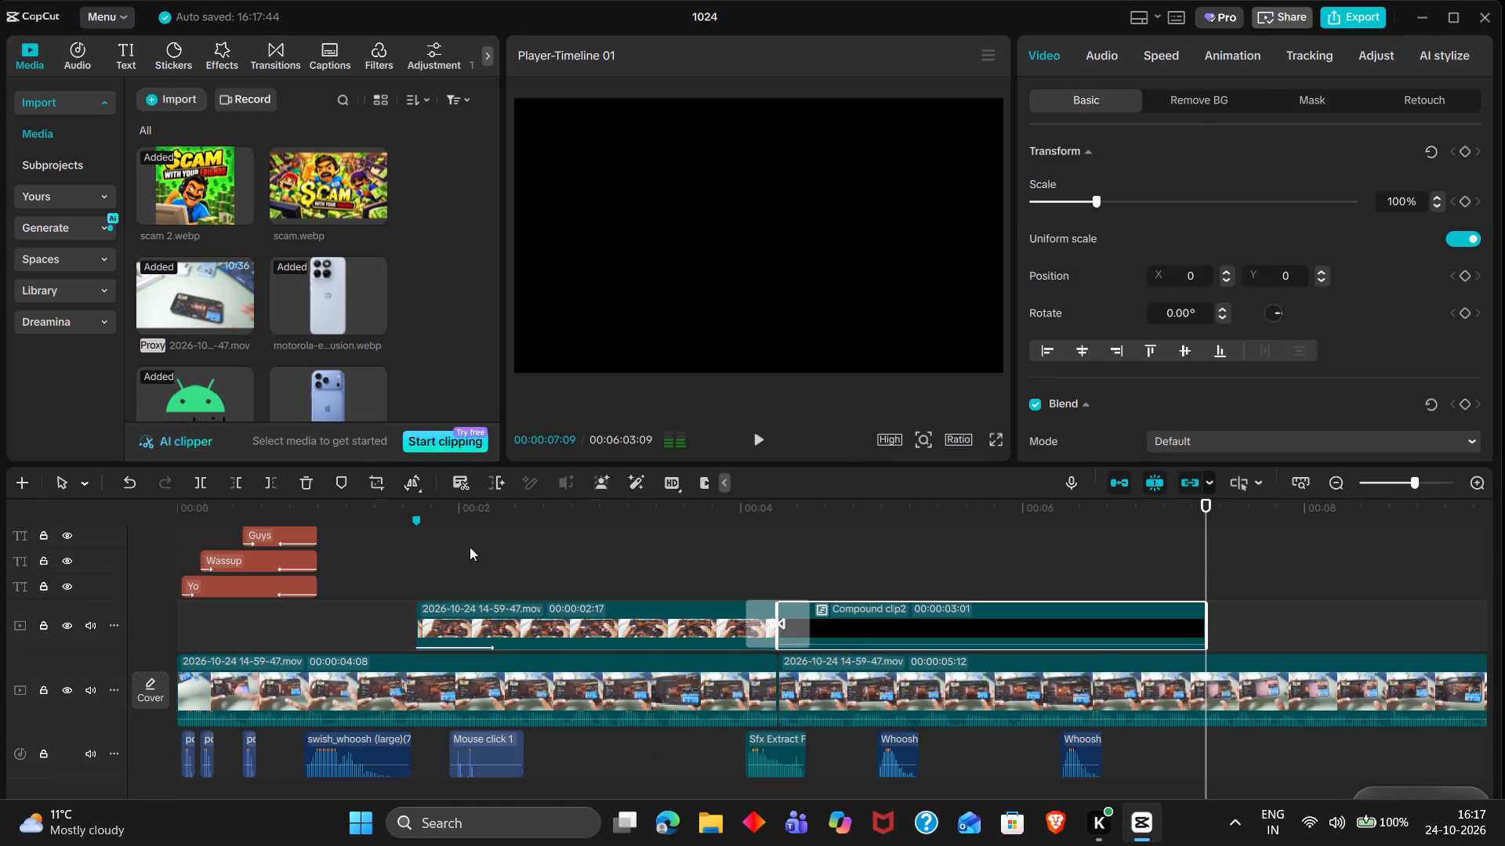
# Play back the intro and check the end of the new compound clip.
pyautogui.click(470, 547)
pyautogui.moveTo(470, 547); pyautogui.dragTo(0, 551)
pyautogui.press('space')
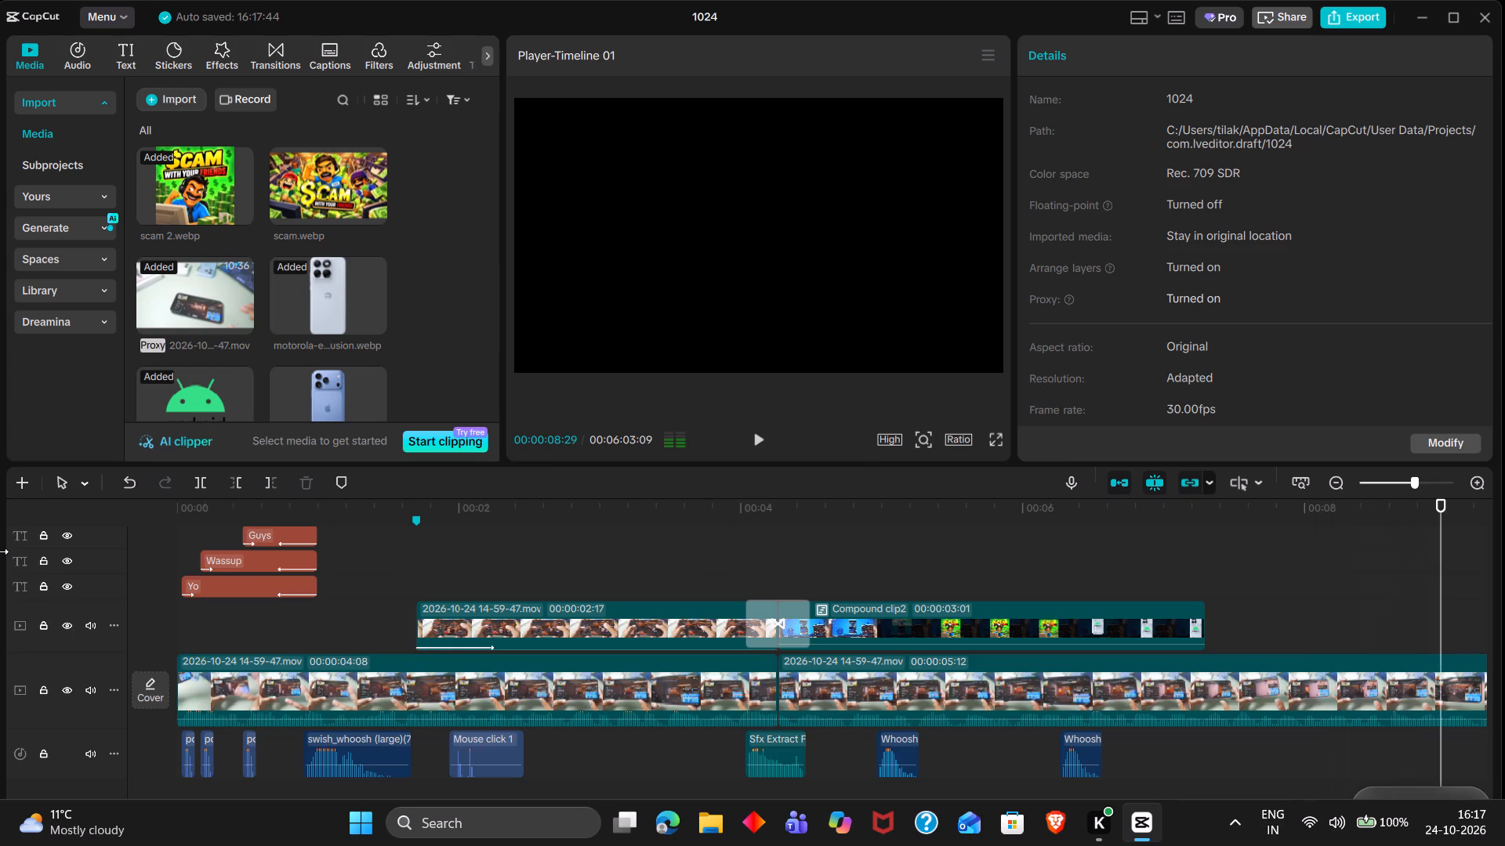
pyautogui.hscroll(-1, 0, 551)
pyautogui.keyDown('ctrl'); pyautogui.scroll(-2, 0, 551); pyautogui.keyUp('ctrl')
pyautogui.press('space')
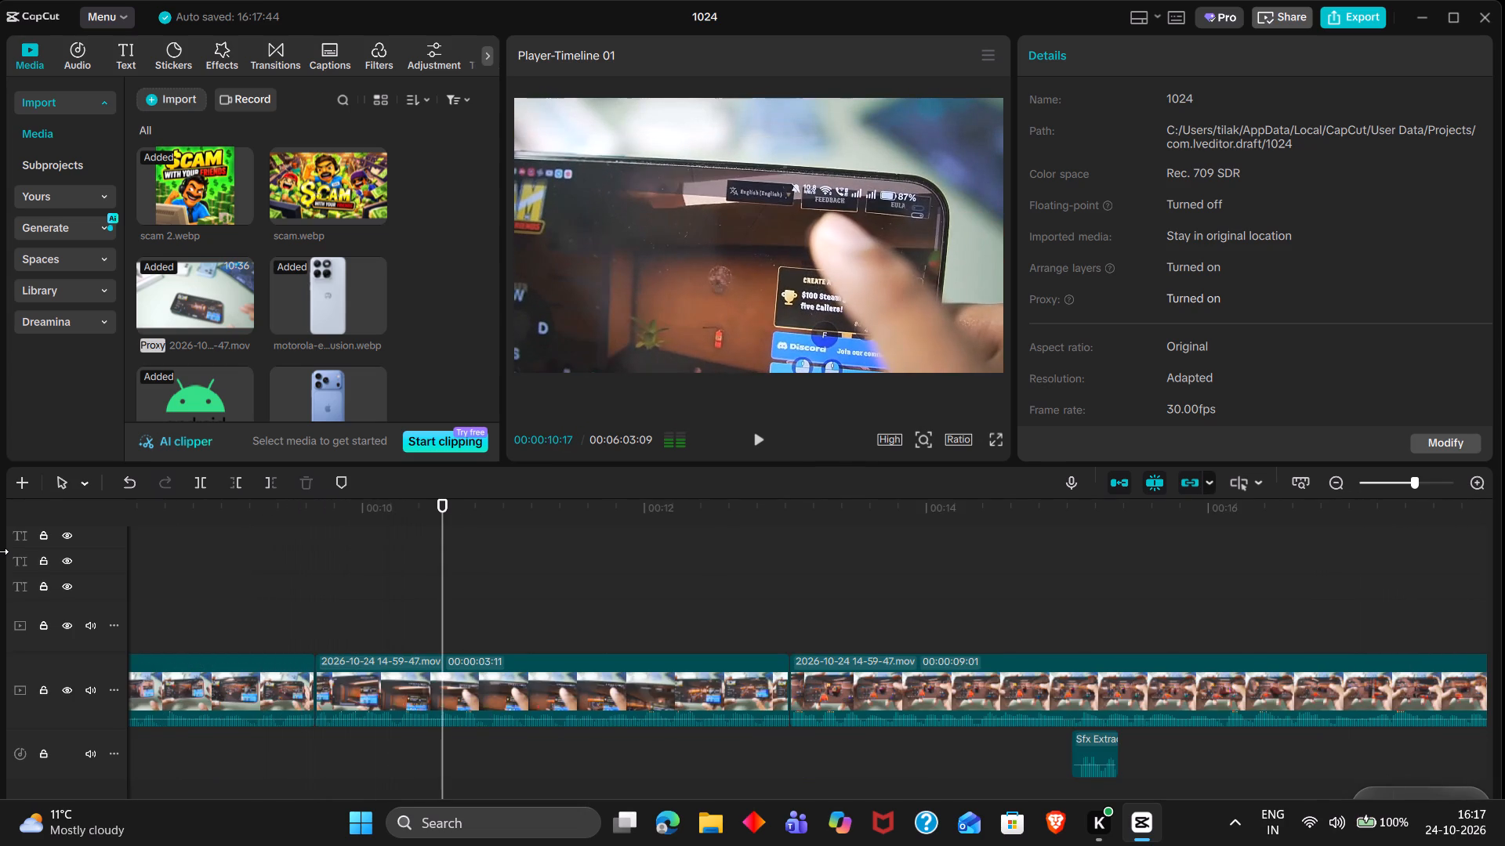
pyautogui.hscroll(1, 0, 551)
pyautogui.hscroll(1, 335, 640)
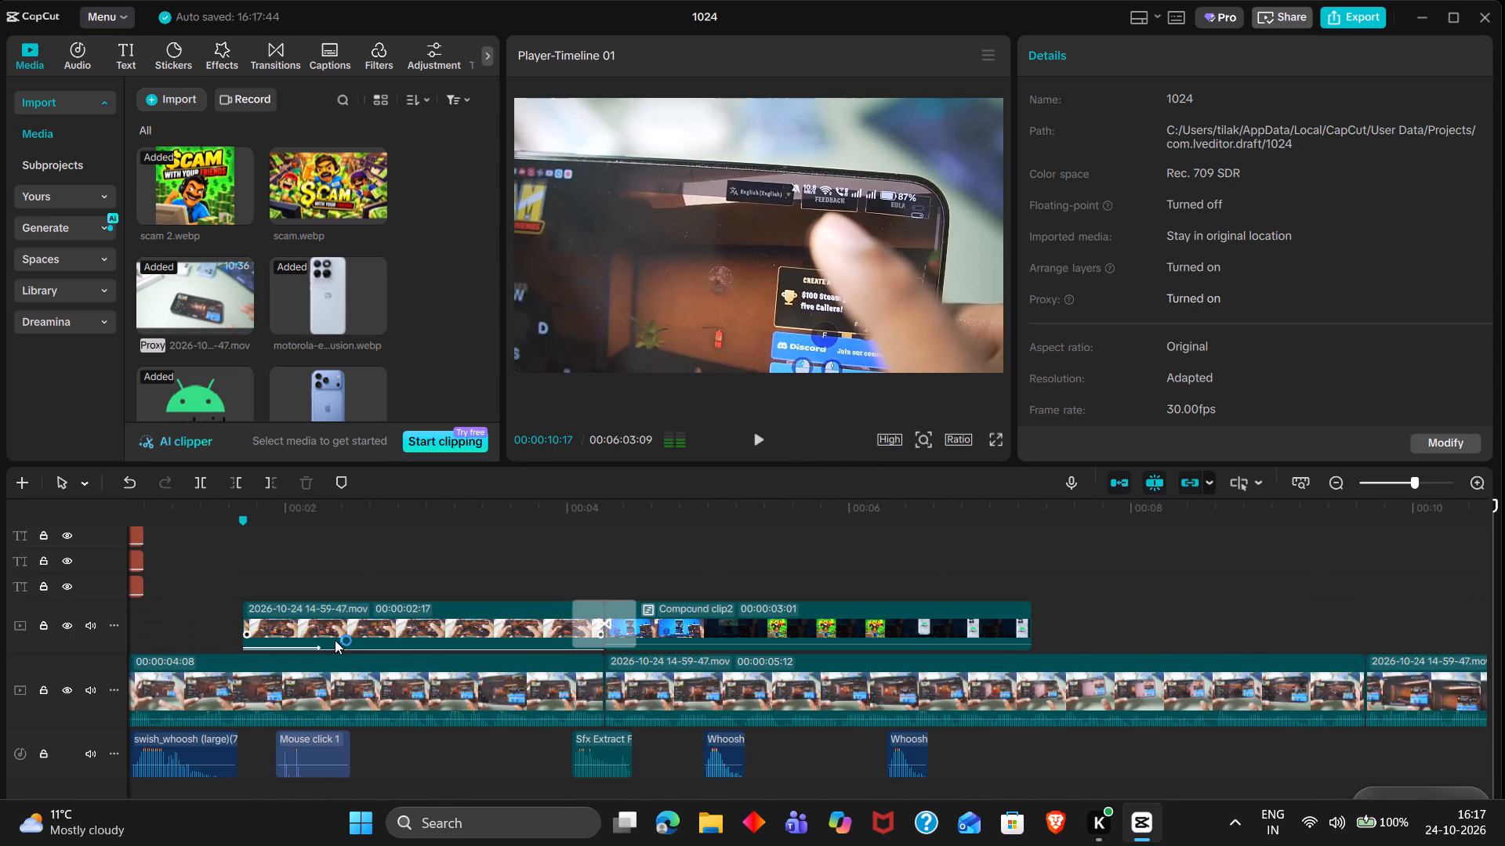
pyautogui.click(918, 598)
pyautogui.moveTo(918, 598); pyautogui.dragTo(971, 588)
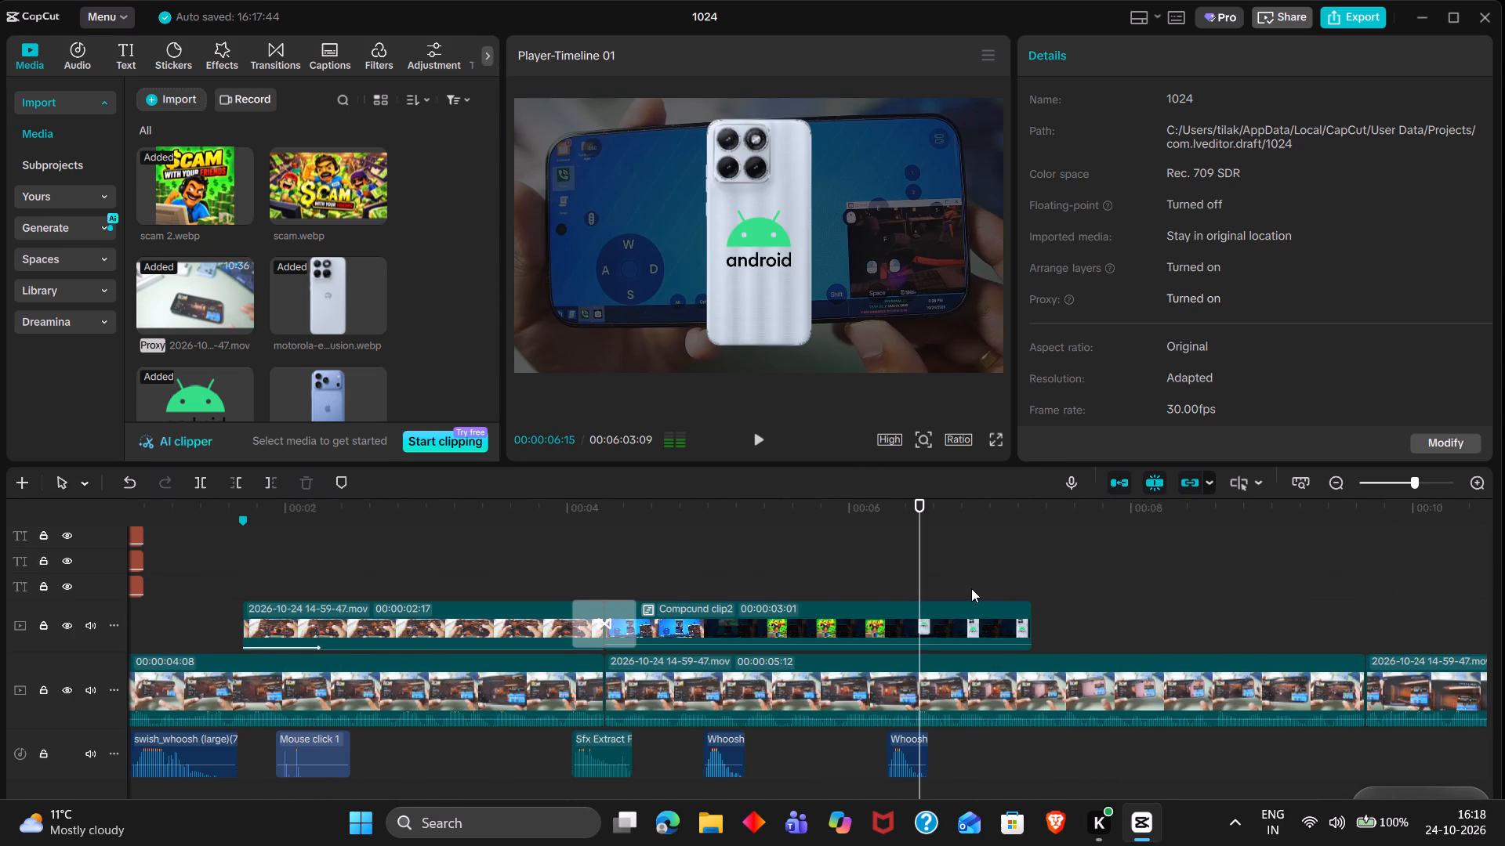
pyautogui.tripleClick(971, 588)
pyautogui.press('space')
pyautogui.press('space')
pyautogui.press('space')
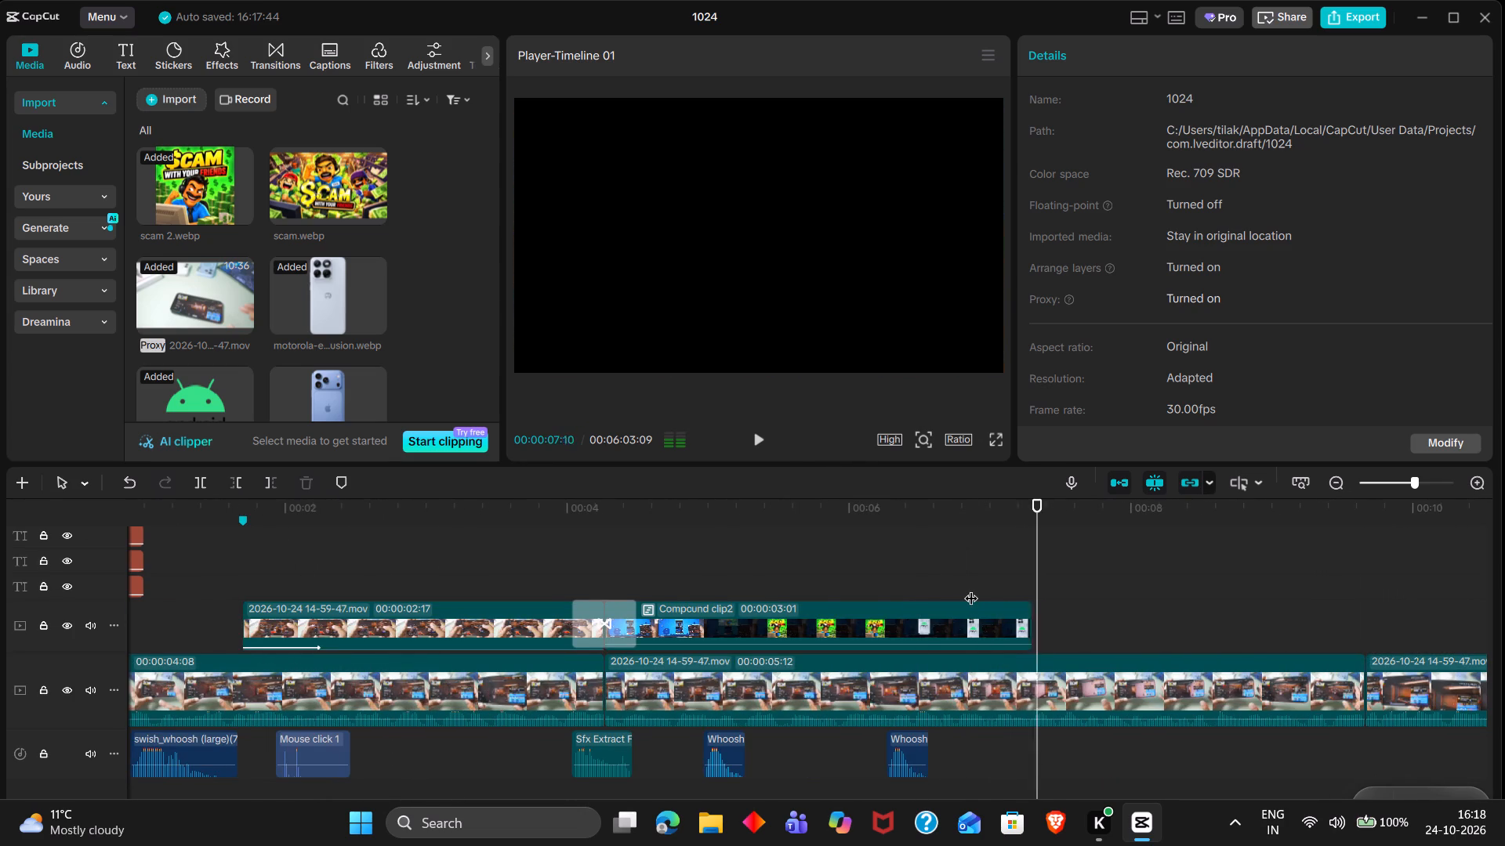
pyautogui.press('space')
# Look through the footage further along the timeline for a gameplay shot to follow the compound clip.
pyautogui.hscroll(-7, 995, 588)
pyautogui.hscroll(1, 995, 588)
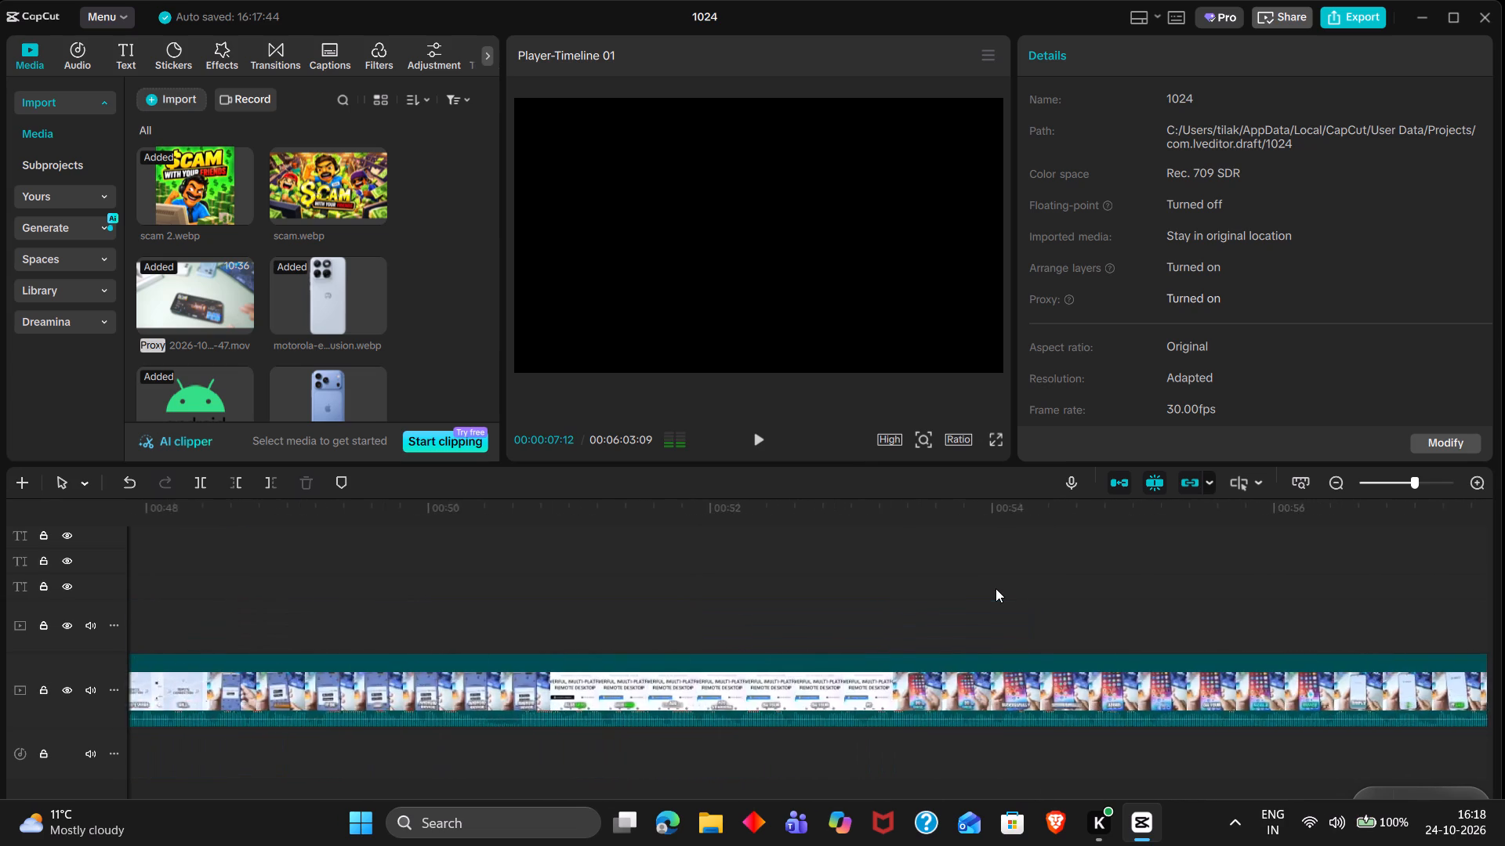
pyautogui.hscroll(3, 995, 588)
pyautogui.hscroll(-1, 995, 588)
pyautogui.hscroll(1, 995, 588)
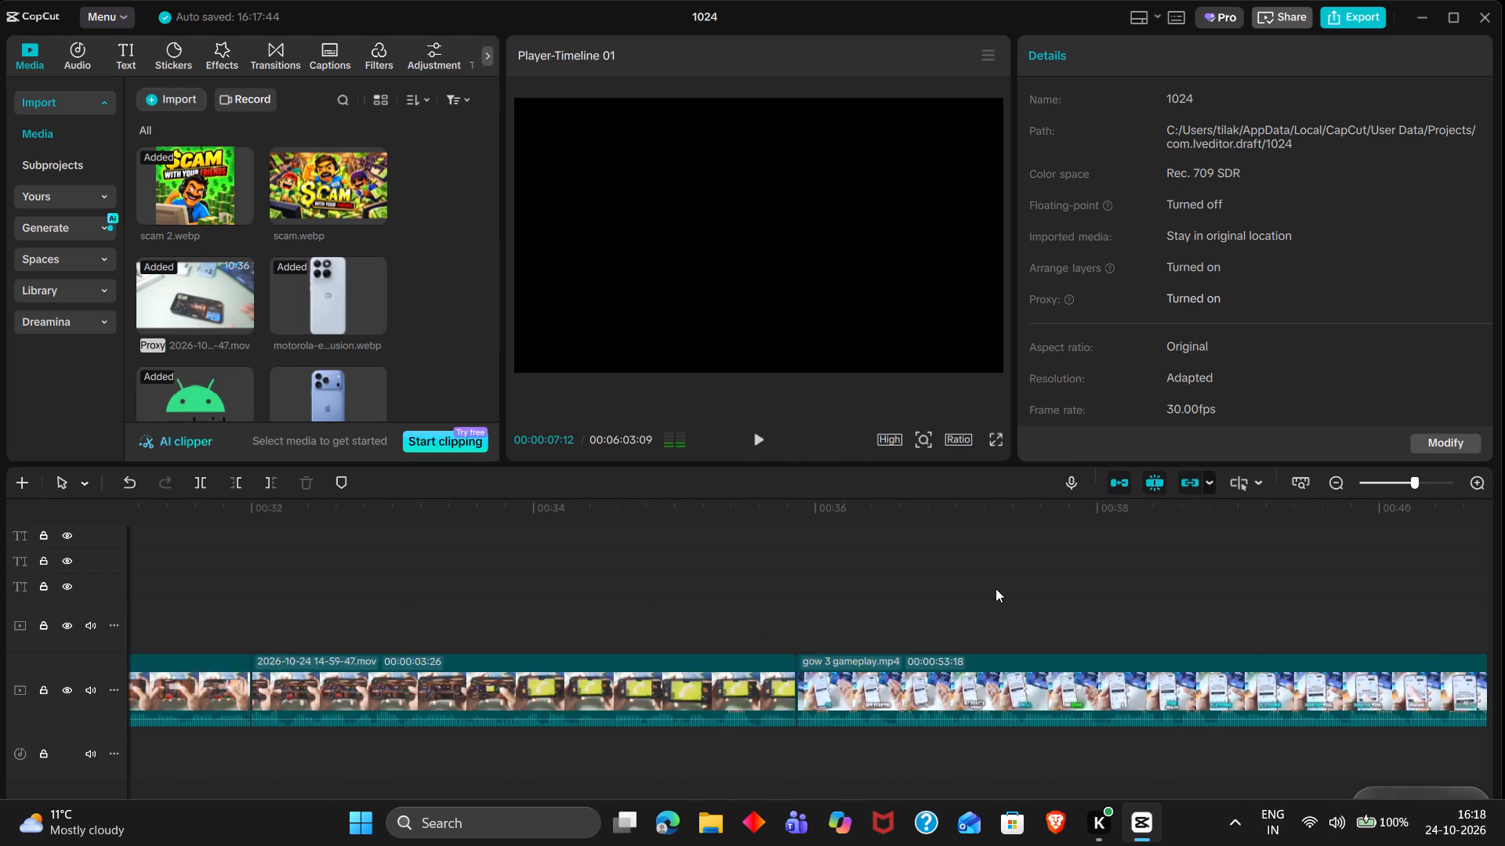
pyautogui.hscroll(1, 995, 588)
pyautogui.hscroll(-11, 995, 588)
pyautogui.doubleClick(995, 588)
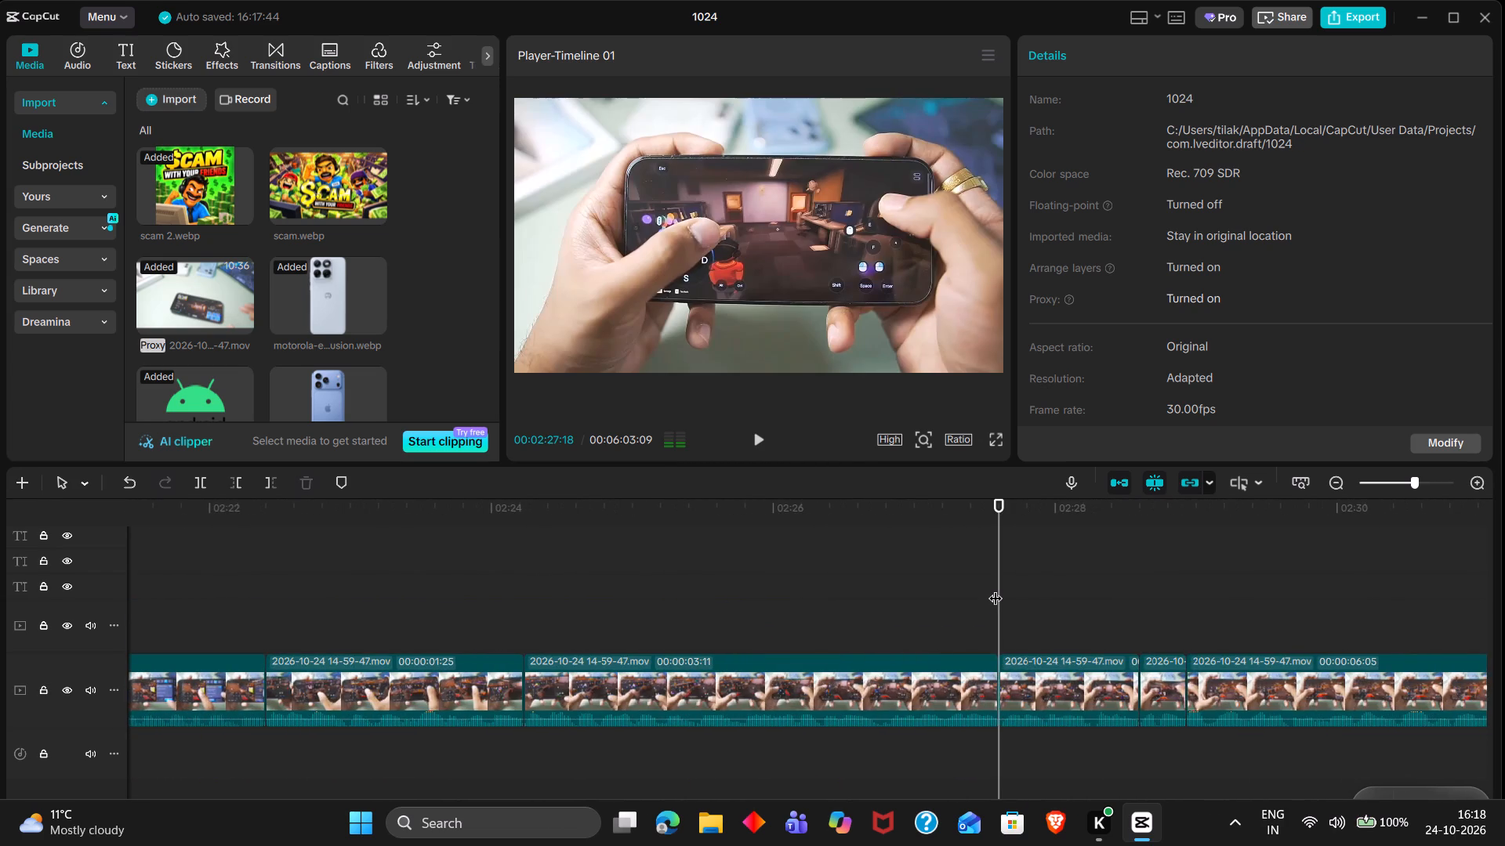
pyautogui.hscroll(-4, 995, 588)
pyautogui.click(995, 588)
pyautogui.moveTo(995, 588); pyautogui.dragTo(1069, 596)
pyautogui.hscroll(-2, 1069, 596)
pyautogui.doubleClick(1069, 596)
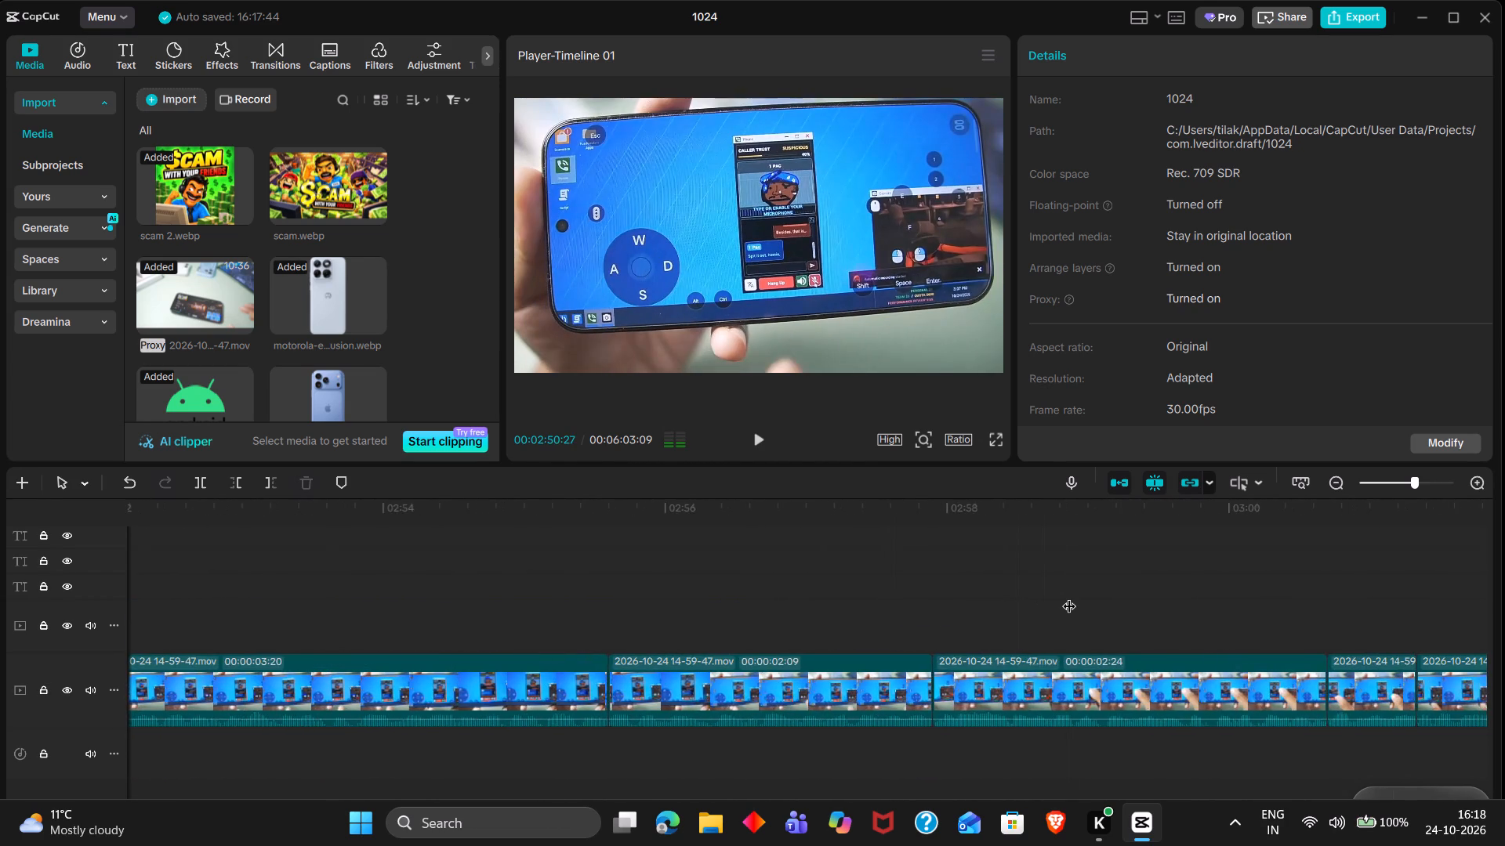
pyautogui.hscroll(-2, 1069, 596)
pyautogui.doubleClick(1069, 596)
pyautogui.hscroll(-2, 1069, 596)
pyautogui.doubleClick(1069, 596)
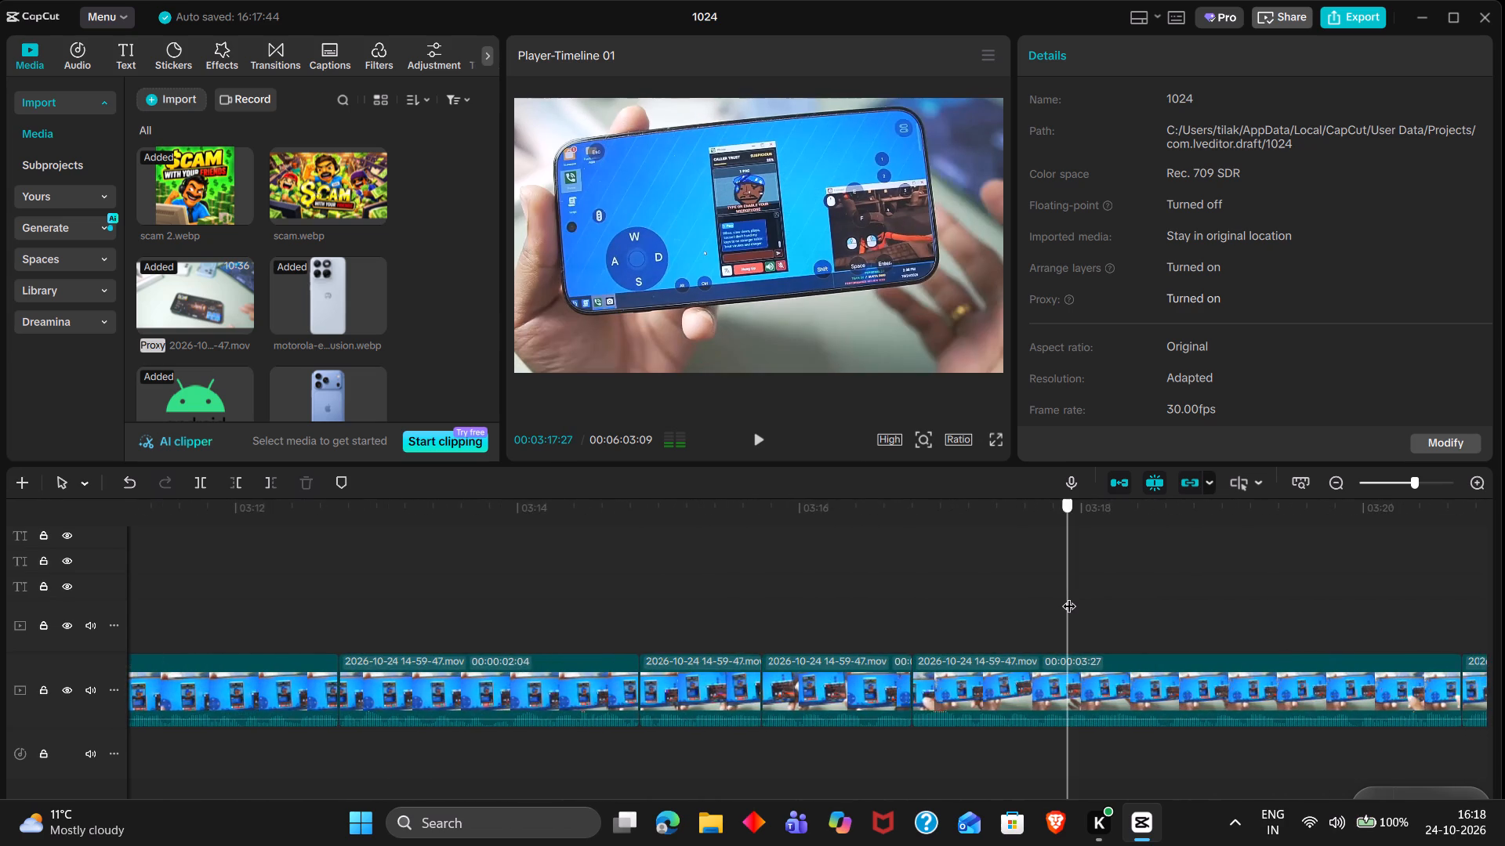
pyautogui.hscroll(-1, 1069, 596)
pyautogui.tripleClick(1069, 596)
pyautogui.hscroll(-1, 1069, 596)
pyautogui.tripleClick(1069, 596)
pyautogui.hscroll(-2, 1069, 596)
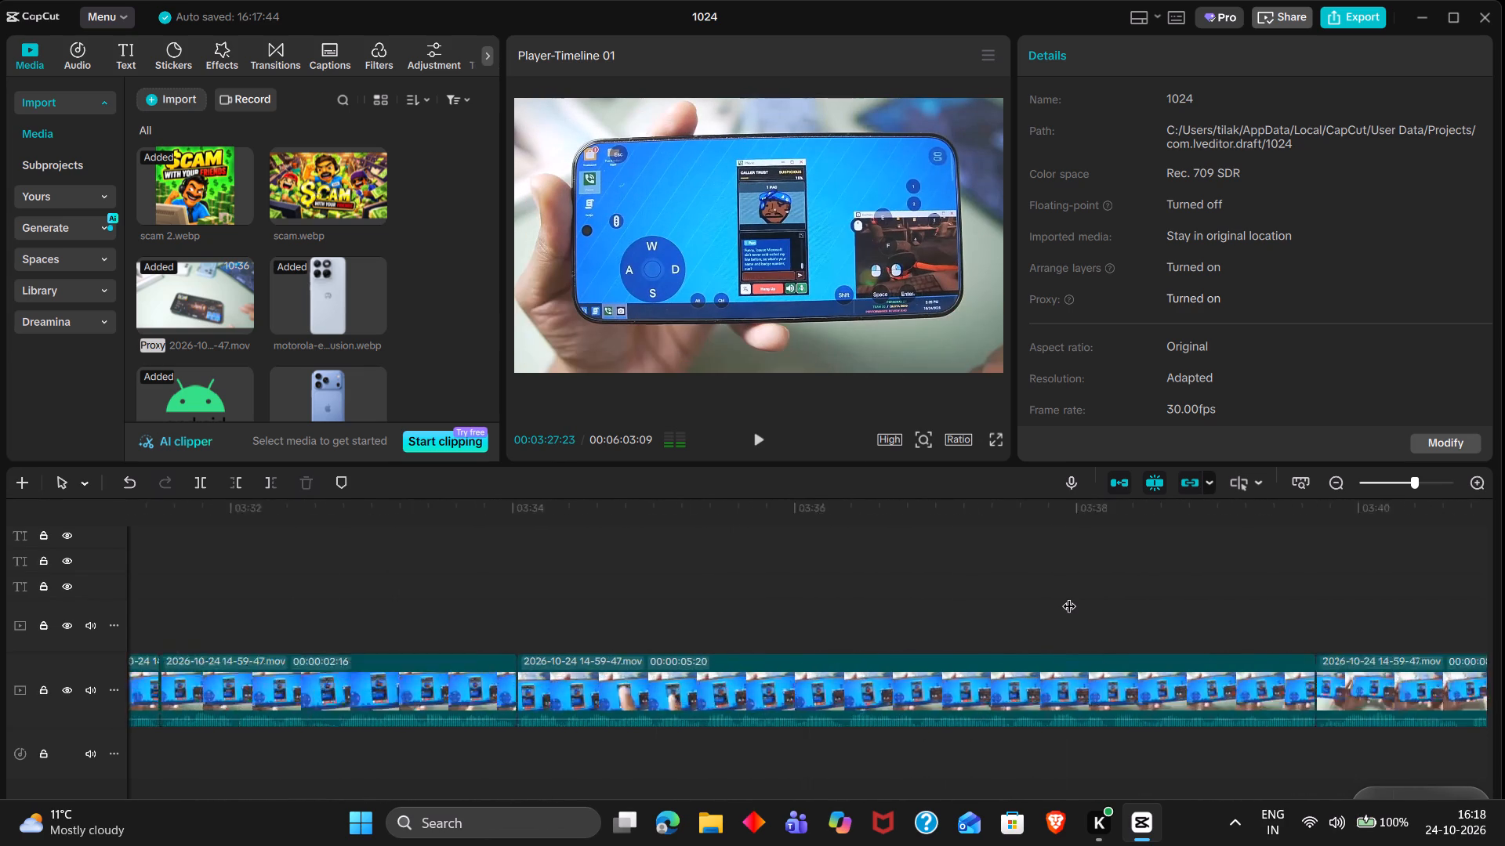
pyautogui.doubleClick(1069, 596)
pyautogui.hscroll(-3, 1069, 596)
pyautogui.doubleClick(1069, 596)
pyautogui.moveTo(1069, 596); pyautogui.dragTo(959, 595)
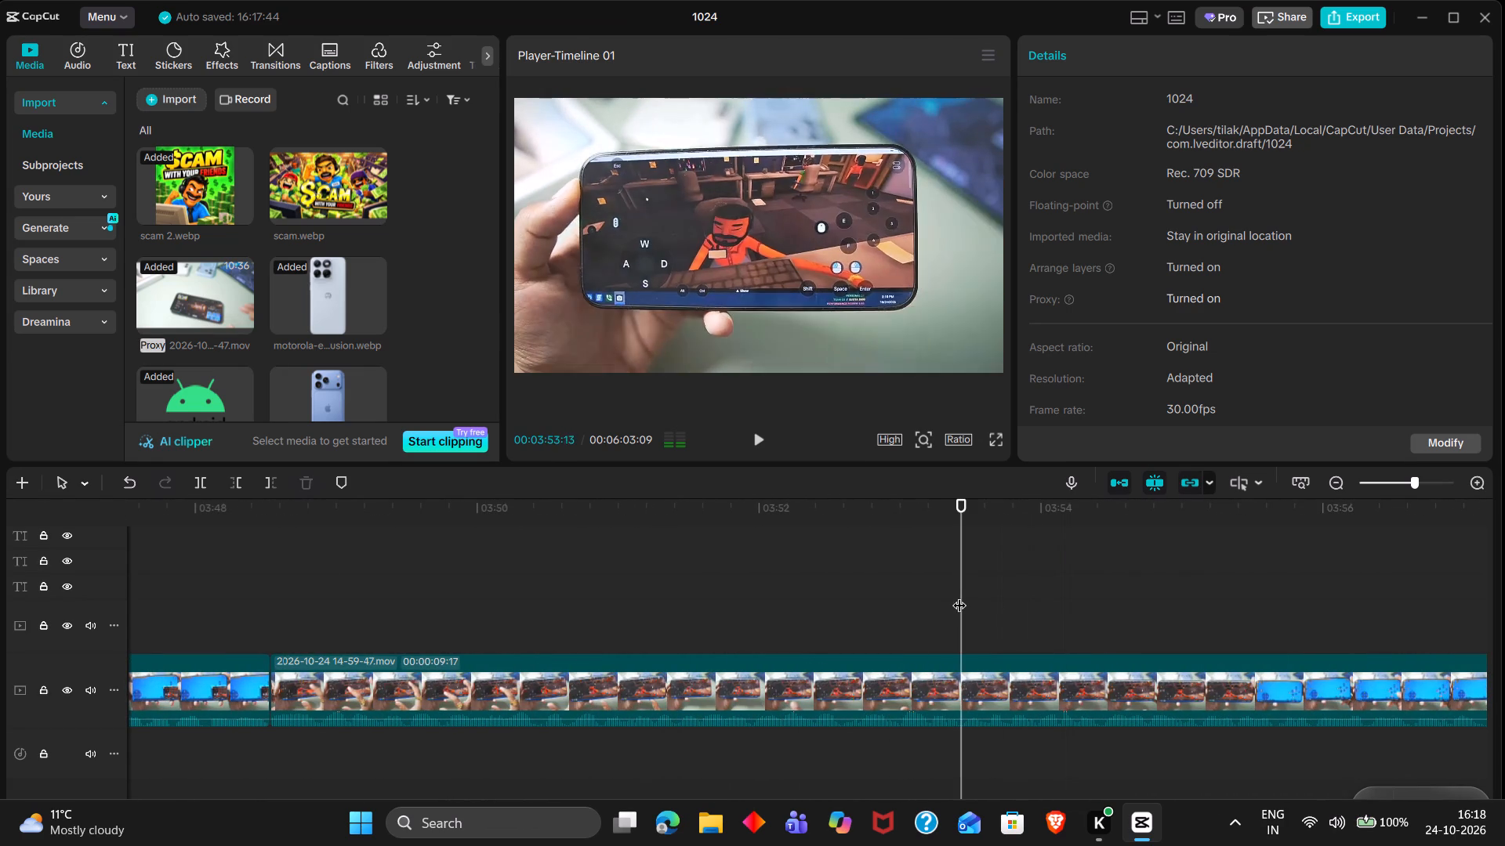
# Preview the gameplay clip that starts shortly after 00:03:48 and split it at 00:03:51:05.
pyautogui.press('space')
pyautogui.click(521, 584)
pyautogui.moveTo(521, 584); pyautogui.dragTo(653, 595)
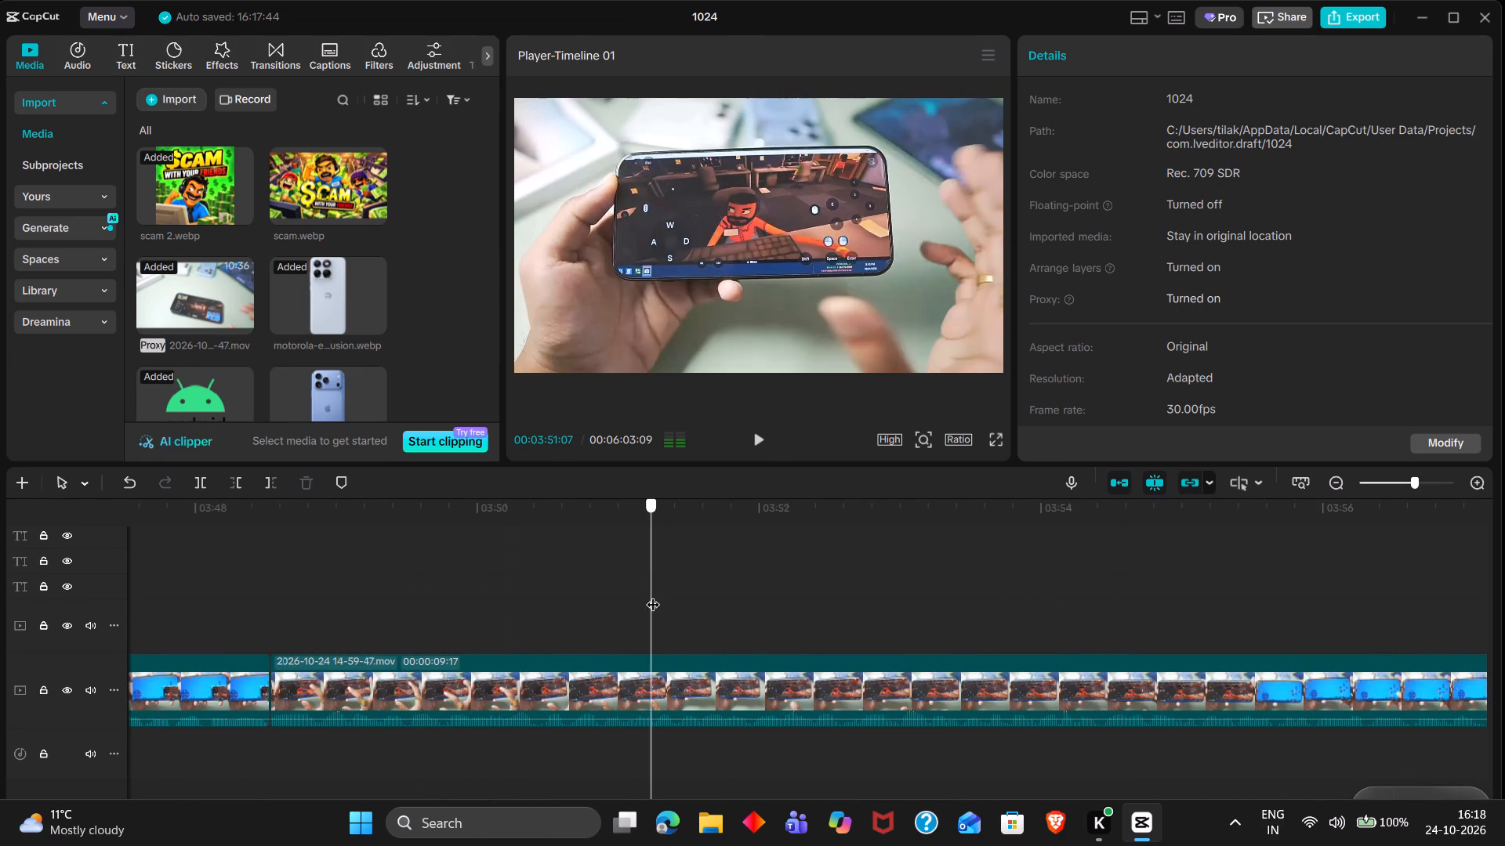
pyautogui.moveTo(653, 595); pyautogui.dragTo(651, 592)
pyautogui.press('space')
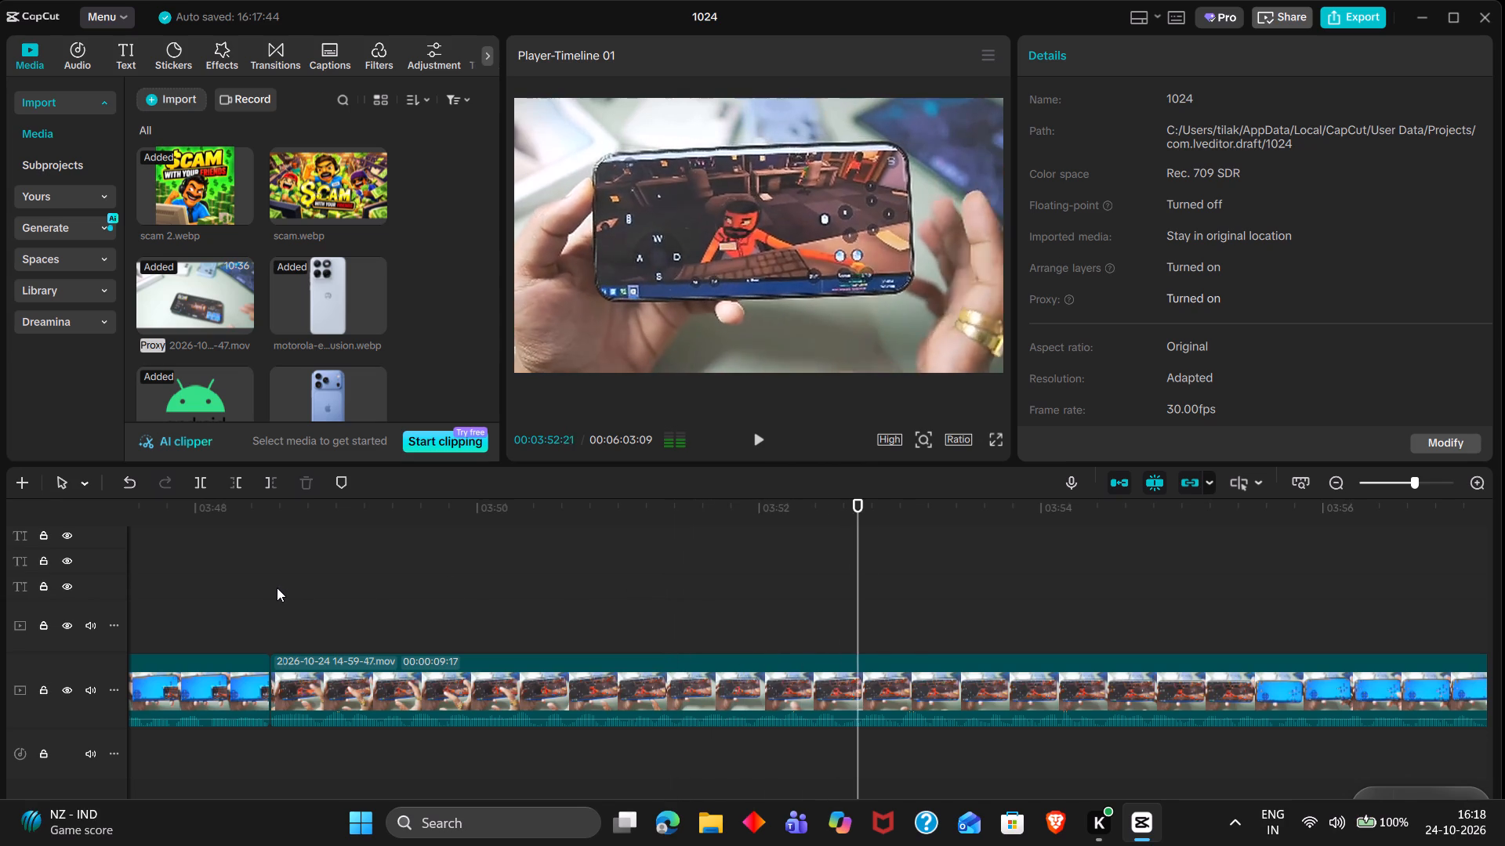
pyautogui.doubleClick(274, 585)
pyautogui.press('space')
pyautogui.press('space')
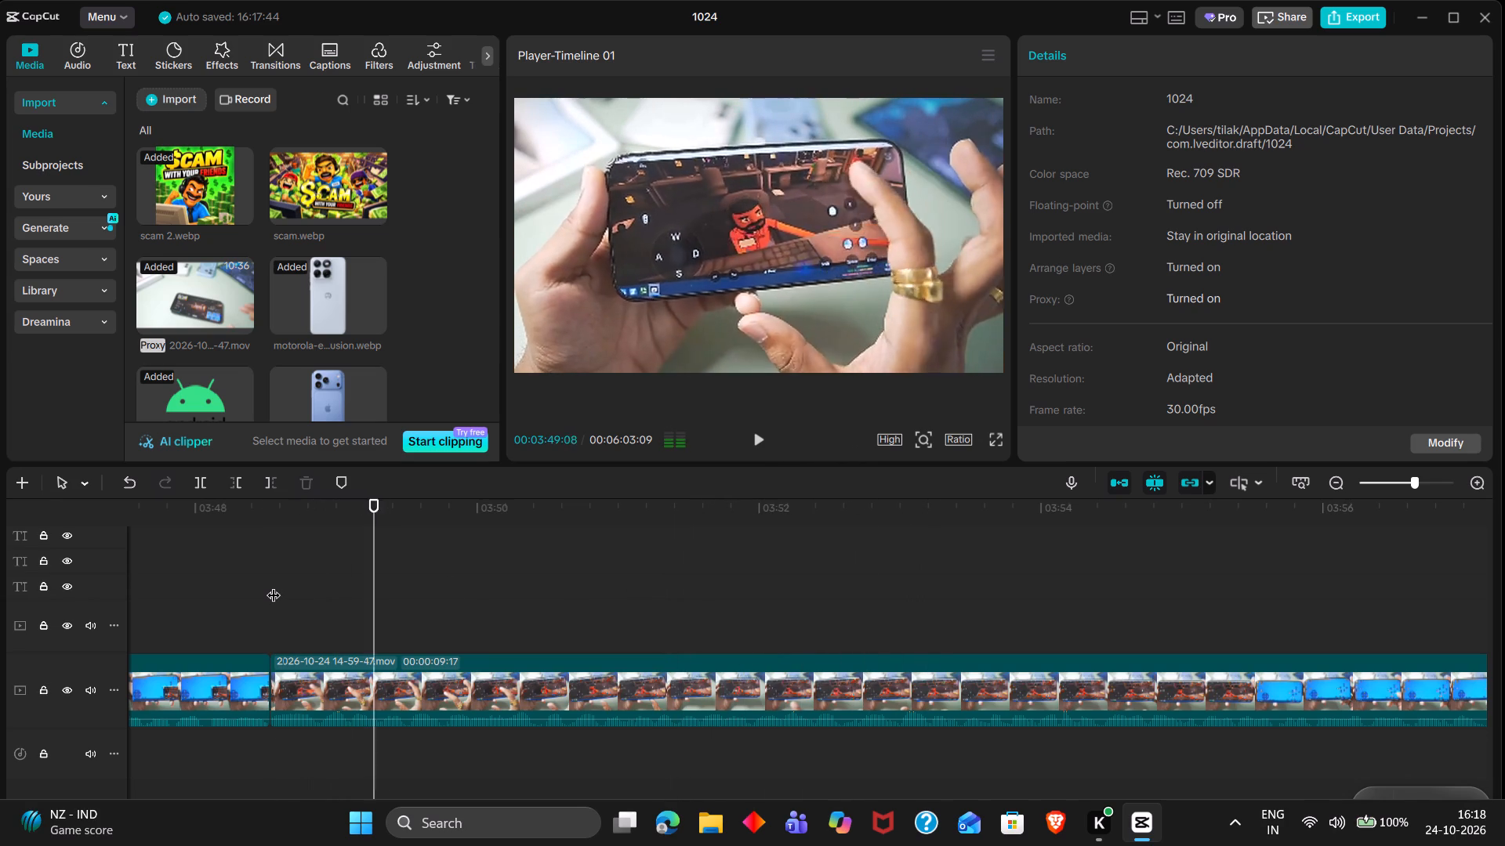
pyautogui.press('space')
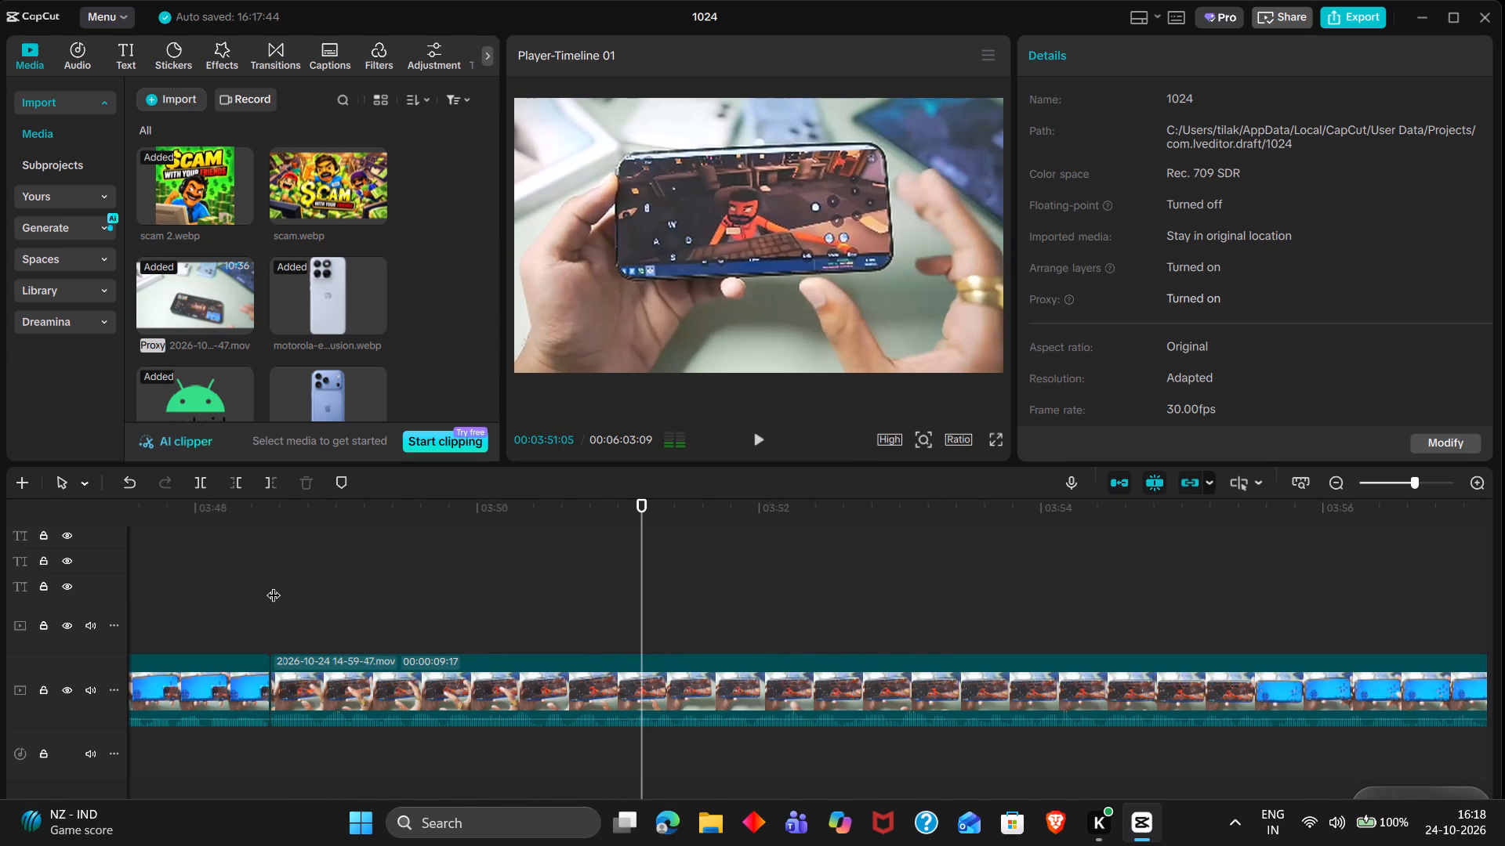
pyautogui.click(553, 709)
pyautogui.hotkey('ctrl', 'b')
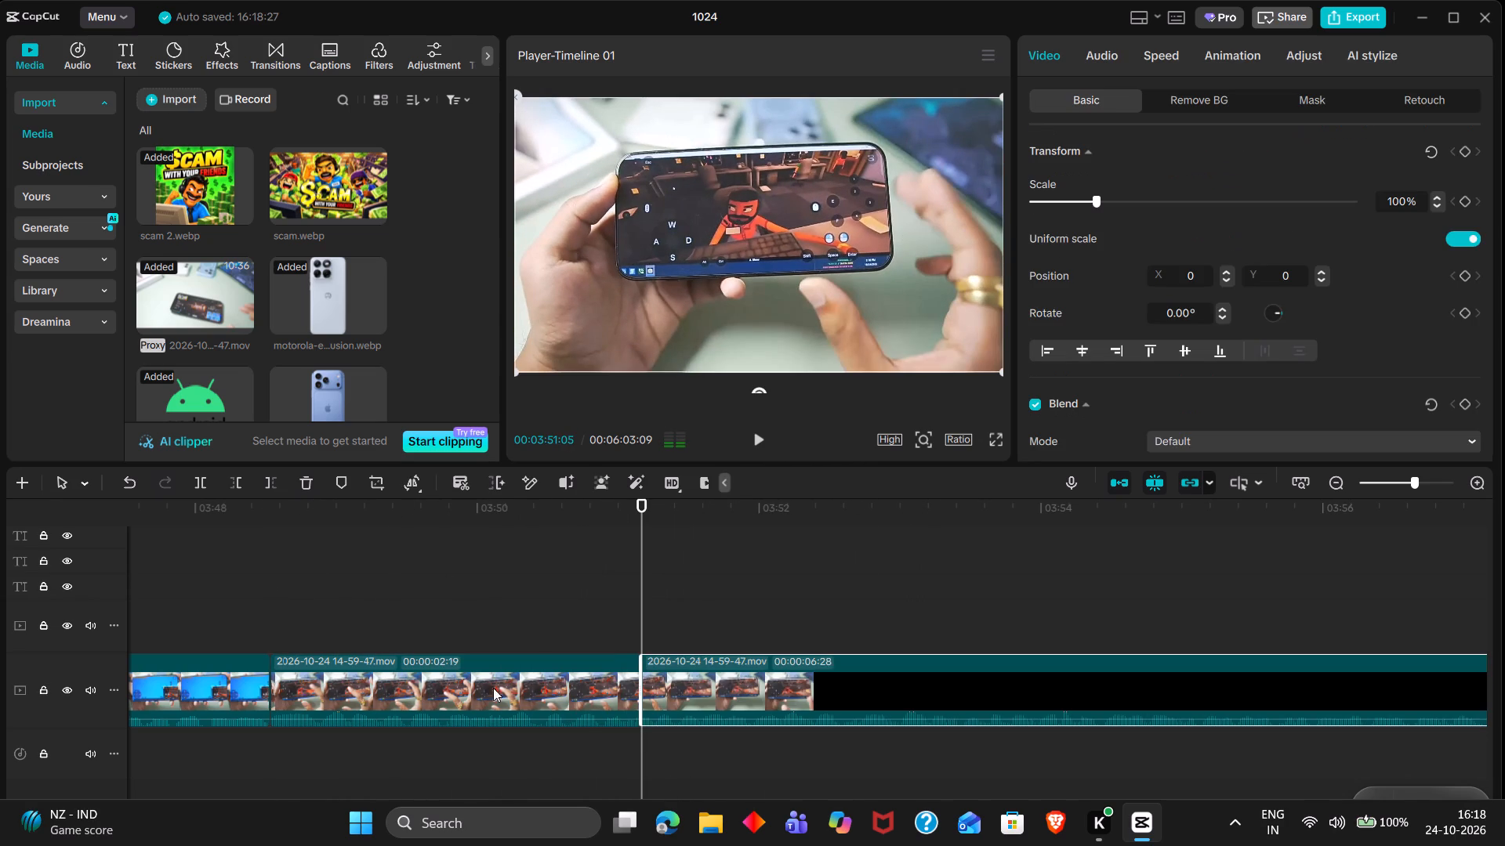
# Copy the first part of the split gameplay clip to 00:00:07:09, directly after the compound clip, and mute the copy.
pyautogui.click(466, 678)
pyautogui.hotkey('ctrl', 'c')
pyautogui.click(466, 678)
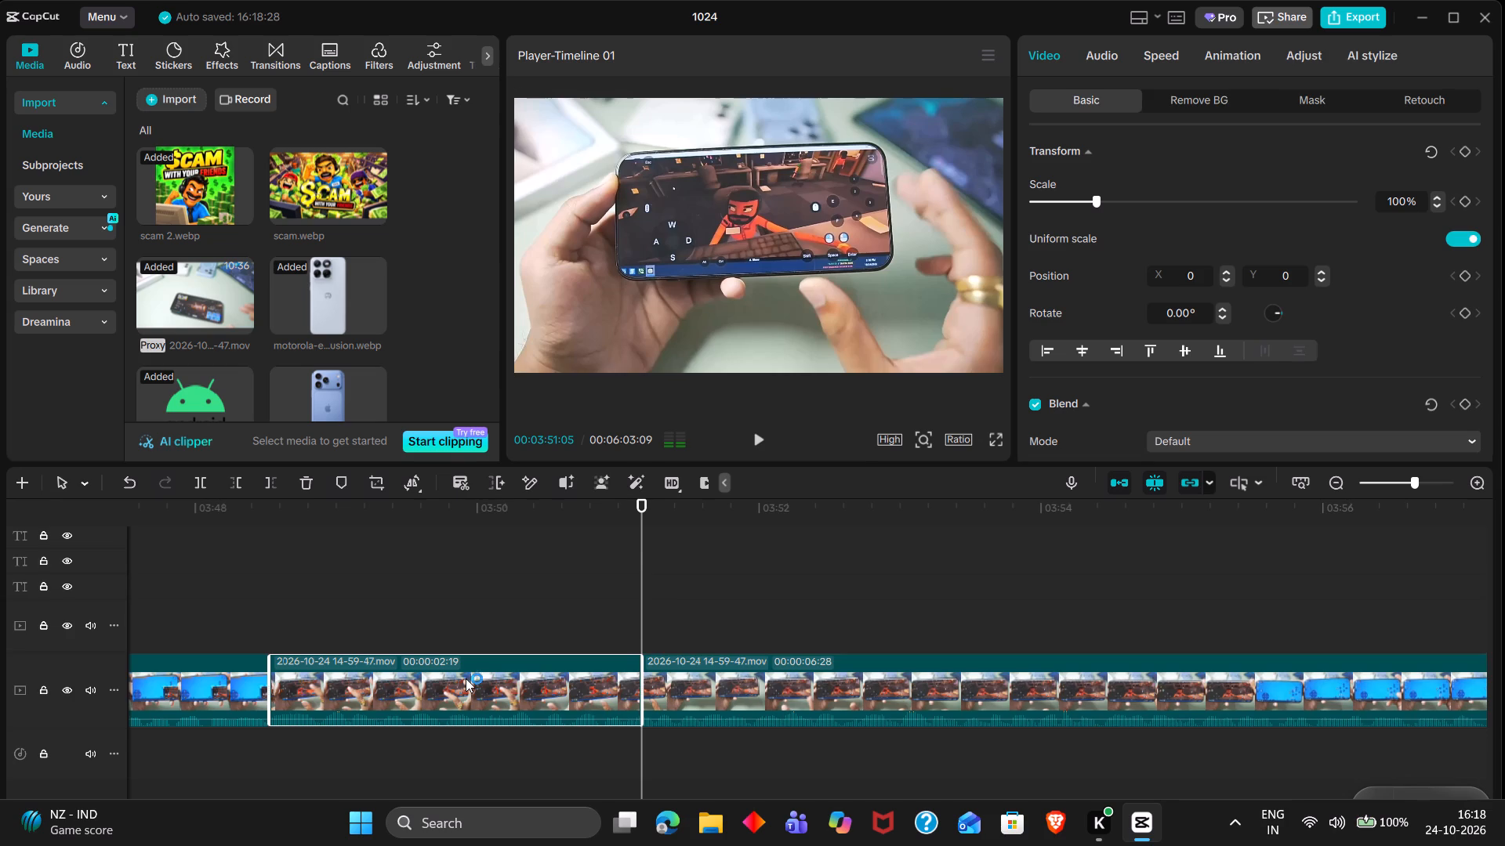
pyautogui.hotkey('ctrl', 'c')
pyautogui.hscroll(20, 466, 678)
pyautogui.hscroll(19, 466, 678)
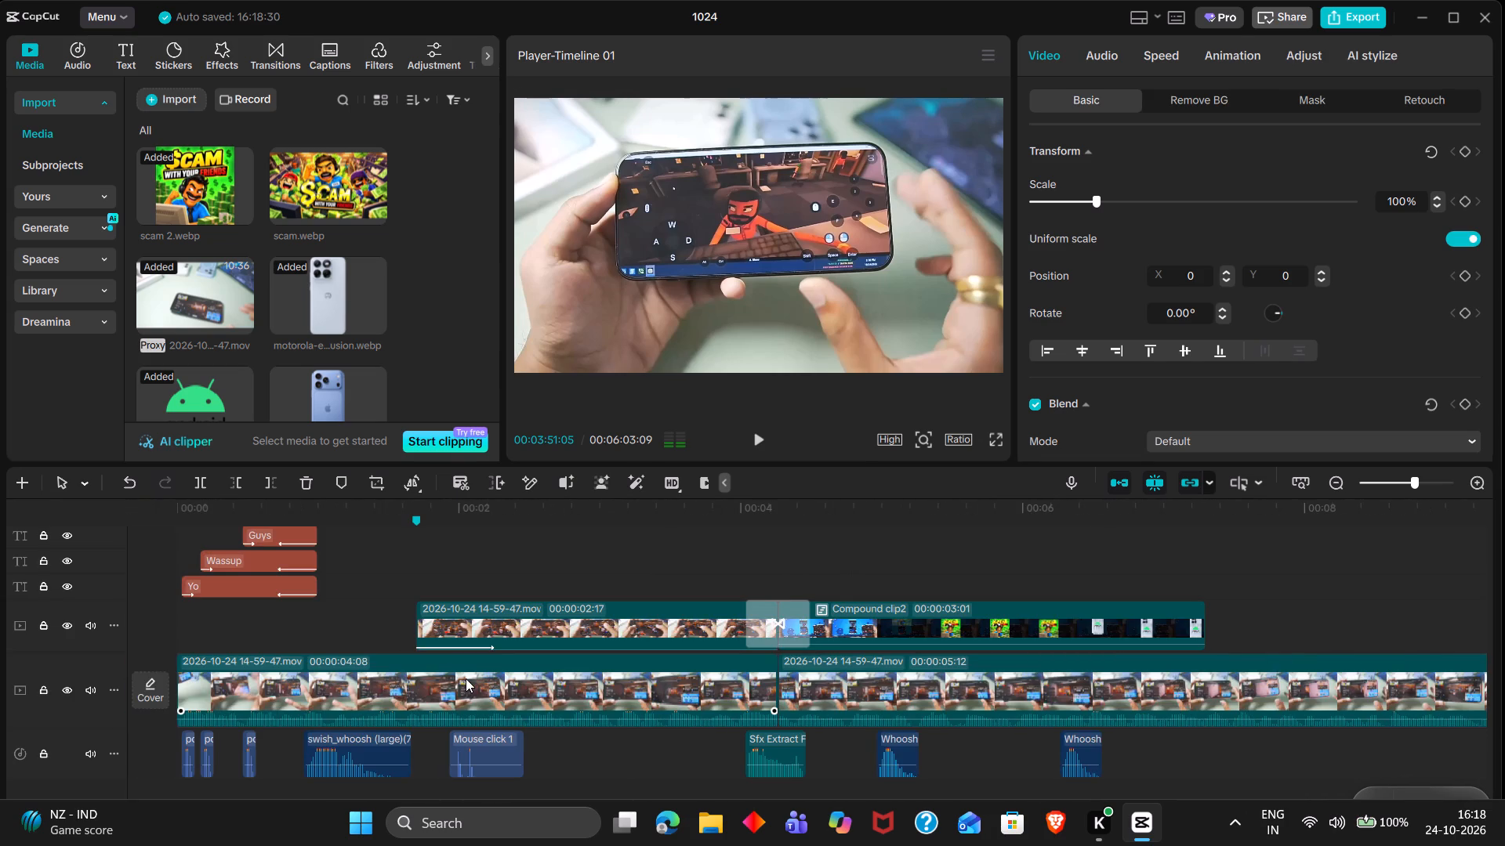
pyautogui.hscroll(2, 466, 678)
pyautogui.doubleClick(1213, 548)
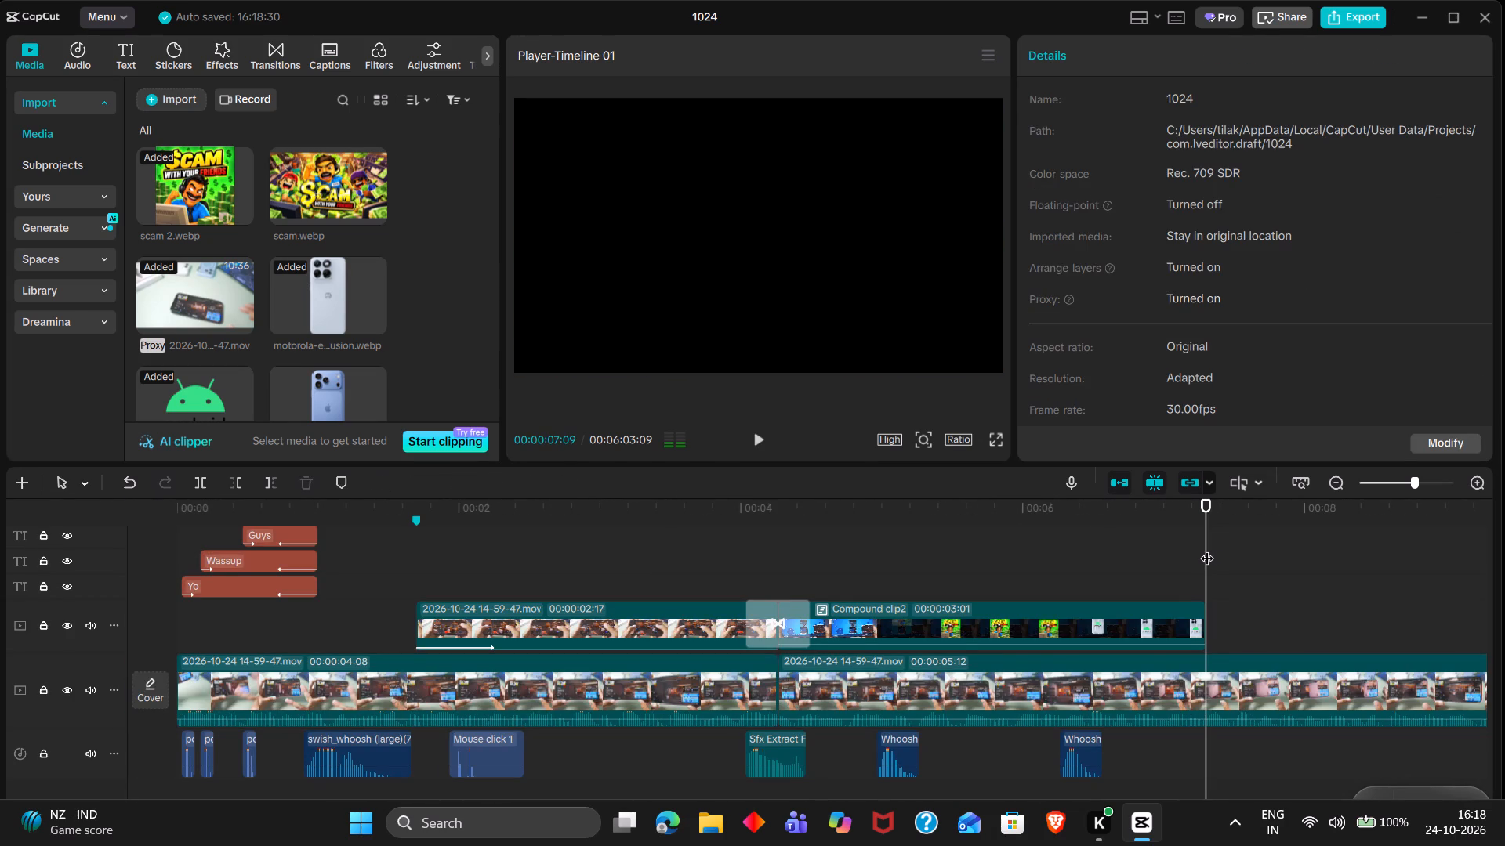
pyautogui.hotkey('ctrl', 'v')
pyautogui.moveTo(1272, 643); pyautogui.dragTo(1282, 717)
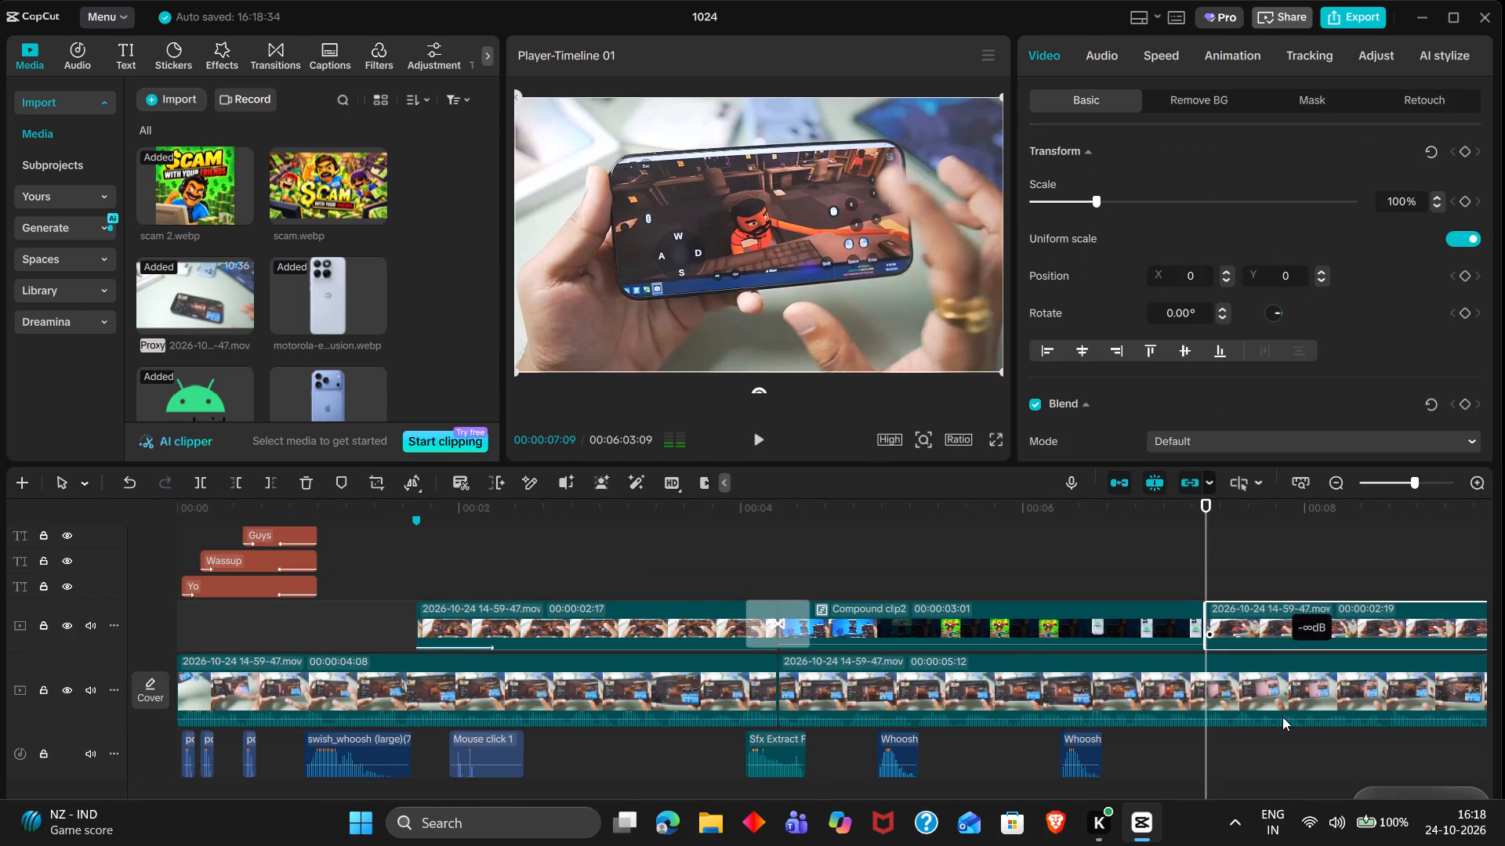
# Add the Flame transition between the compound clip and the pasted gameplay clip.
pyautogui.doubleClick(228, 51)
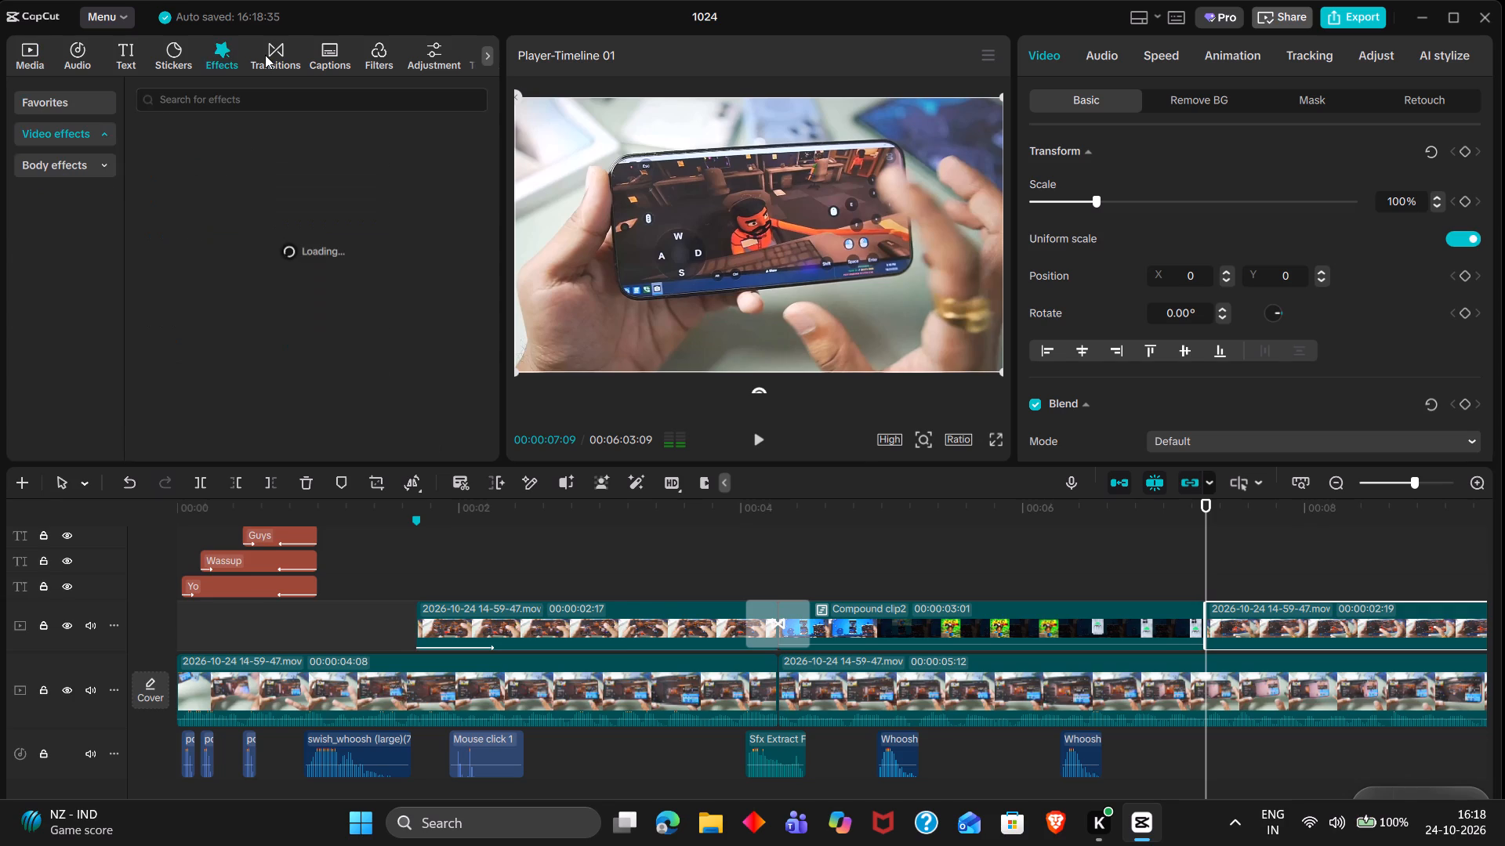
pyautogui.doubleClick(265, 55)
pyautogui.moveTo(313, 235); pyautogui.dragTo(1192, 628)
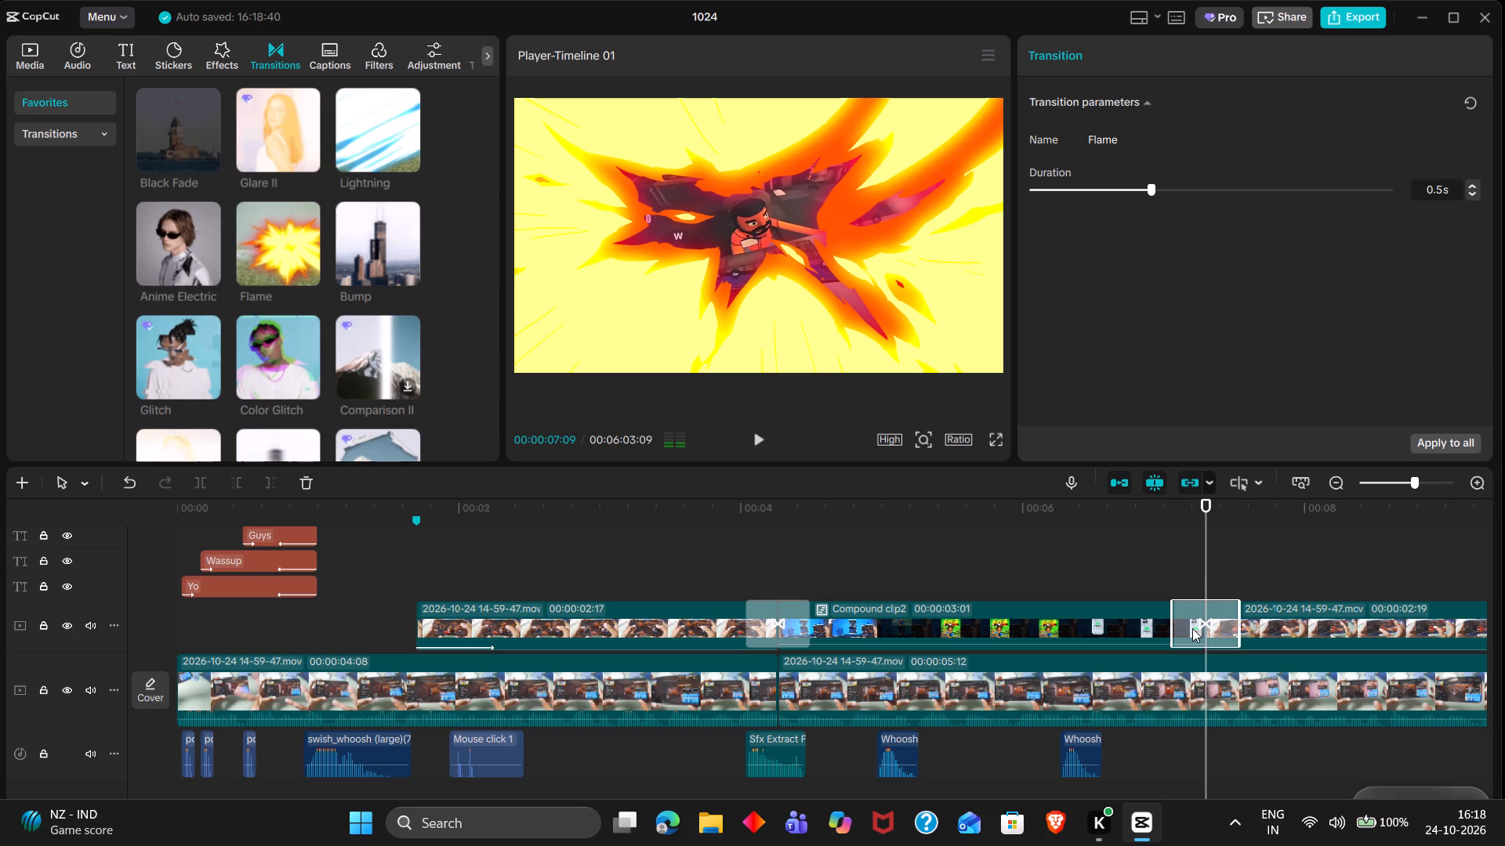
# Place the playhead at 00:00:07:02, where the second Flame transition begins, and search the sound effects for "fire".
pyautogui.click(1166, 547)
pyautogui.moveTo(1166, 547); pyautogui.dragTo(1174, 552)
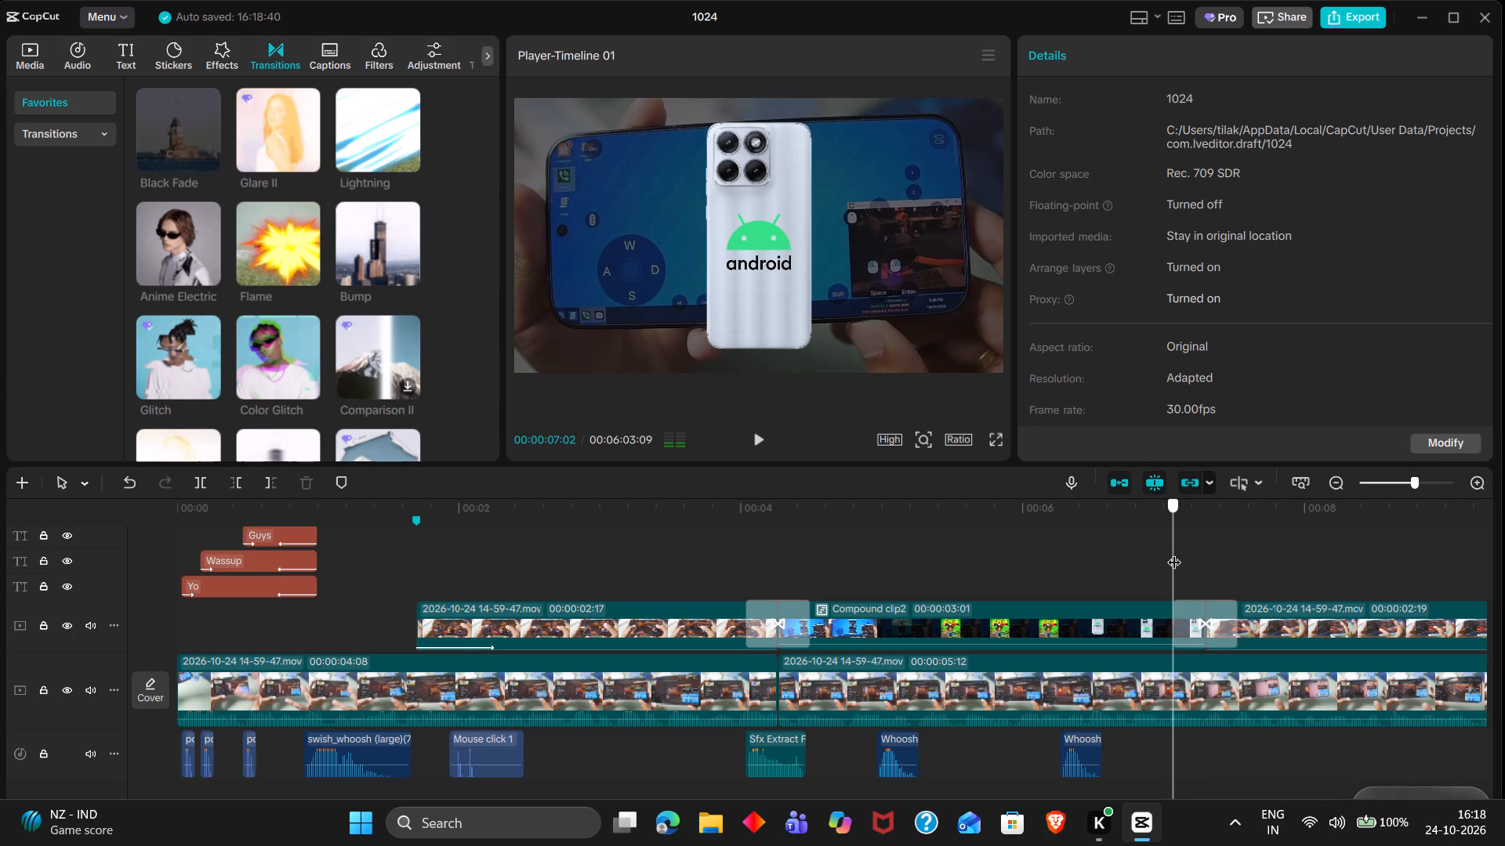
pyautogui.moveTo(1174, 552); pyautogui.dragTo(1176, 553)
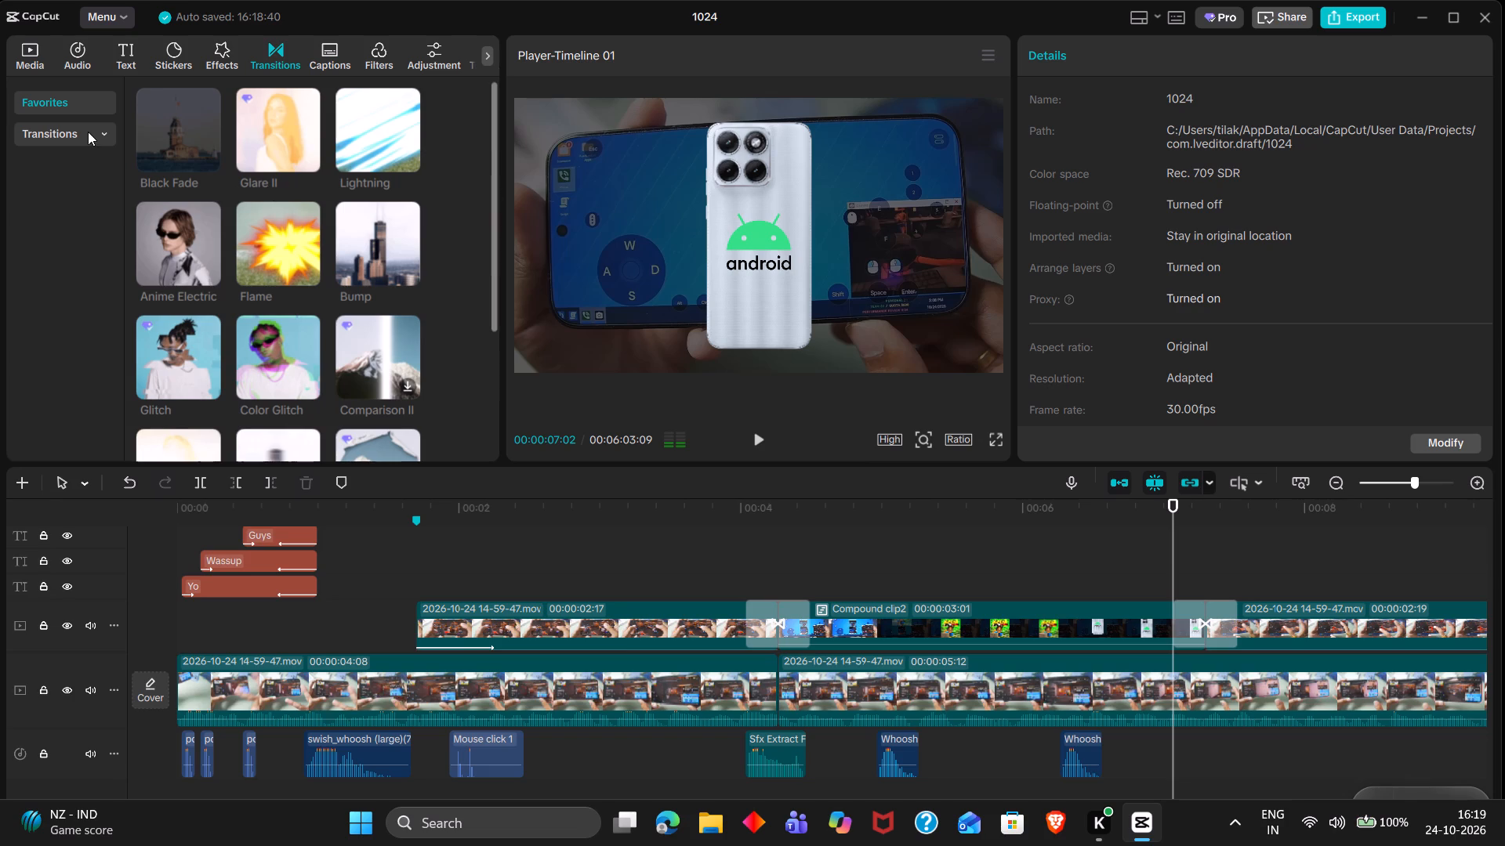
pyautogui.doubleClick(81, 39)
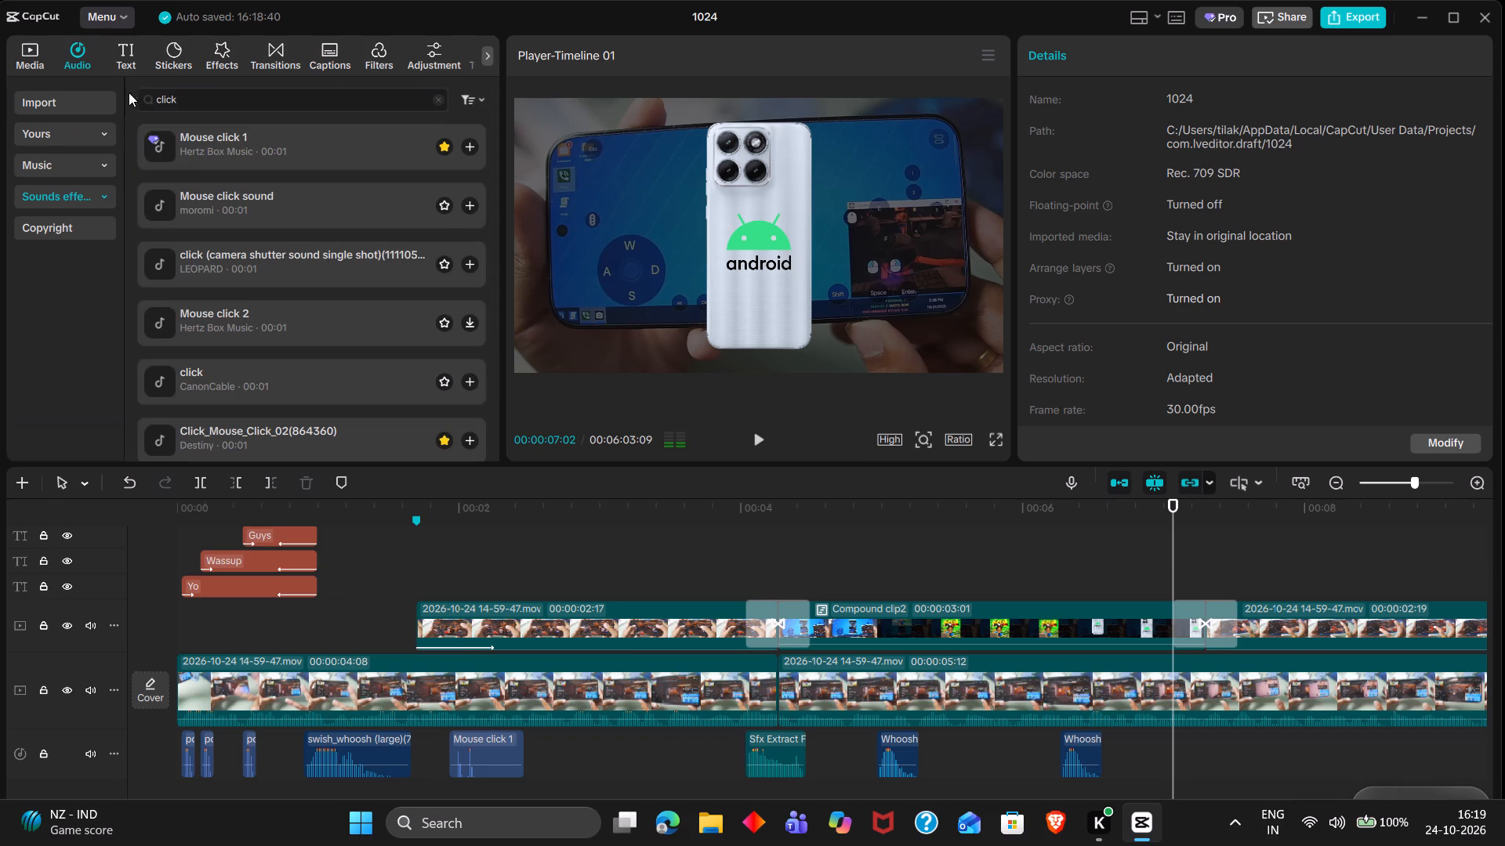
pyautogui.tripleClick(223, 95)
pyautogui.press('f')
pyautogui.write('ire')
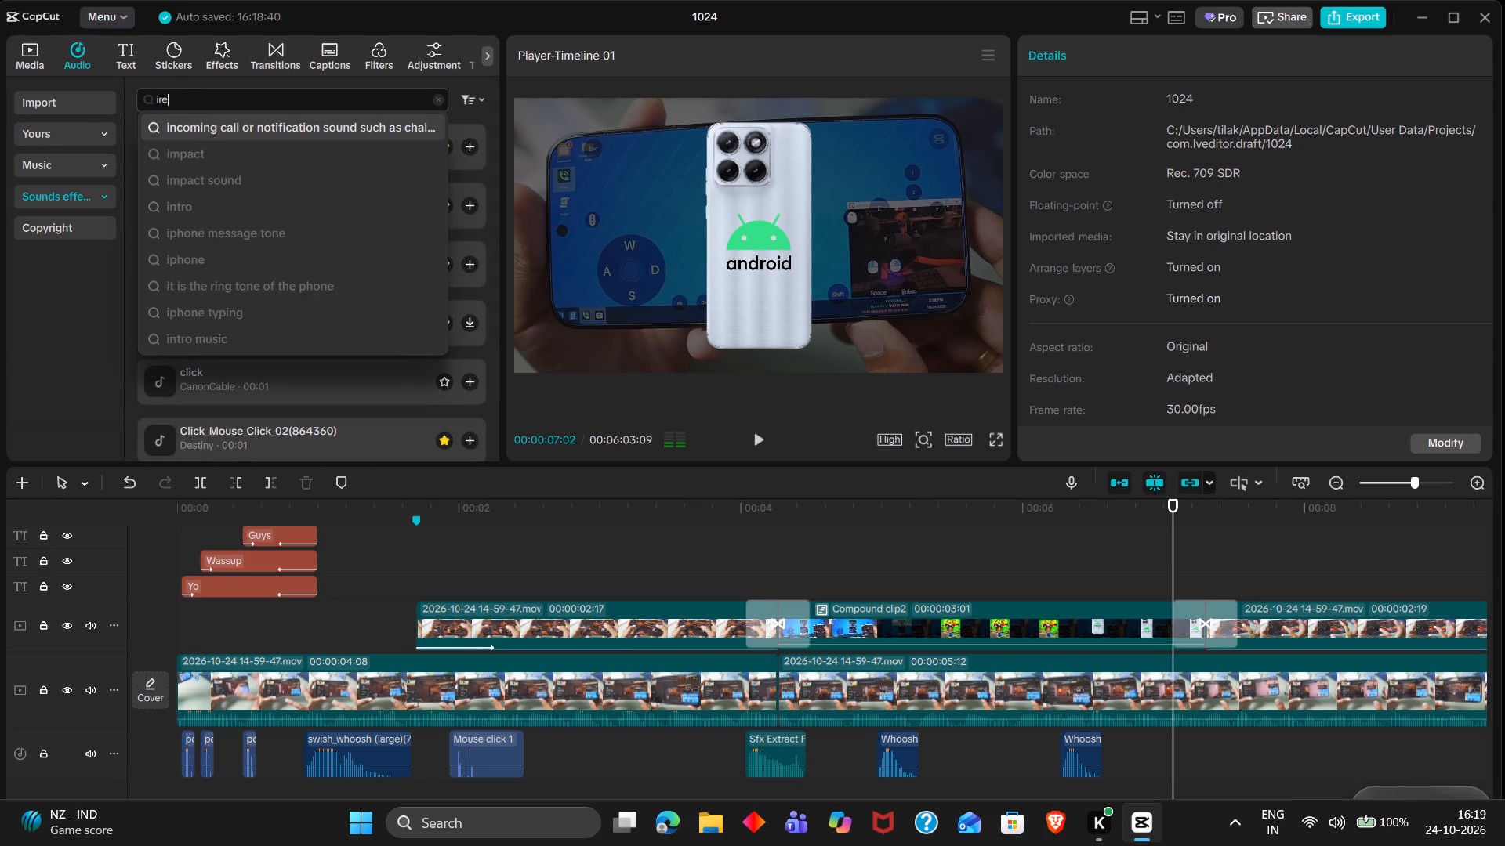
pyautogui.press('BackSpace')
pyautogui.press('BackSpace')
pyautogui.press('BackSpace')
pyautogui.press('BackSpace')
pyautogui.press('BackSpace')
pyautogui.press('f')
pyautogui.write('ire')
pyautogui.press('Return')
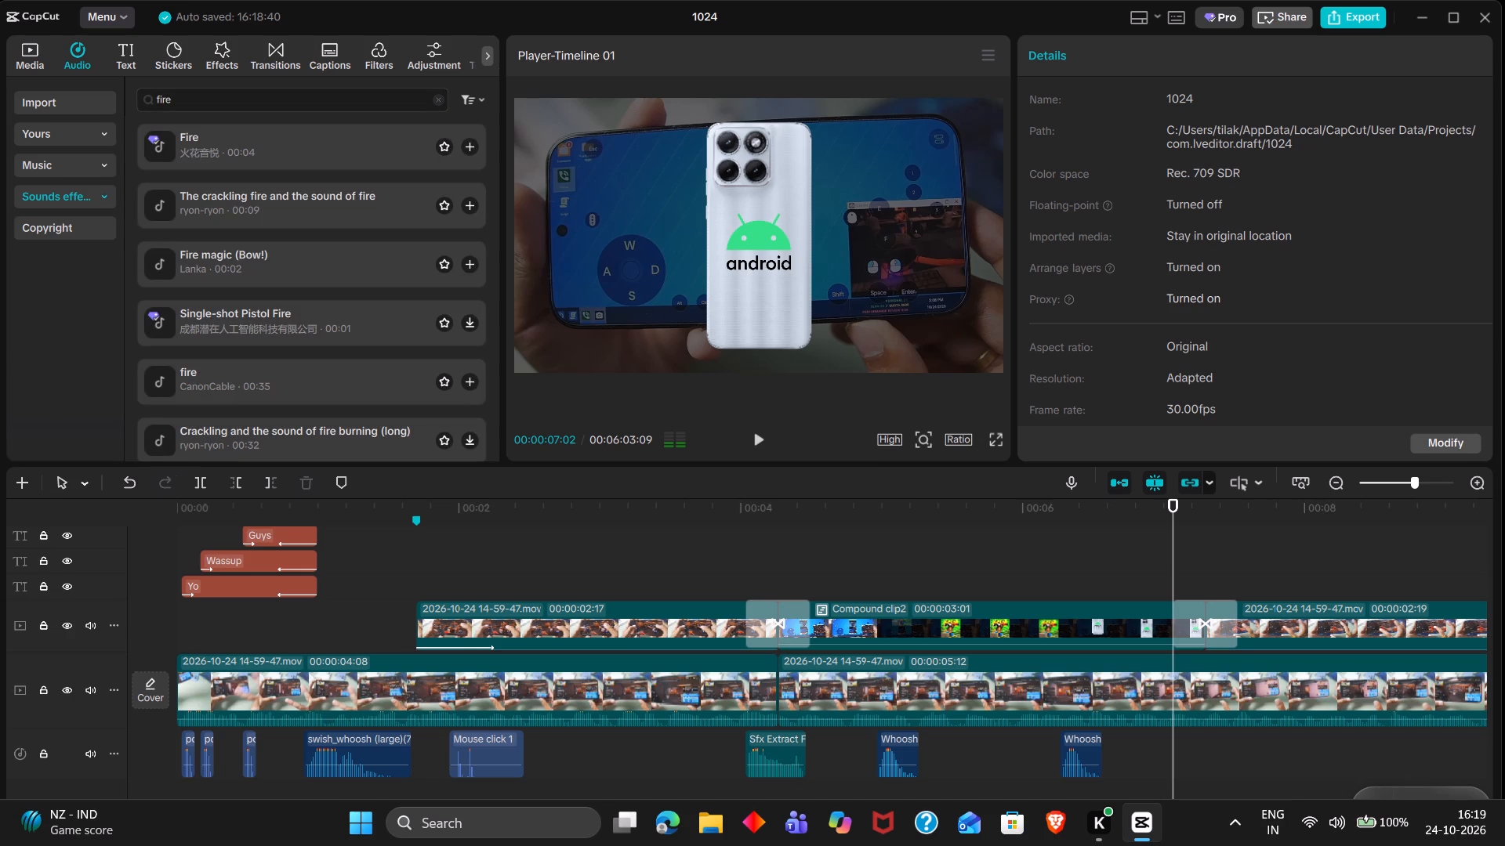
# Add the Fire magic (Bow!) sound effect under the second Flame transition and trim its start to 00:00:07:02.
pyautogui.doubleClick(317, 269)
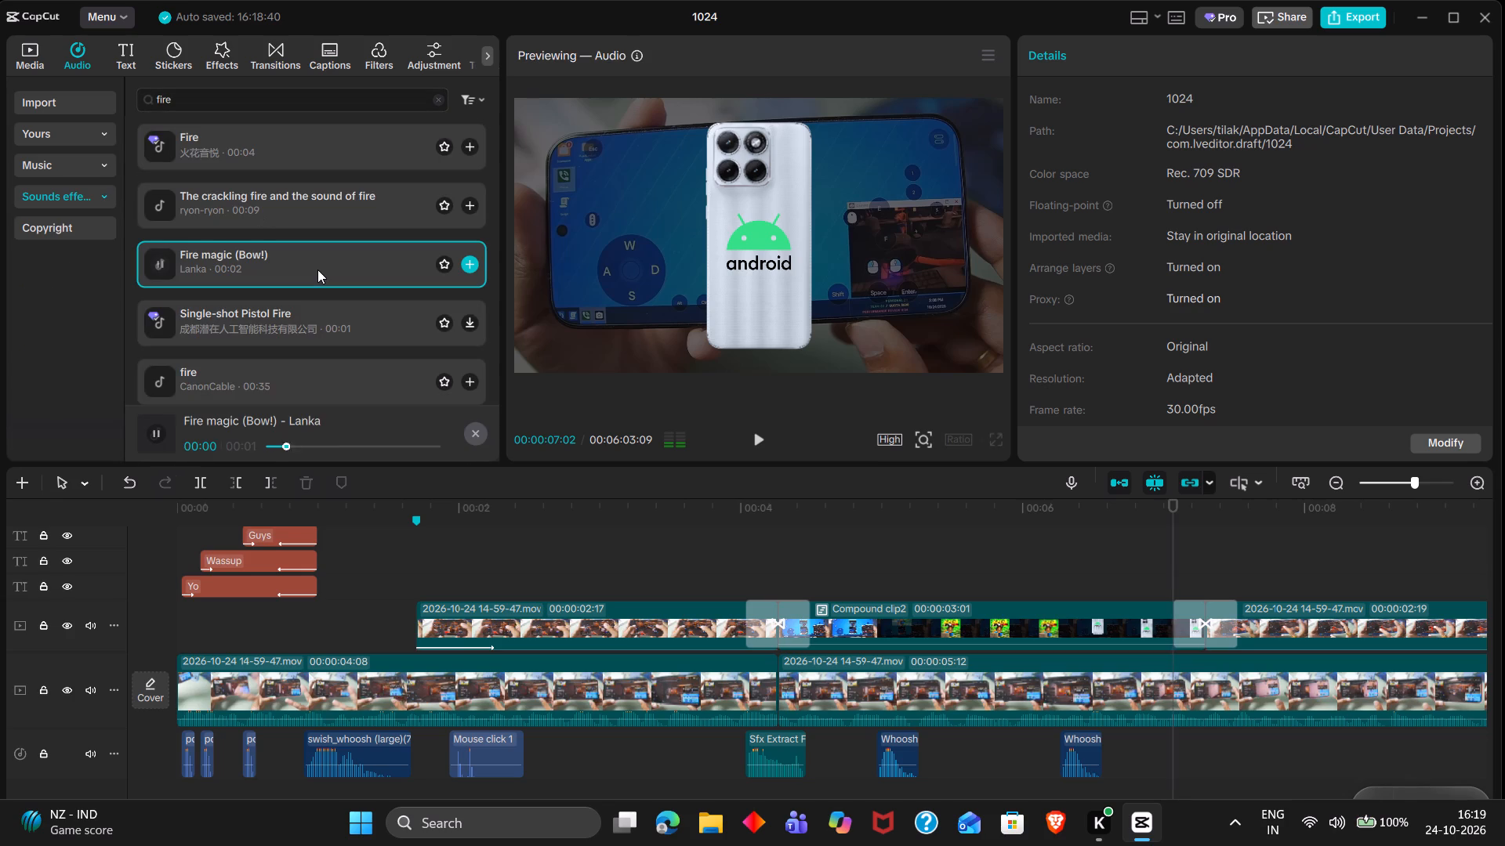
pyautogui.moveTo(317, 269); pyautogui.dragTo(1139, 728)
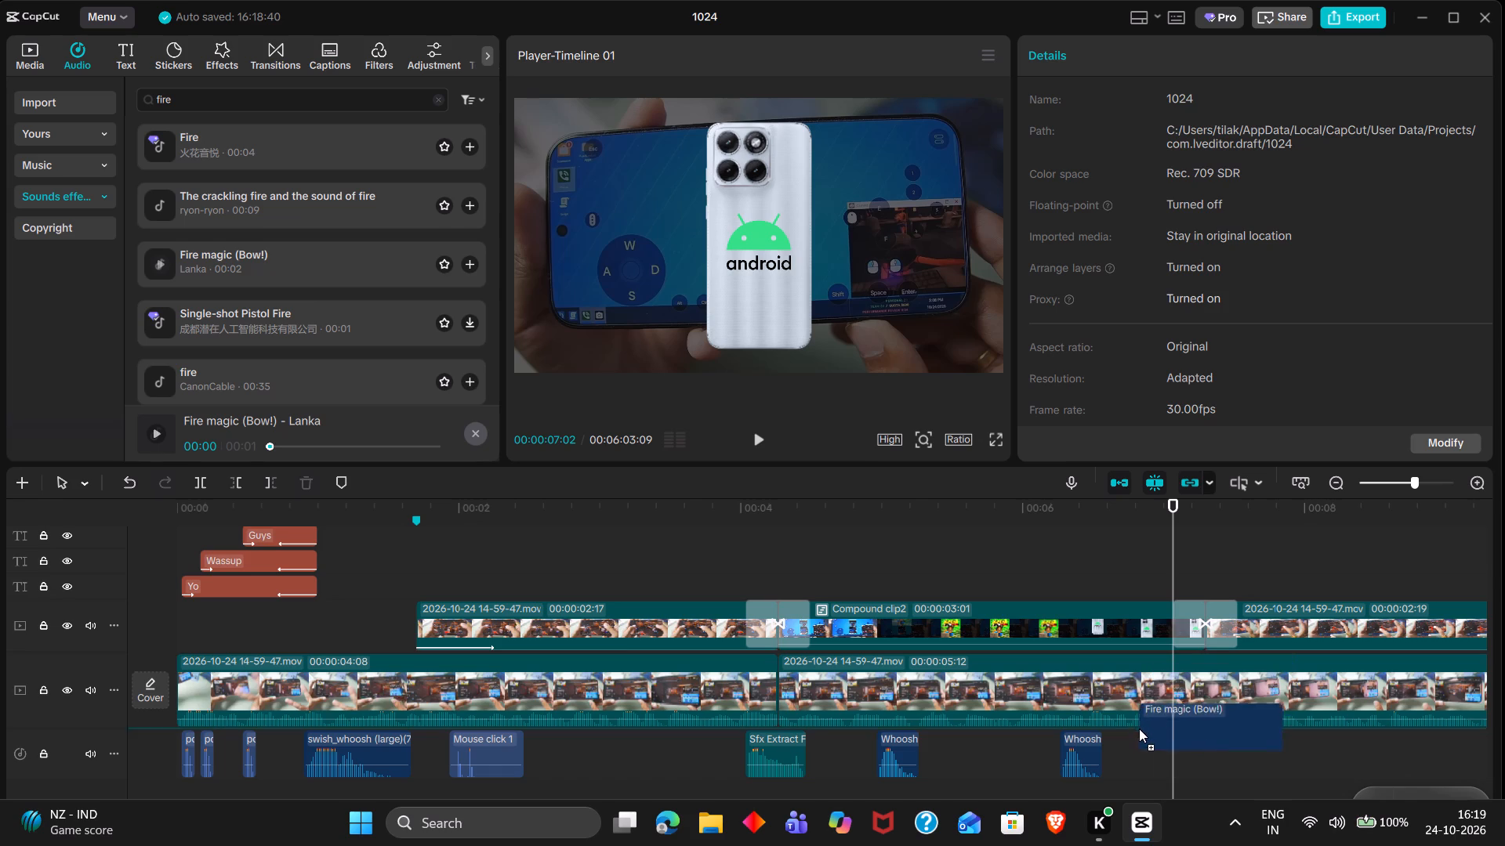
pyautogui.moveTo(1139, 728); pyautogui.dragTo(1138, 733)
pyautogui.scroll(-1, 1138, 733)
pyautogui.keyDown('ctrl'); pyautogui.scroll(7, 1138, 733); pyautogui.keyUp('ctrl')
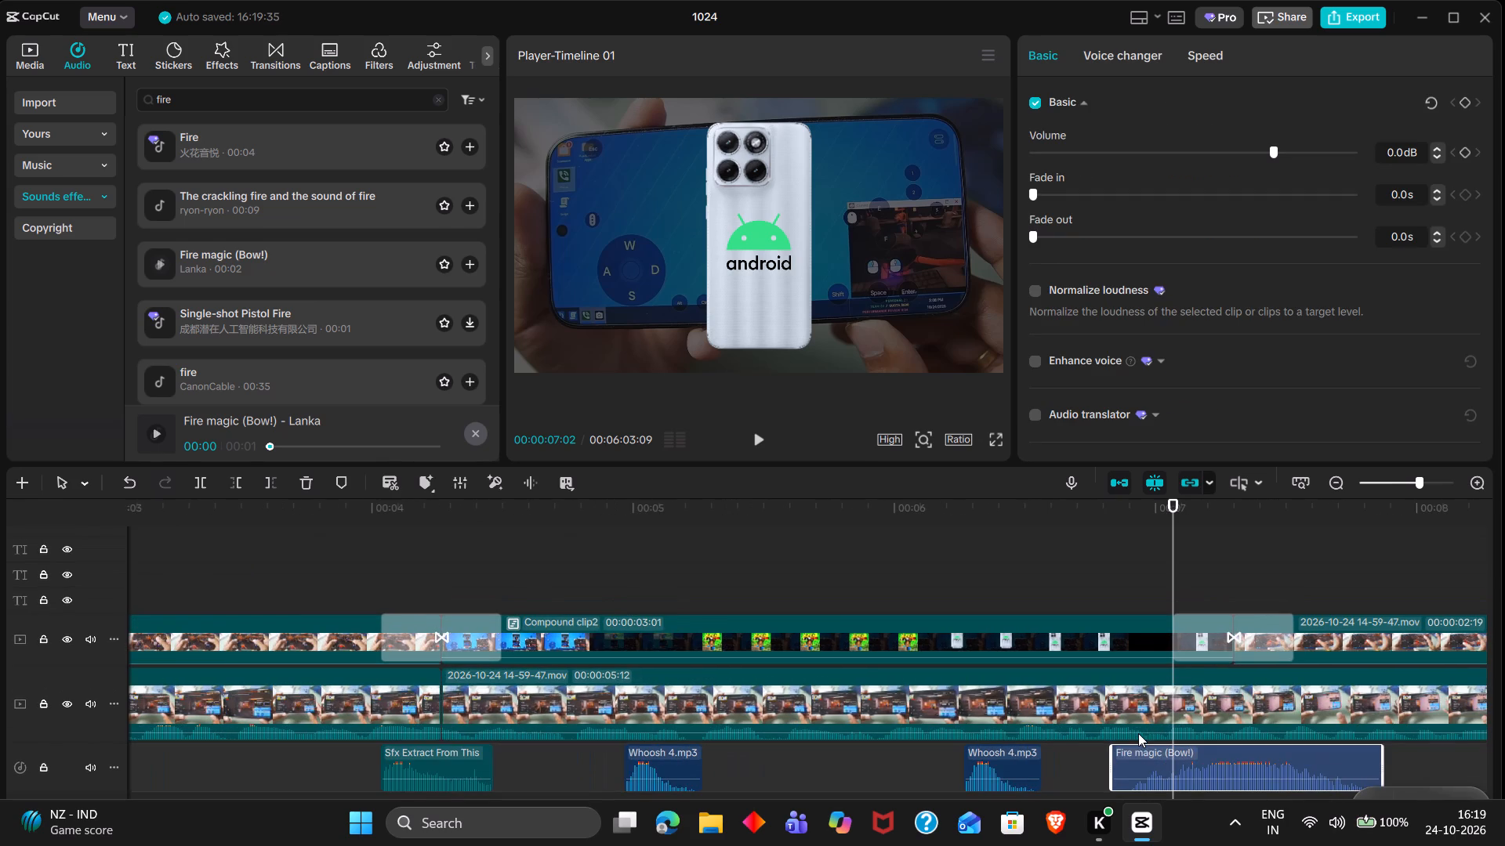
pyautogui.moveTo(1243, 762); pyautogui.dragTo(1227, 761)
pyautogui.press('q')
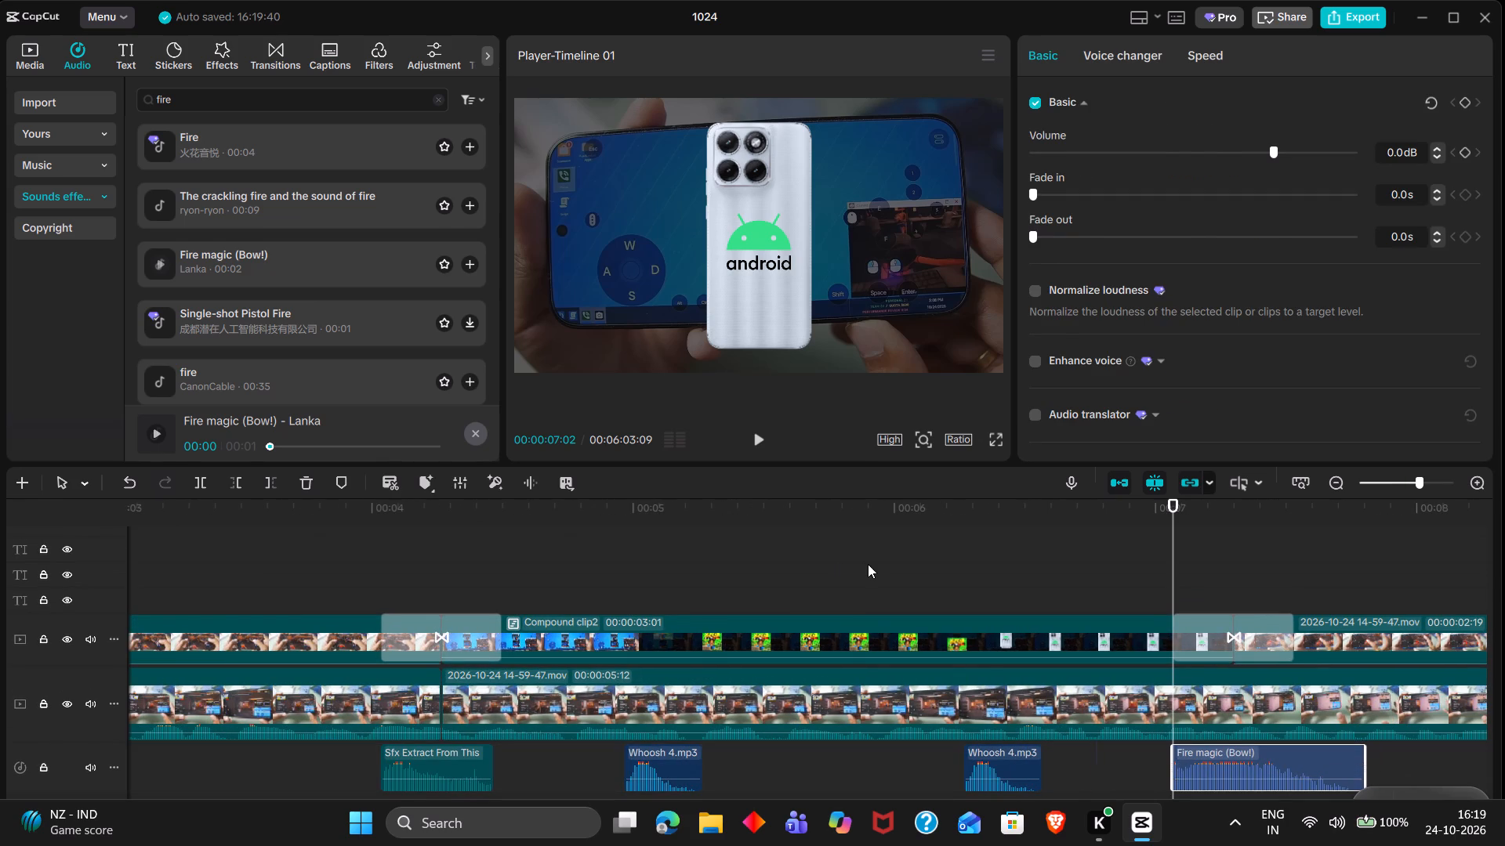
# Play back the second Flame transition with its fire sound into the following gameplay clip, stopping at 00:00:07:16.
pyautogui.click(868, 564)
pyautogui.moveTo(868, 564); pyautogui.dragTo(926, 567)
pyautogui.press('space')
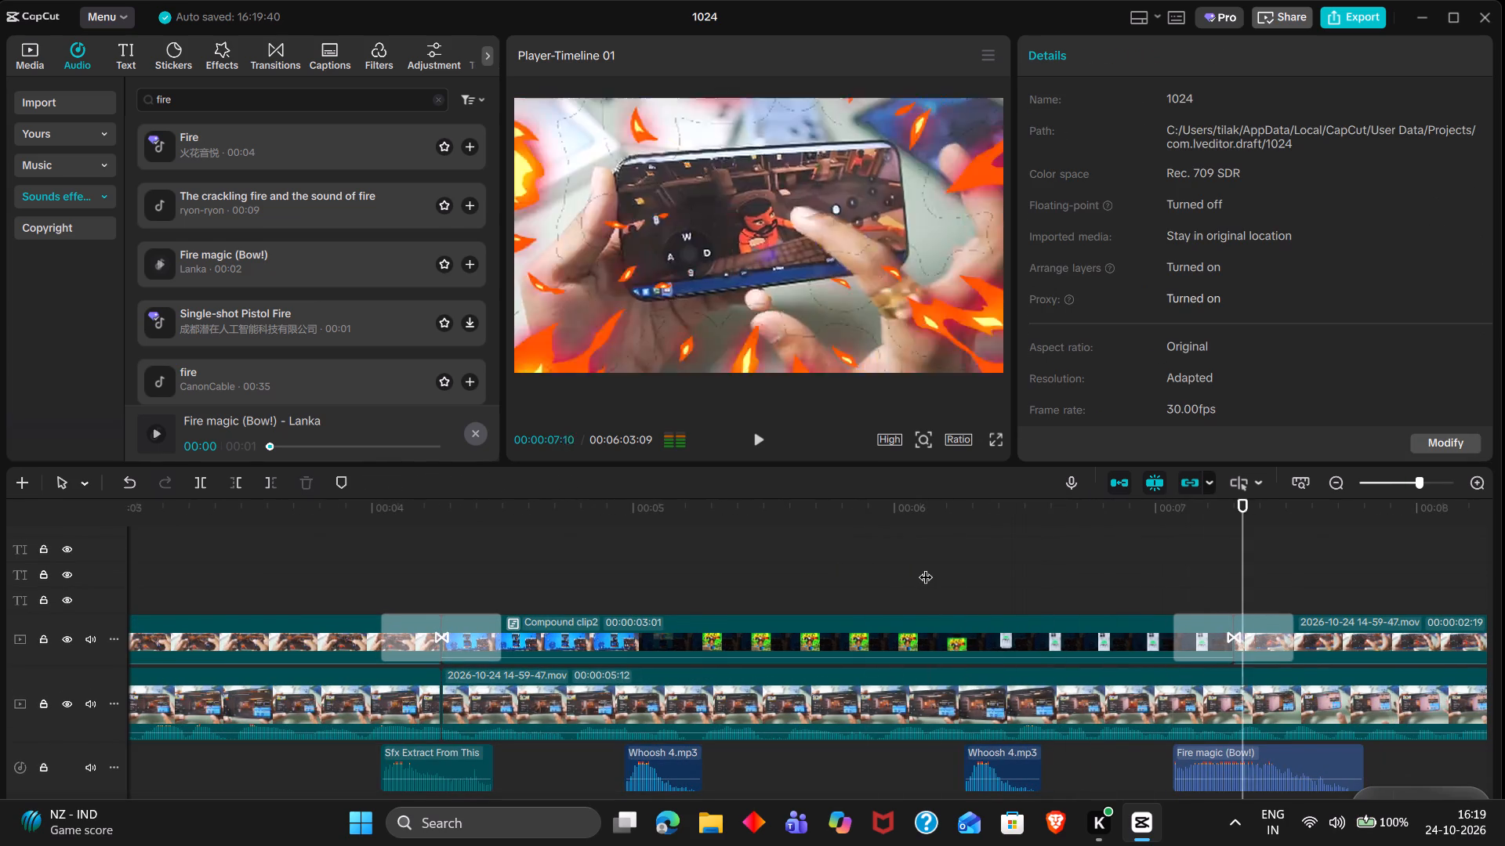
pyautogui.press('space')
pyautogui.hscroll(-1, 926, 567)
pyautogui.press('space')
pyautogui.press('space')
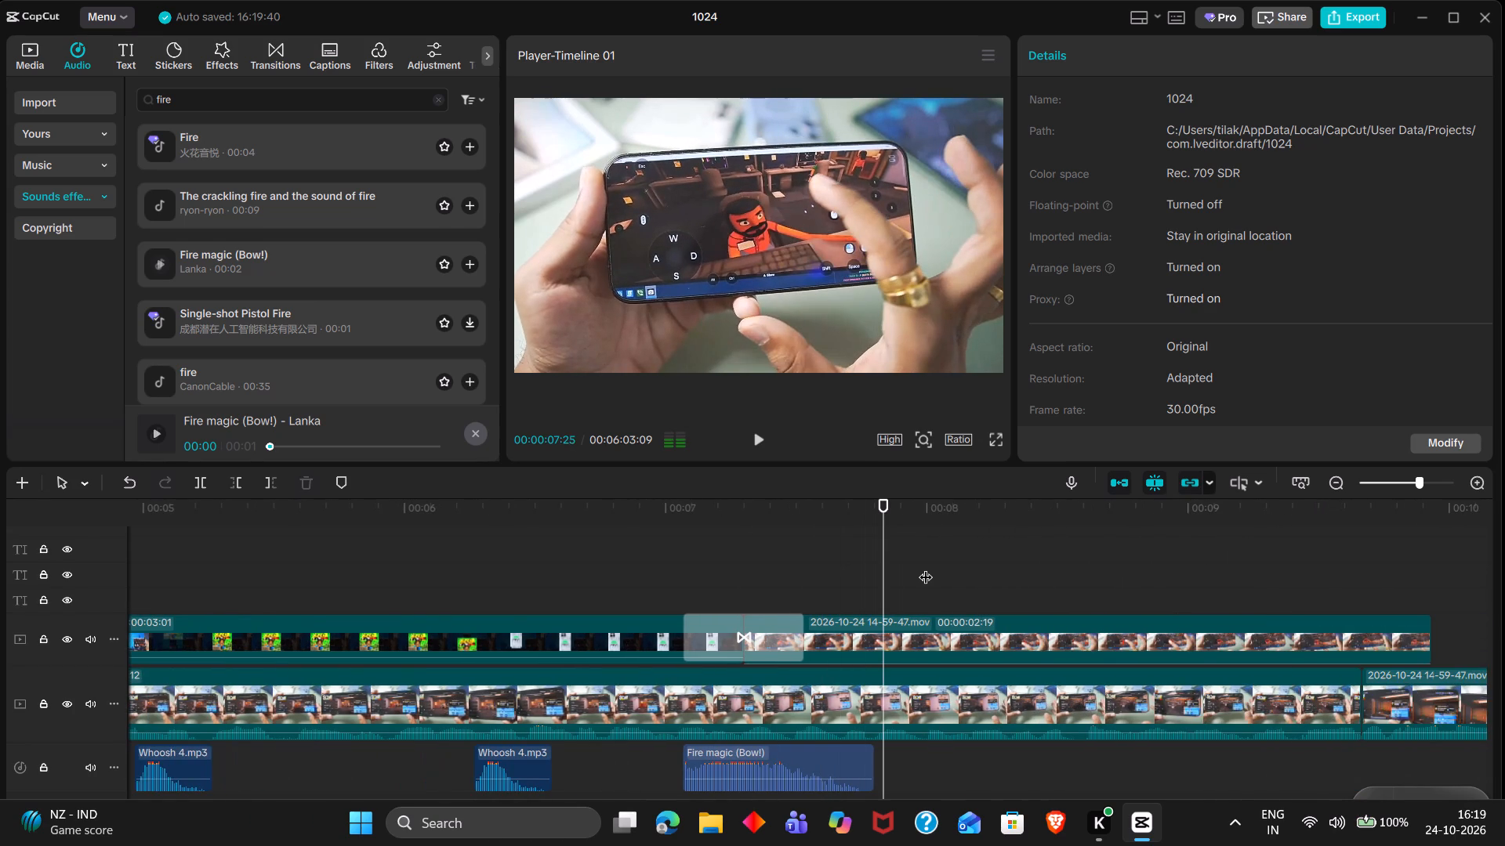
pyautogui.doubleClick(744, 548)
pyautogui.press('space')
pyautogui.press('space')
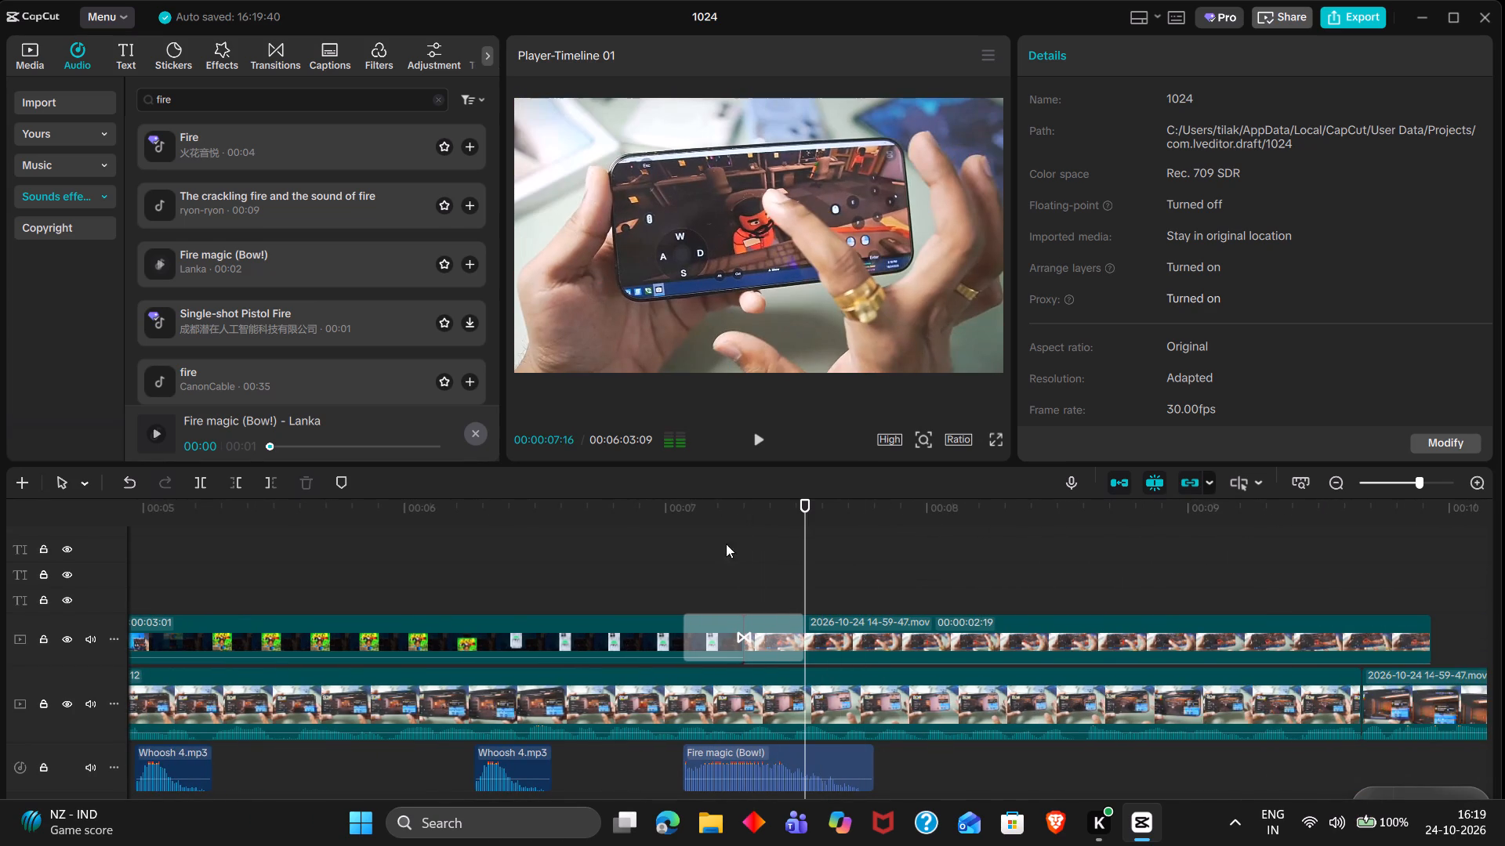
# Add a default text clip above the last gameplay clip, starting at 00:00:07:16 where the Flame transition ends.
pyautogui.click(119, 50)
pyautogui.moveTo(178, 112); pyautogui.dragTo(813, 368)
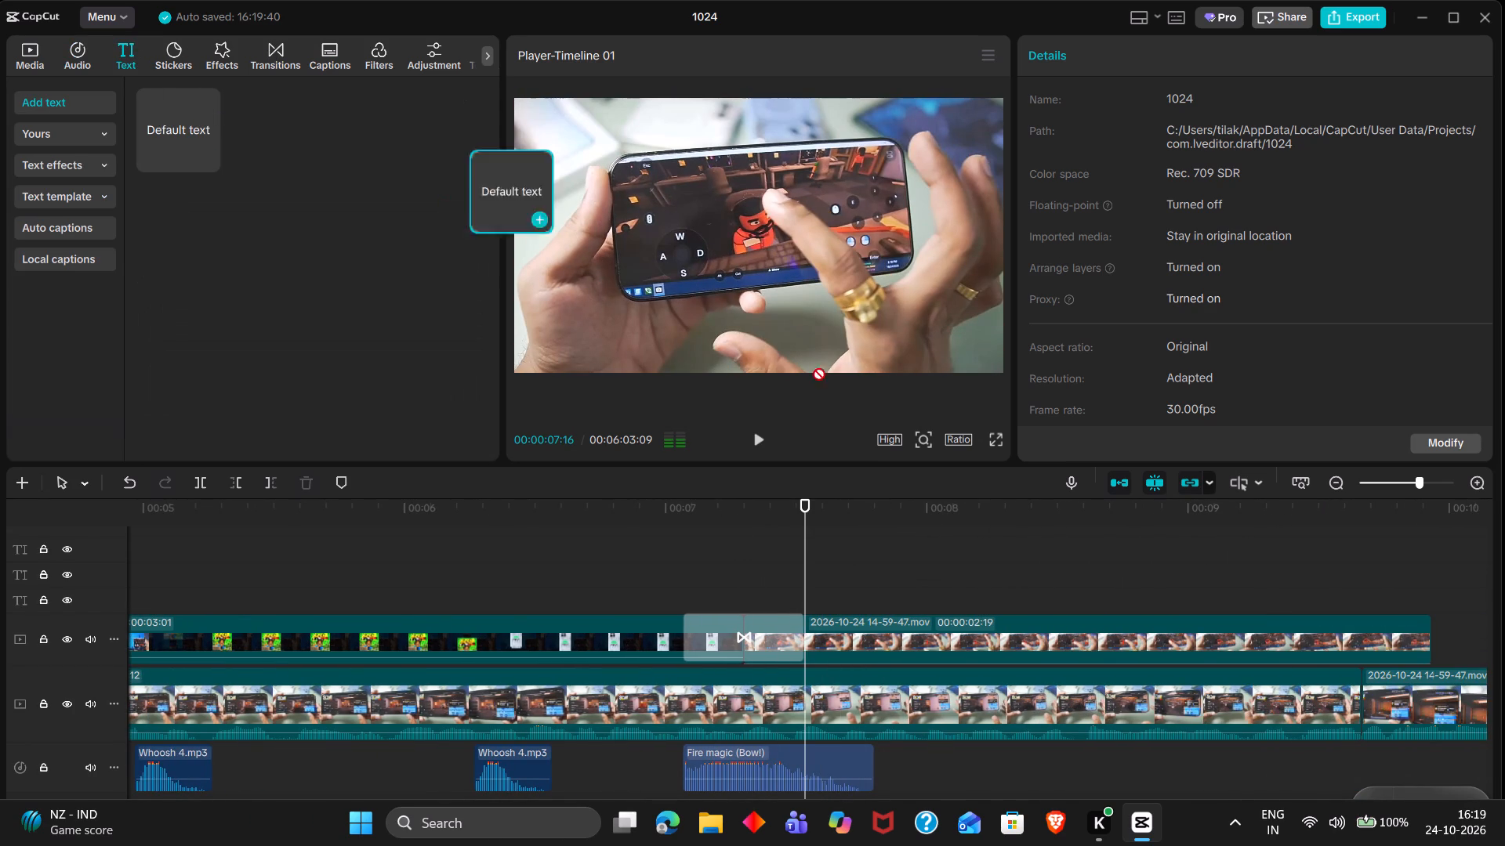
pyautogui.moveTo(813, 368); pyautogui.dragTo(808, 601)
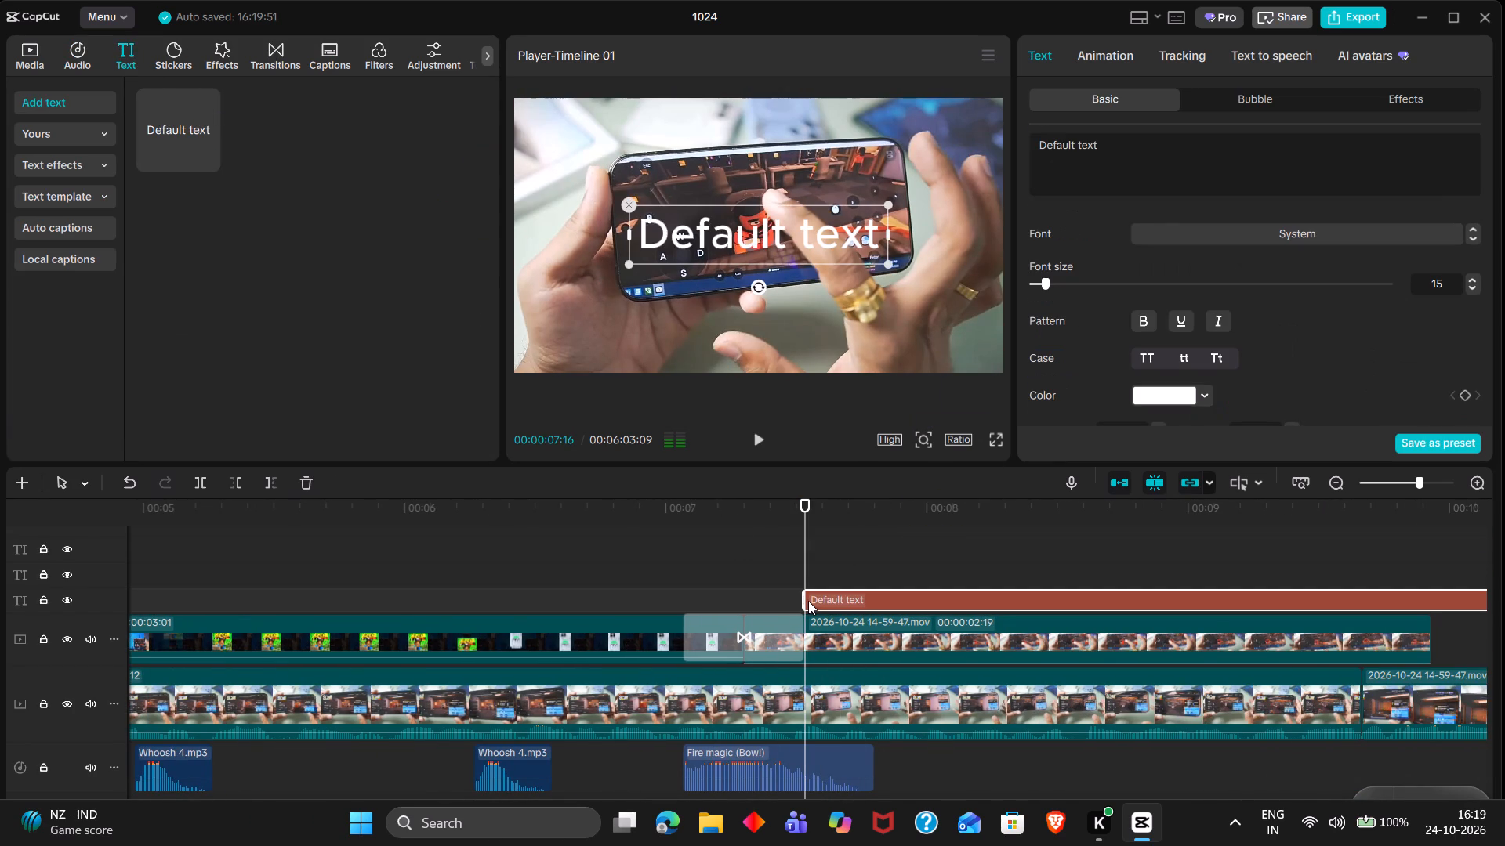
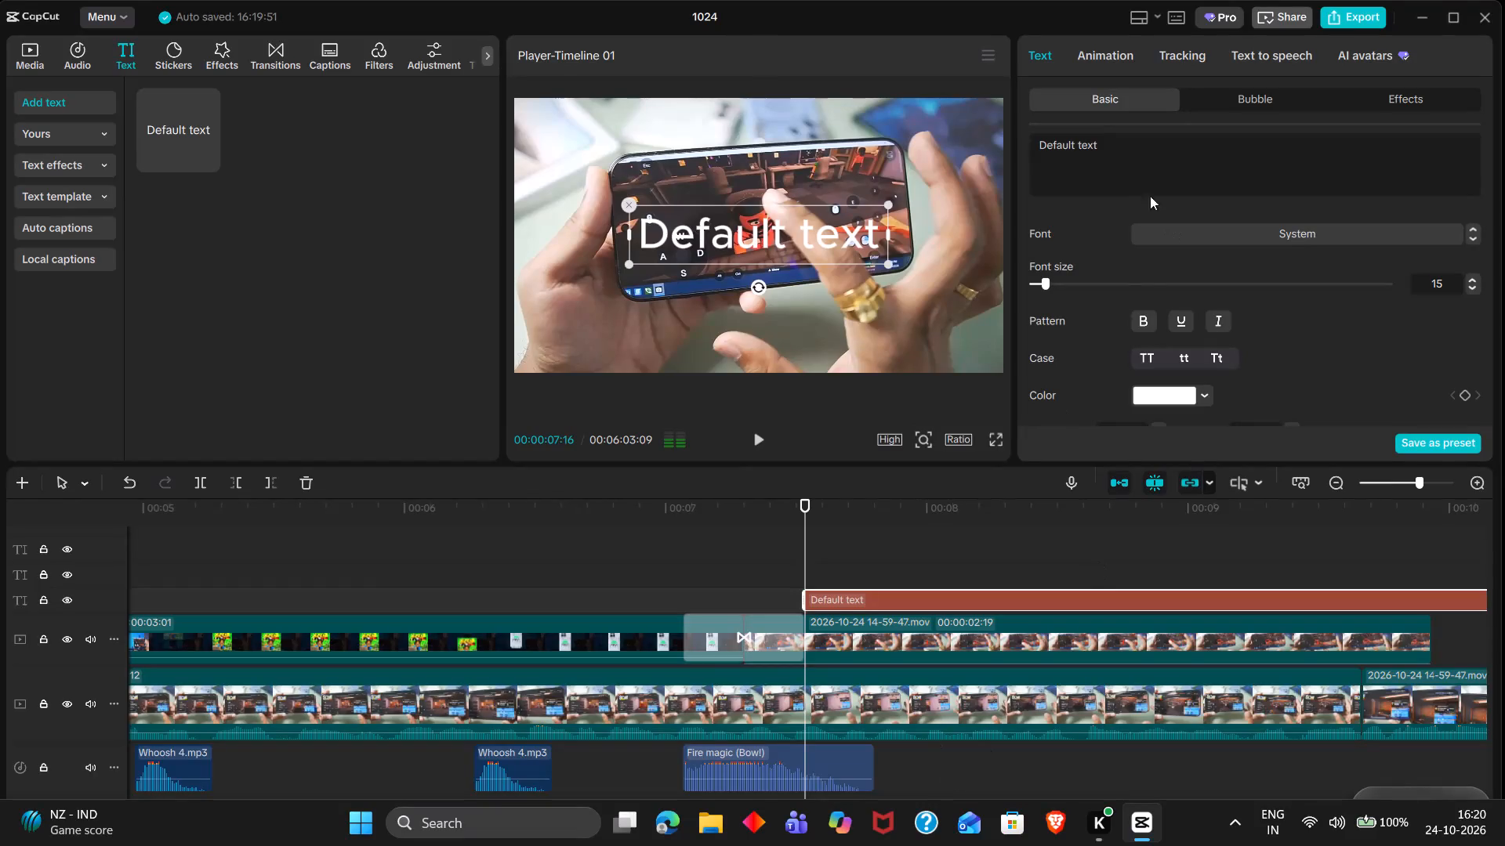
# Change the default text to "2026" and style it in the LEMON MILK Bold font with italics.
pyautogui.tripleClick(1130, 171)
pyautogui.click(1130, 171)
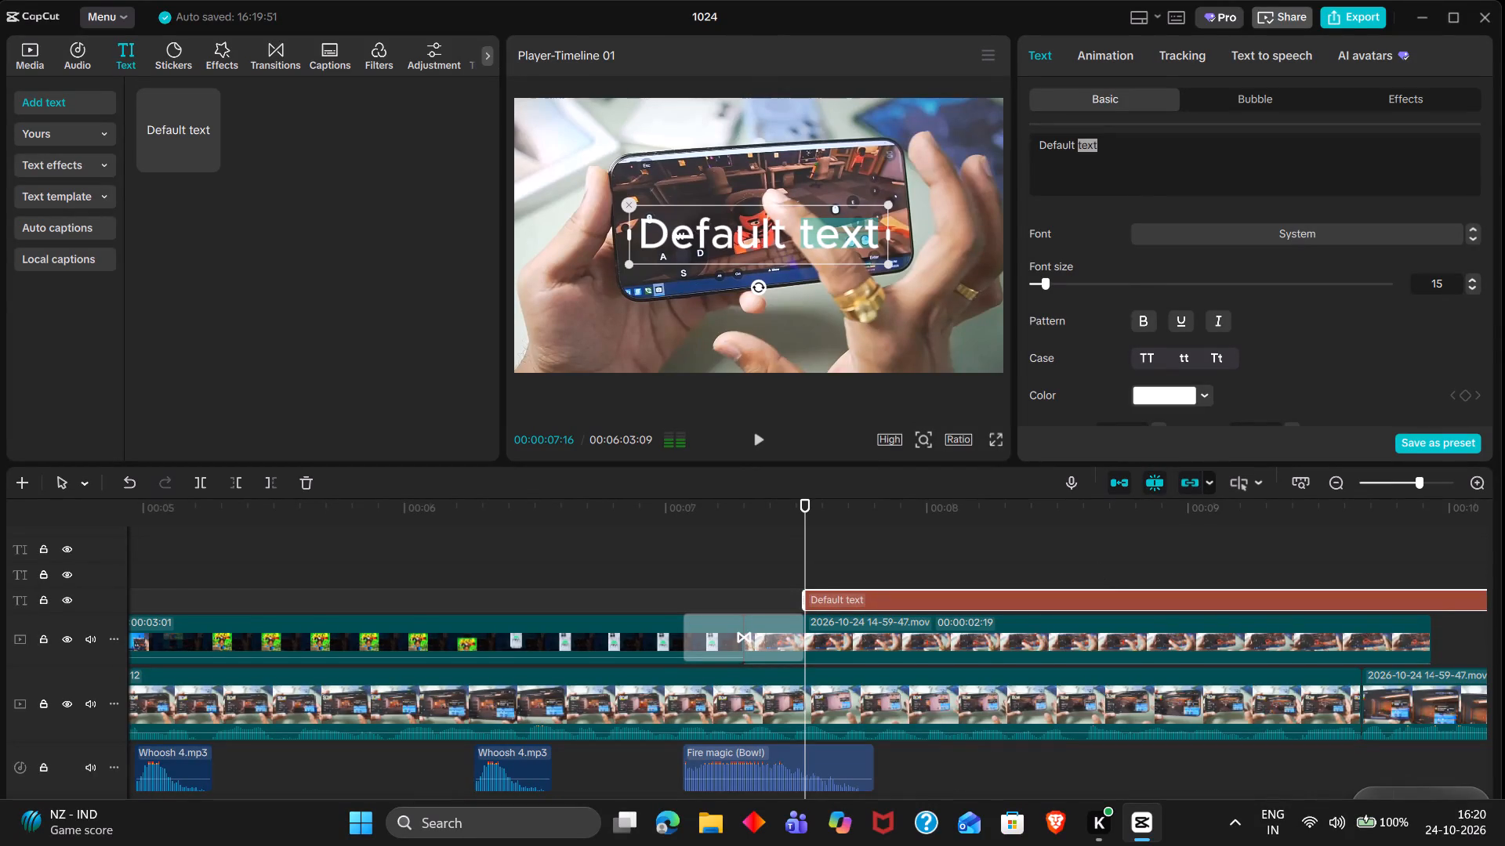
pyautogui.hotkey('ctrl', 'a')
pyautogui.write('2026')
pyautogui.click(1189, 241)
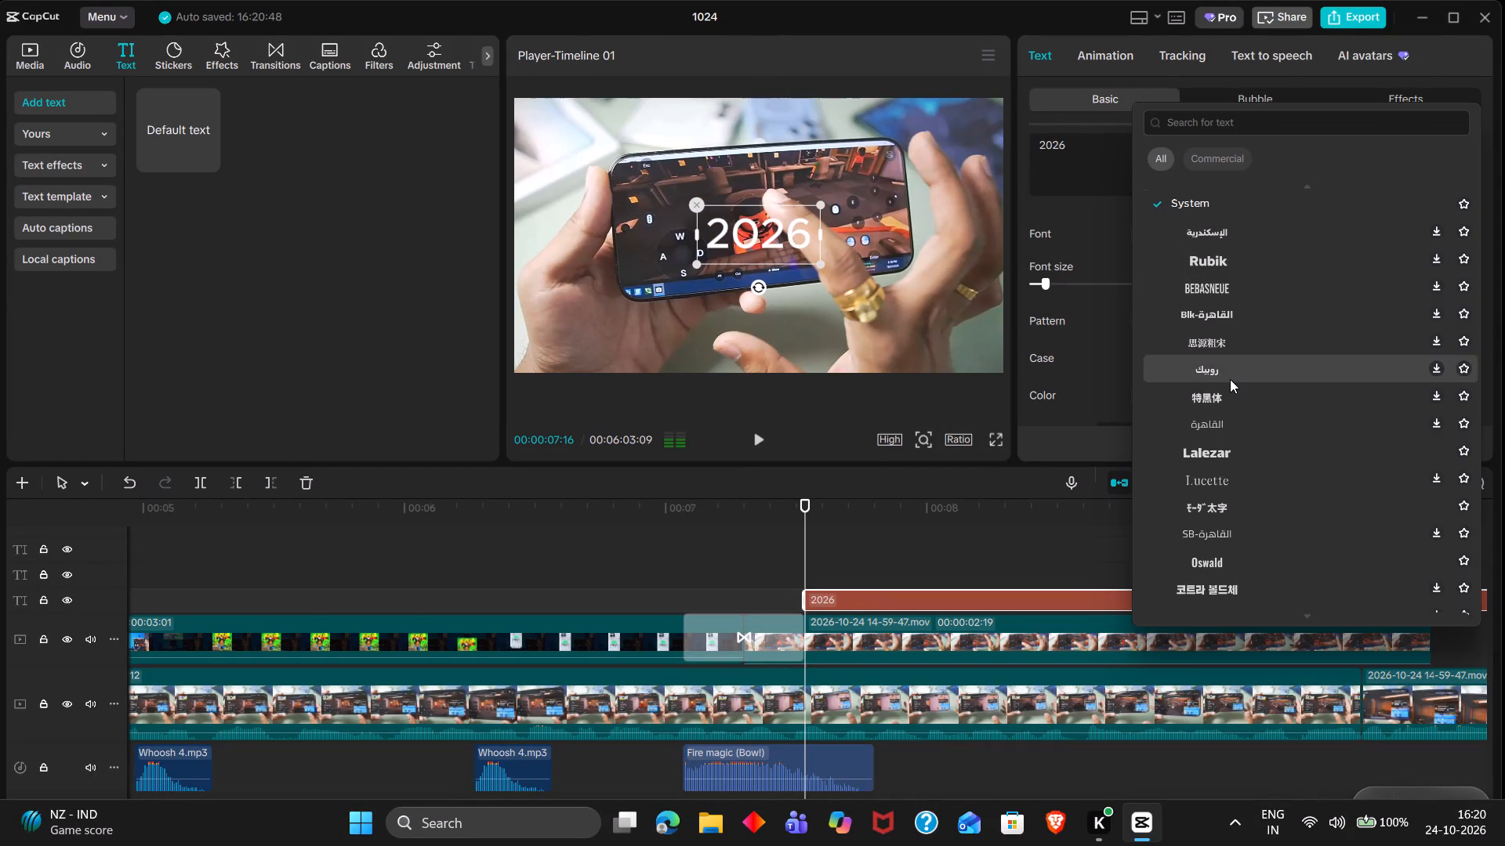
pyautogui.scroll(16, 1230, 379)
pyautogui.click(1246, 439)
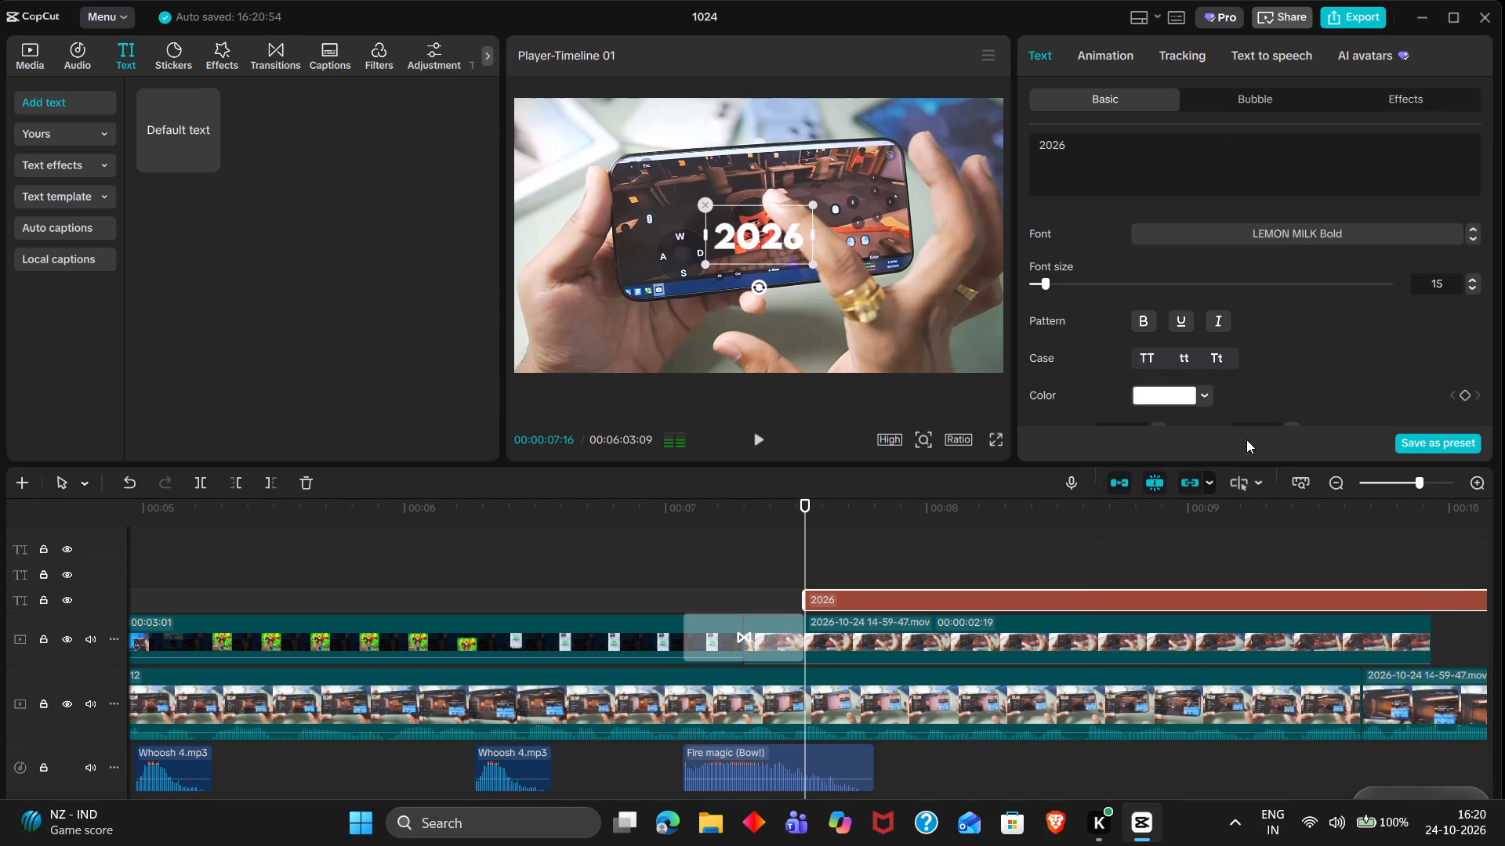
pyautogui.click(1220, 316)
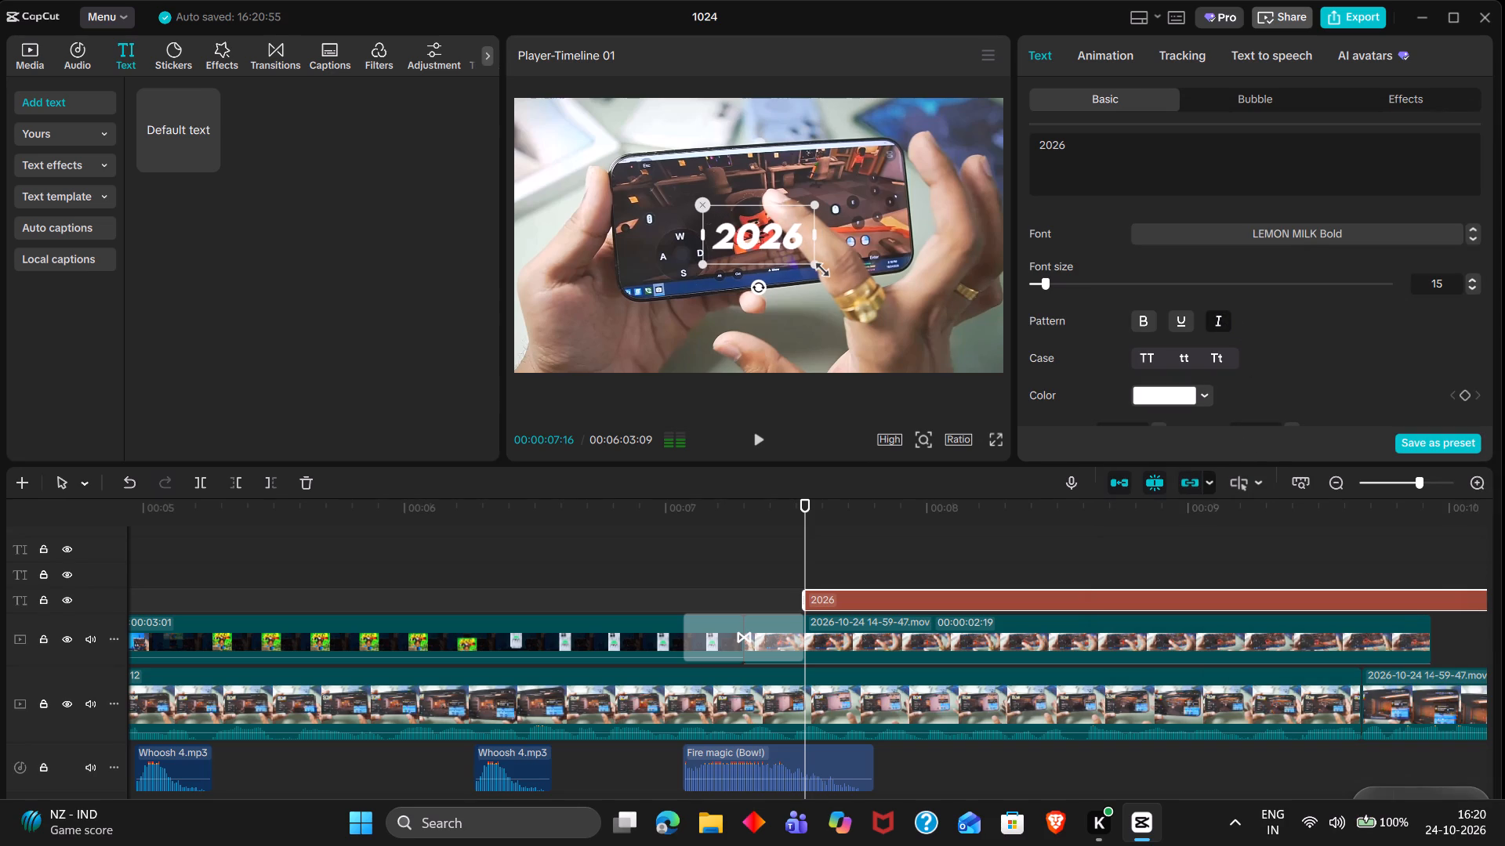
# Move the 2026 title above the phone in the frame and scale it to about 113%.
pyautogui.moveTo(818, 266); pyautogui.dragTo(850, 283)
pyautogui.moveTo(802, 251); pyautogui.dragTo(802, 250)
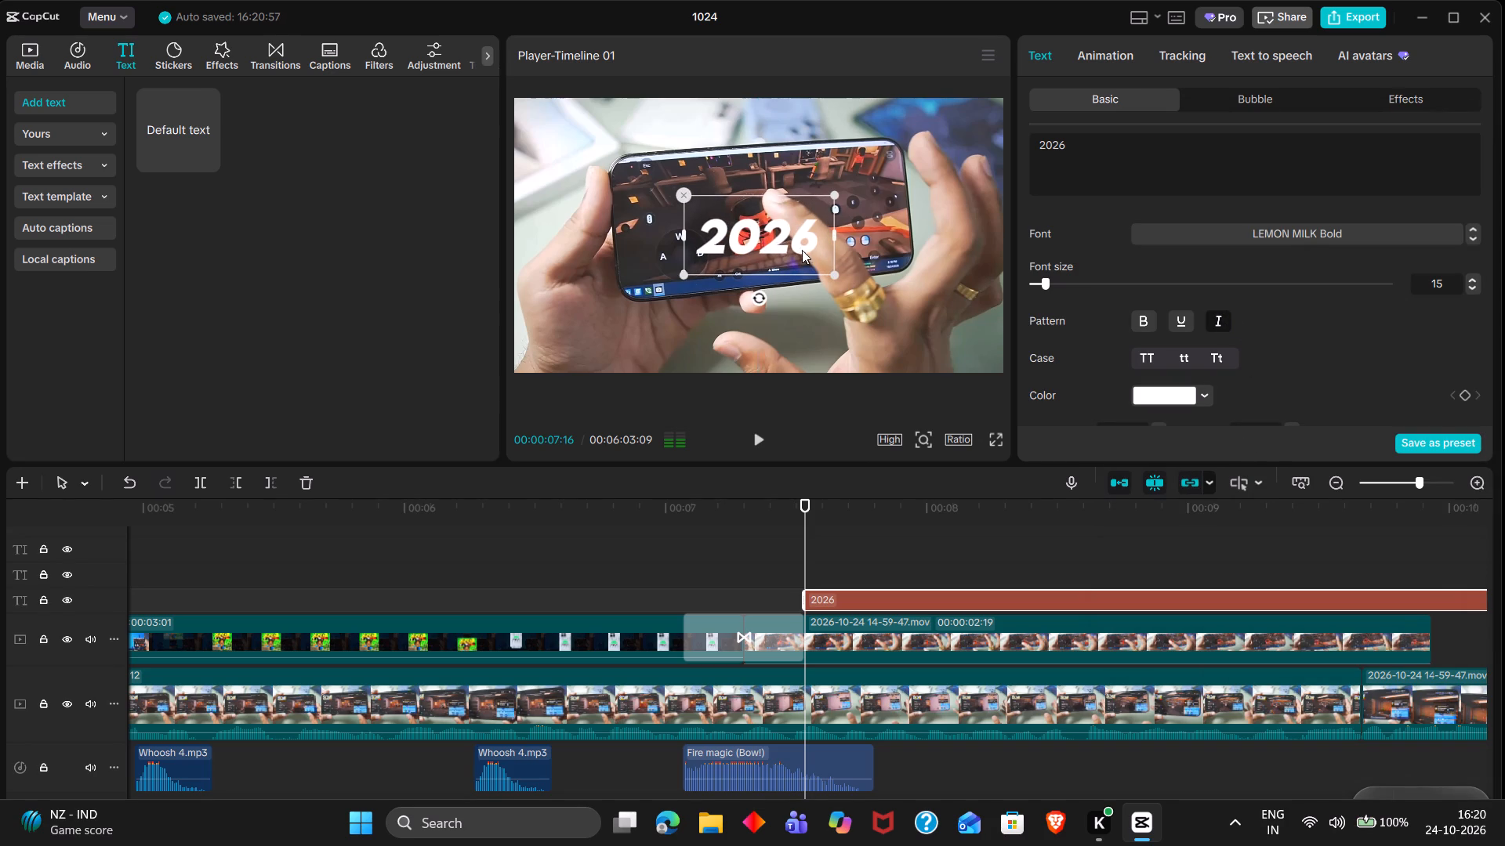
pyautogui.moveTo(802, 250); pyautogui.dragTo(797, 139)
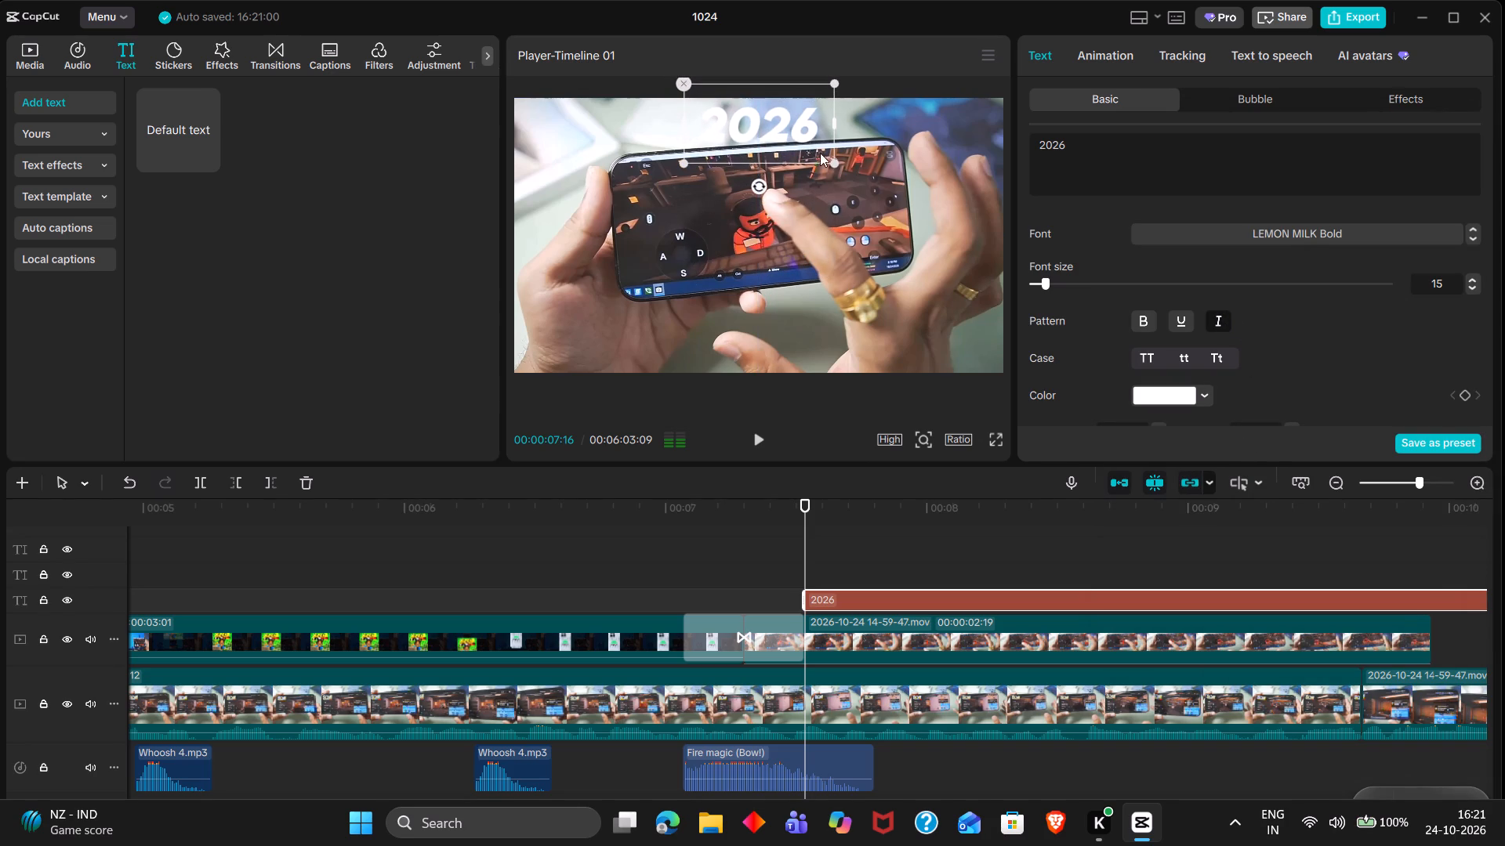
pyautogui.moveTo(831, 161); pyautogui.dragTo(814, 149)
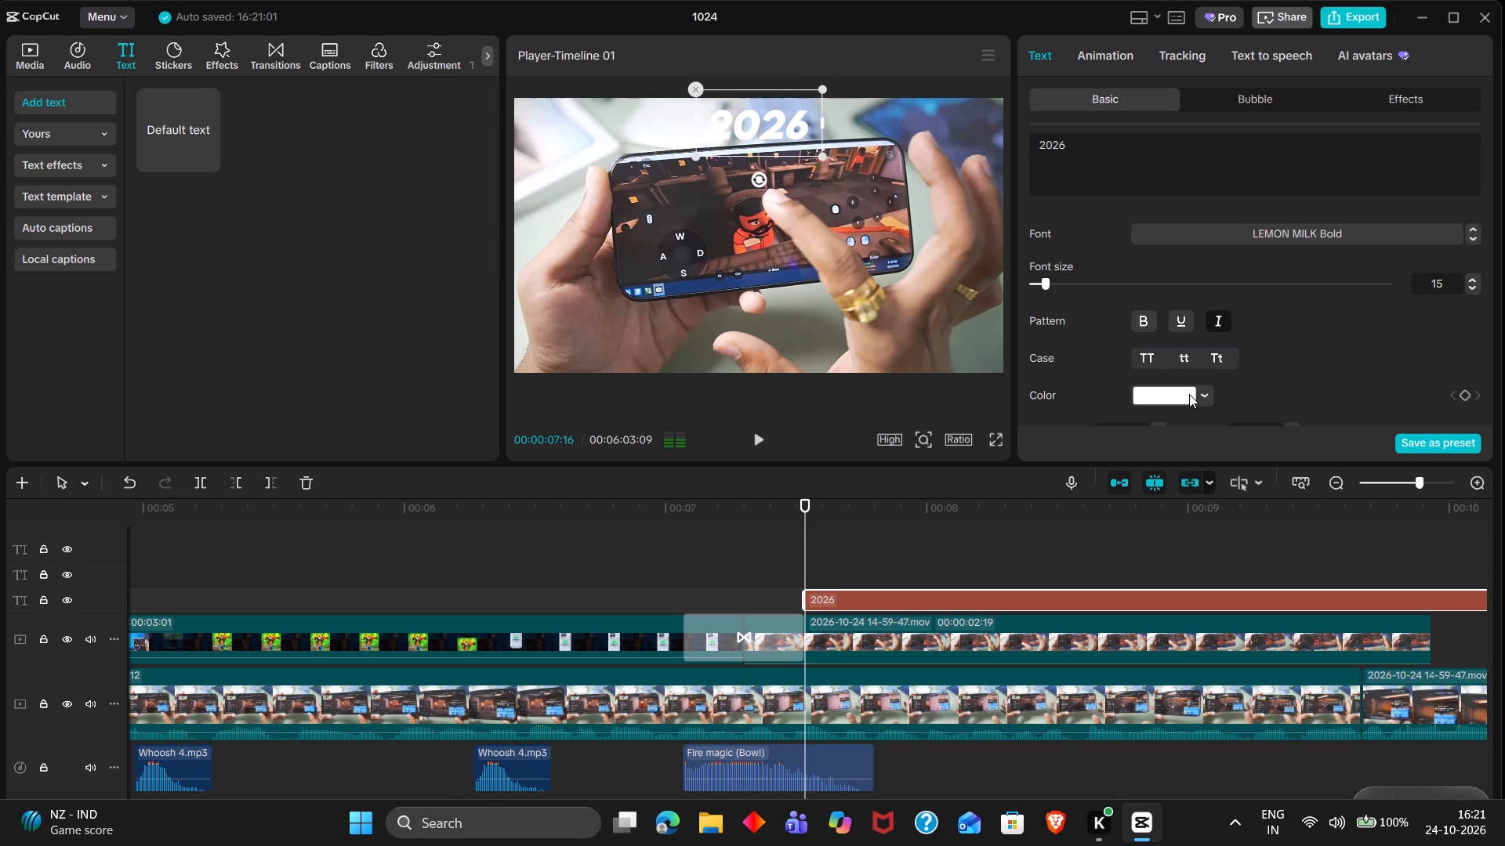
# Set the 2026 title's fill color to a bright magenta pink.
pyautogui.scroll(-1, 1189, 394)
pyautogui.click(1180, 319)
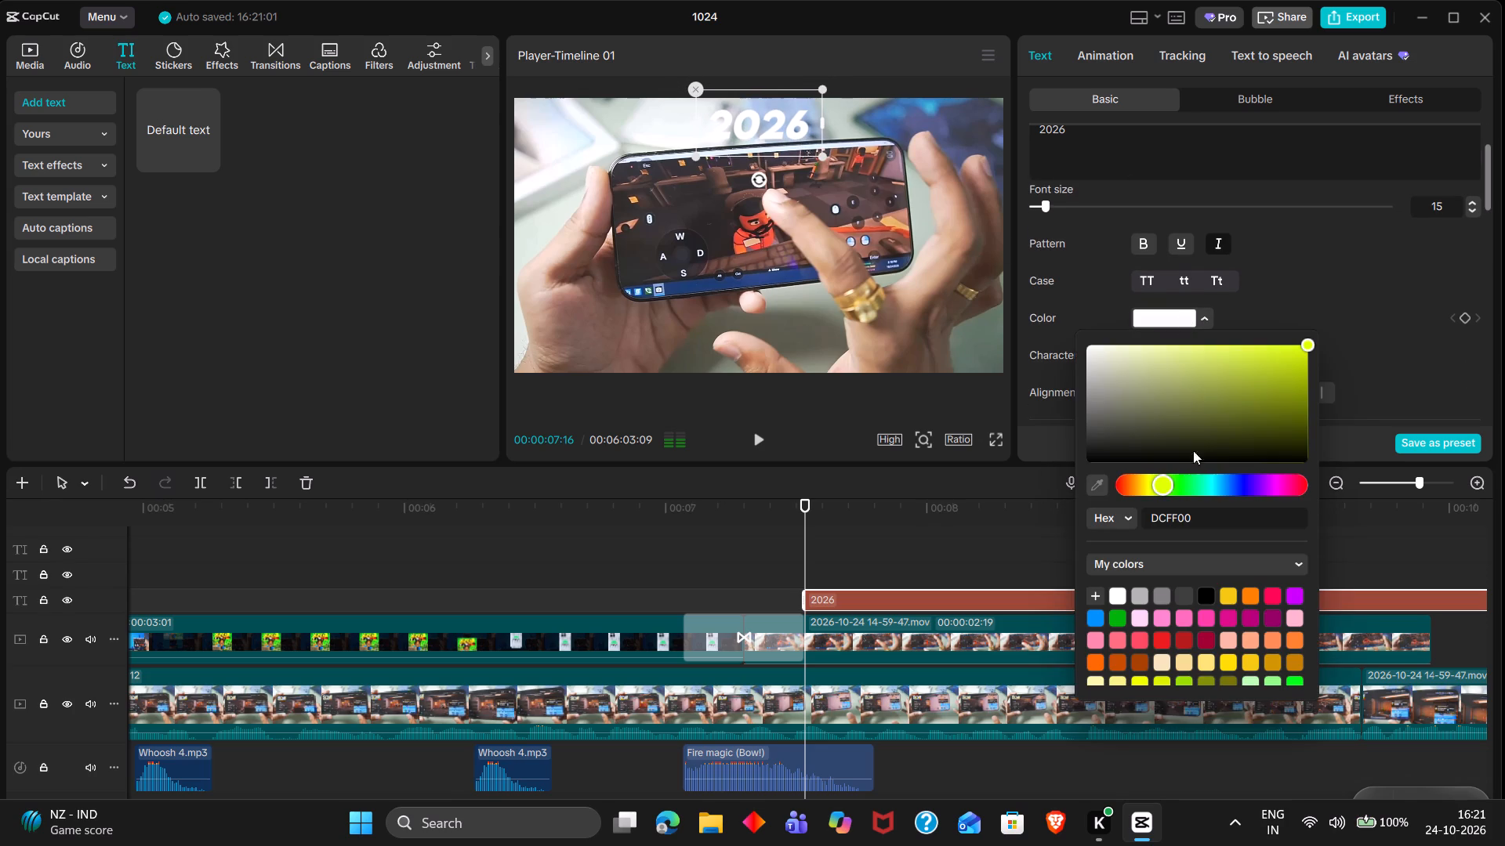
pyautogui.moveTo(1156, 486); pyautogui.dragTo(1351, 490)
pyautogui.moveTo(1285, 425); pyautogui.dragTo(1289, 389)
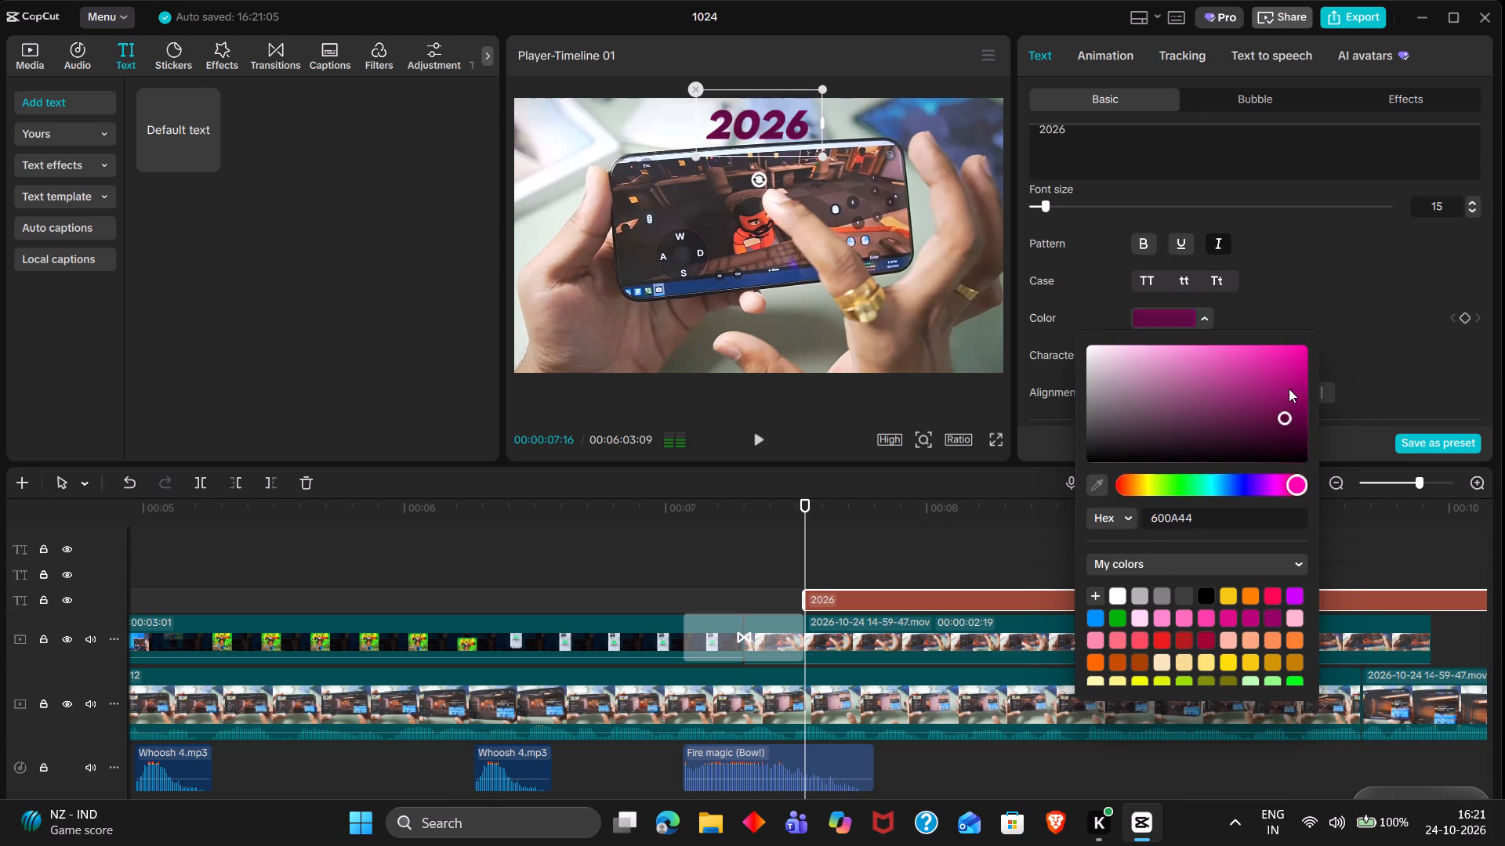
pyautogui.moveTo(1289, 389); pyautogui.dragTo(1346, 244)
pyautogui.click(1346, 244)
# Add a white stroke to the 2026 title and reduce the stroke's thickness.
pyautogui.scroll(-1, 1346, 244)
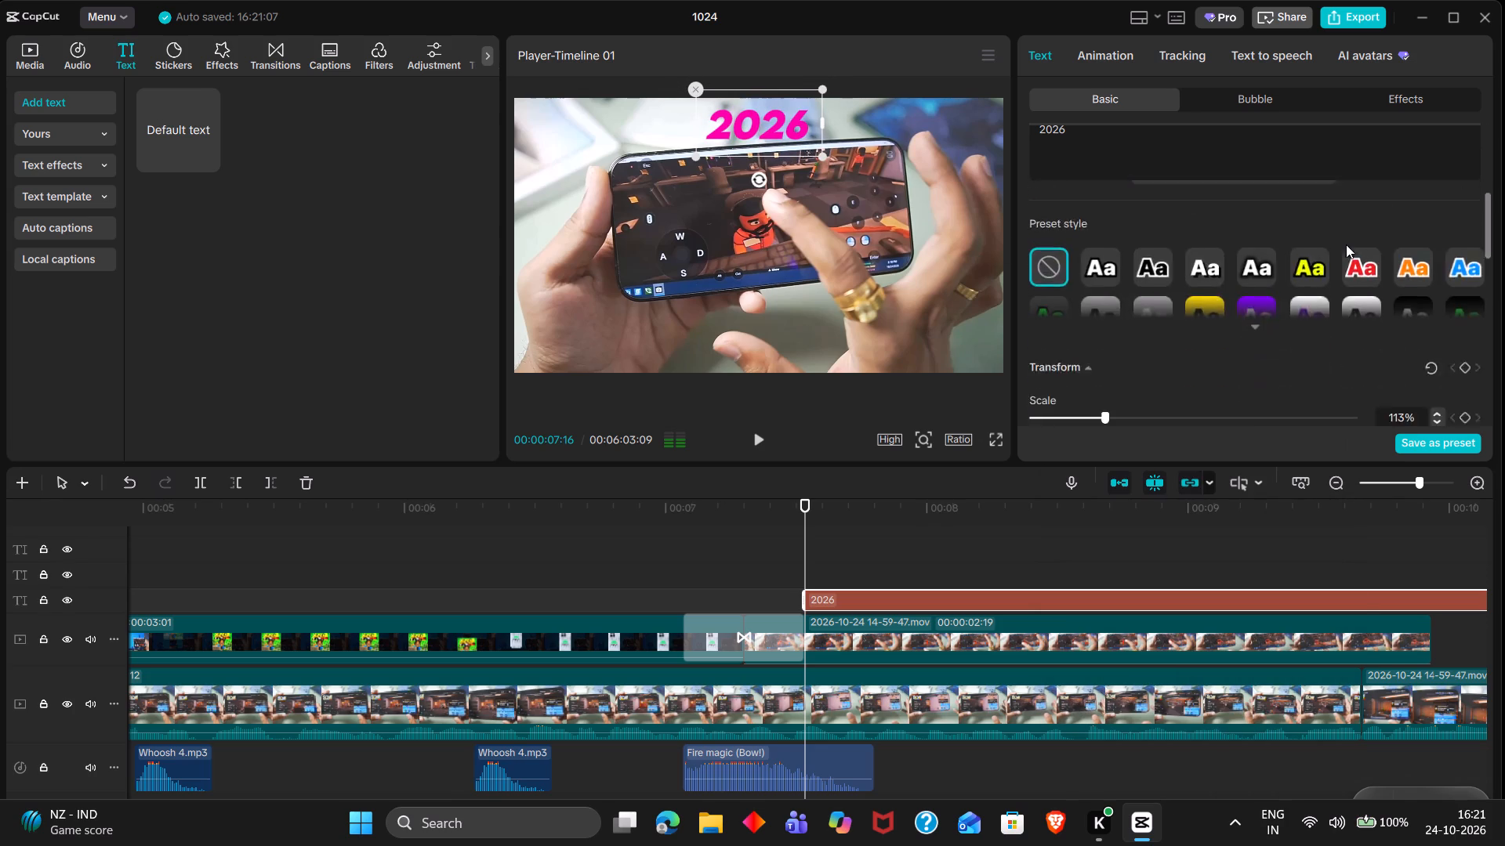
pyautogui.scroll(-1, 1346, 244)
pyautogui.scroll(-1, 1237, 266)
pyautogui.scroll(-1, 1102, 287)
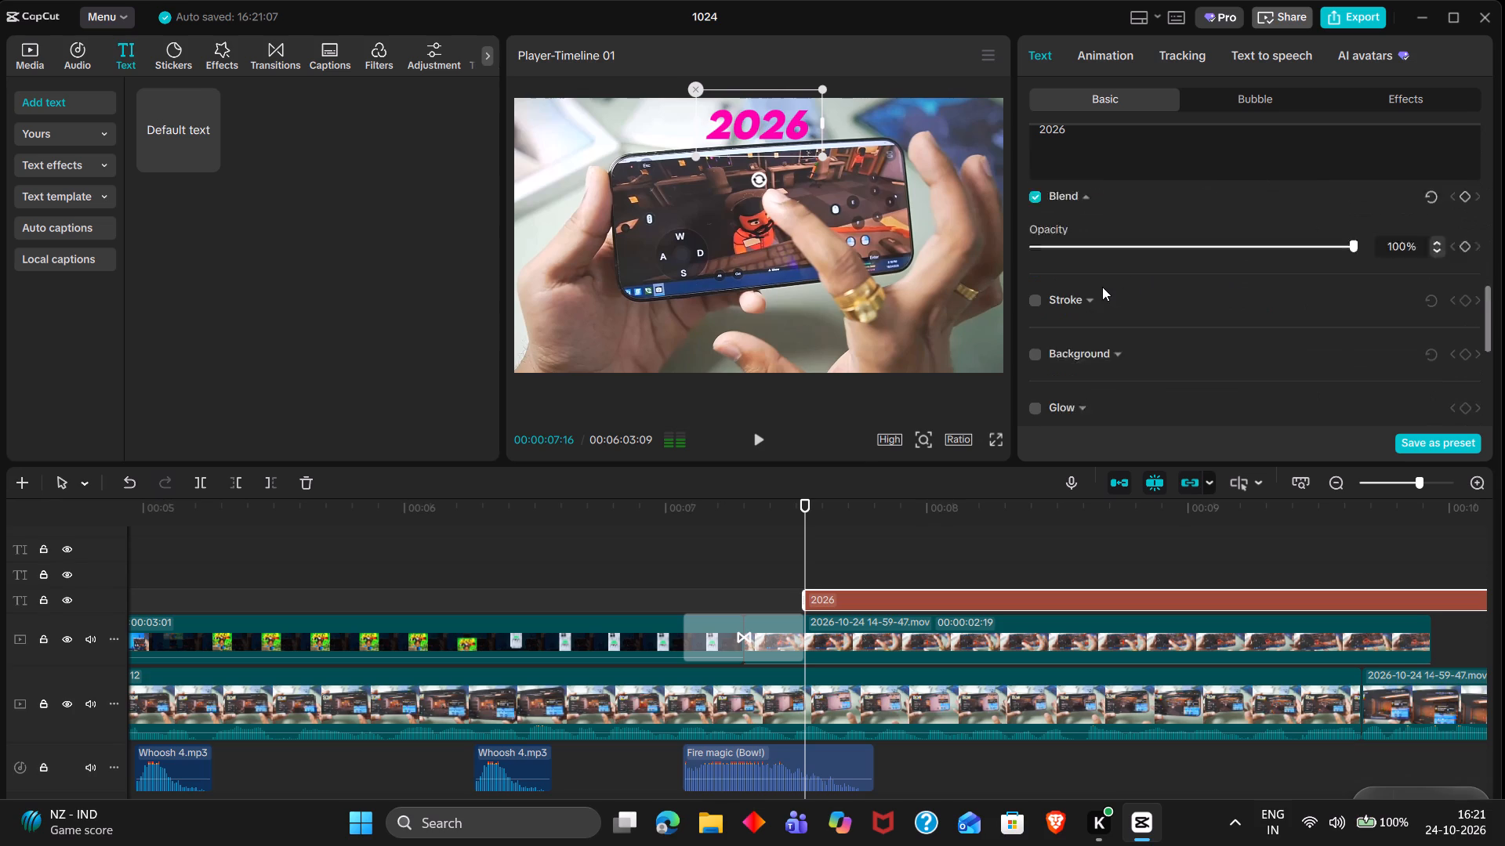
pyautogui.scroll(-1, 1102, 287)
pyautogui.click(1033, 240)
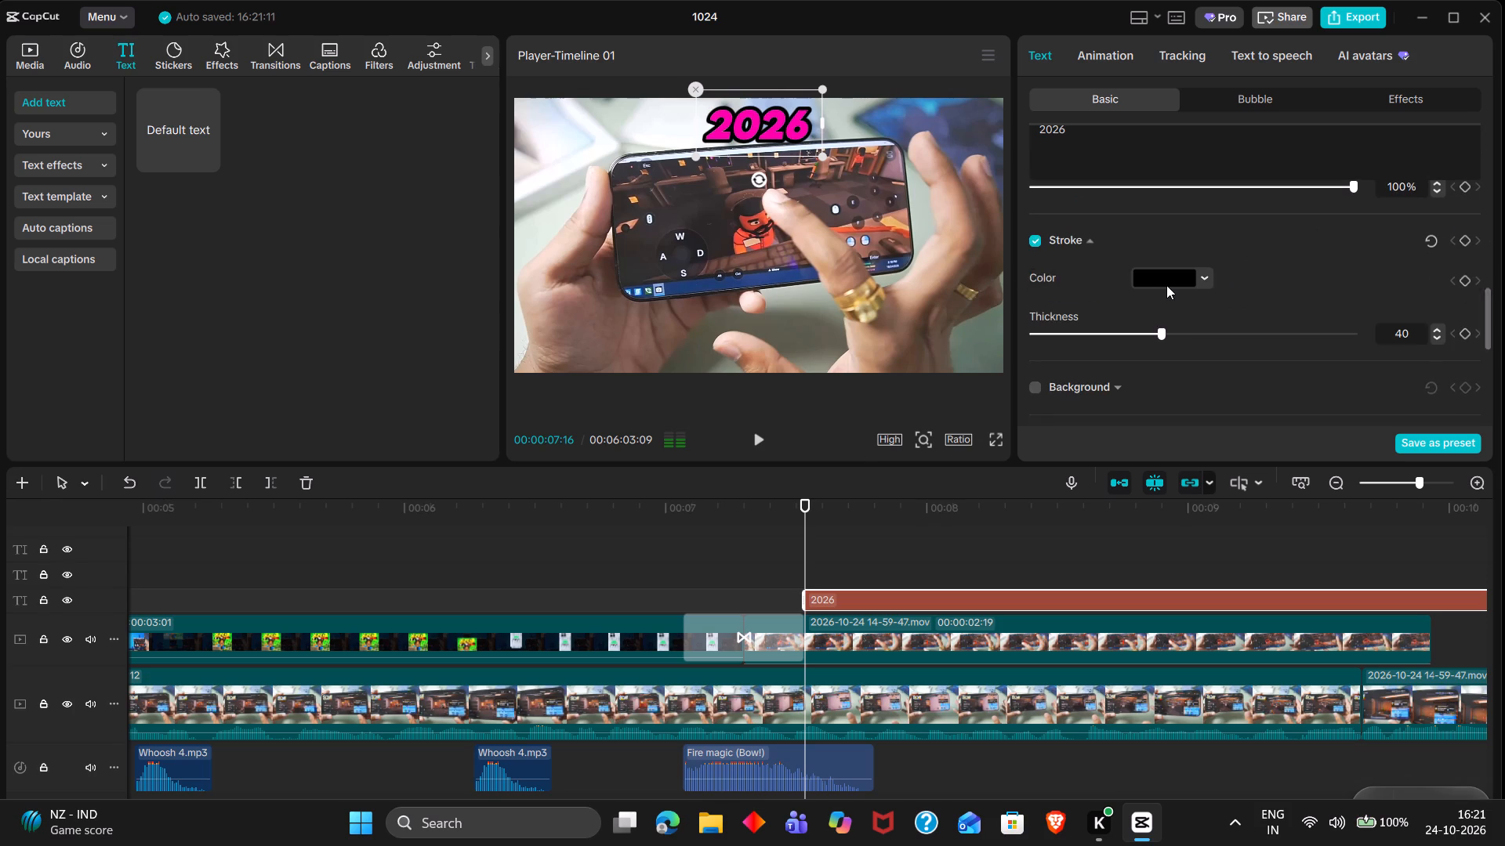
pyautogui.scroll(-1, 1166, 285)
pyautogui.click(1172, 211)
pyautogui.moveTo(1173, 305); pyautogui.dragTo(1048, 190)
pyautogui.click(1091, 191)
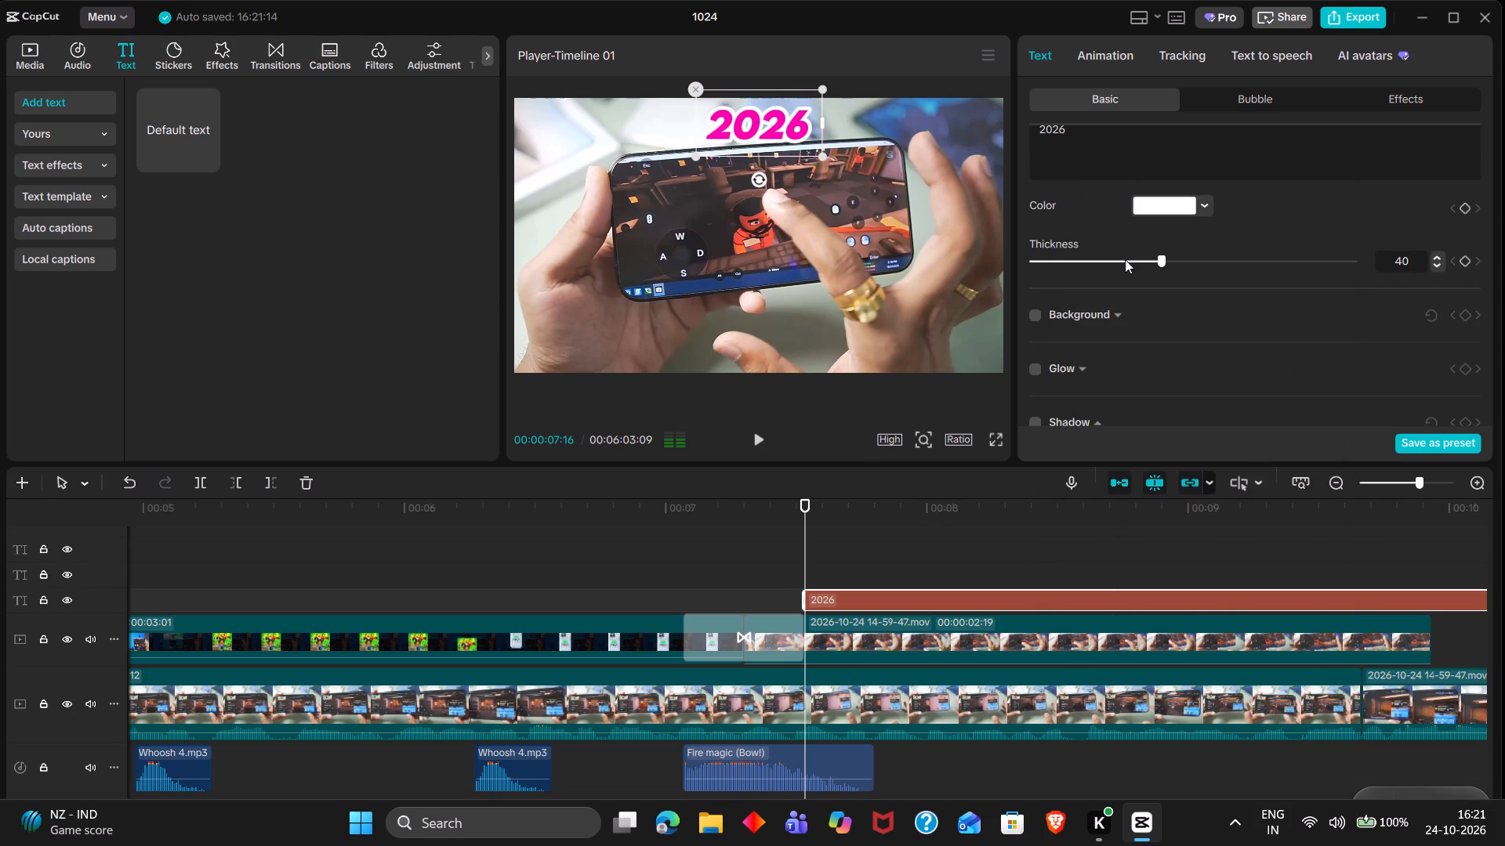
pyautogui.doubleClick(1125, 259)
# Add a black shadow to the 2026 title with 100% opacity, 1% blurriness and a distance of 3.
pyautogui.scroll(-4, 1136, 304)
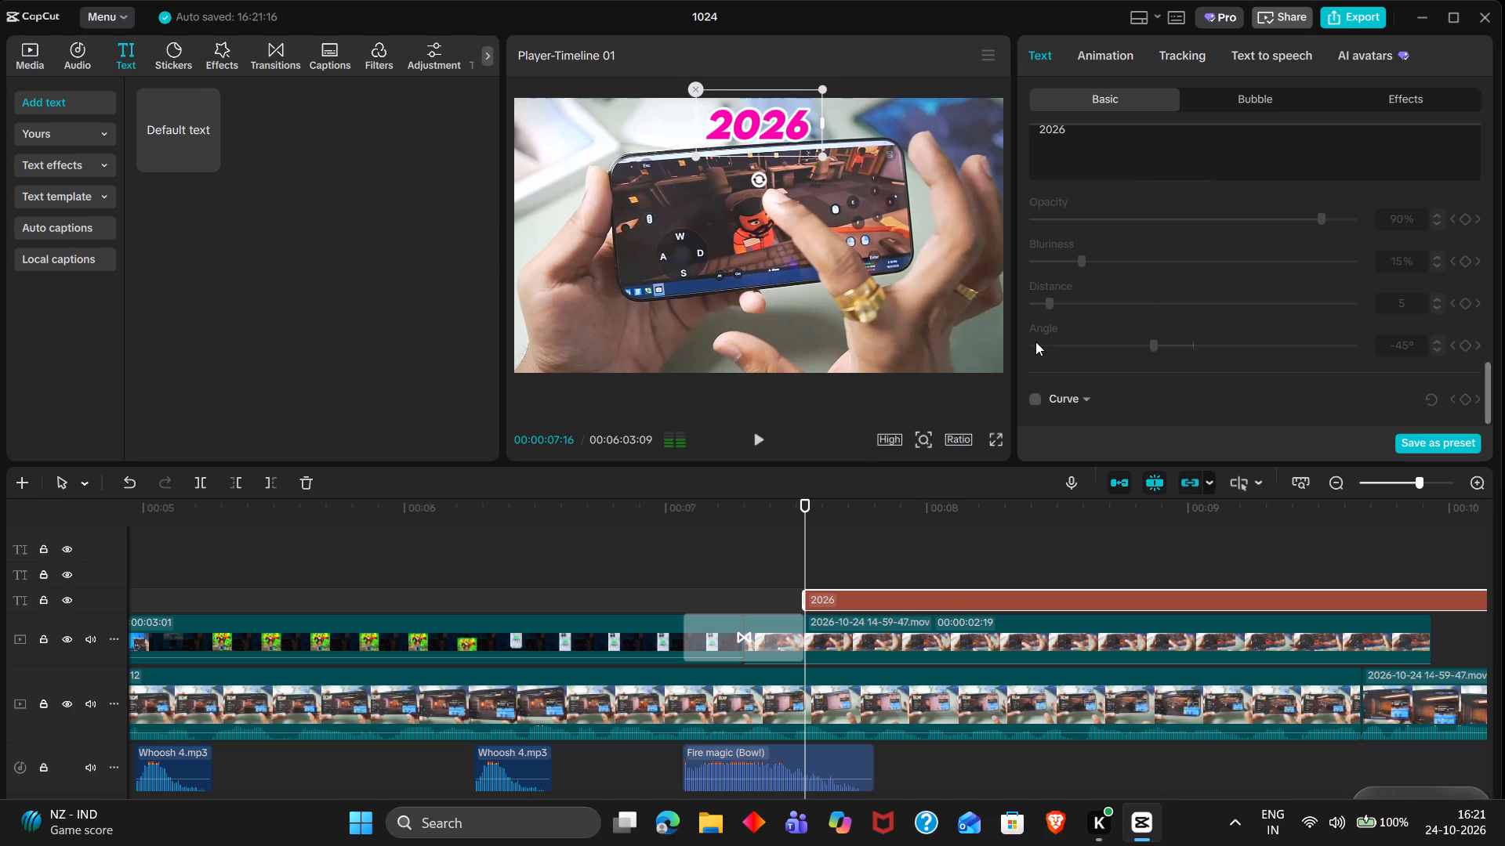
pyautogui.scroll(1, 1032, 228)
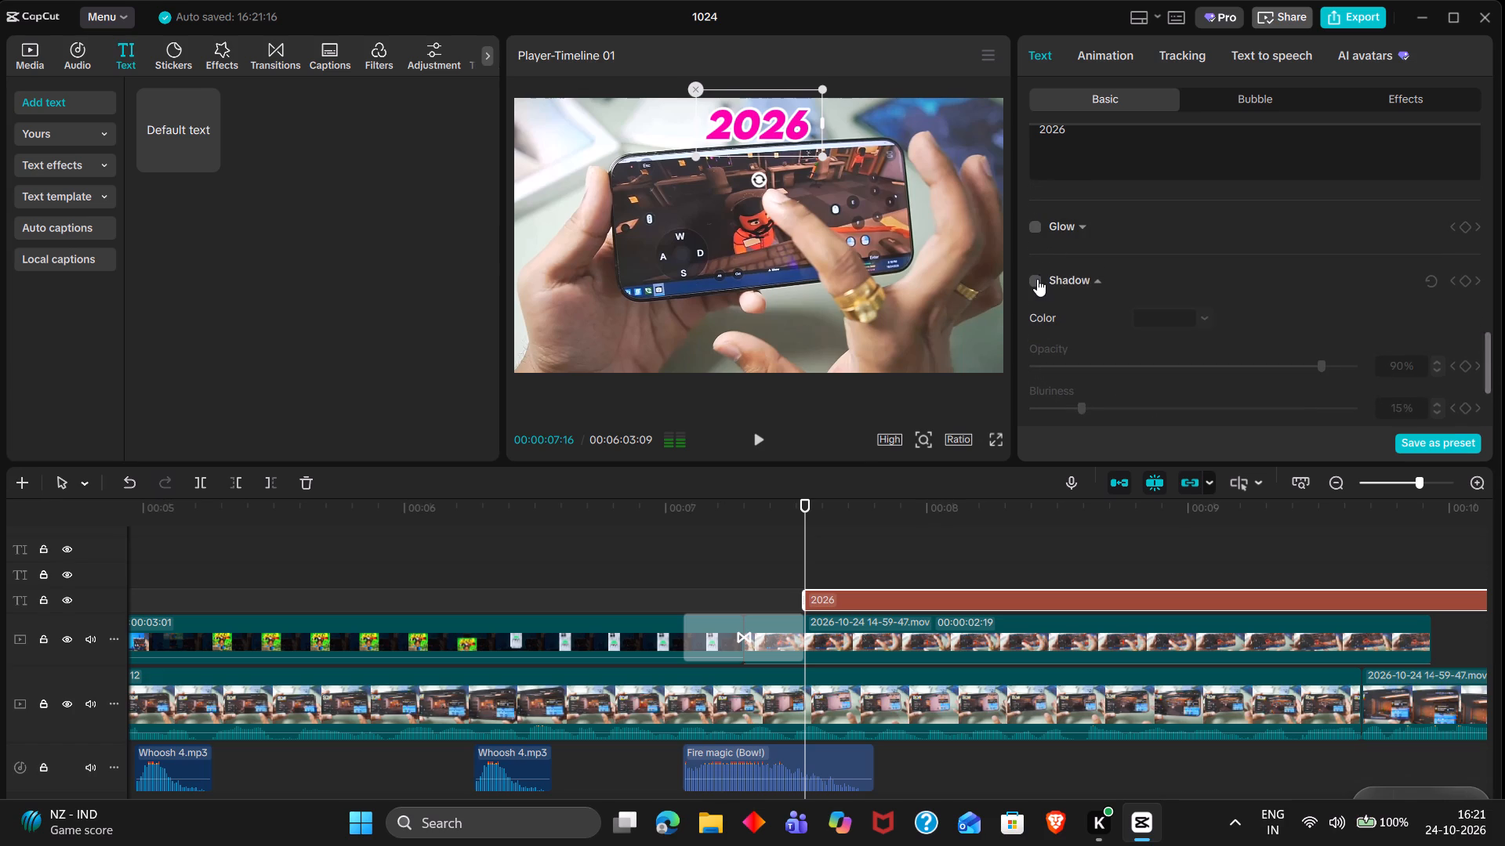
pyautogui.click(1035, 283)
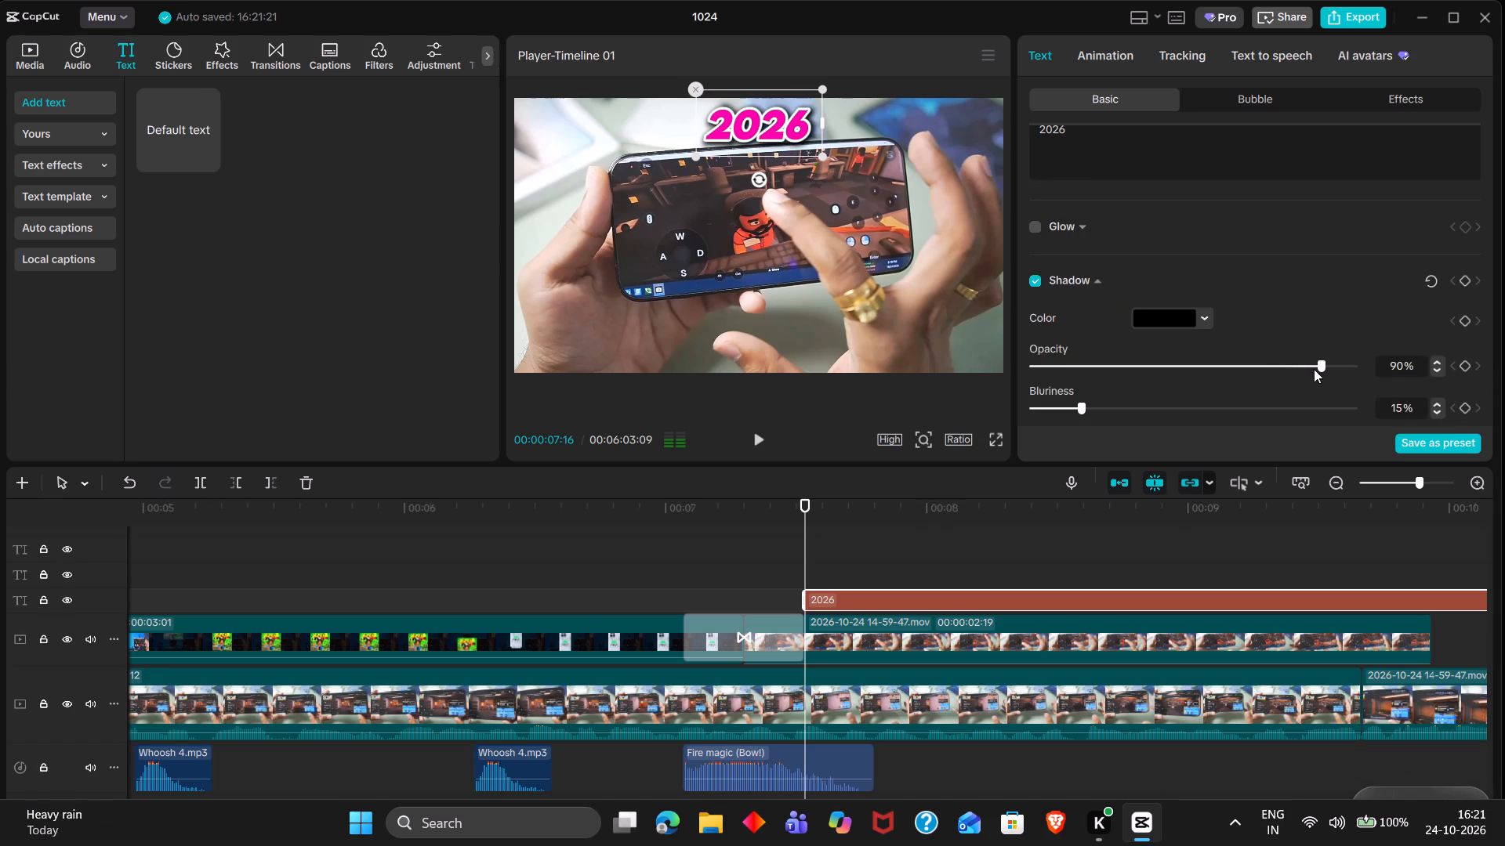
pyautogui.moveTo(1314, 369); pyautogui.dragTo(1415, 373)
pyautogui.scroll(-1, 1319, 342)
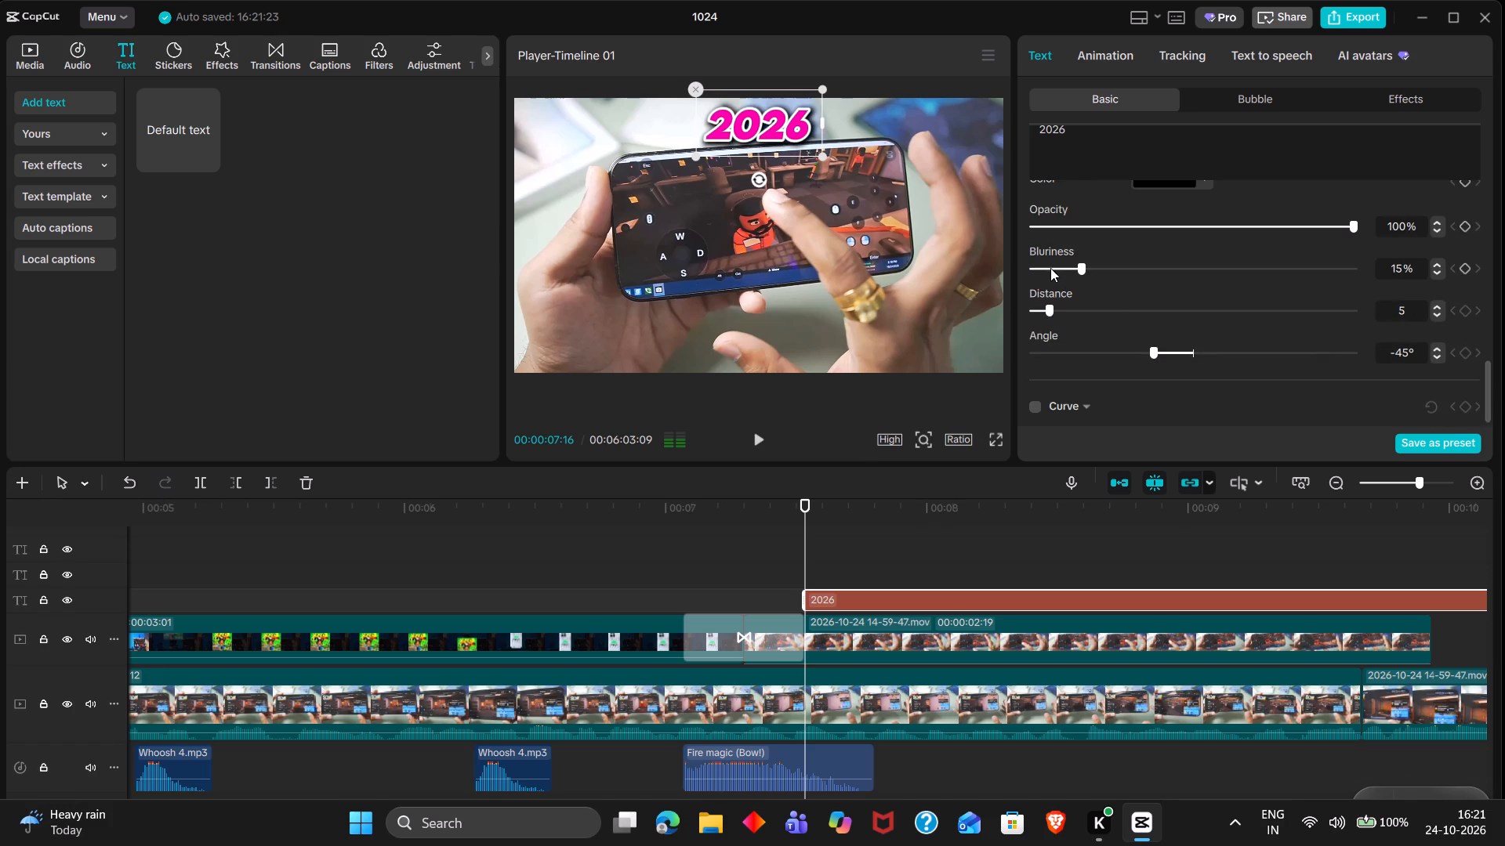
pyautogui.click(1046, 265)
pyautogui.moveTo(1046, 265); pyautogui.dragTo(1036, 263)
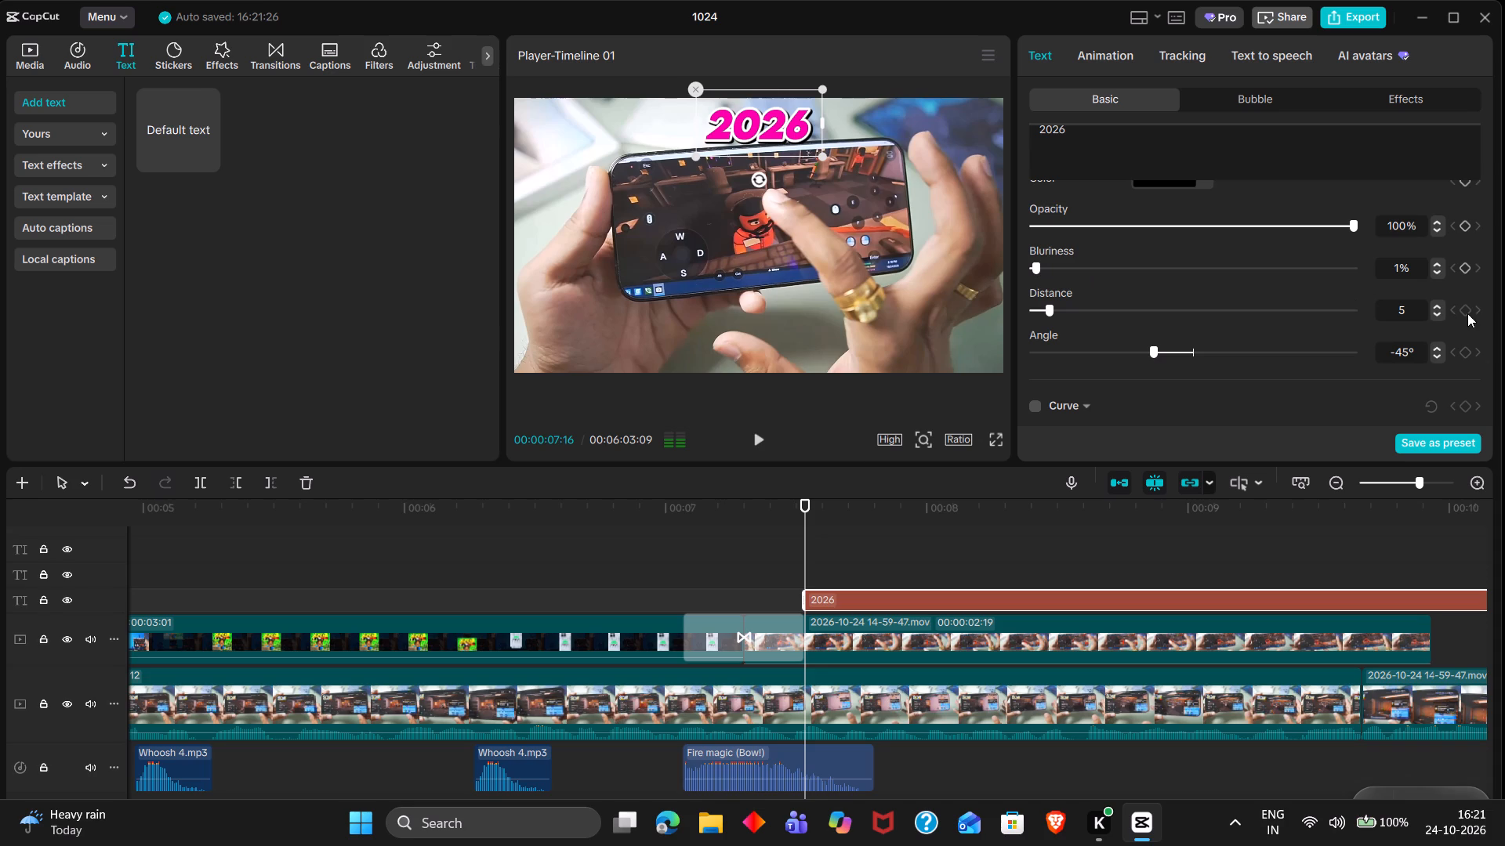
pyautogui.doubleClick(1435, 314)
# Shrink the 2026 title slightly and fine-tune its position above the phone.
pyautogui.moveTo(825, 154); pyautogui.dragTo(817, 149)
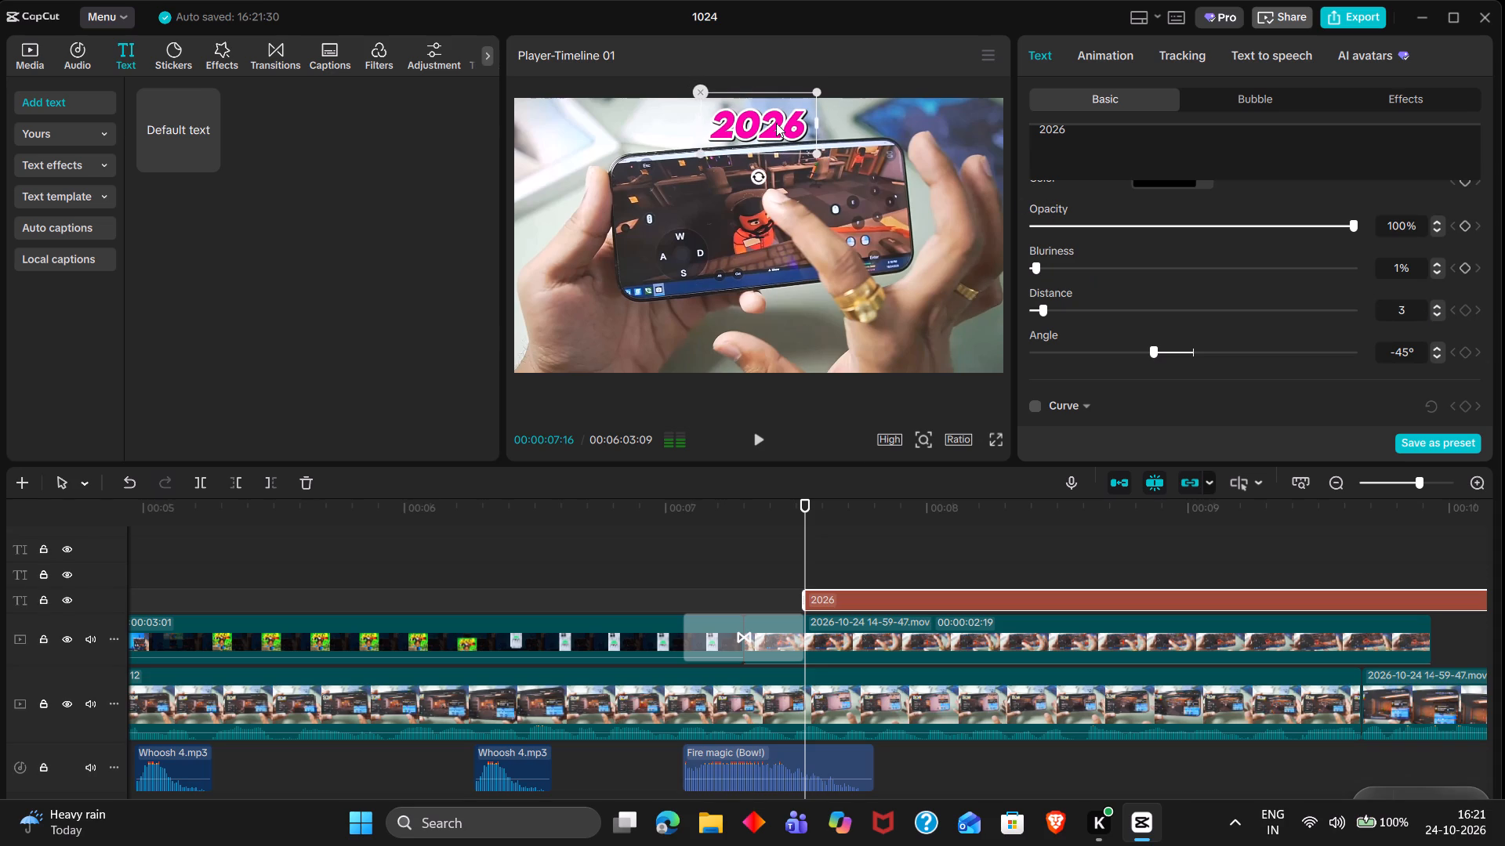
pyautogui.click(776, 123)
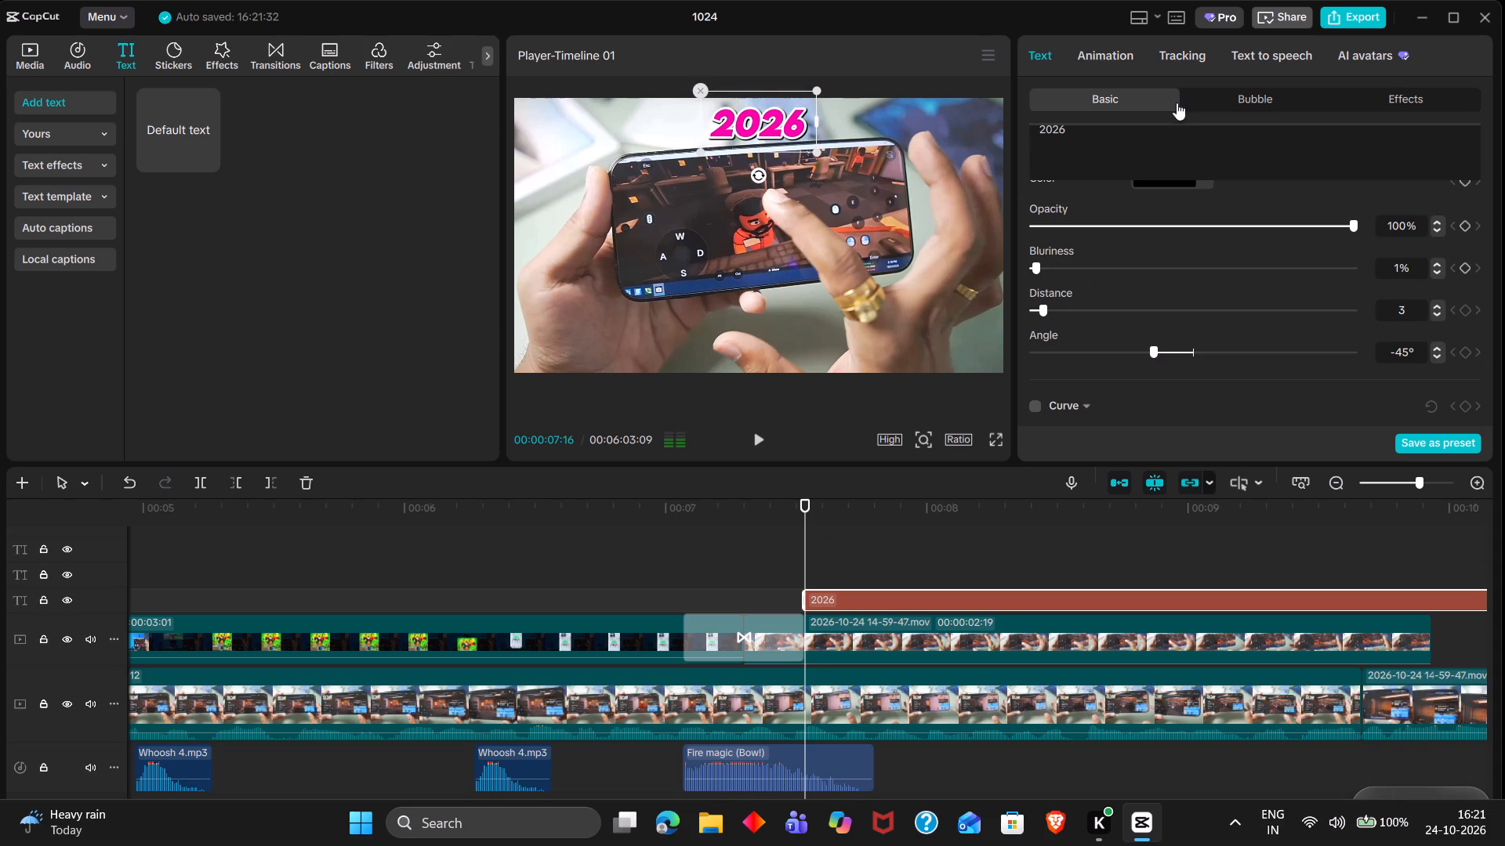
# Apply the Blur Fade-In entrance animation to the 2026 title with a duration of 0.3s.
pyautogui.doubleClick(1101, 52)
pyautogui.doubleClick(1153, 97)
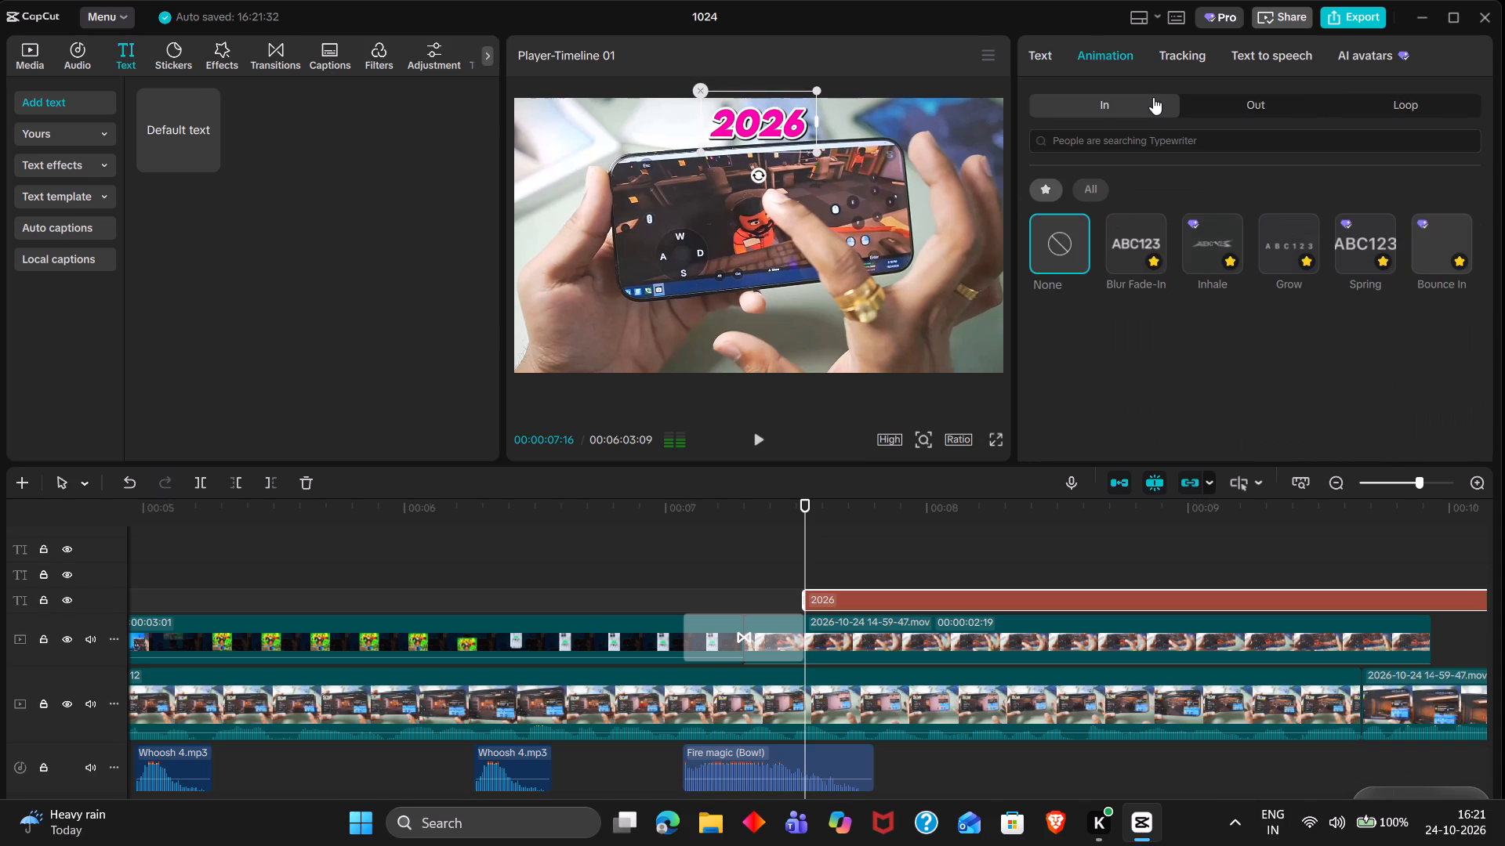
pyautogui.doubleClick(1141, 230)
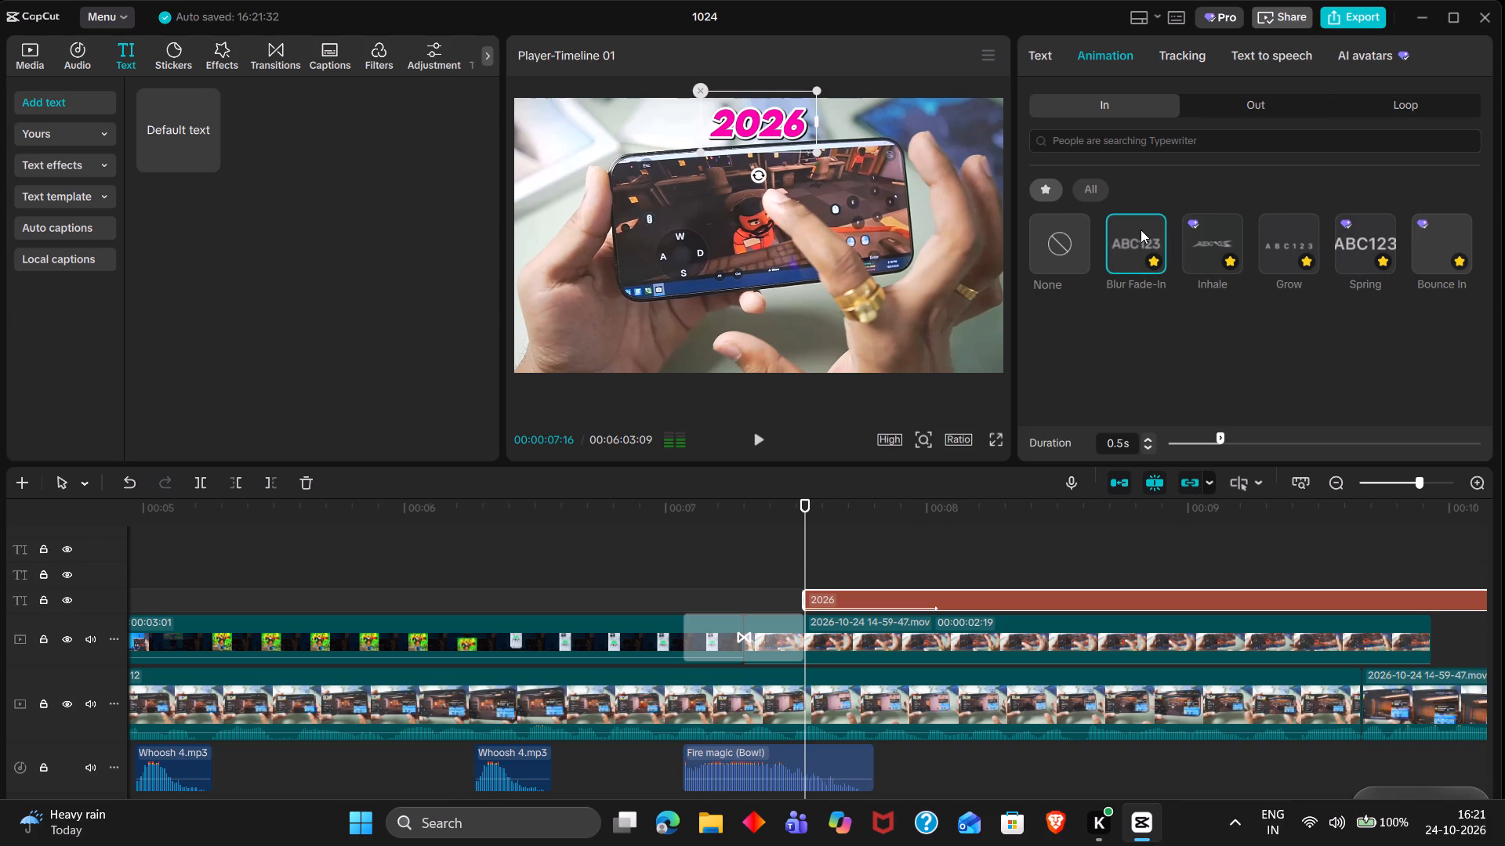
pyautogui.click(1196, 443)
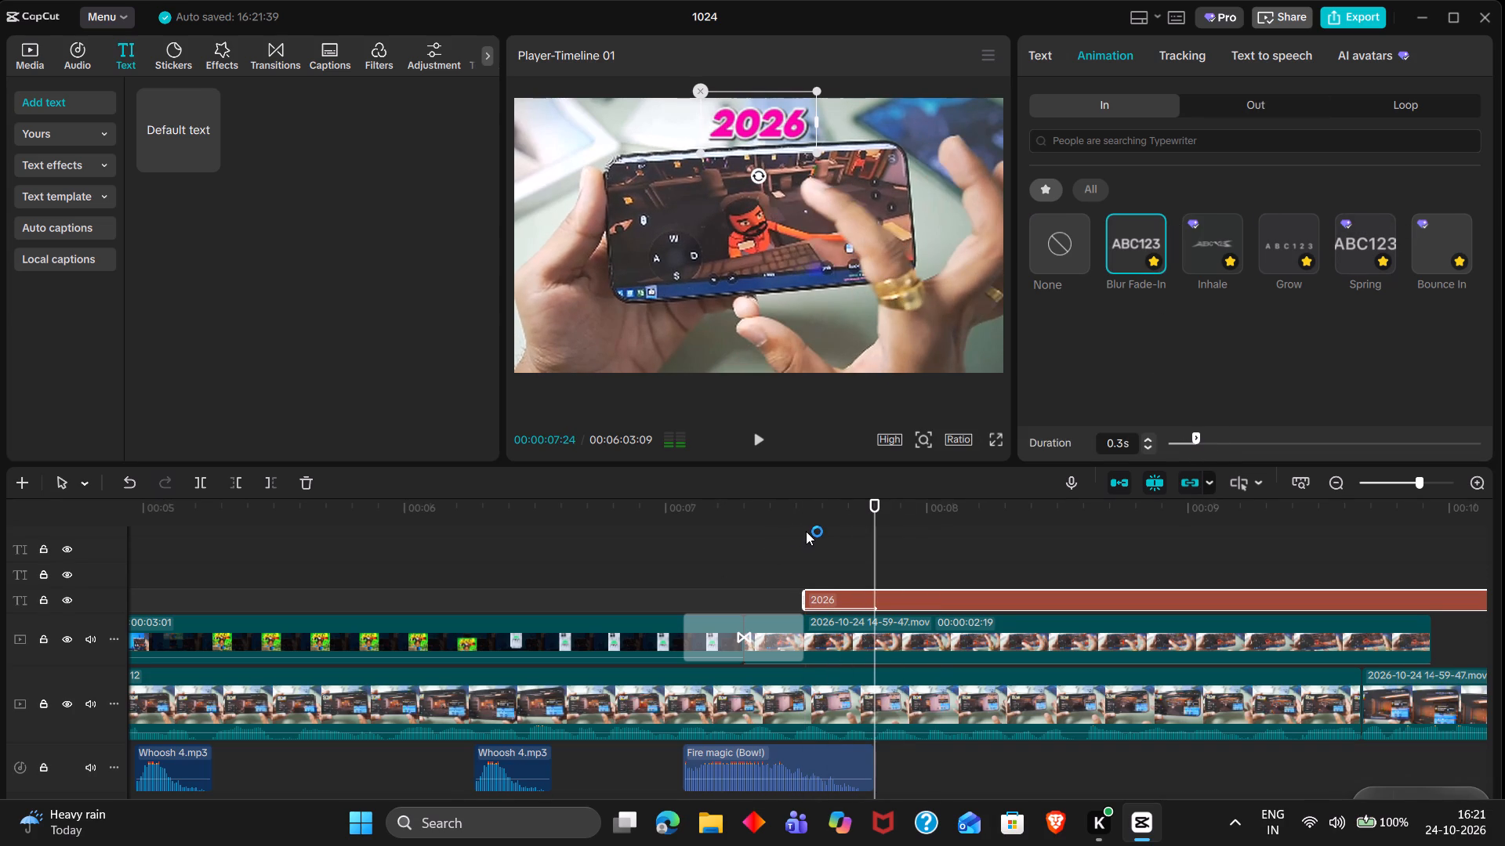
# Place the playhead at 00:00:07:16, where the 2026 title starts, and search the sound effects for "select".
pyautogui.click(806, 525)
pyautogui.moveTo(806, 525); pyautogui.dragTo(797, 522)
pyautogui.click(797, 522)
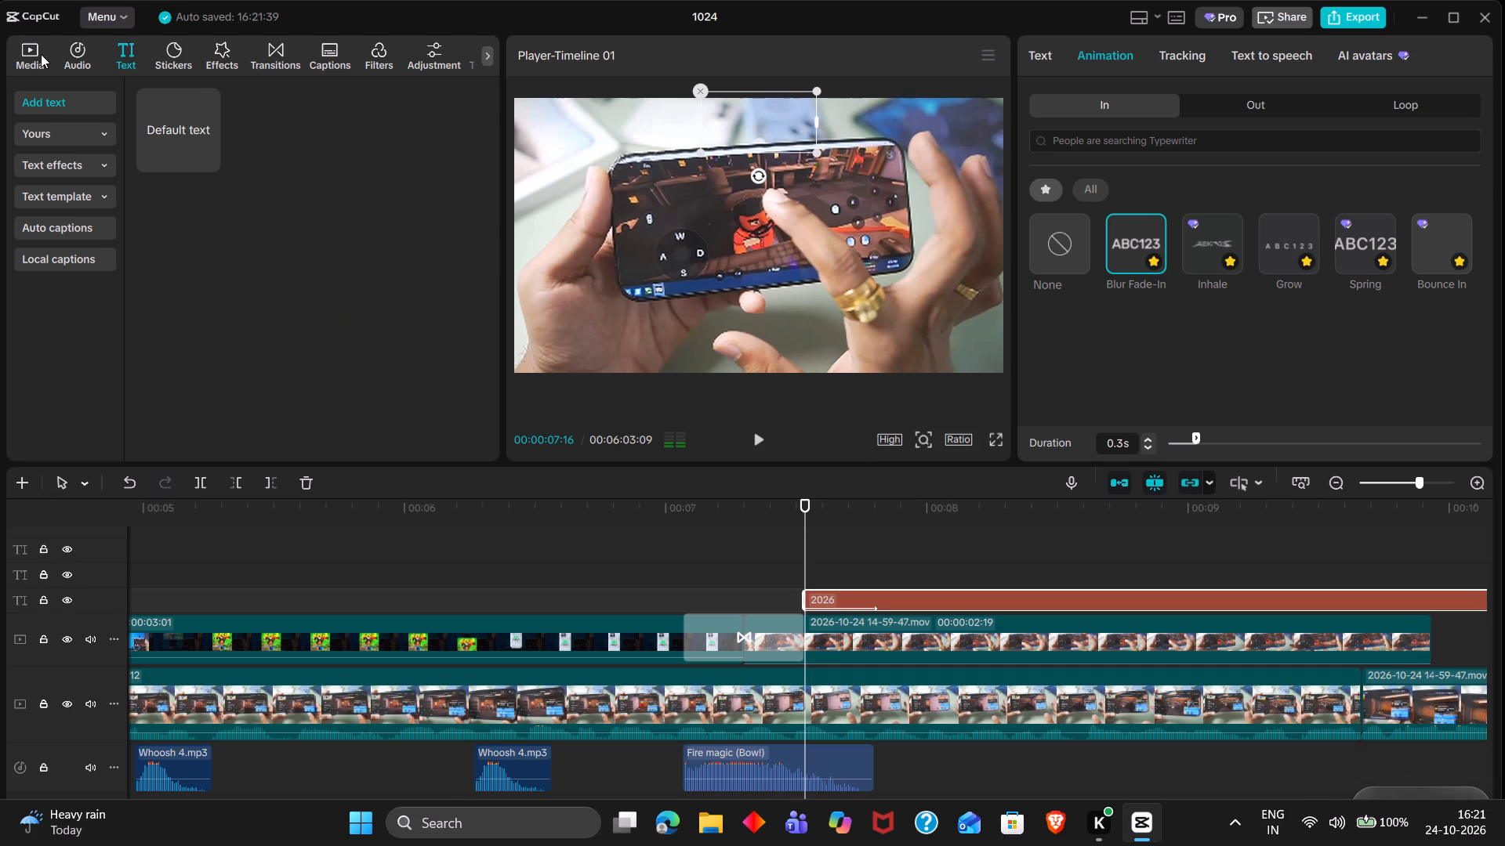
pyautogui.doubleClick(82, 66)
pyautogui.tripleClick(191, 99)
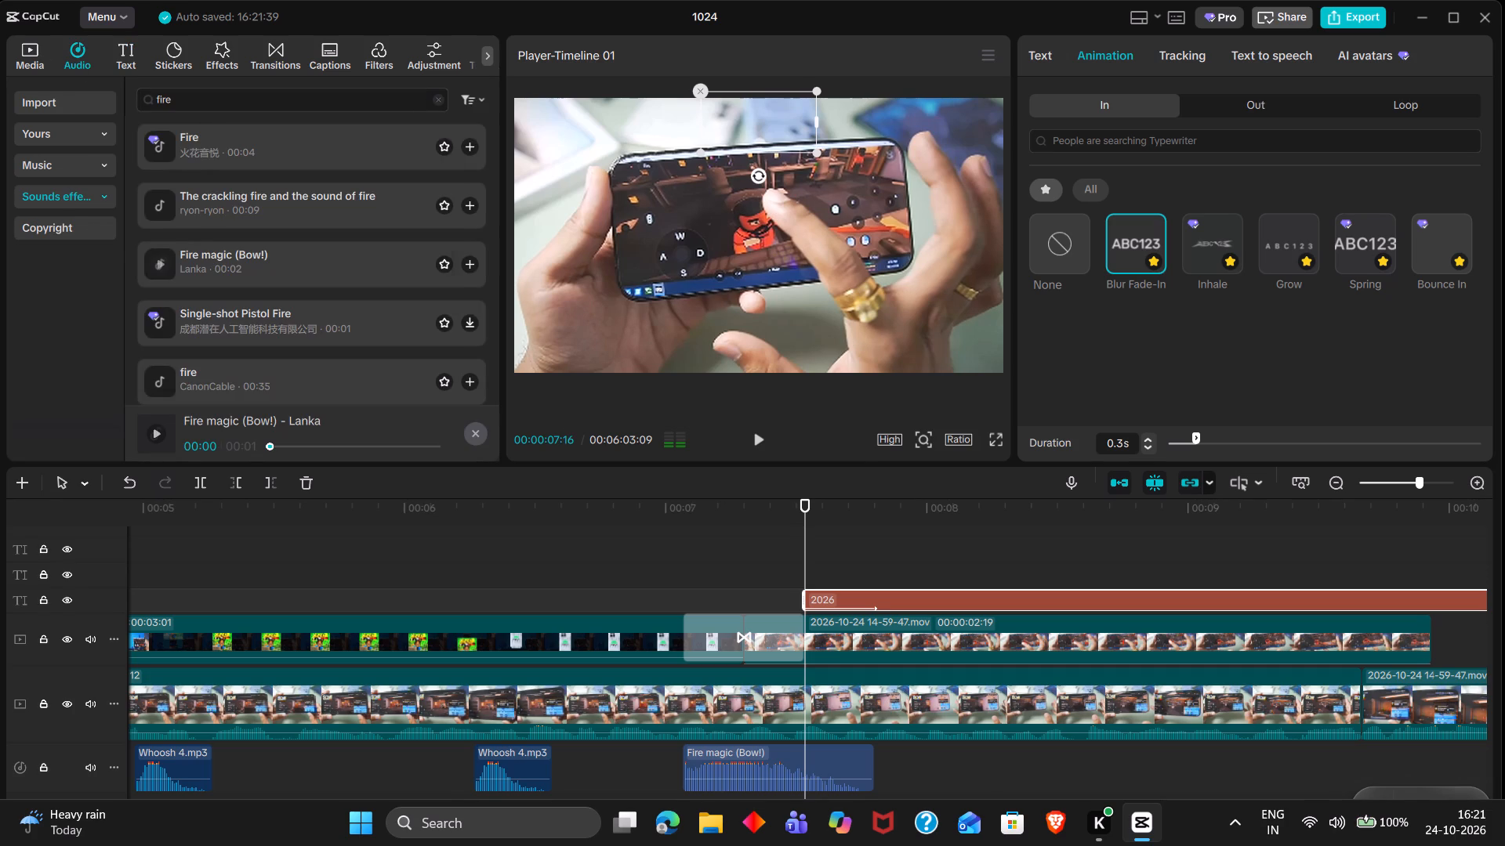
pyautogui.press('s')
pyautogui.write('el')
pyautogui.press('BackSpace')
pyautogui.press('BackSpace')
pyautogui.press('BackSpace')
pyautogui.press('BackSpace')
pyautogui.write('select')
pyautogui.press('Return')
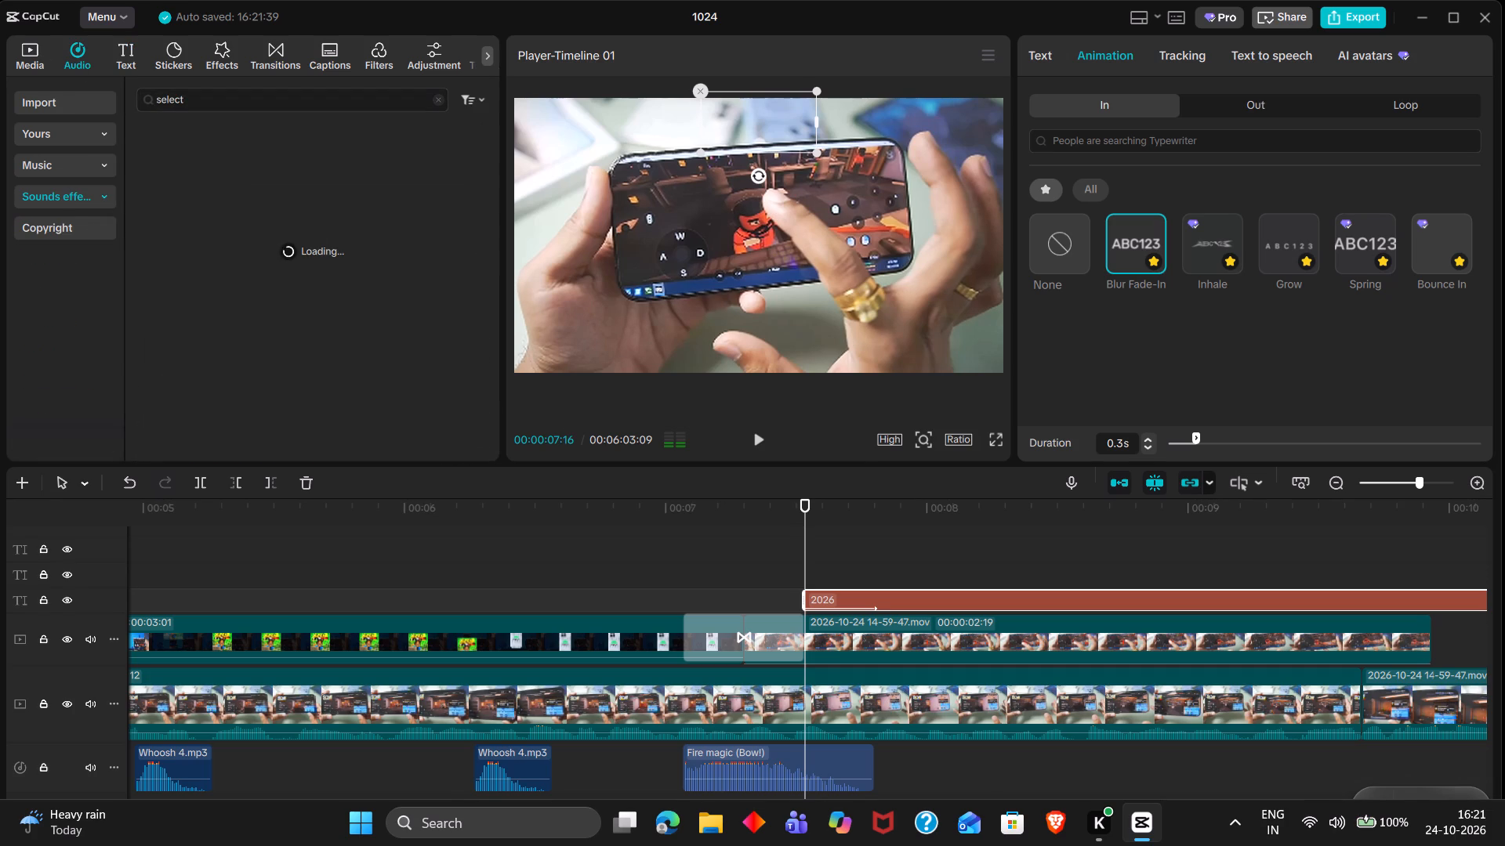
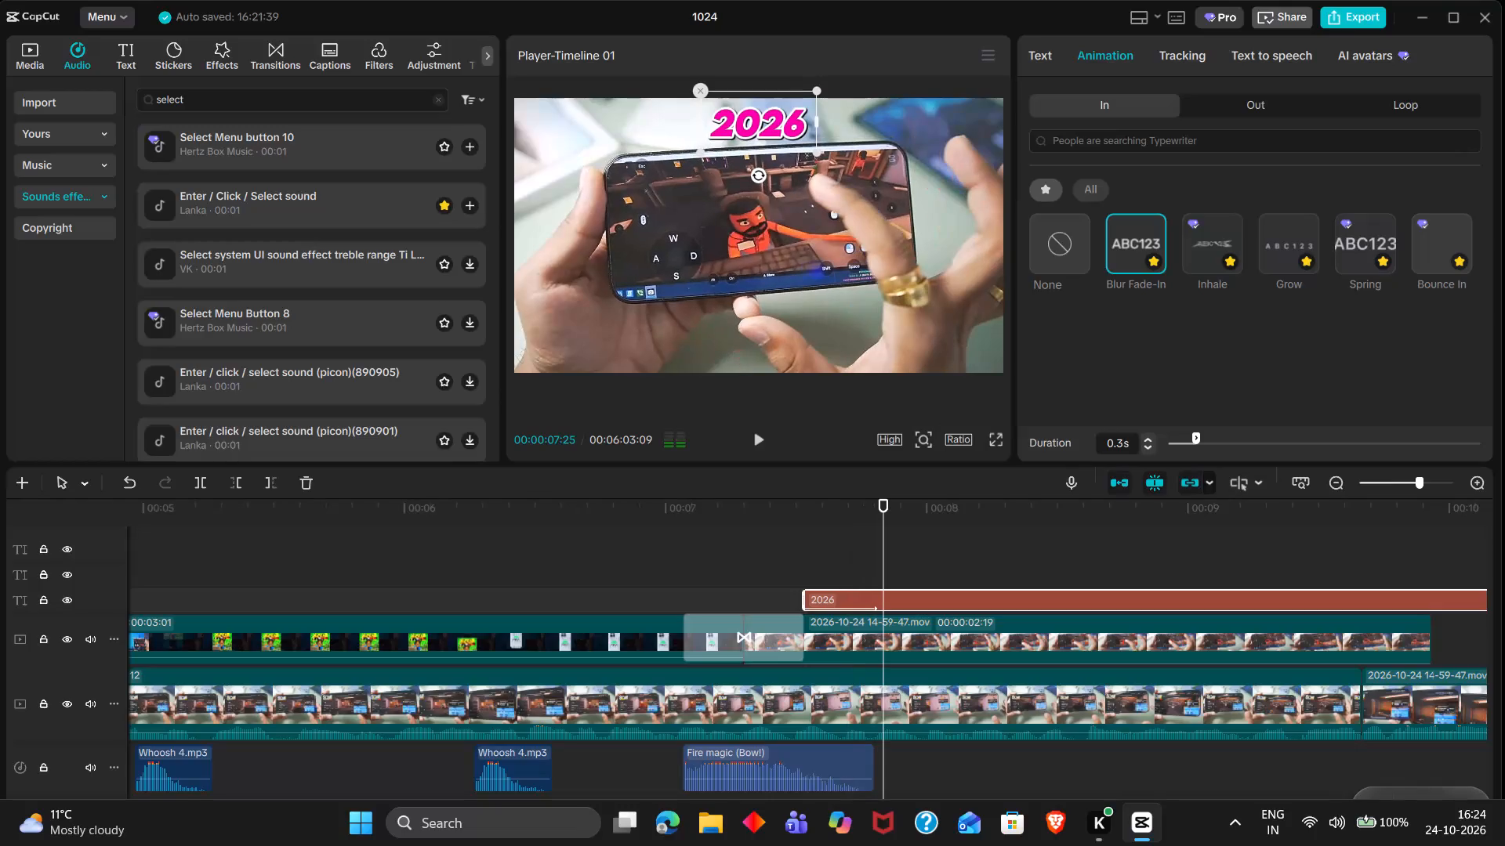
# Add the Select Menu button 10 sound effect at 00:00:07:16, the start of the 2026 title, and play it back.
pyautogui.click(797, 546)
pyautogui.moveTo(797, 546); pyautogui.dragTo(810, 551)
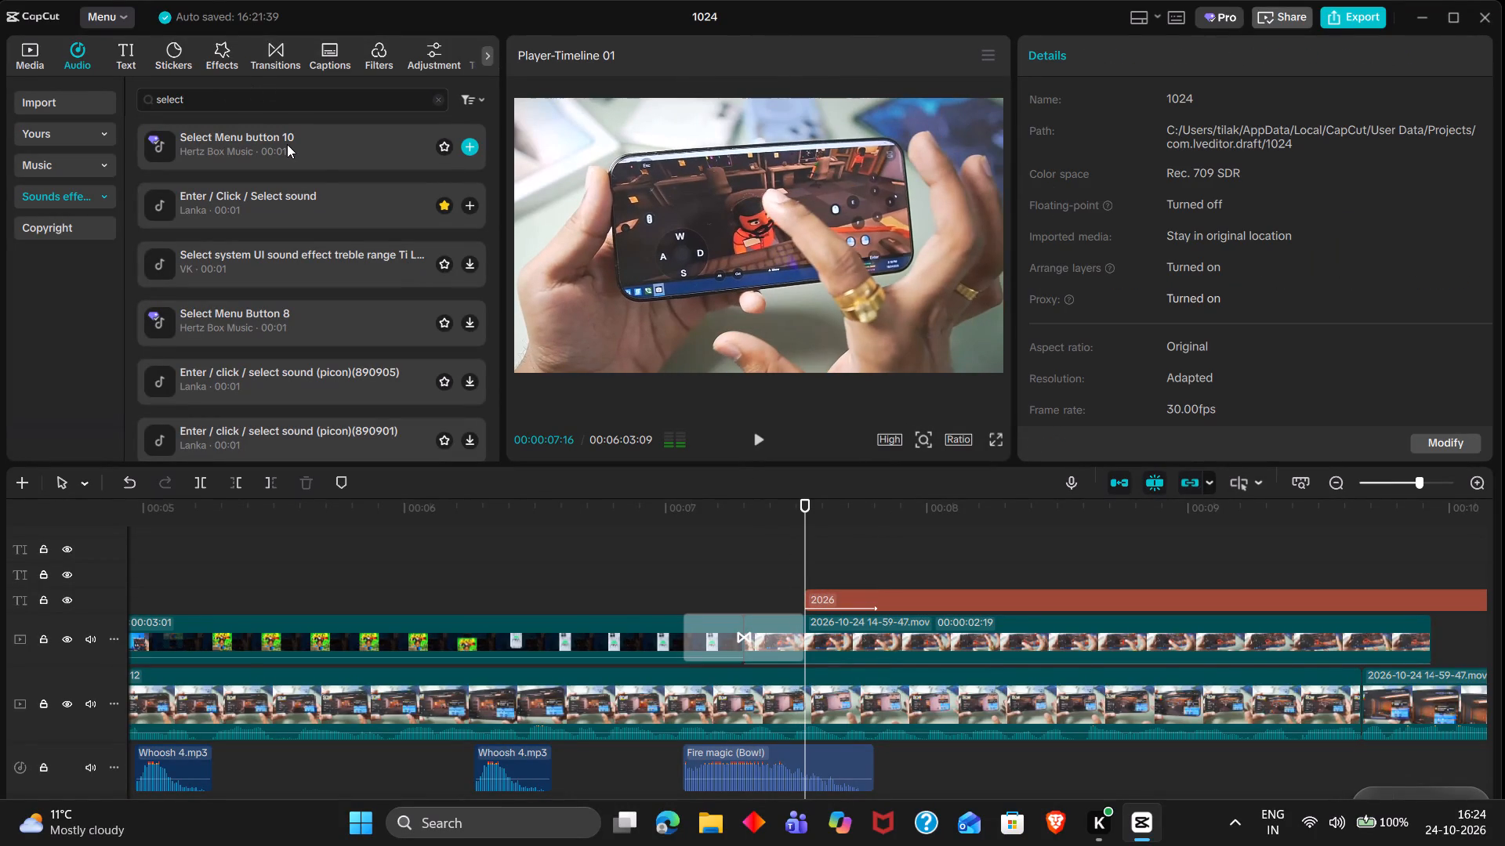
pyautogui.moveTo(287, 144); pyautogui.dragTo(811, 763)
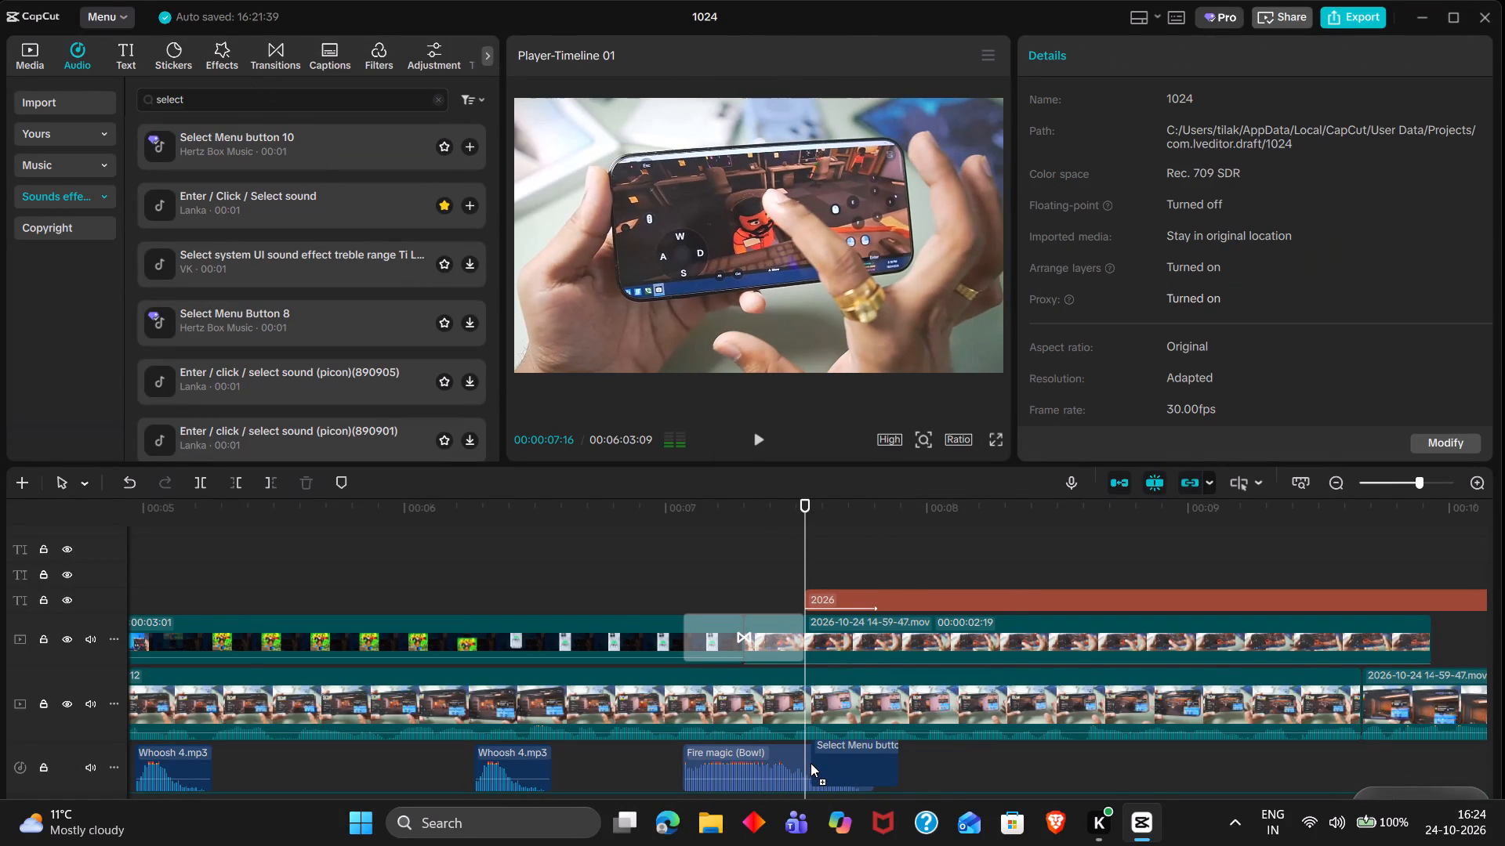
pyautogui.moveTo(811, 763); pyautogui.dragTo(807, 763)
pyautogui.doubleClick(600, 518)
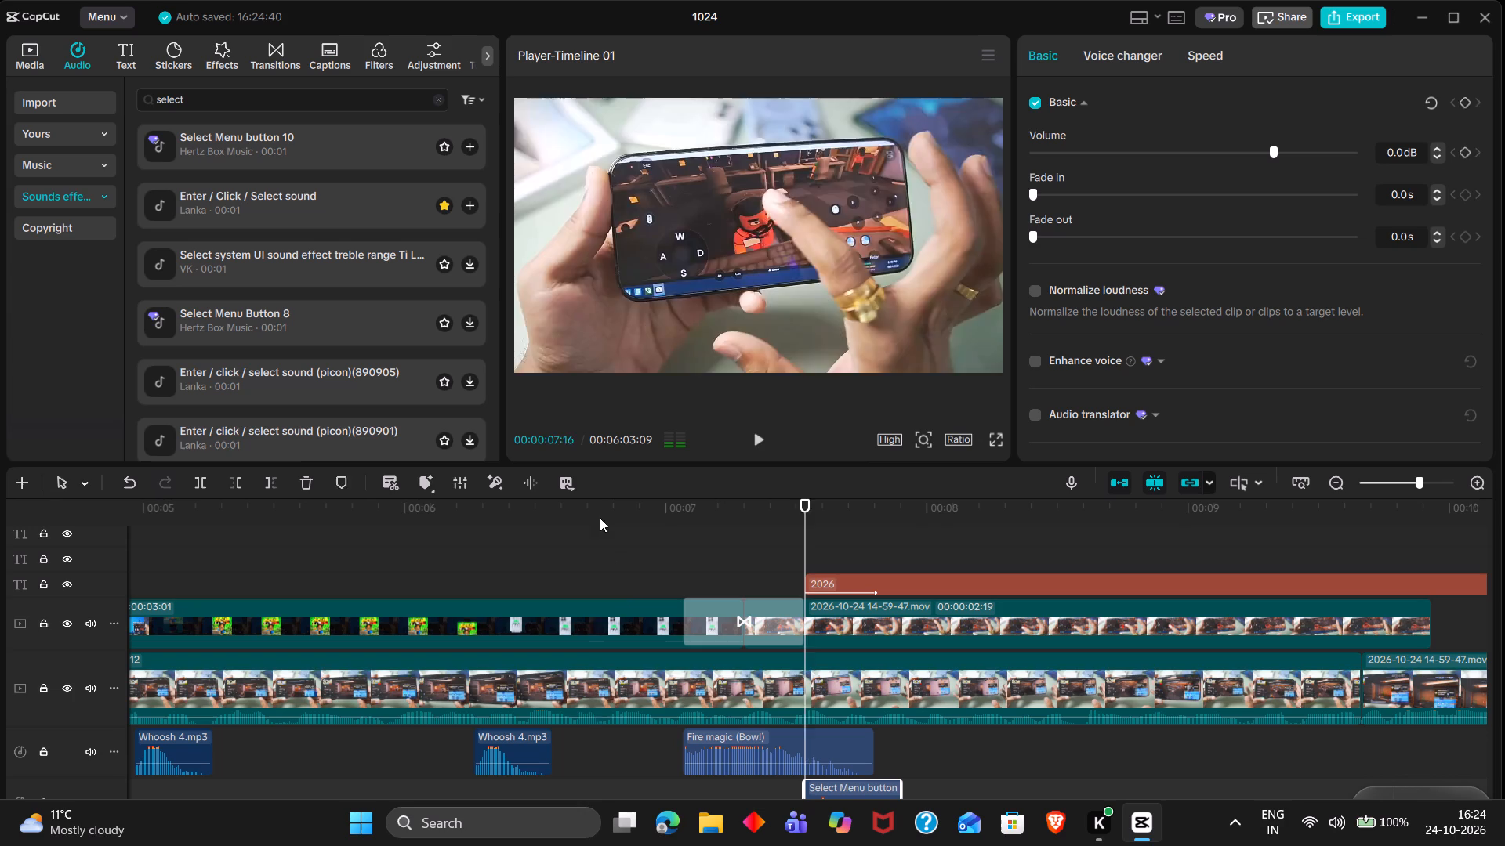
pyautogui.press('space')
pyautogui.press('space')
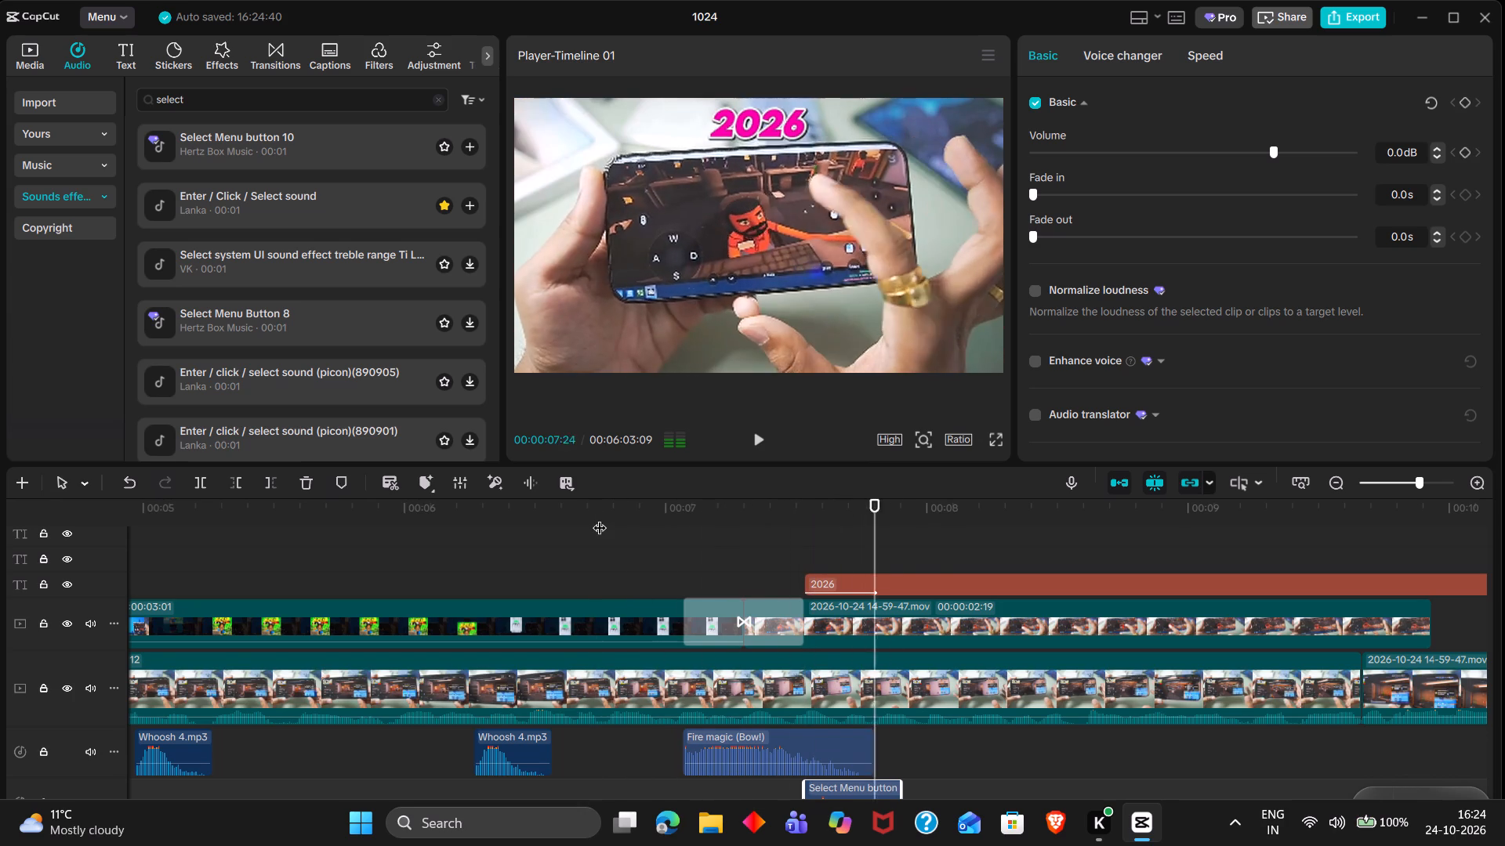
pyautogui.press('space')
# Replace the Select Menu button 10 sound with Enter / Click / Select sound at the start of the 2026 title.
pyautogui.scroll(-1, 825, 620)
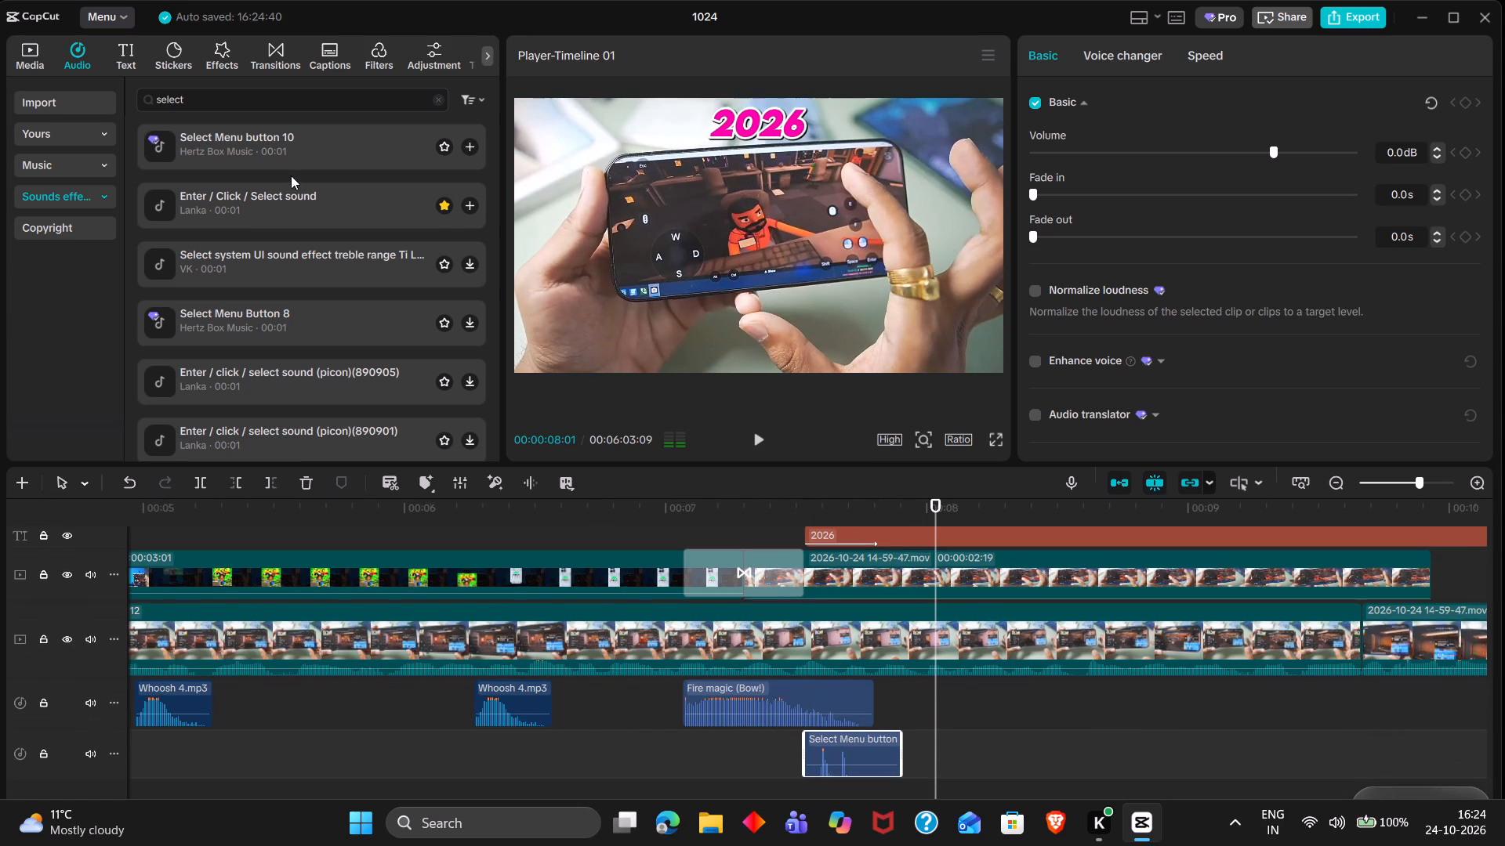
pyautogui.moveTo(311, 199); pyautogui.dragTo(801, 774)
pyautogui.click(821, 737)
pyautogui.press('BackSpace')
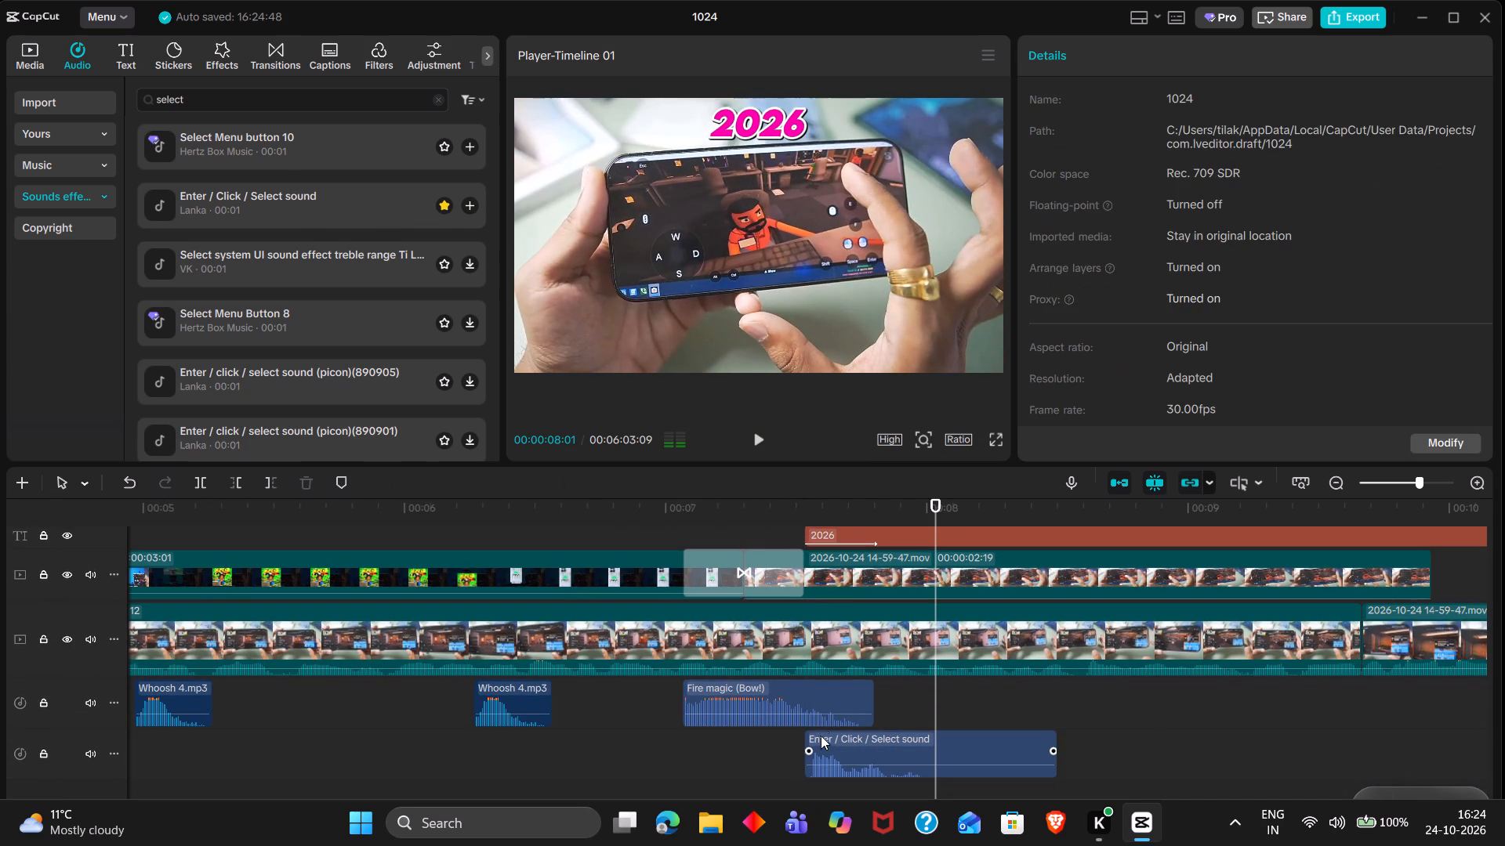
# Play the section from just before the 2026 title and trim the title's end to 00:00:08:21.
pyautogui.click(760, 526)
pyautogui.moveTo(760, 526); pyautogui.dragTo(774, 528)
pyautogui.press('space')
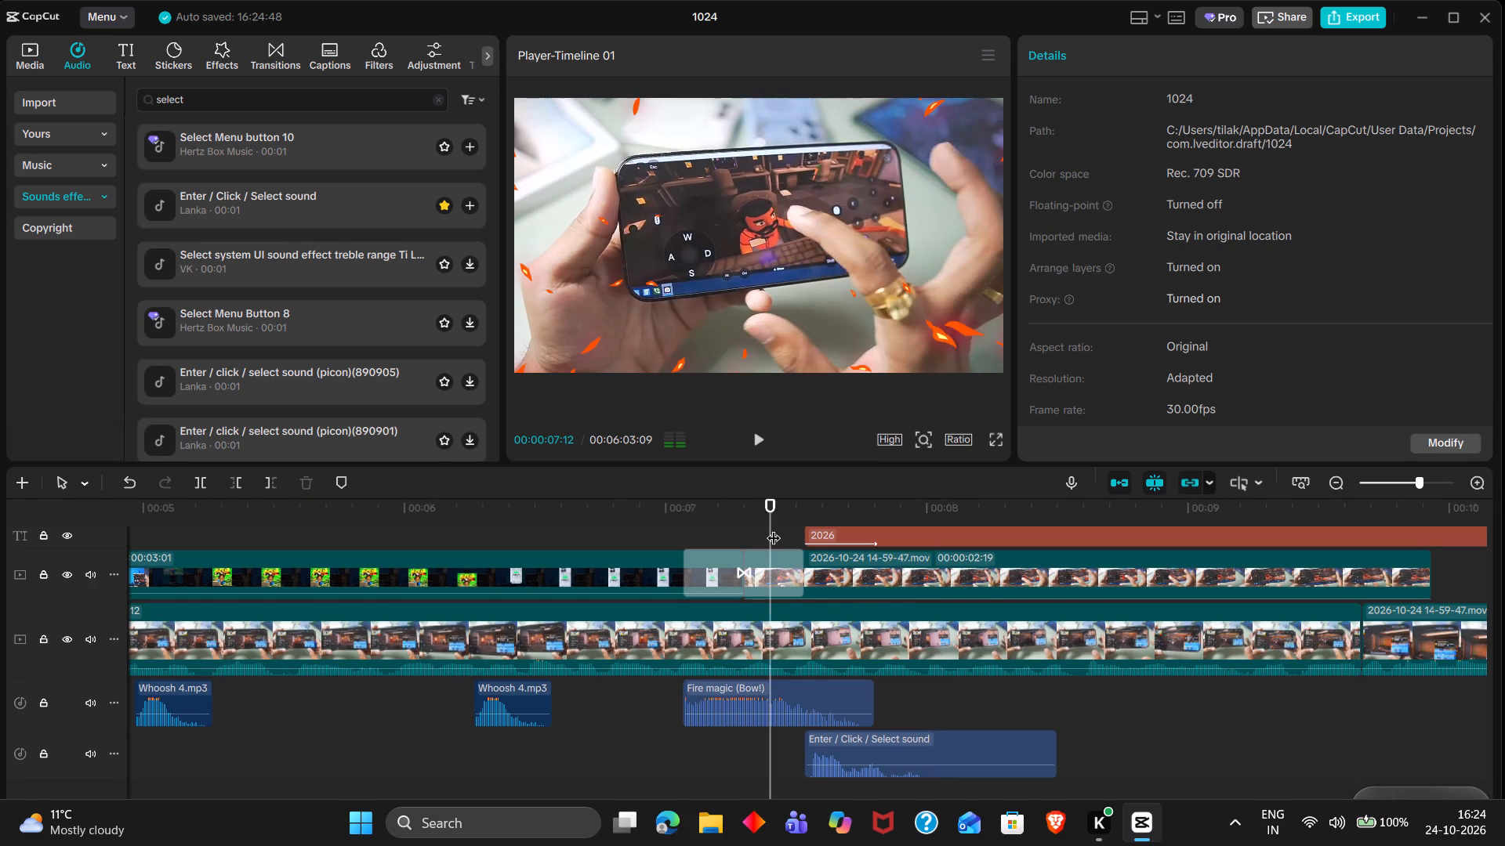
pyautogui.press('space')
pyautogui.press('space')
pyautogui.press('space')
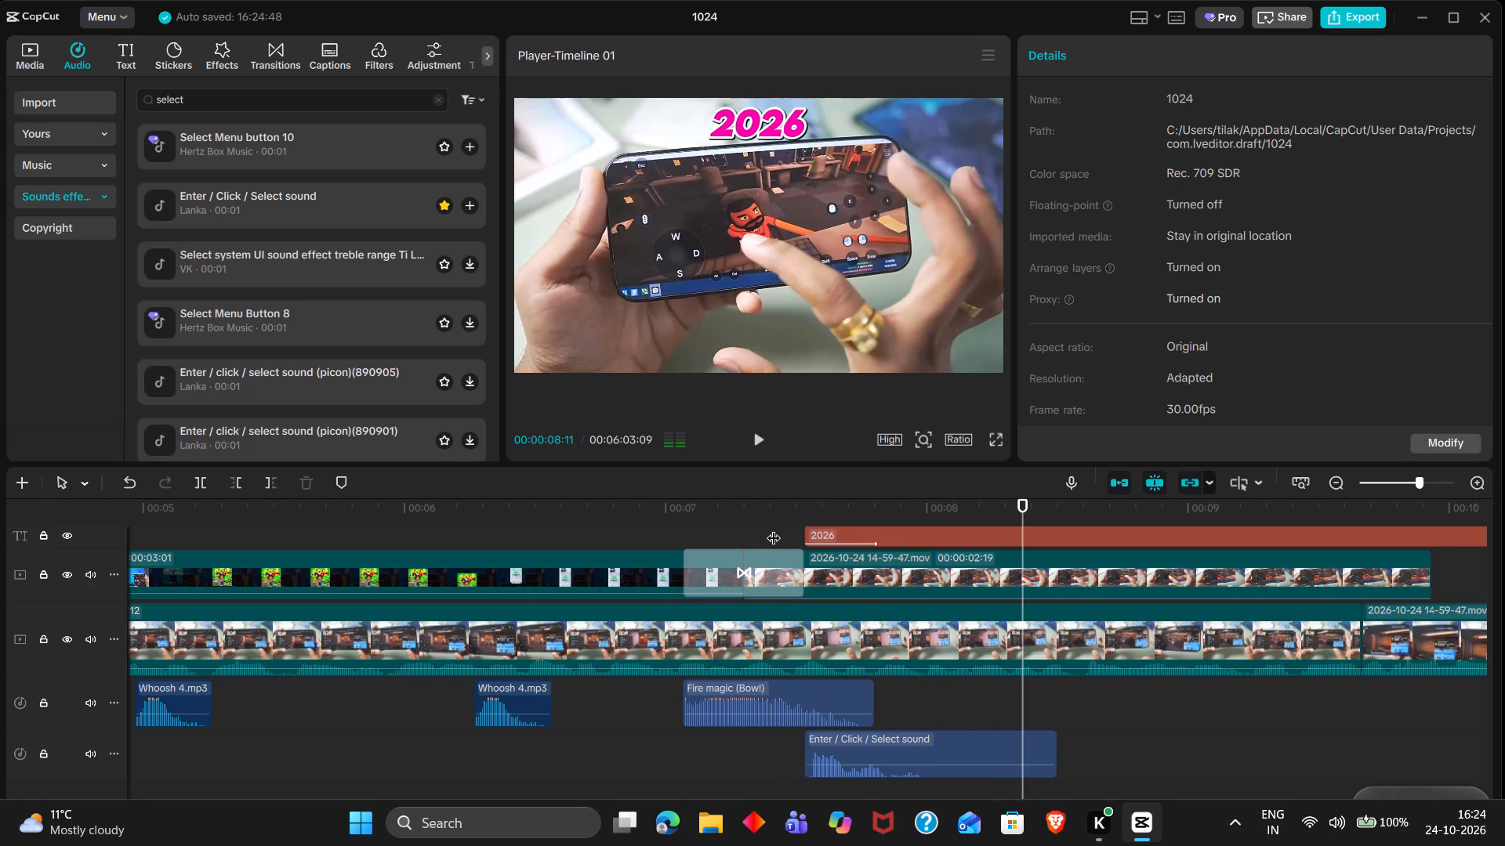
pyautogui.hscroll(-1, 774, 528)
pyautogui.press('space')
pyautogui.press('space')
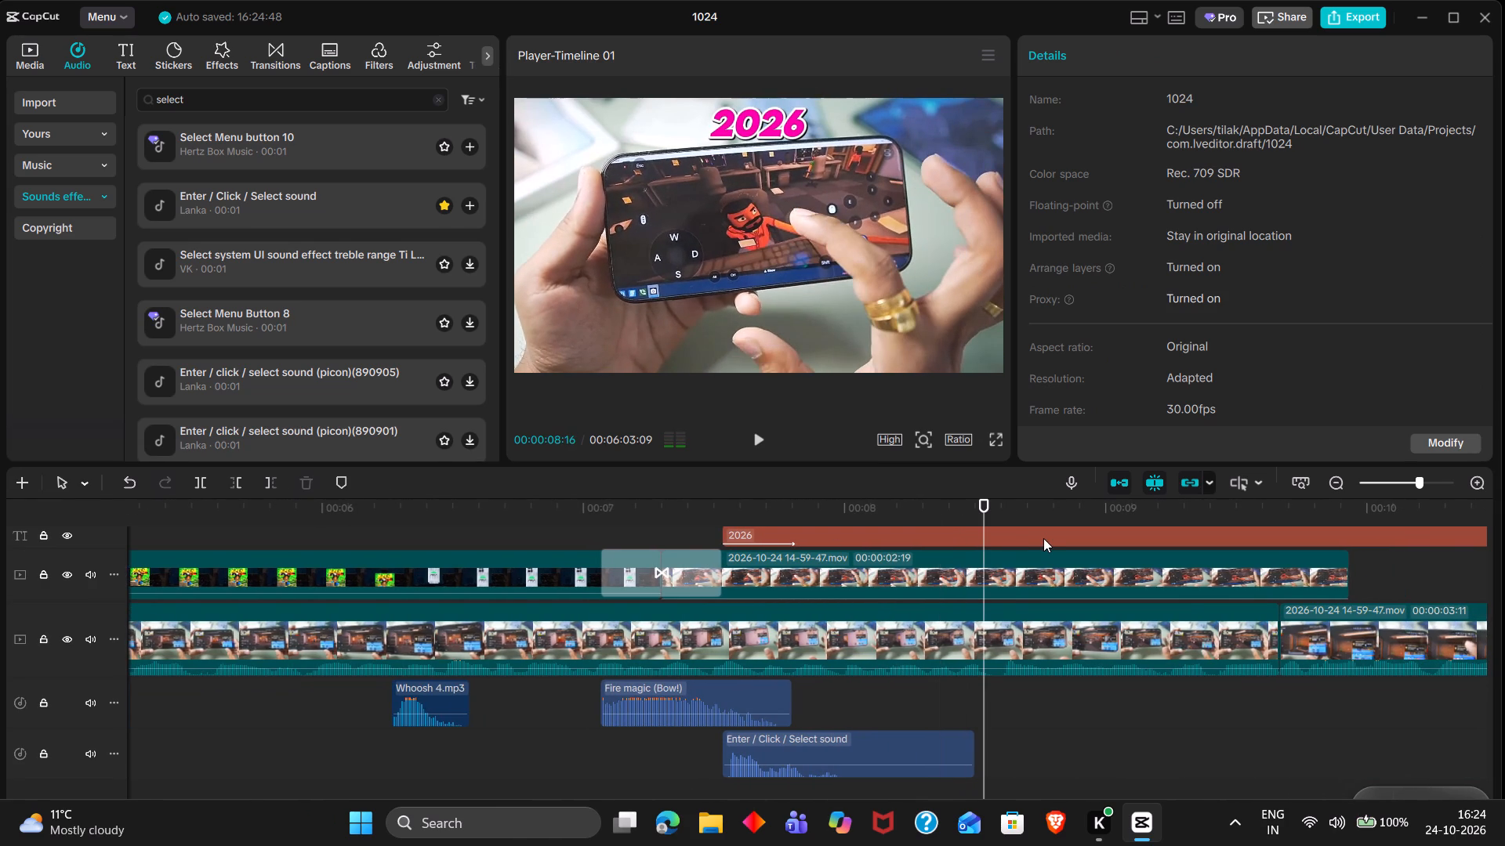
pyautogui.press('space')
pyautogui.press('space')
pyautogui.click(1010, 536)
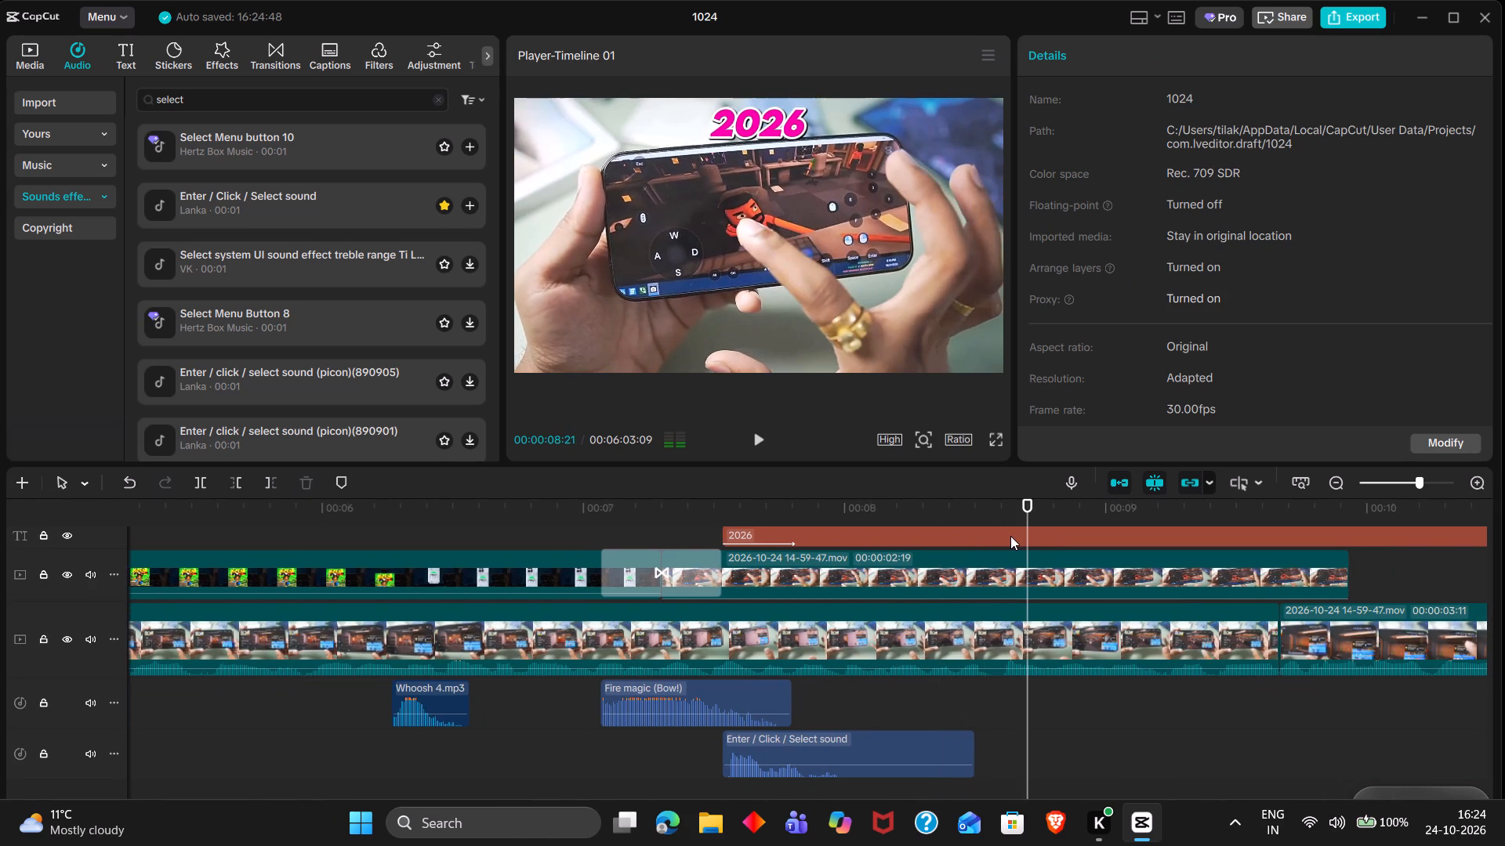
pyautogui.press('w')
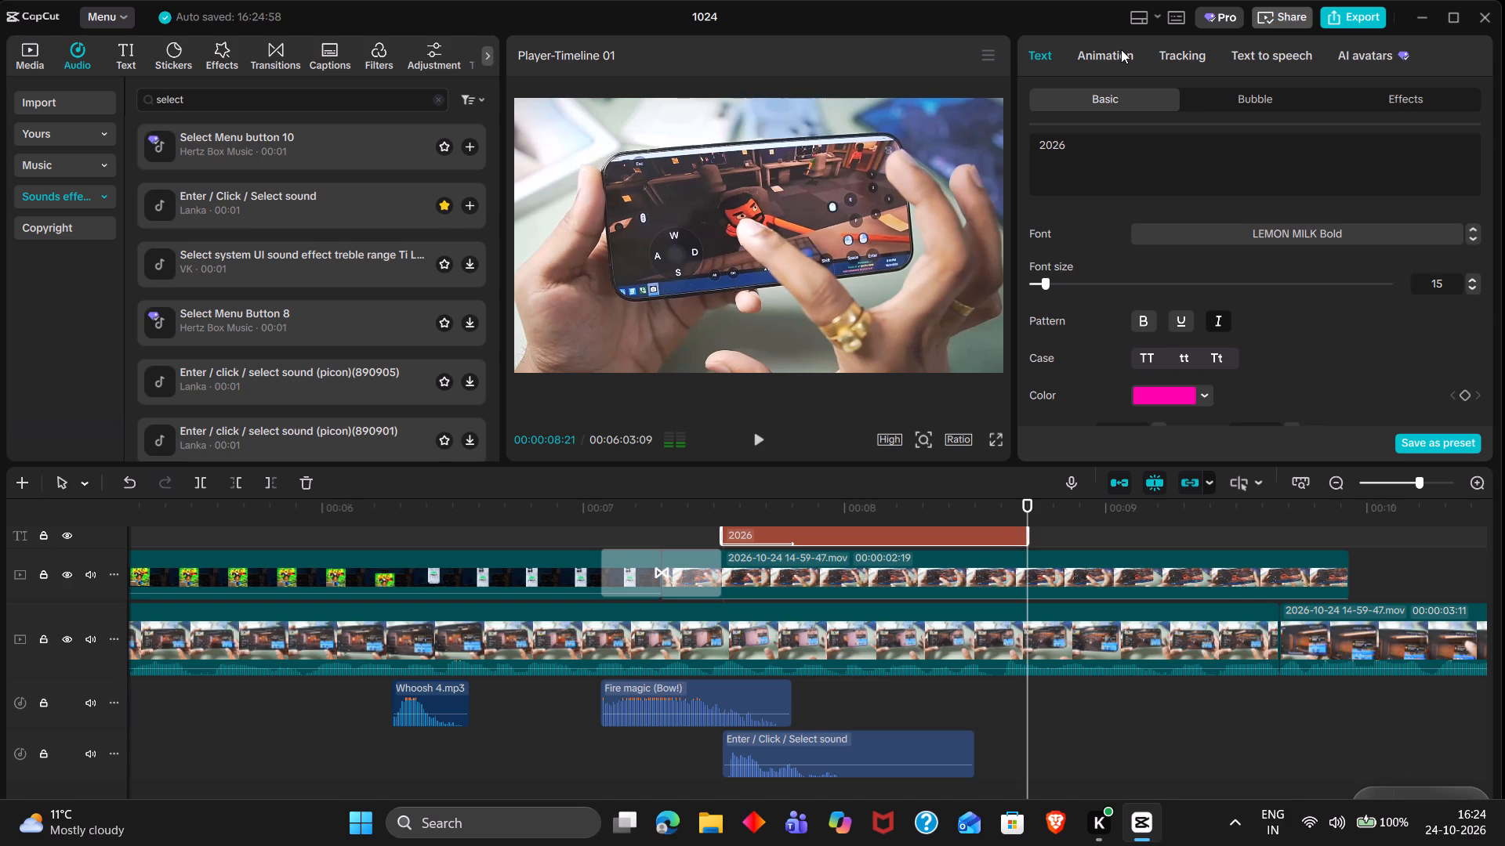
# Apply the Fade Out exit animation to the 2026 title with a duration of 0.3s.
pyautogui.click(1121, 49)
pyautogui.moveTo(1227, 120); pyautogui.dragTo(1227, 115)
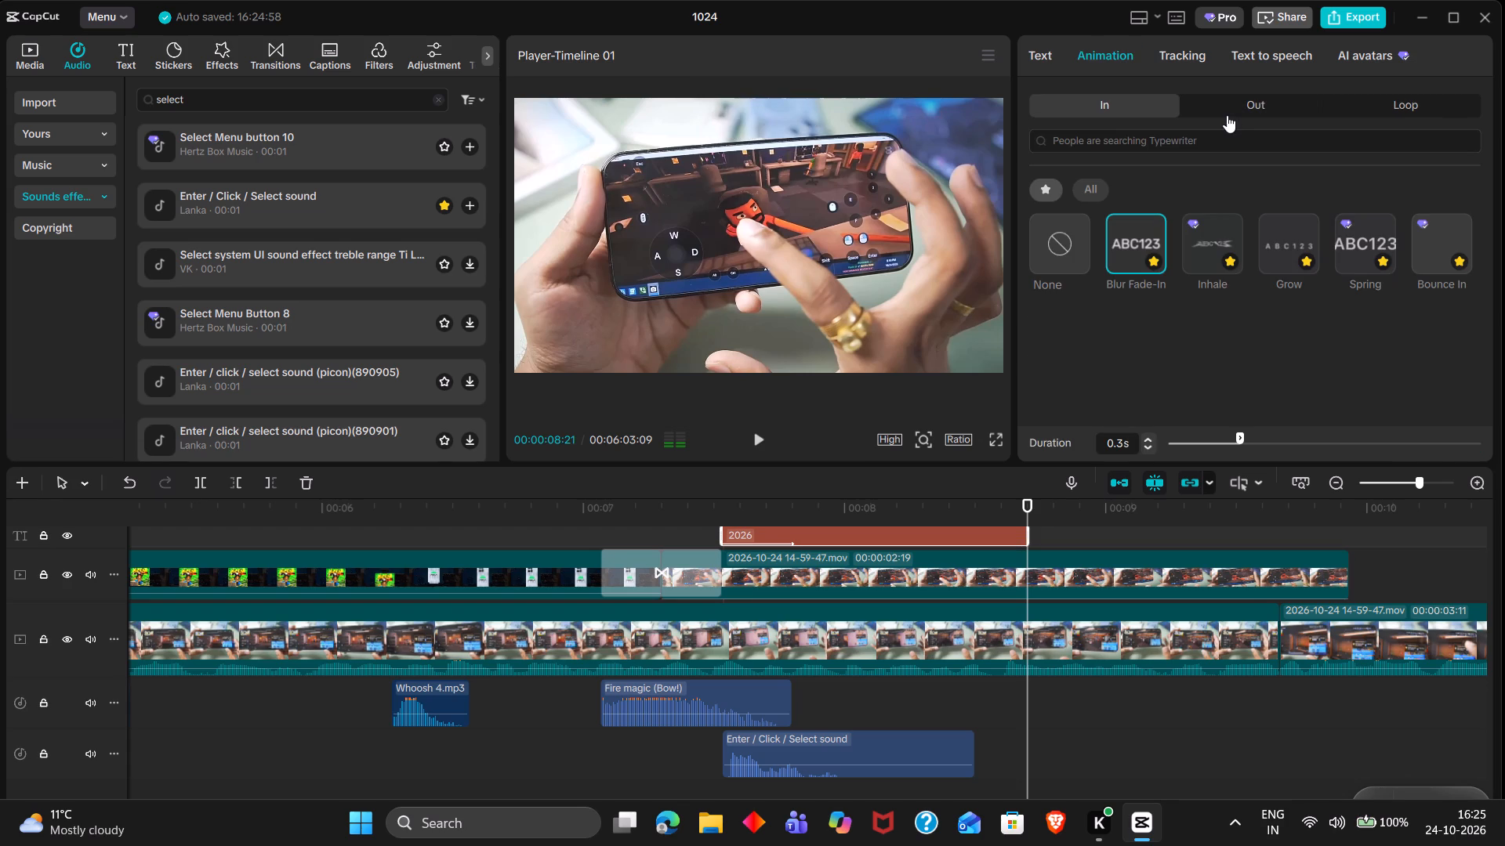
pyautogui.moveTo(1227, 115); pyautogui.dragTo(1227, 111)
pyautogui.doubleClick(1227, 111)
pyautogui.doubleClick(1434, 231)
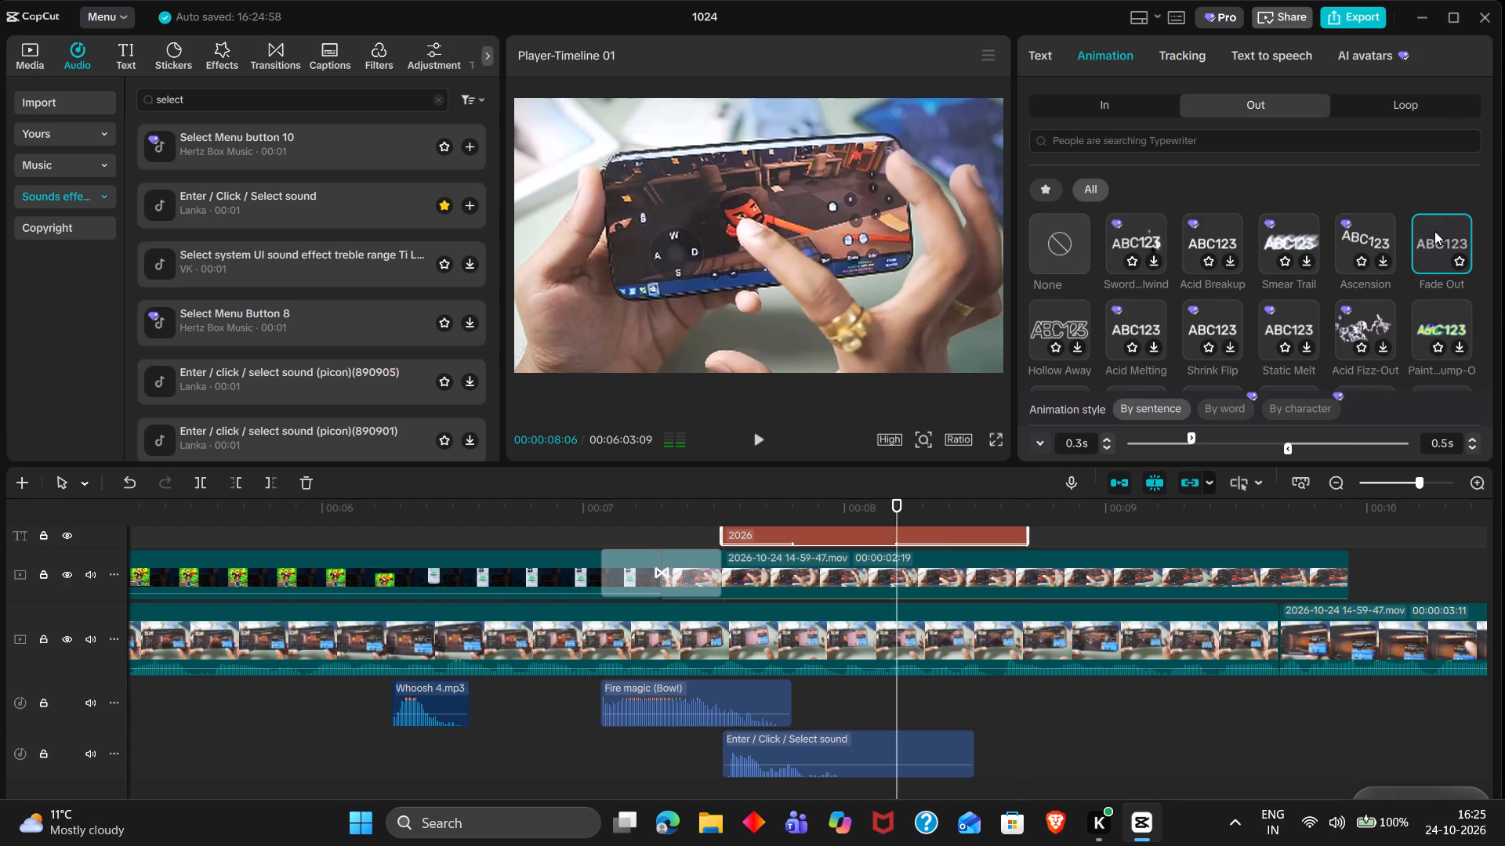
pyautogui.click(1347, 443)
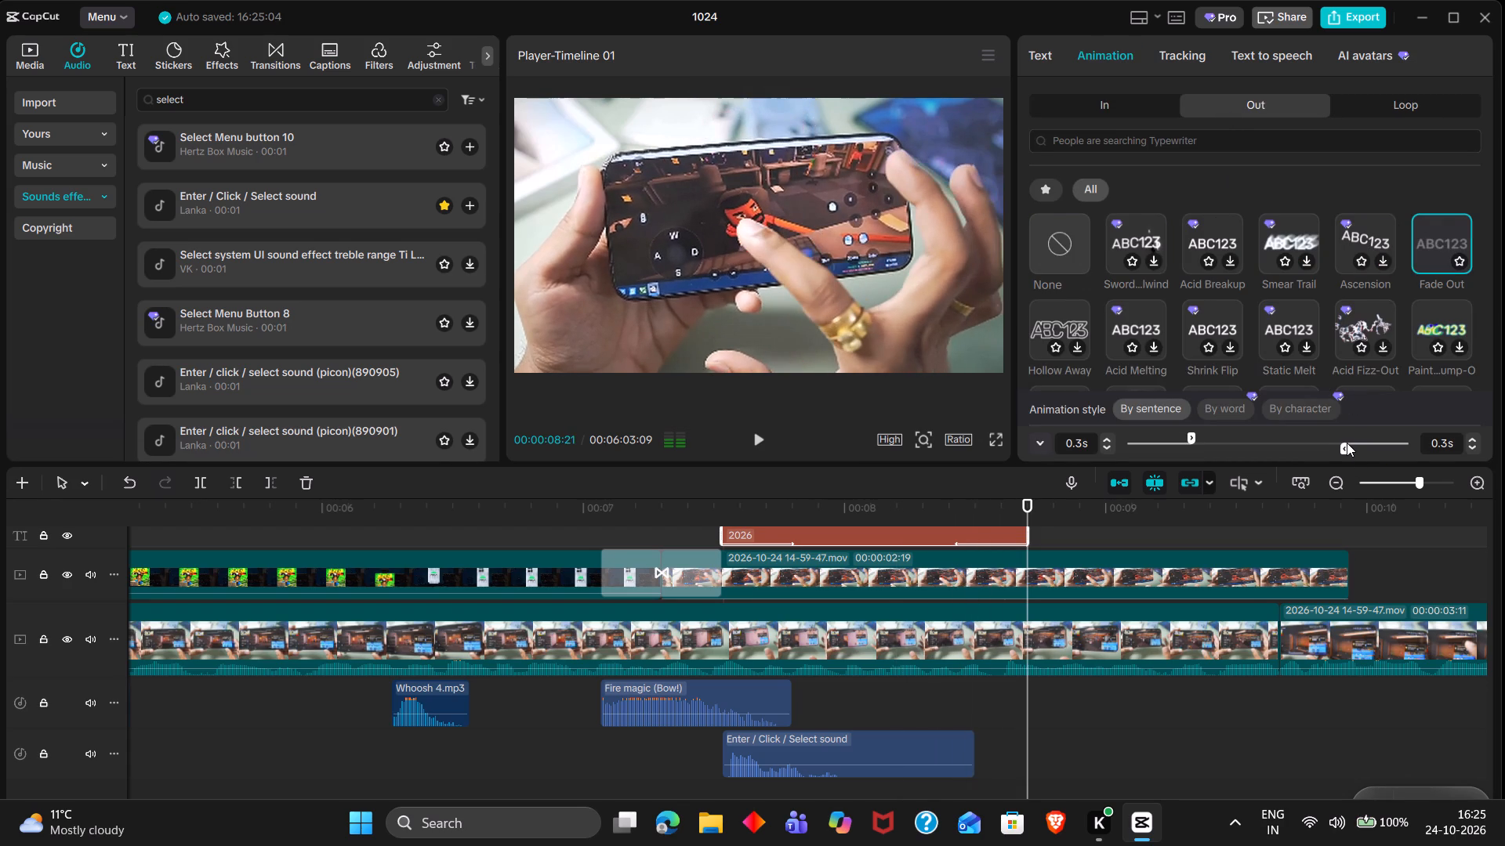
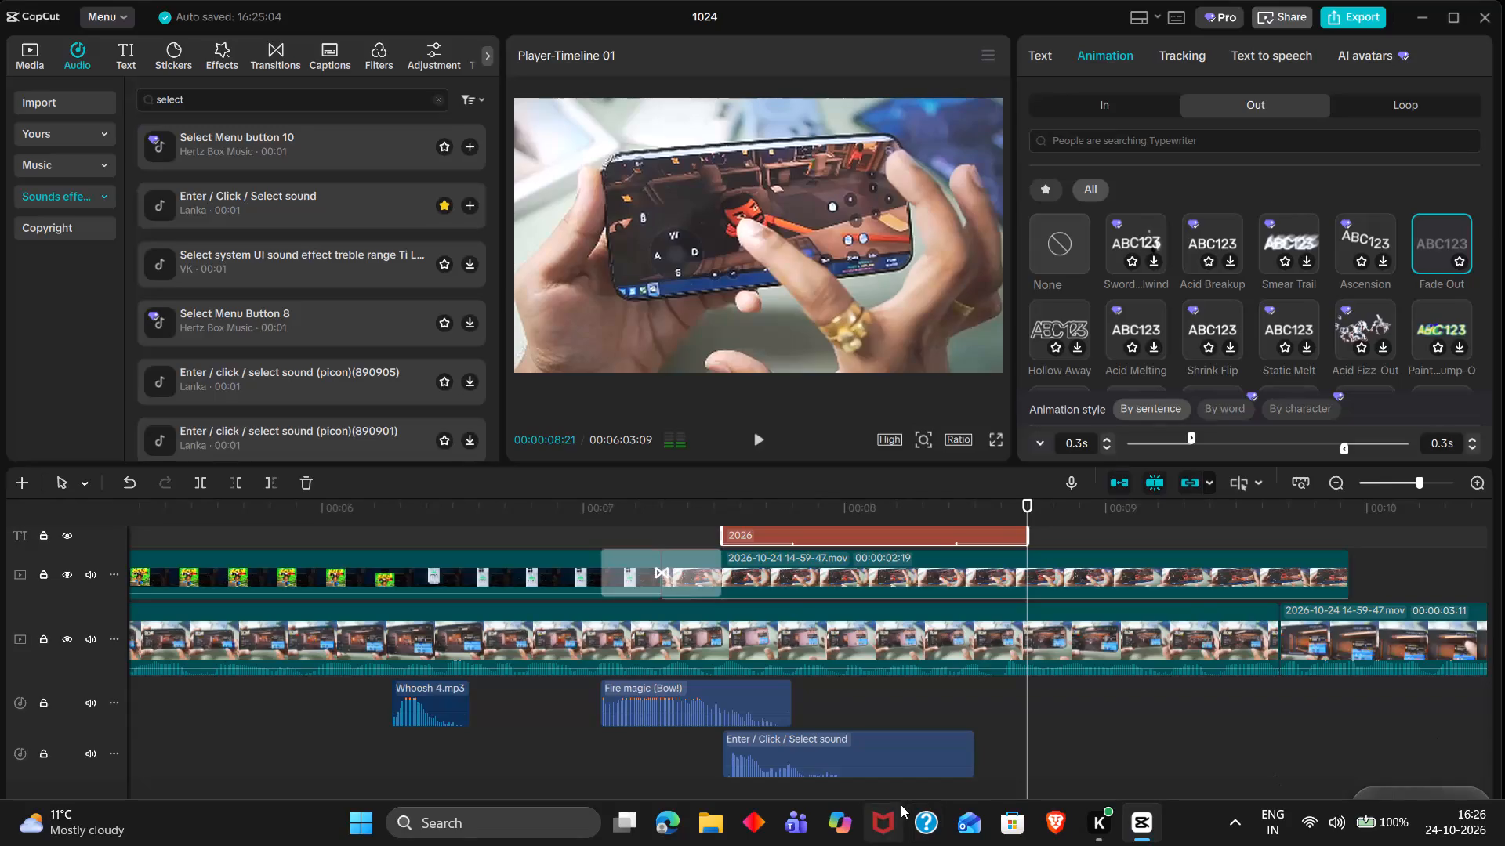
# Play back the intro from the beginning of the timeline through the 2026 title.
pyautogui.doubleClick(862, 695)
pyautogui.press('space')
pyautogui.press('space')
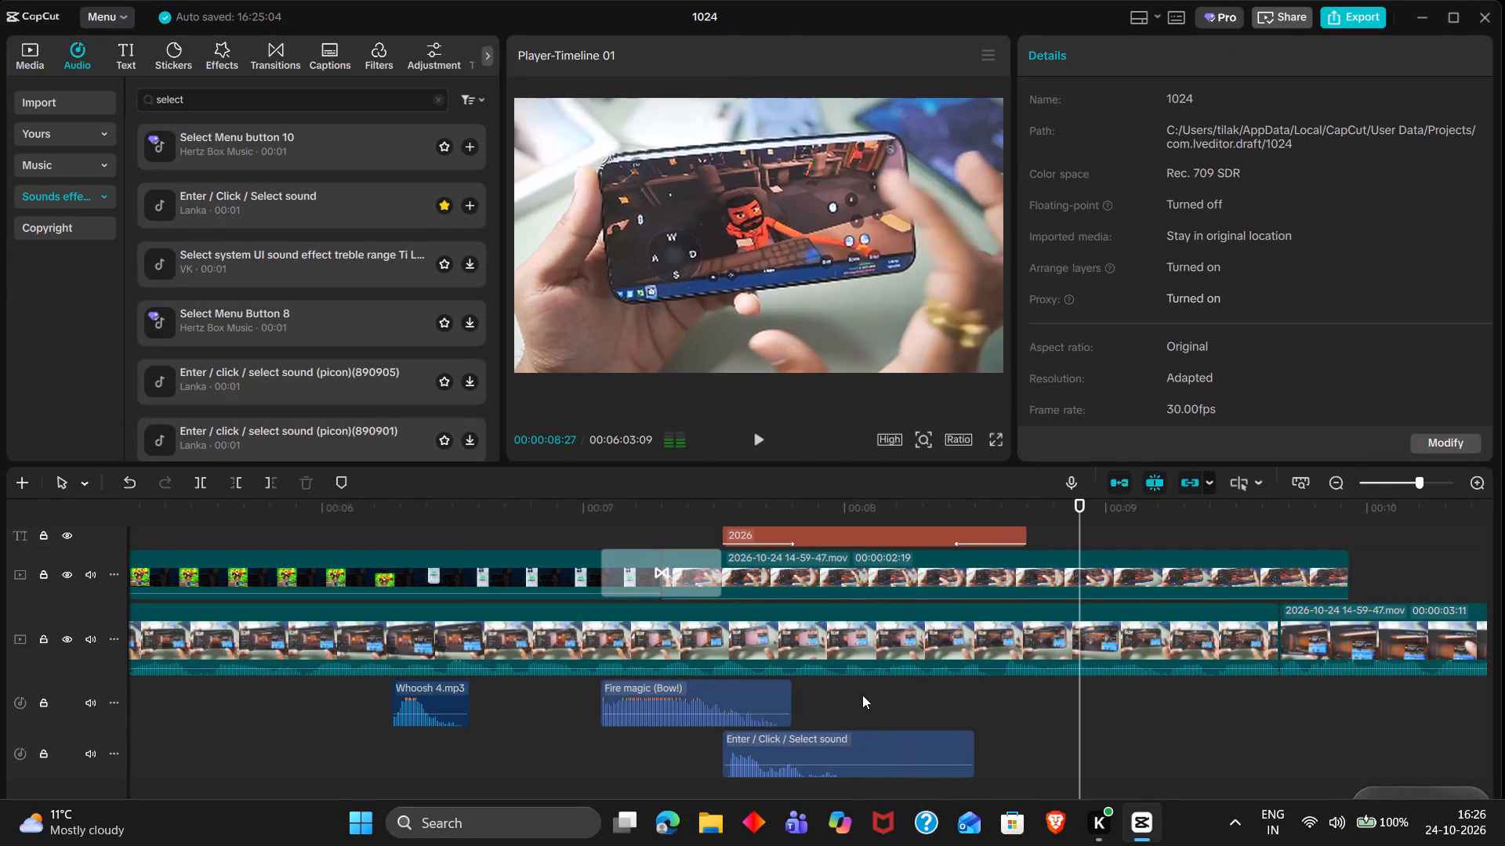
pyautogui.hscroll(-1, 862, 695)
pyautogui.keyDown('ctrl'); pyautogui.scroll(-10, 862, 695); pyautogui.keyUp('ctrl')
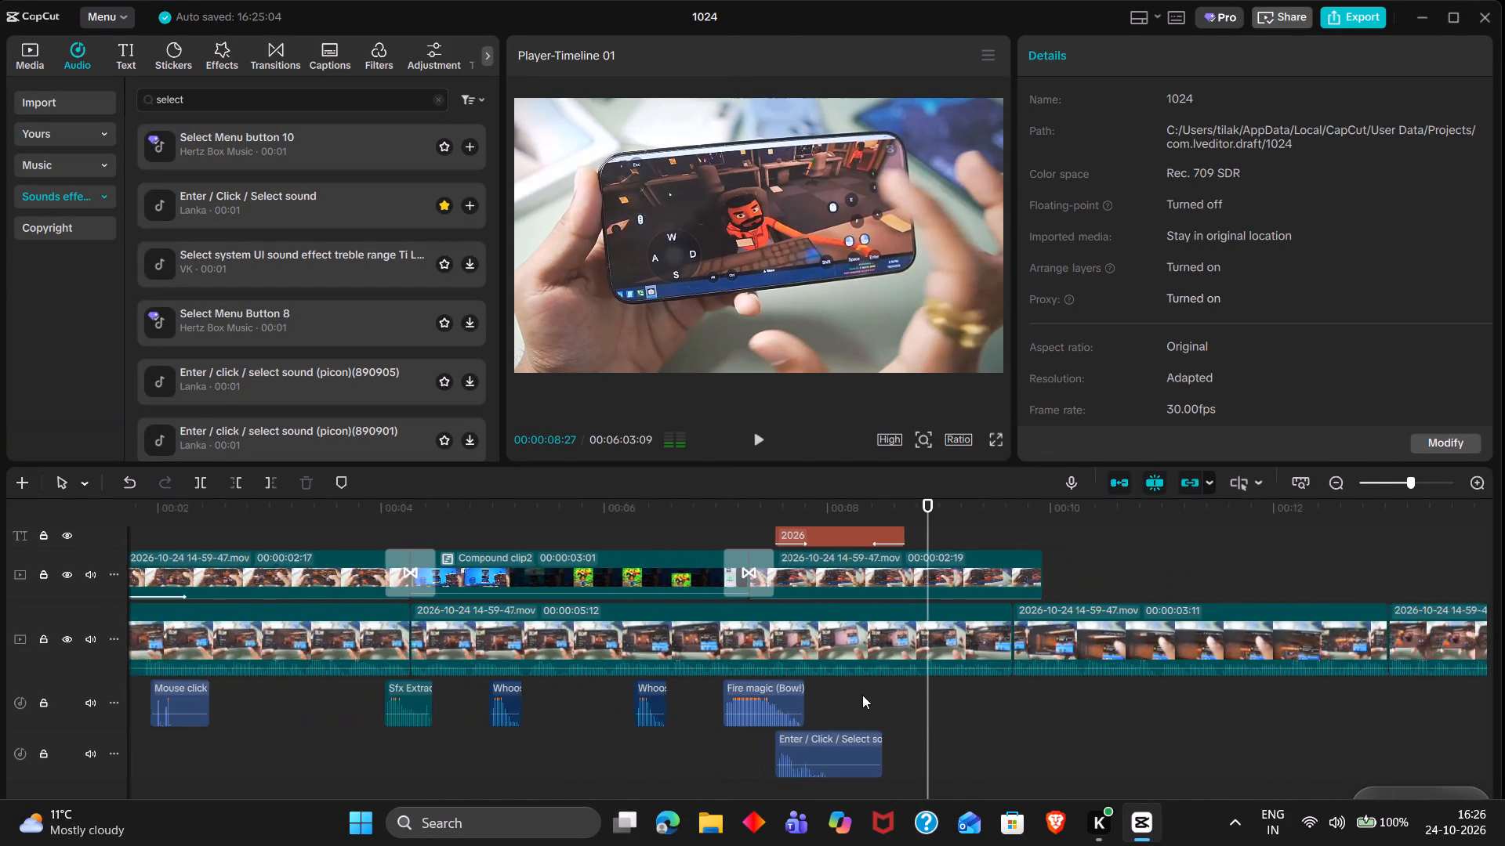
pyautogui.keyDown('ctrl'); pyautogui.scroll(-3, 862, 695); pyautogui.keyUp('ctrl')
pyautogui.click(419, 733)
pyautogui.moveTo(419, 733); pyautogui.dragTo(0, 783)
pyautogui.press('space')
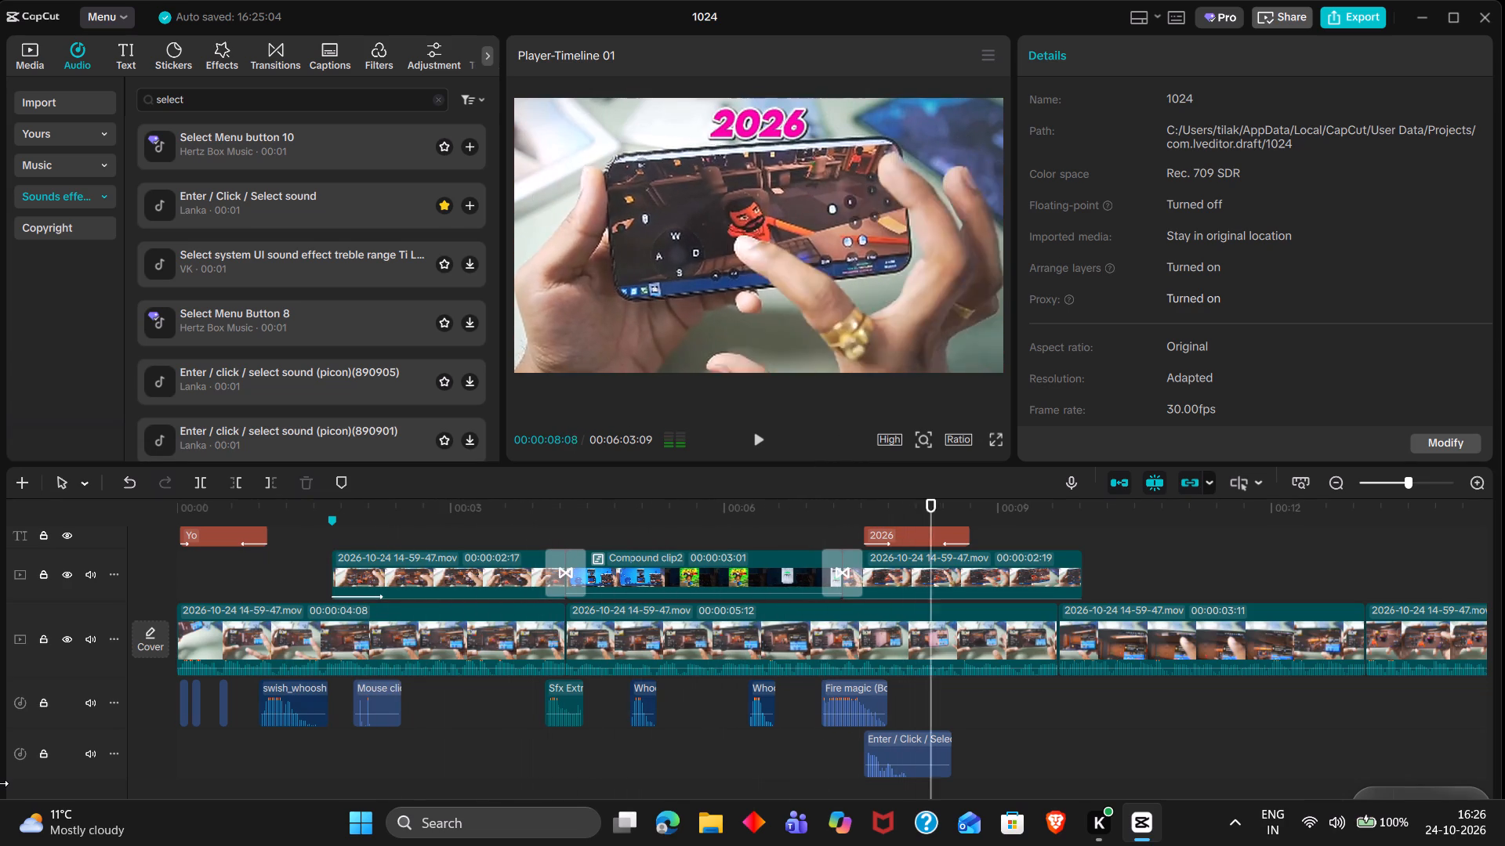
pyautogui.press('space')
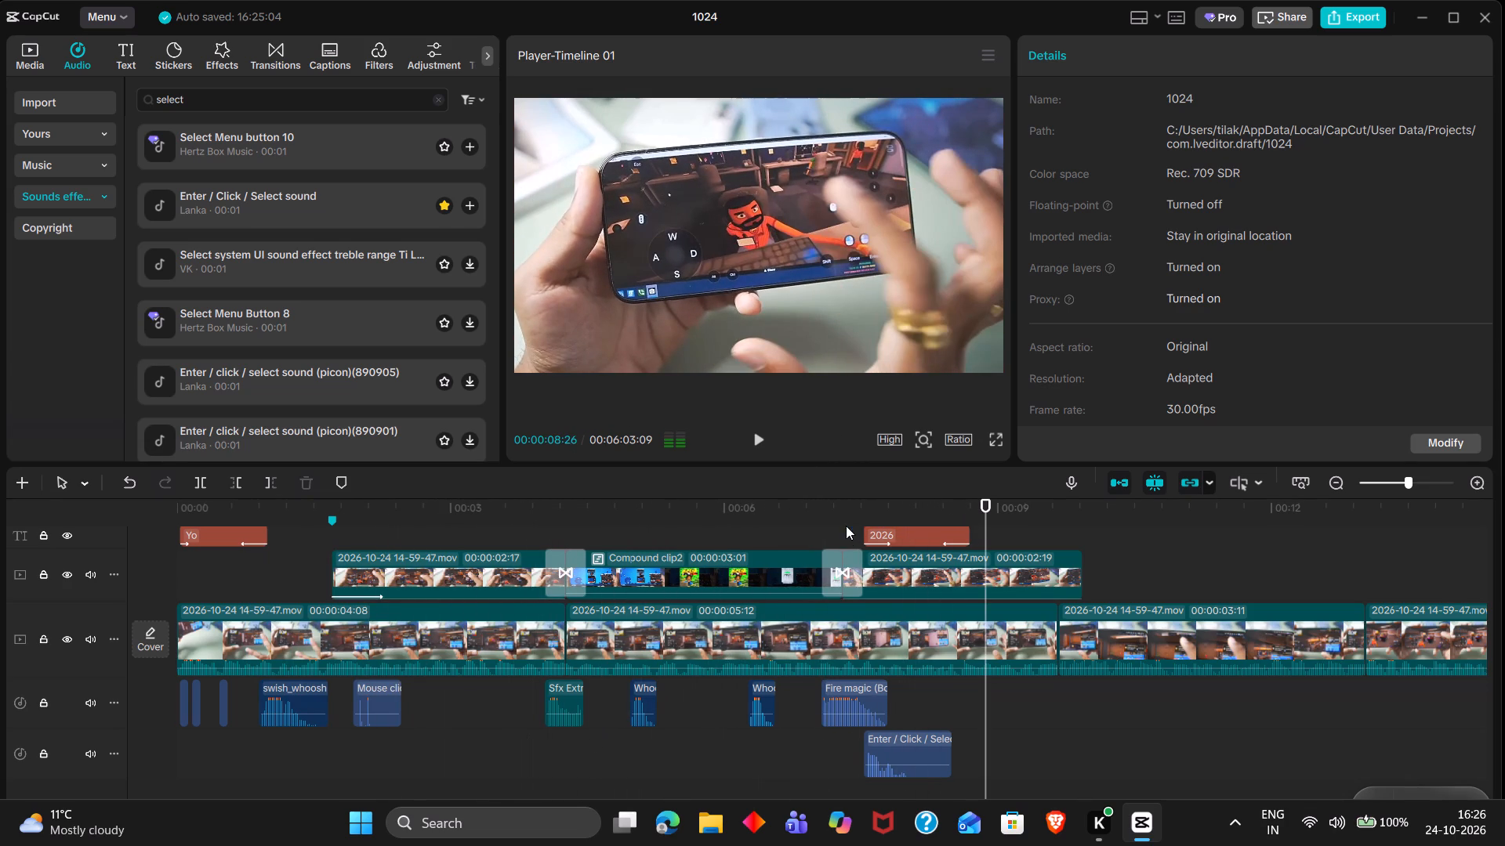
# Replay the section around the 2026 title, from the second Flame transition to the end of the upper-track clip.
pyautogui.doubleClick(837, 525)
pyautogui.press('space')
pyautogui.press('space')
pyautogui.press('space')
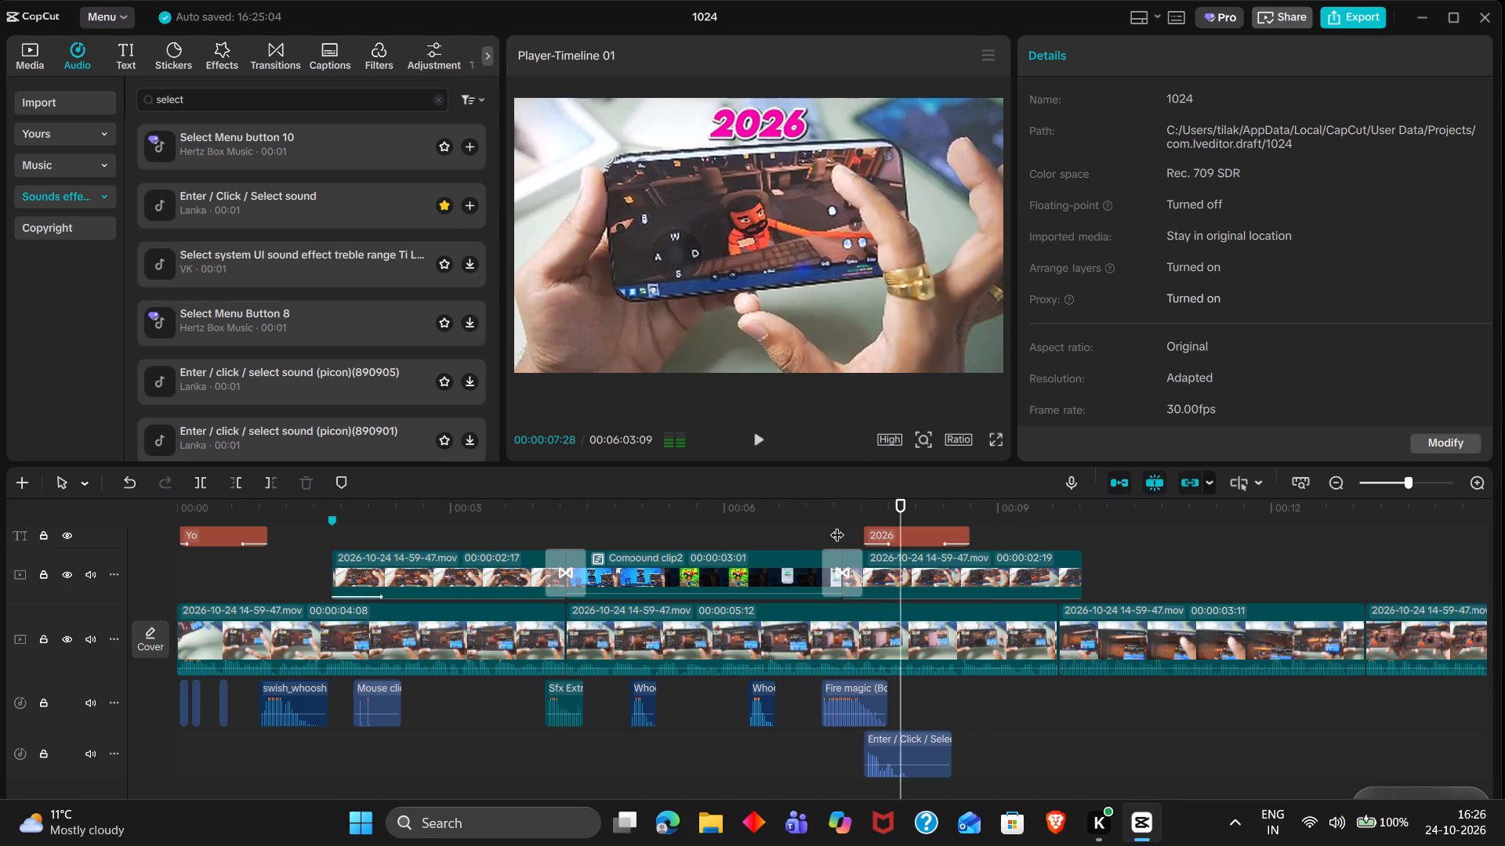
pyautogui.press('space')
pyautogui.press('space')
pyautogui.press('space')
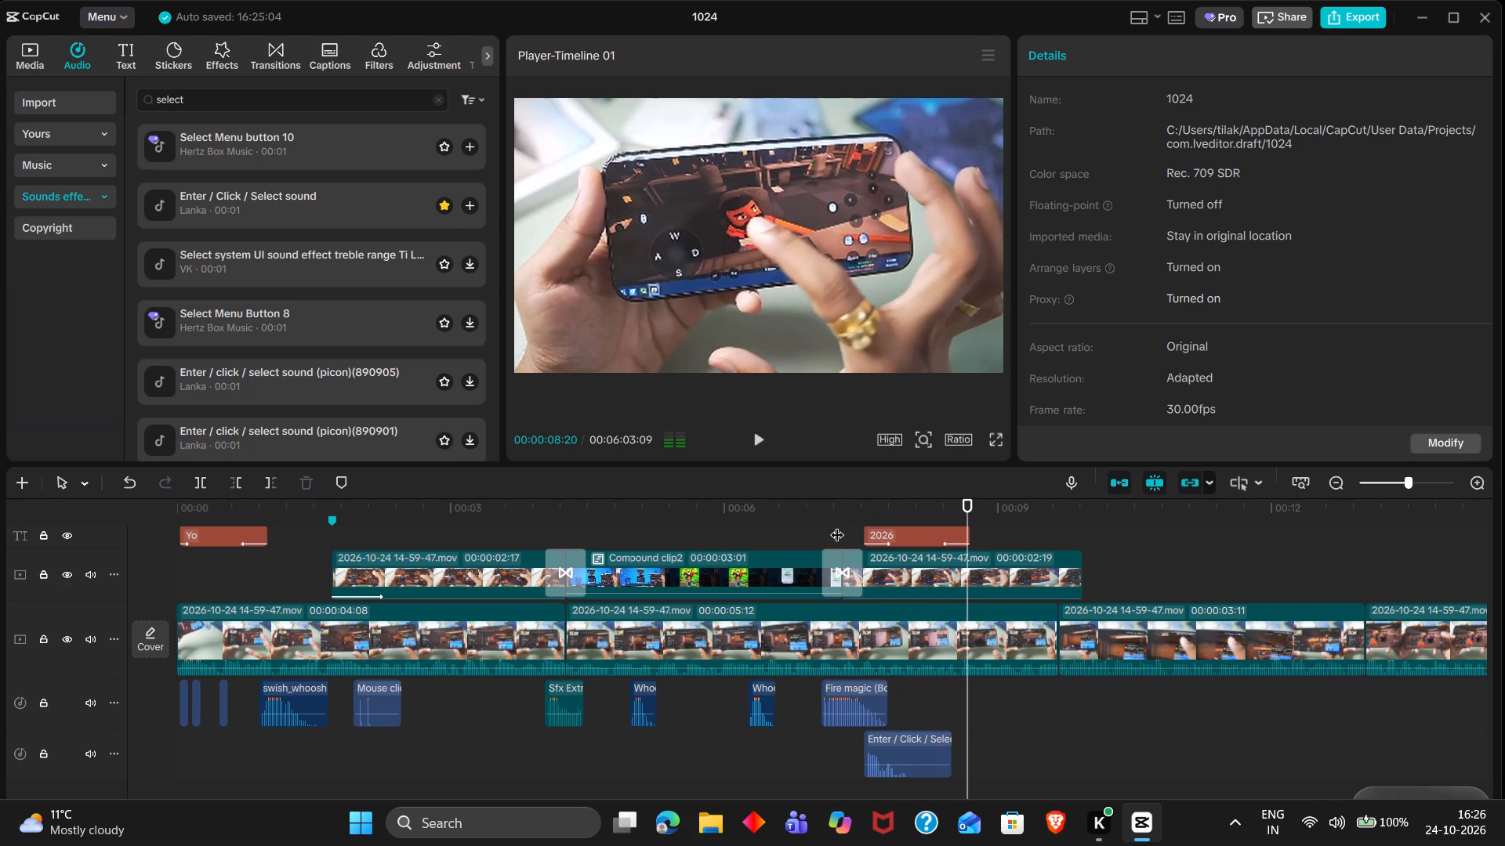
pyautogui.press('space')
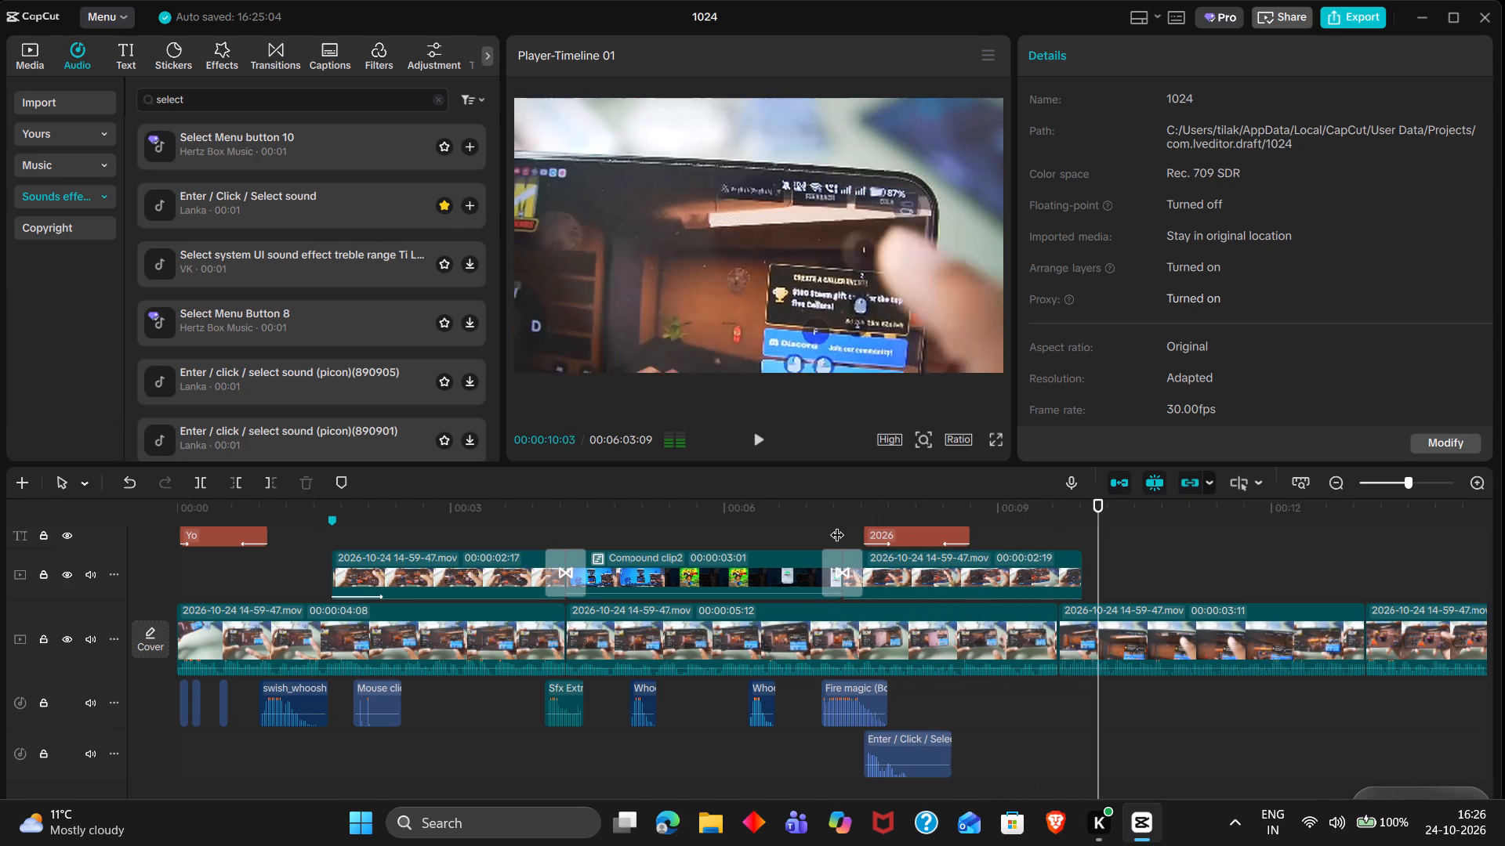
pyautogui.click(1005, 531)
pyautogui.moveTo(1005, 531); pyautogui.dragTo(927, 522)
pyautogui.press('space')
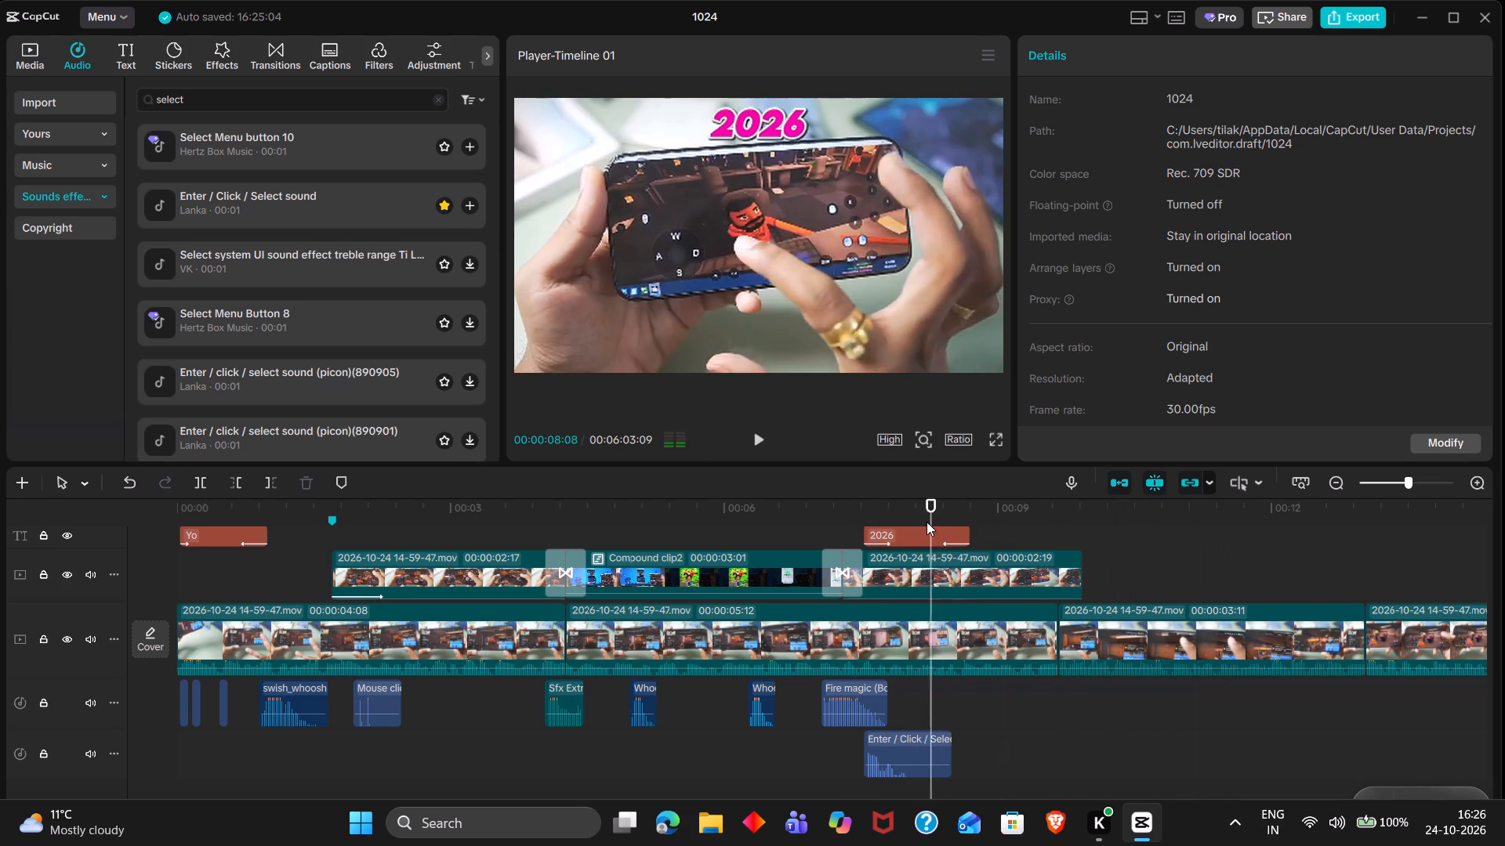
pyautogui.press('space')
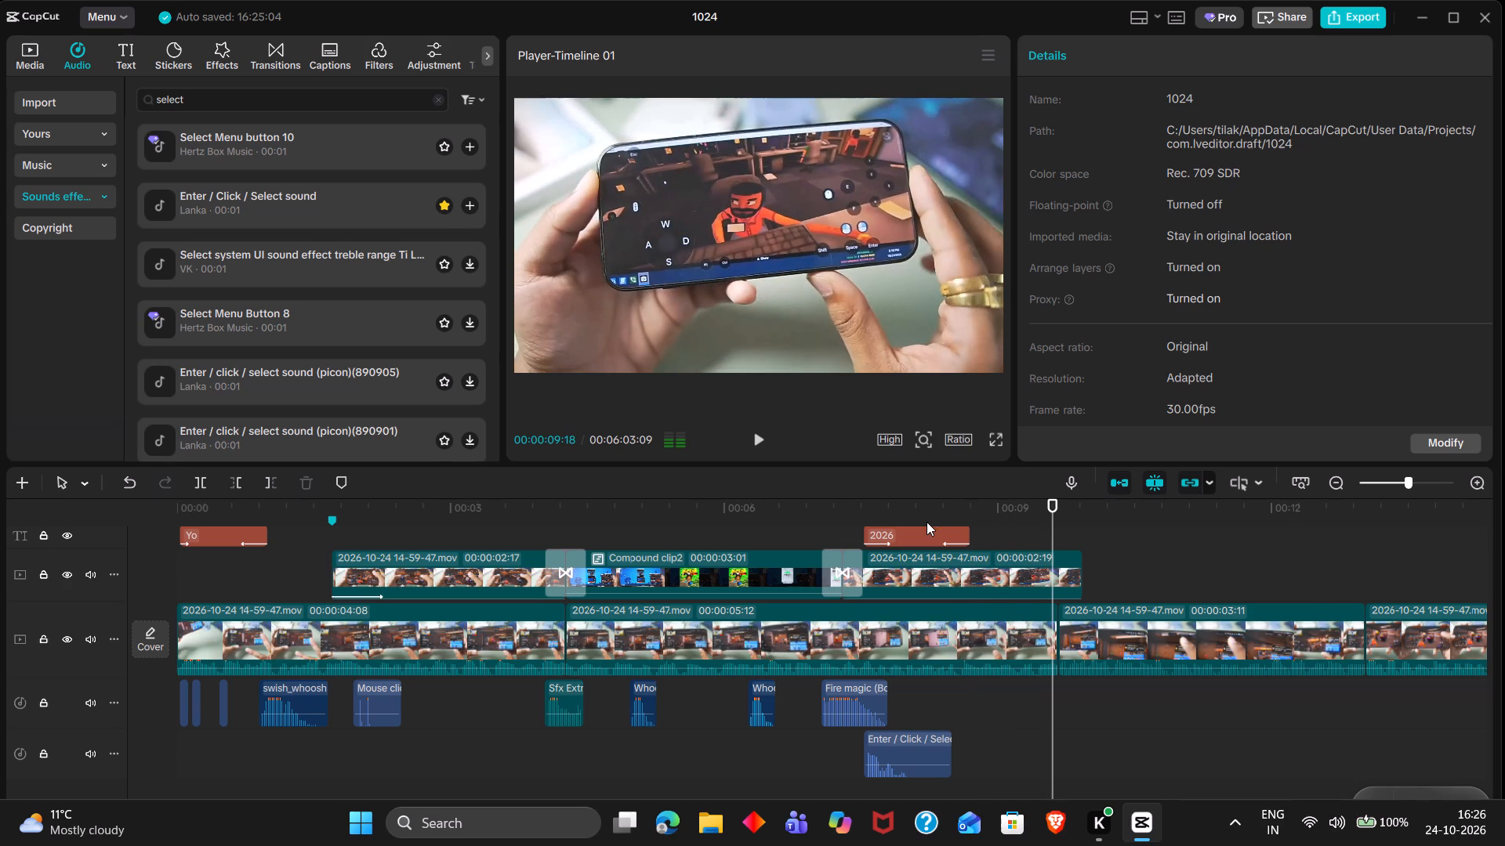
# Trim the end of the upper-track clip under the 2026 title to 00:00:09:20, at the main-track cut.
pyautogui.moveTo(1008, 530); pyautogui.dragTo(1062, 533)
pyautogui.doubleClick(1062, 533)
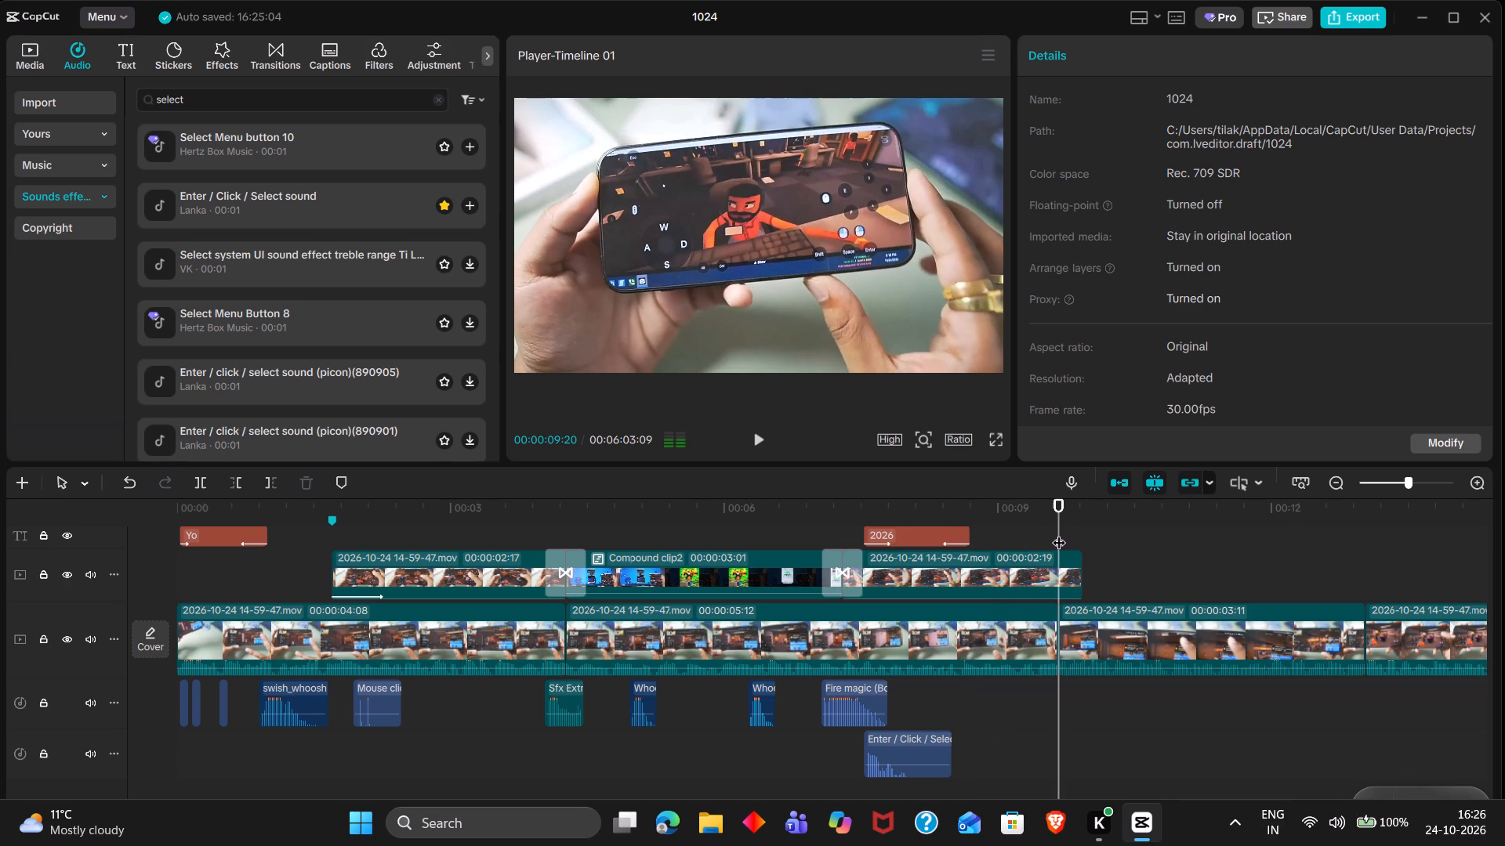
pyautogui.click(1061, 565)
pyautogui.press('w')
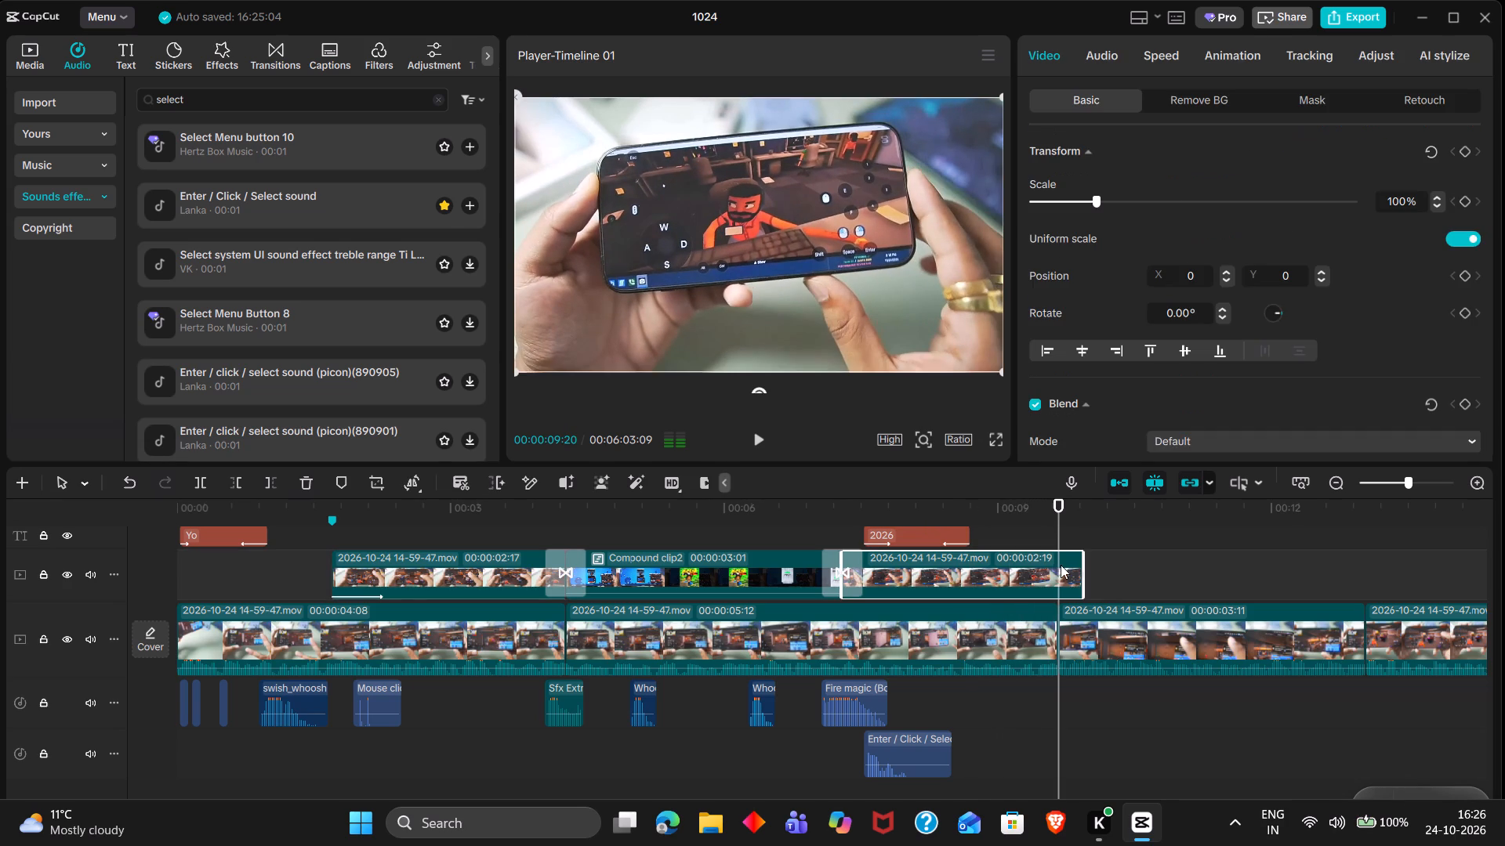
# Add Transform keyframes to the upper-track clip at 00:00:07:09 and 00:00:09:20, and set the first keyframe's scale to 110%.
pyautogui.moveTo(843, 498); pyautogui.dragTo(847, 506)
pyautogui.click(1463, 143)
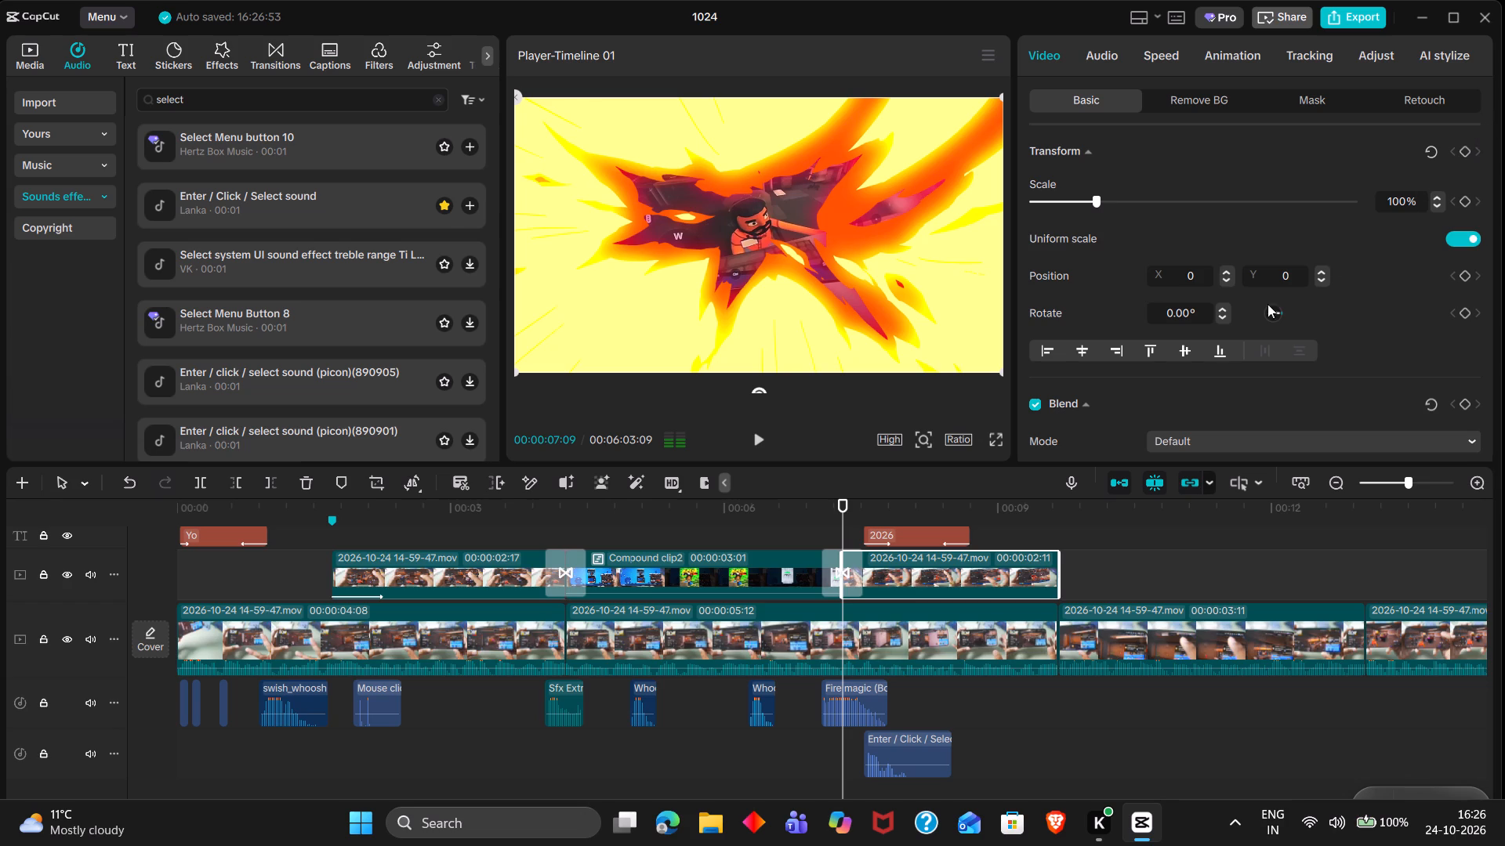
pyautogui.click(1467, 156)
pyautogui.doubleClick(1057, 512)
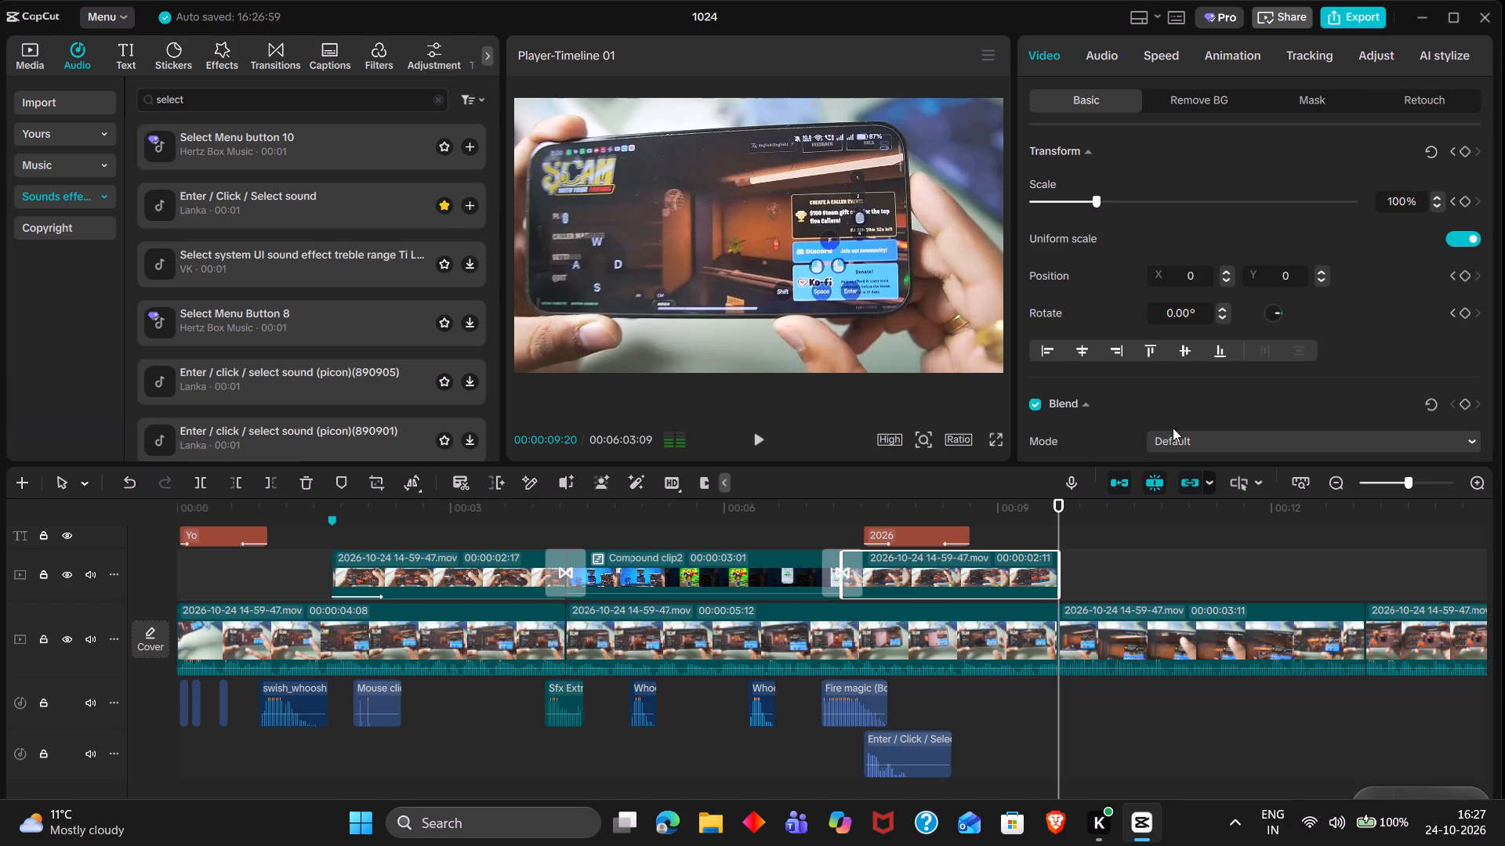
pyautogui.click(1463, 147)
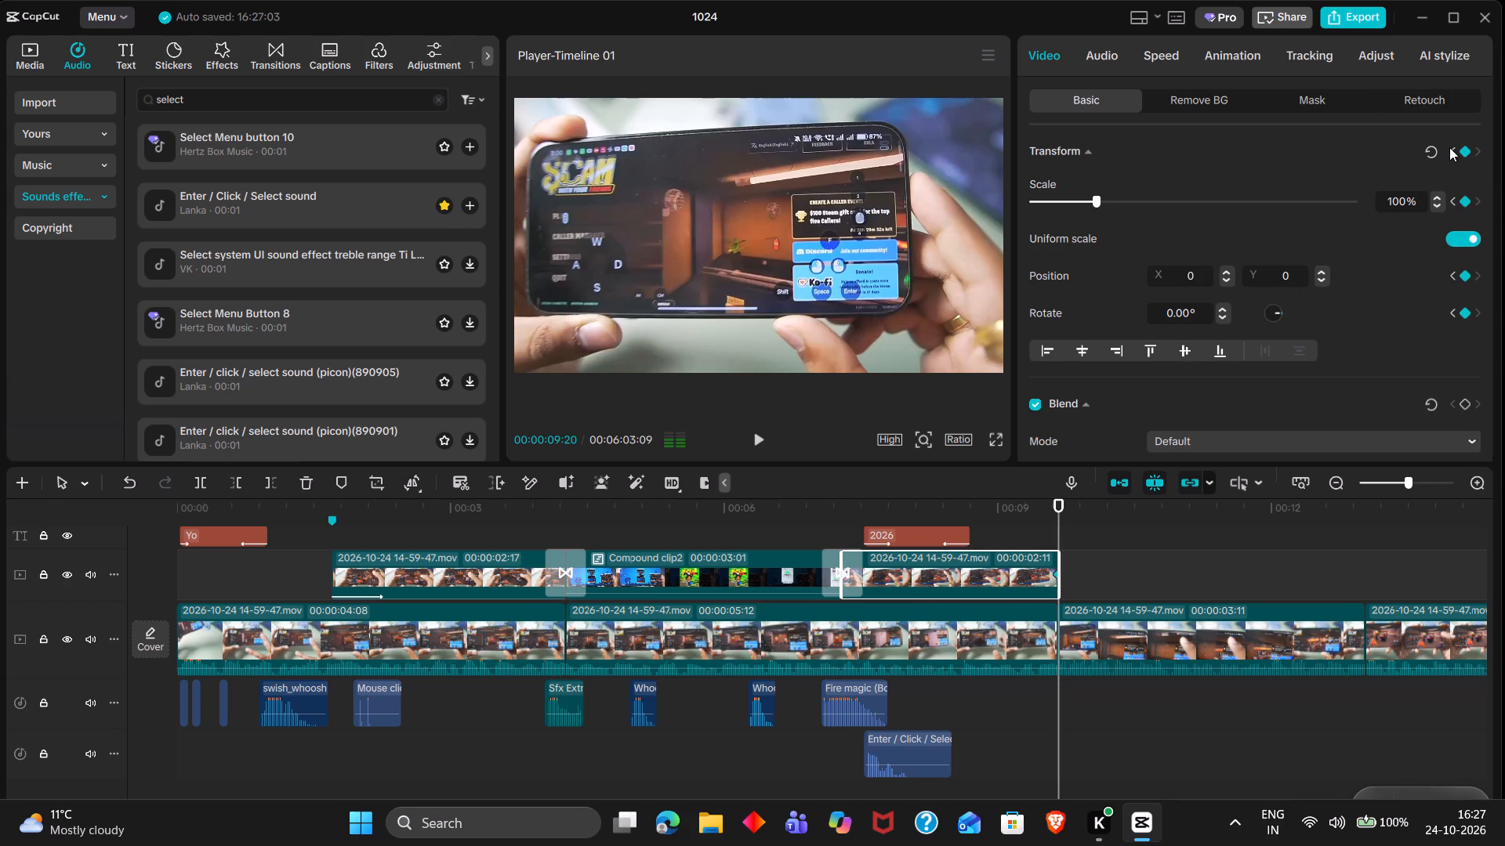
pyautogui.click(1449, 147)
pyautogui.click(1451, 150)
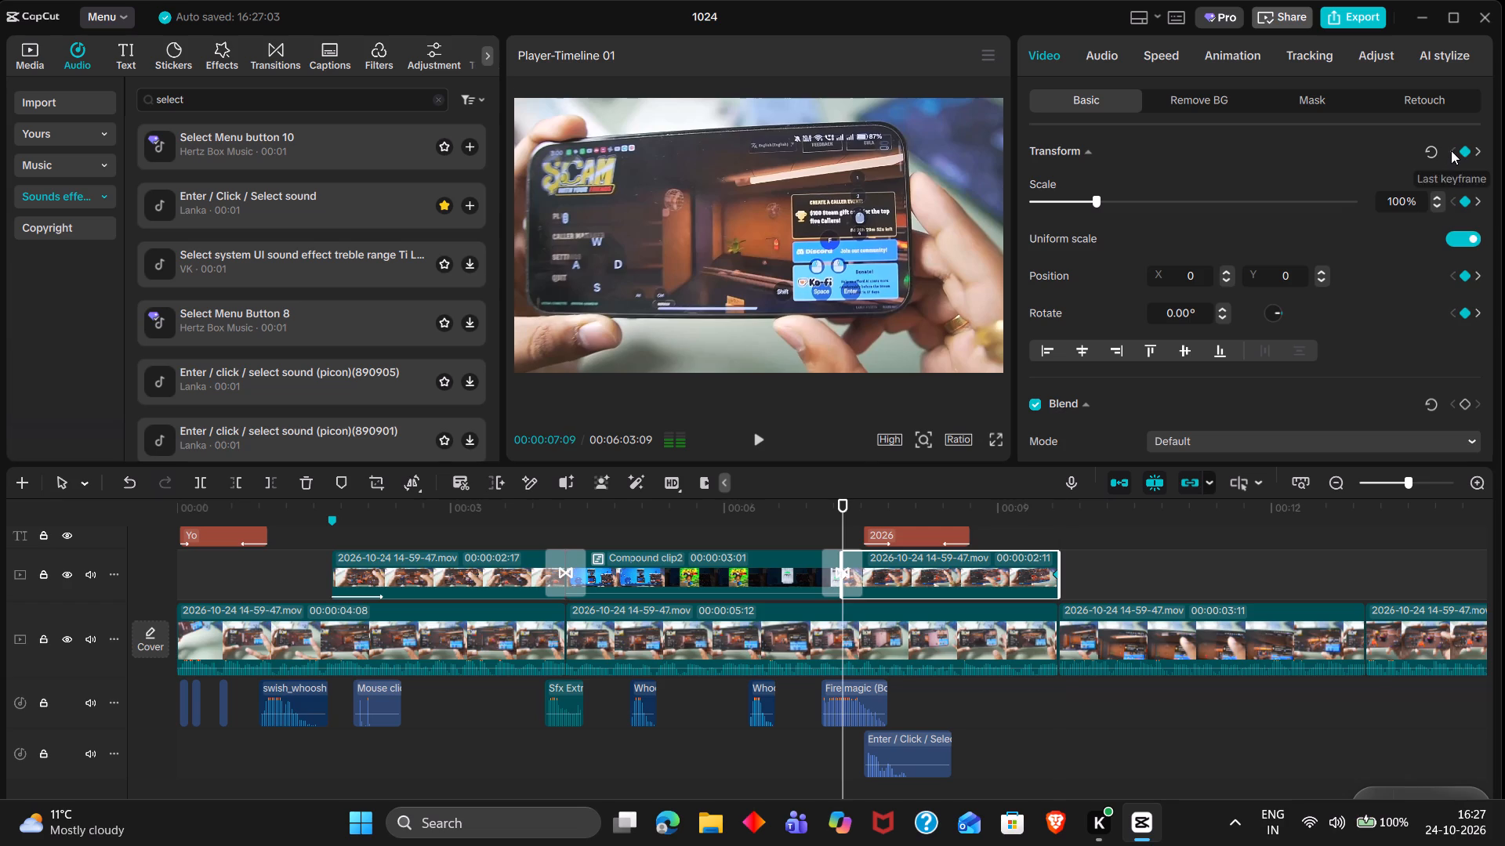
pyautogui.tripleClick(1398, 197)
pyautogui.write('11')
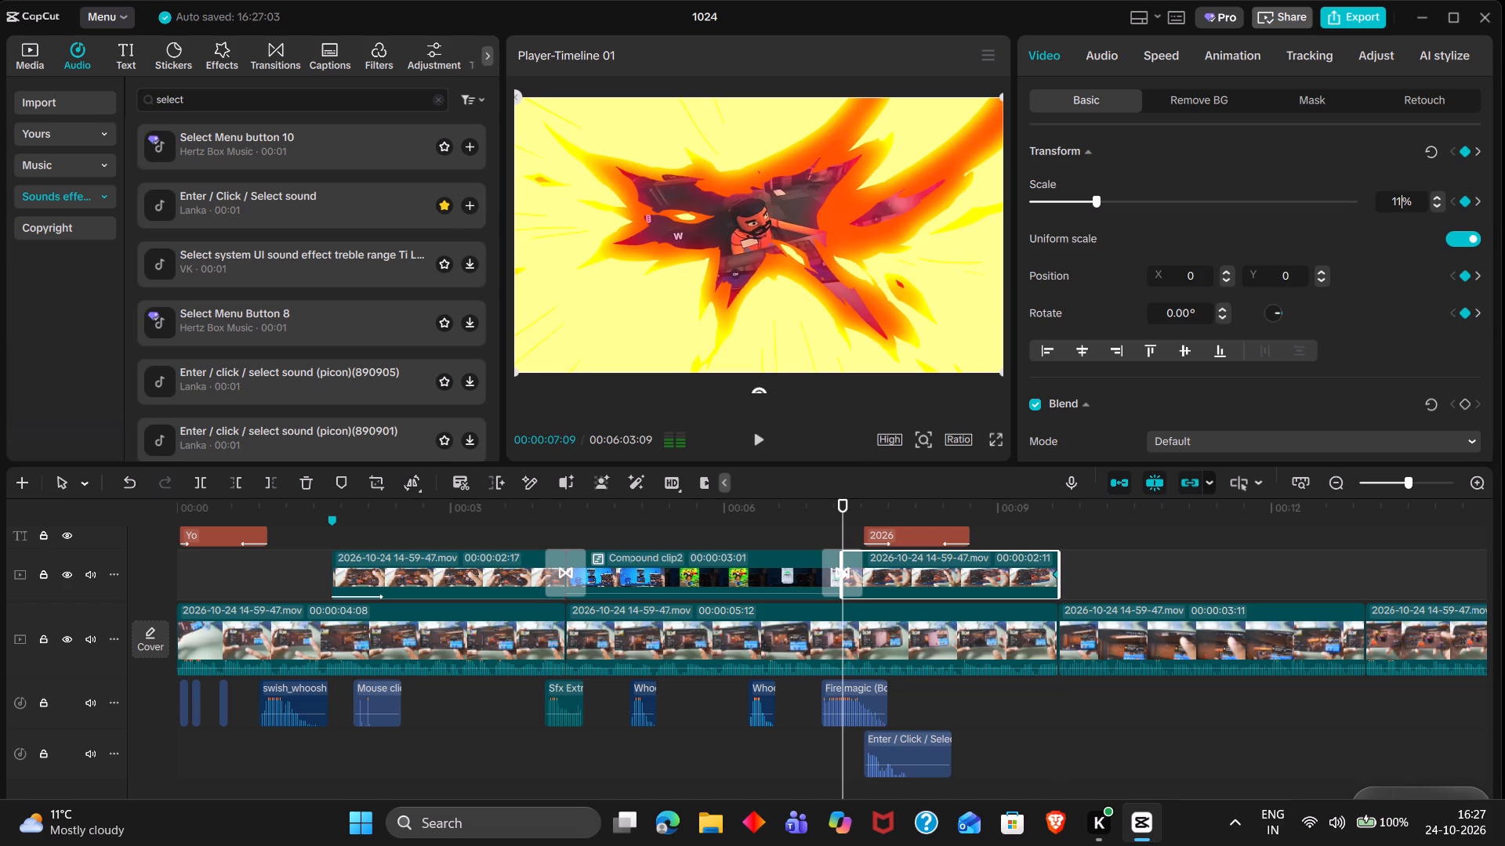
pyautogui.press('0')
pyautogui.press('Return')
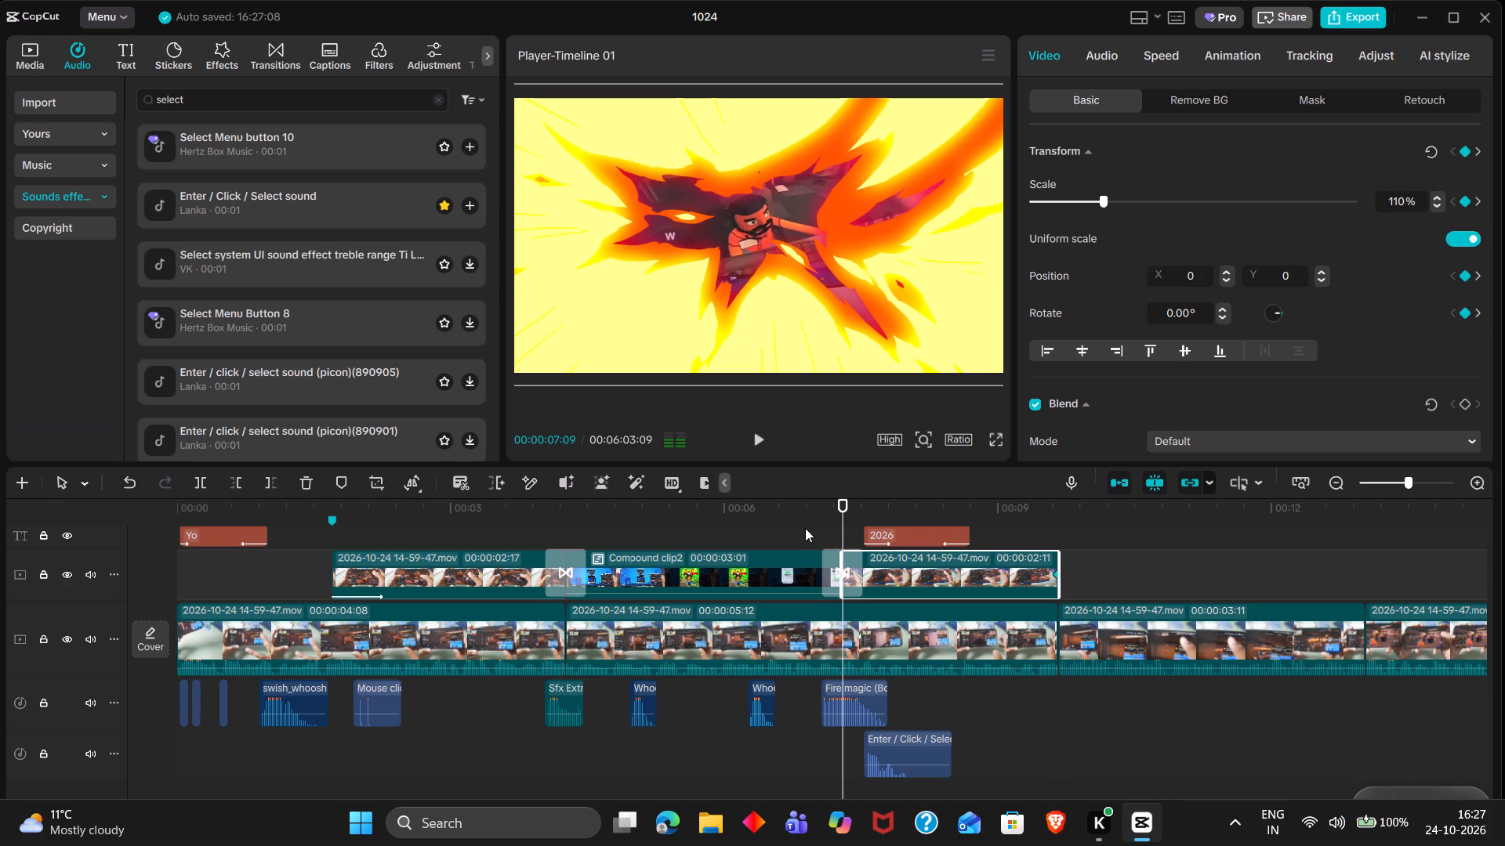
# Play back the keyframed clip from before the second Flame transition to just past its end.
pyautogui.doubleClick(795, 528)
pyautogui.press('space')
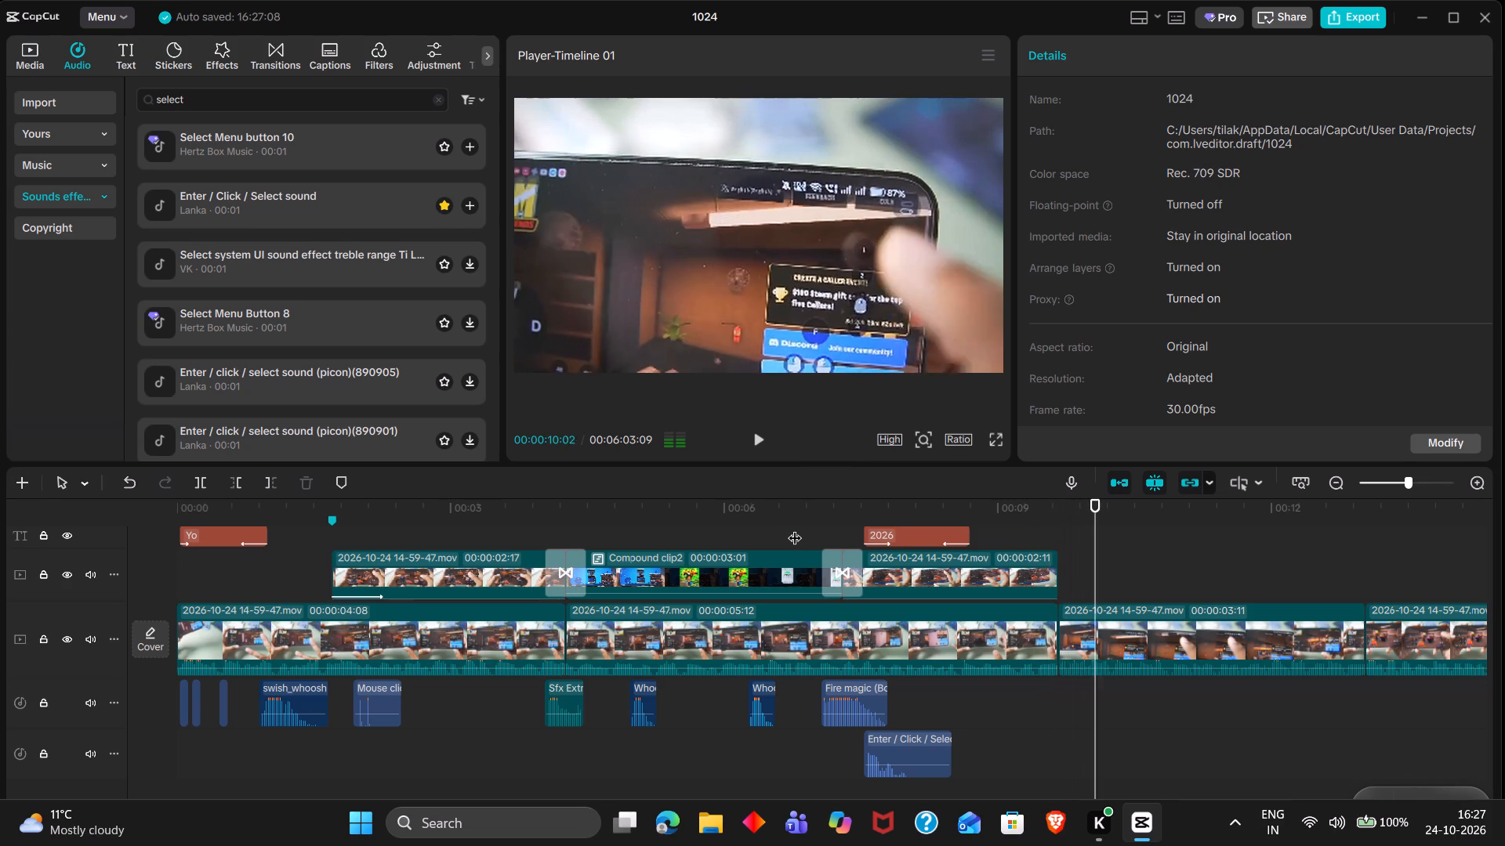
pyautogui.press('space')
pyautogui.hscroll(-1, 795, 528)
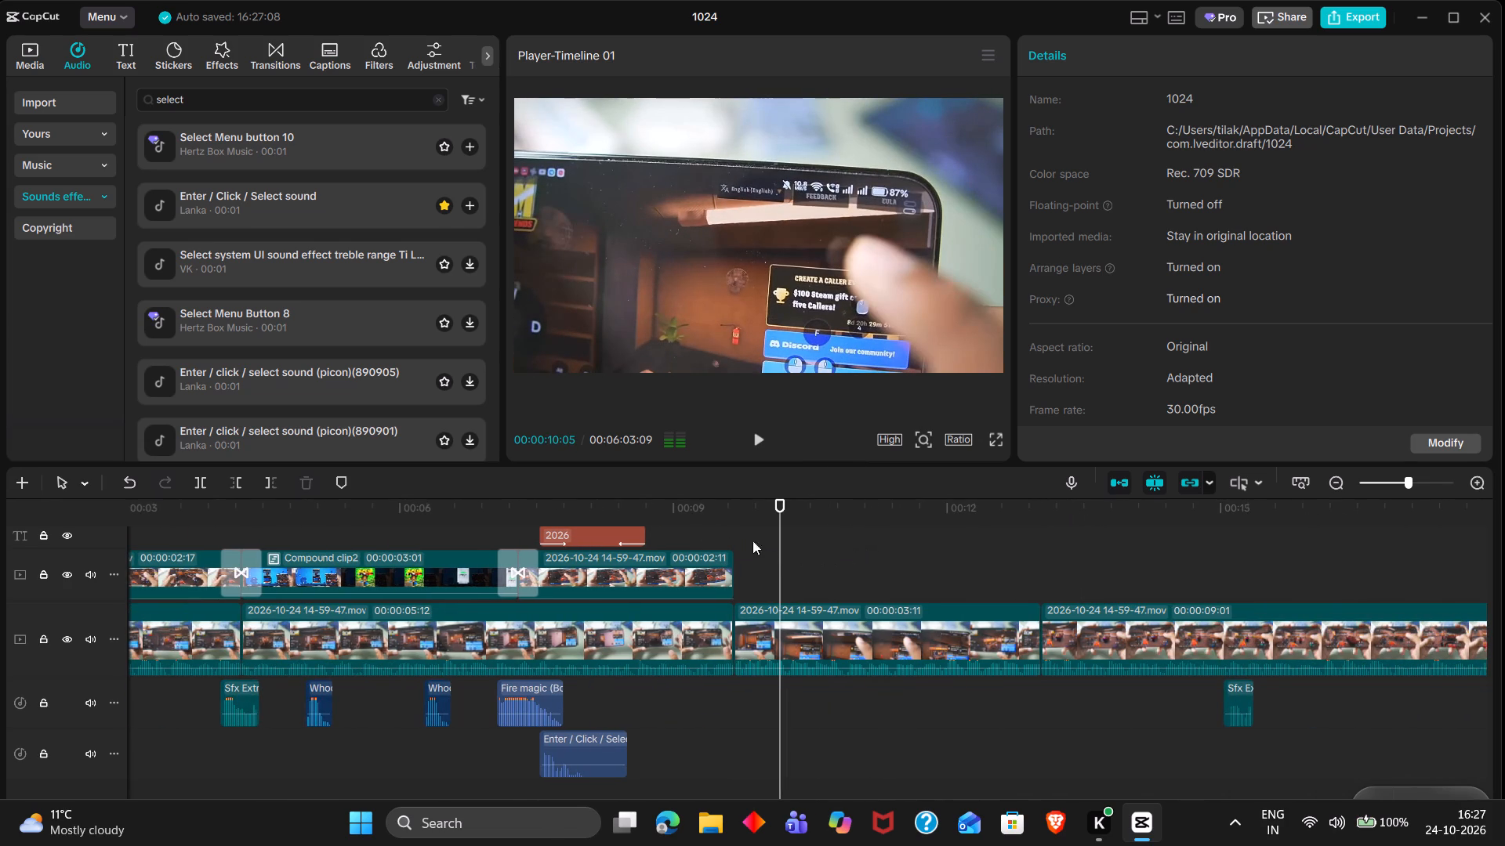
pyautogui.doubleClick(686, 533)
# Examine the main-track footage near the end of the timeline, playing it from about 00:05:54 to 00:06:02.
pyautogui.hscroll(-16, 680, 533)
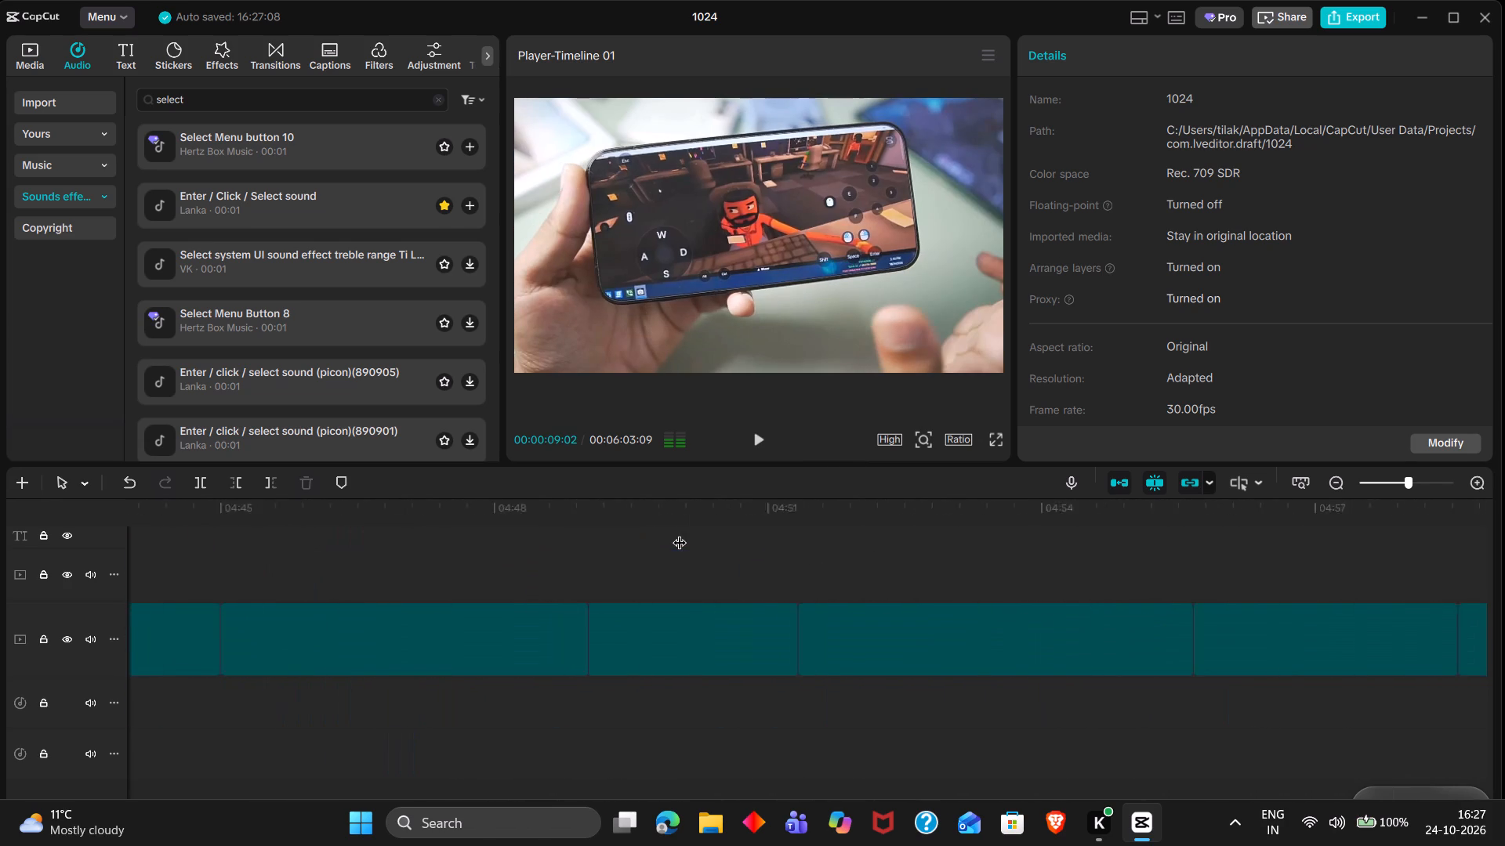
pyautogui.doubleClick(680, 533)
pyautogui.hscroll(-3, 680, 533)
pyautogui.doubleClick(680, 533)
pyautogui.moveTo(680, 533); pyautogui.dragTo(859, 537)
pyautogui.hscroll(-3, 859, 537)
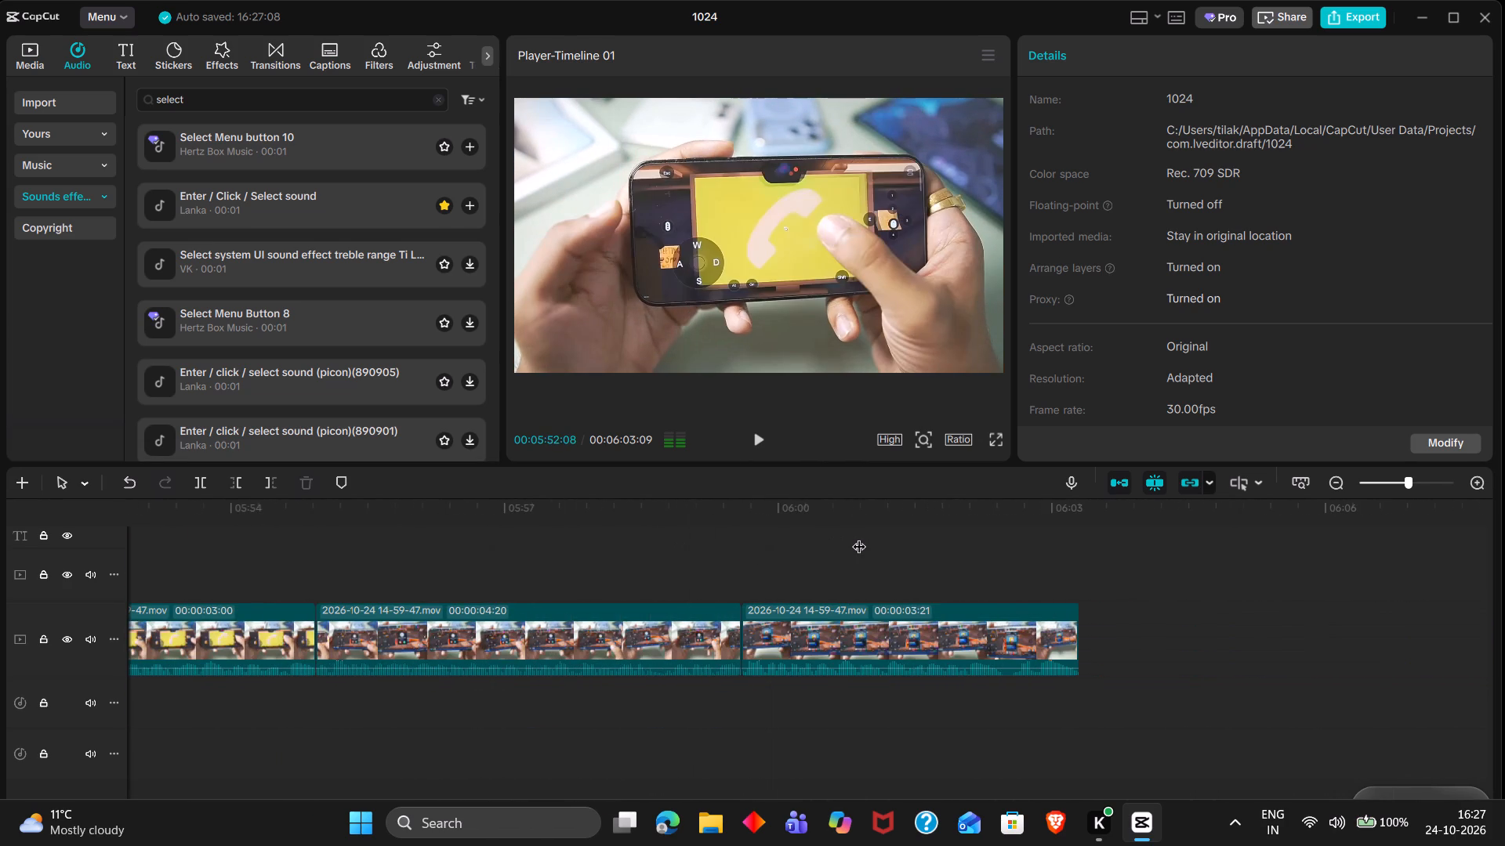
pyautogui.click(859, 537)
pyautogui.moveTo(859, 537); pyautogui.dragTo(907, 547)
pyautogui.hscroll(1, 907, 547)
pyautogui.click(731, 548)
pyautogui.moveTo(731, 548); pyautogui.dragTo(824, 558)
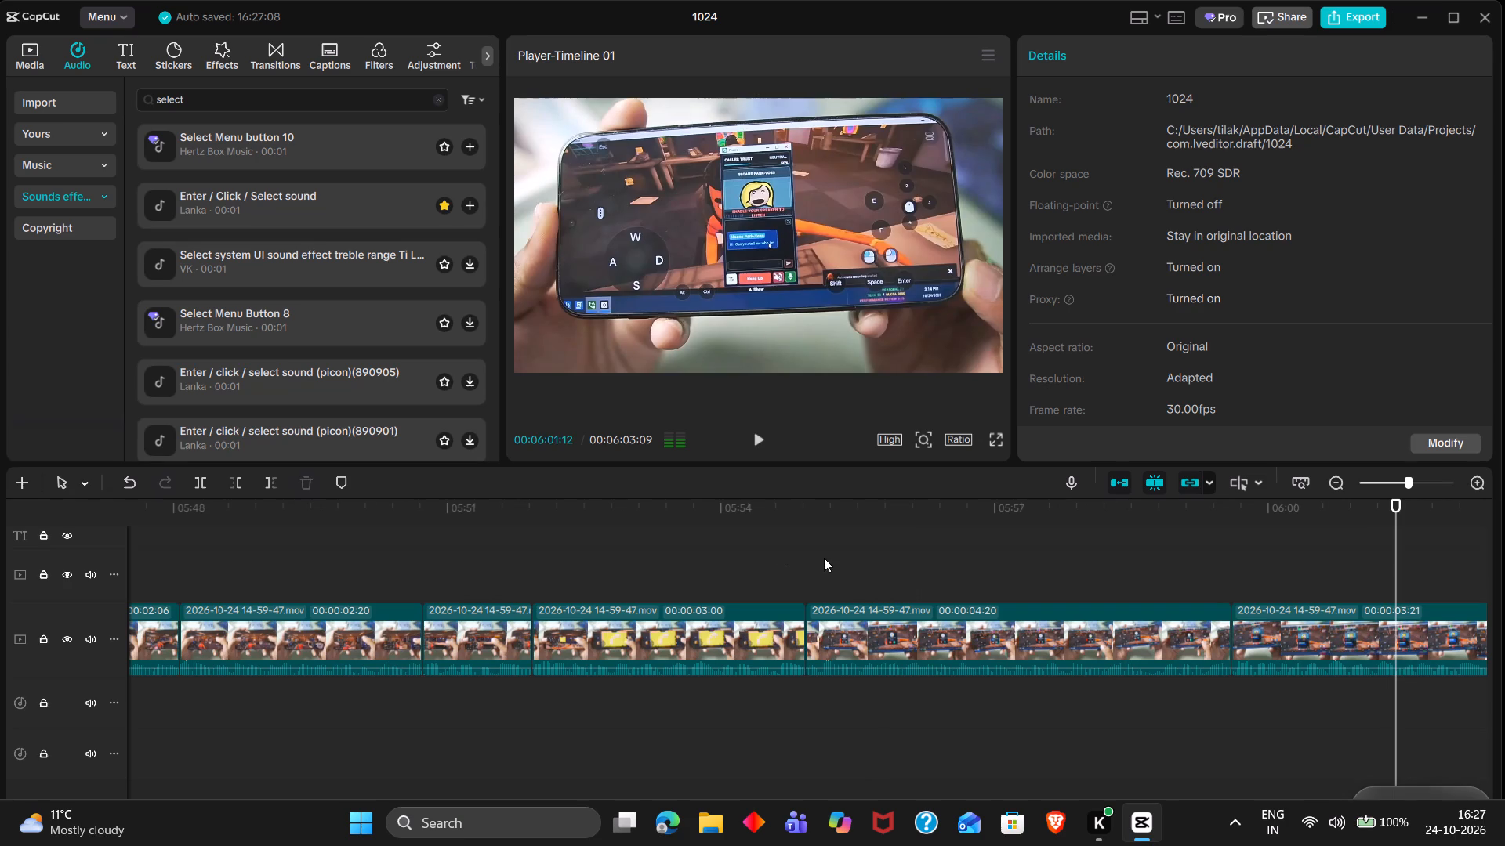
pyautogui.moveTo(824, 558); pyautogui.dragTo(837, 559)
pyautogui.click(837, 559)
pyautogui.moveTo(837, 559); pyautogui.dragTo(711, 553)
pyautogui.press('space')
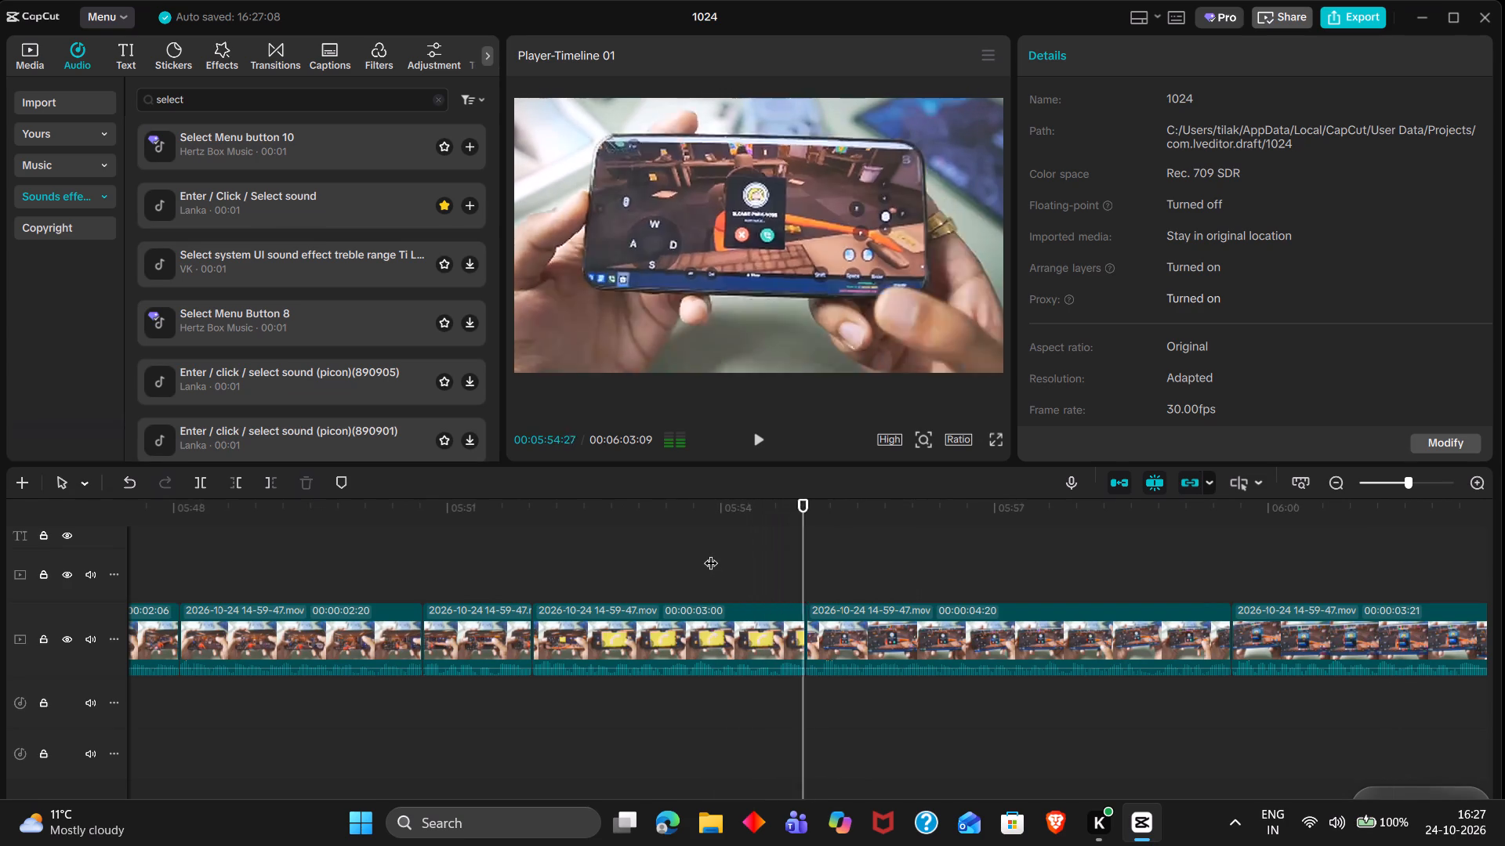
pyautogui.hscroll(-1, 711, 553)
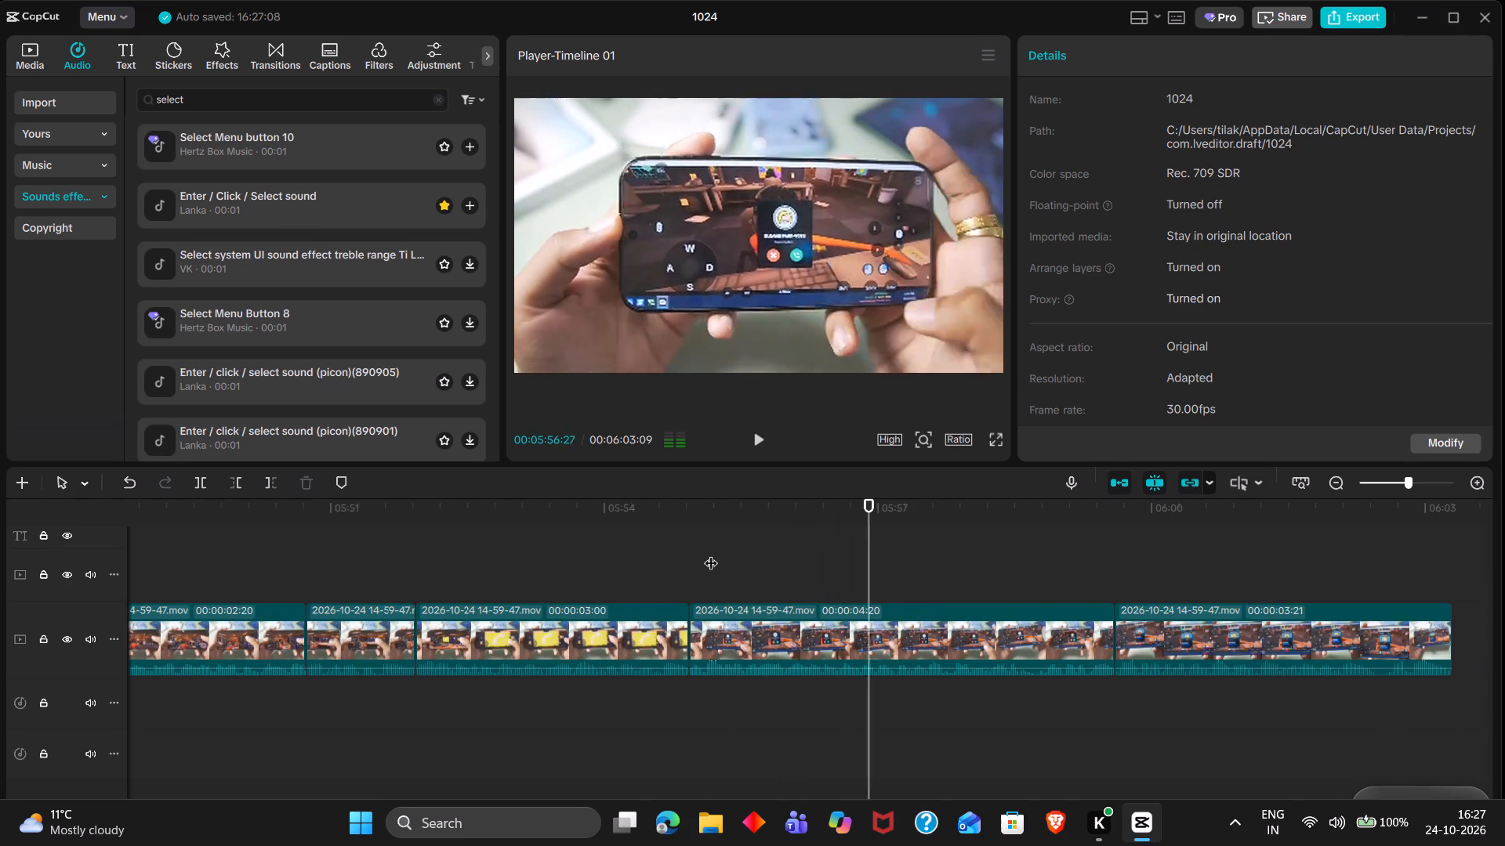
pyautogui.hscroll(-3, 711, 553)
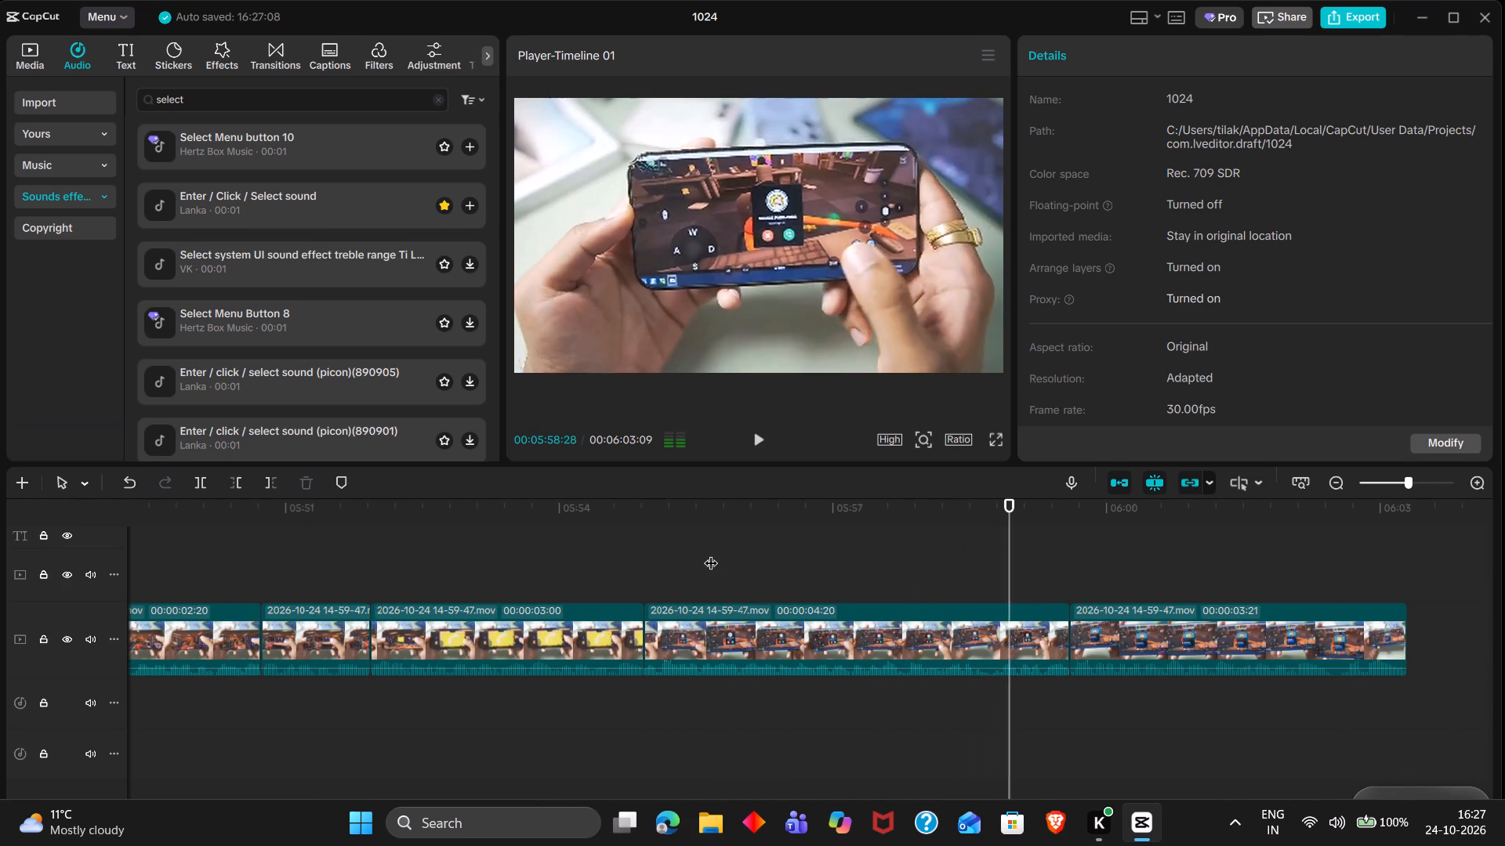
pyautogui.hscroll(-2, 711, 553)
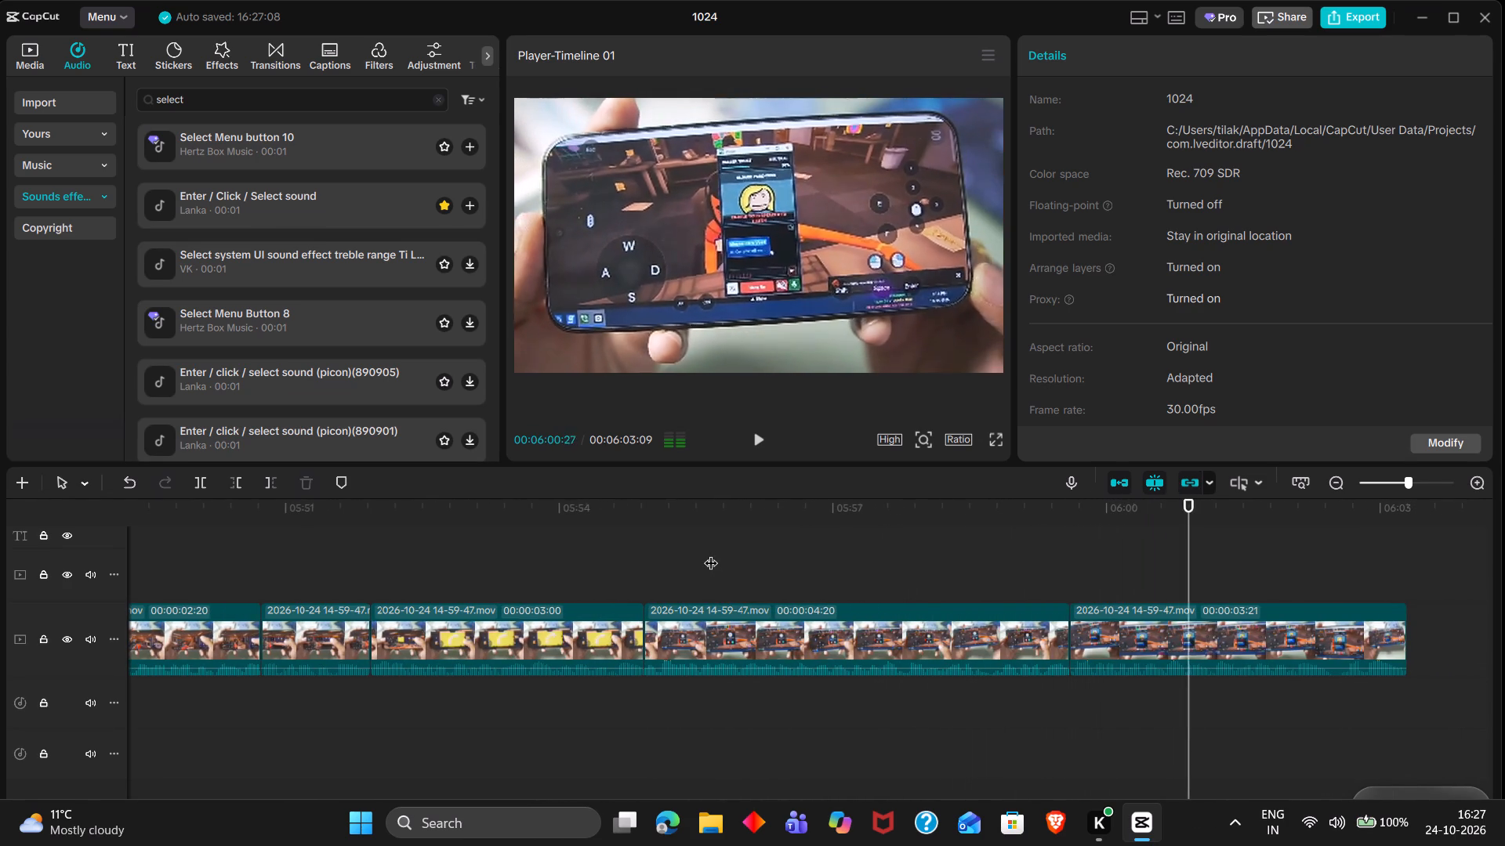
pyautogui.press('space')
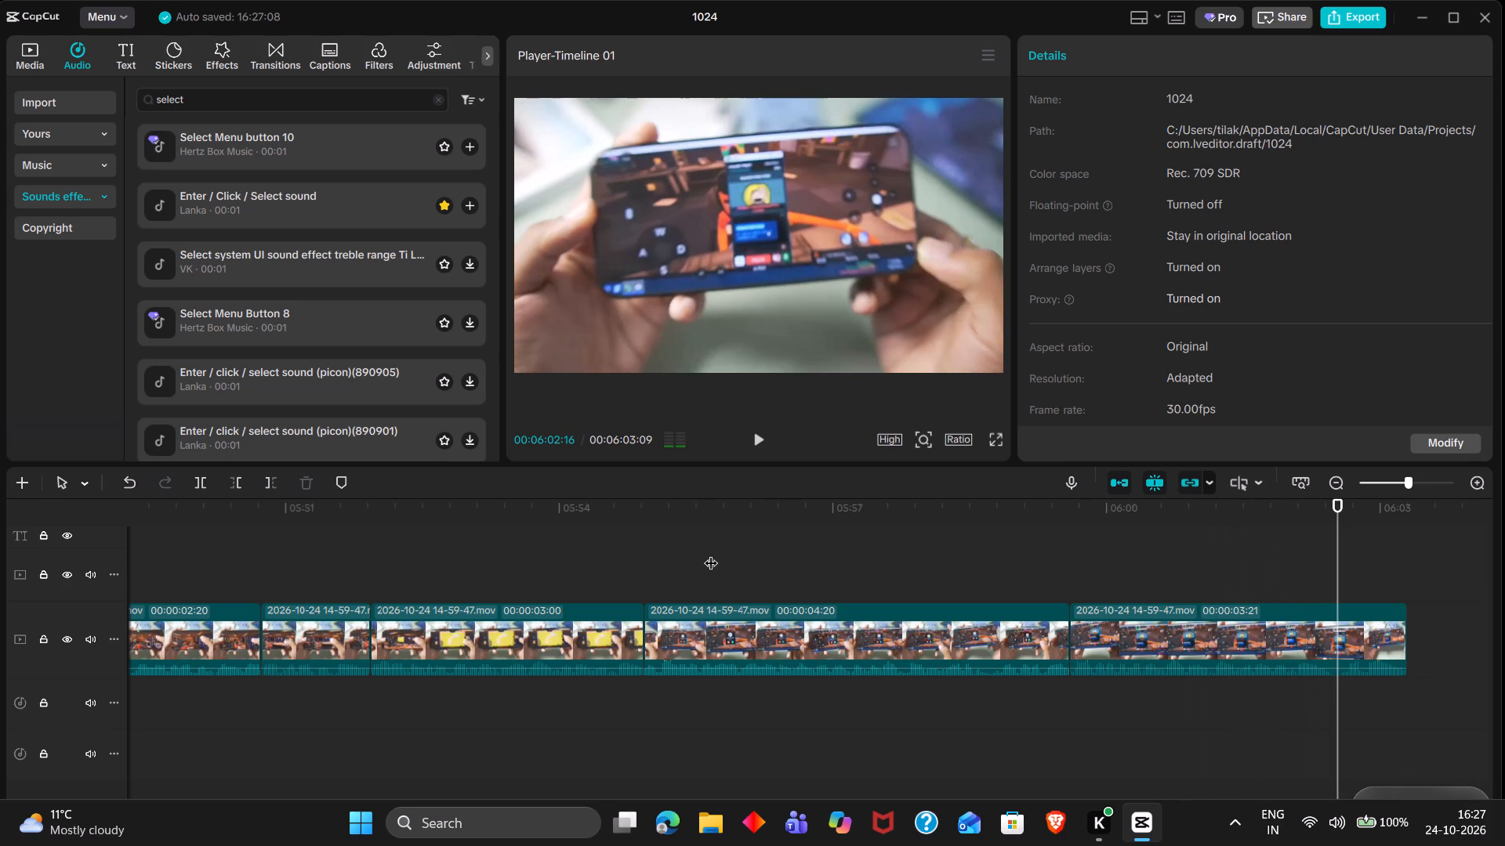
pyautogui.hscroll(-1, 711, 553)
pyautogui.click(803, 577)
pyautogui.moveTo(803, 577); pyautogui.dragTo(716, 574)
pyautogui.press('space')
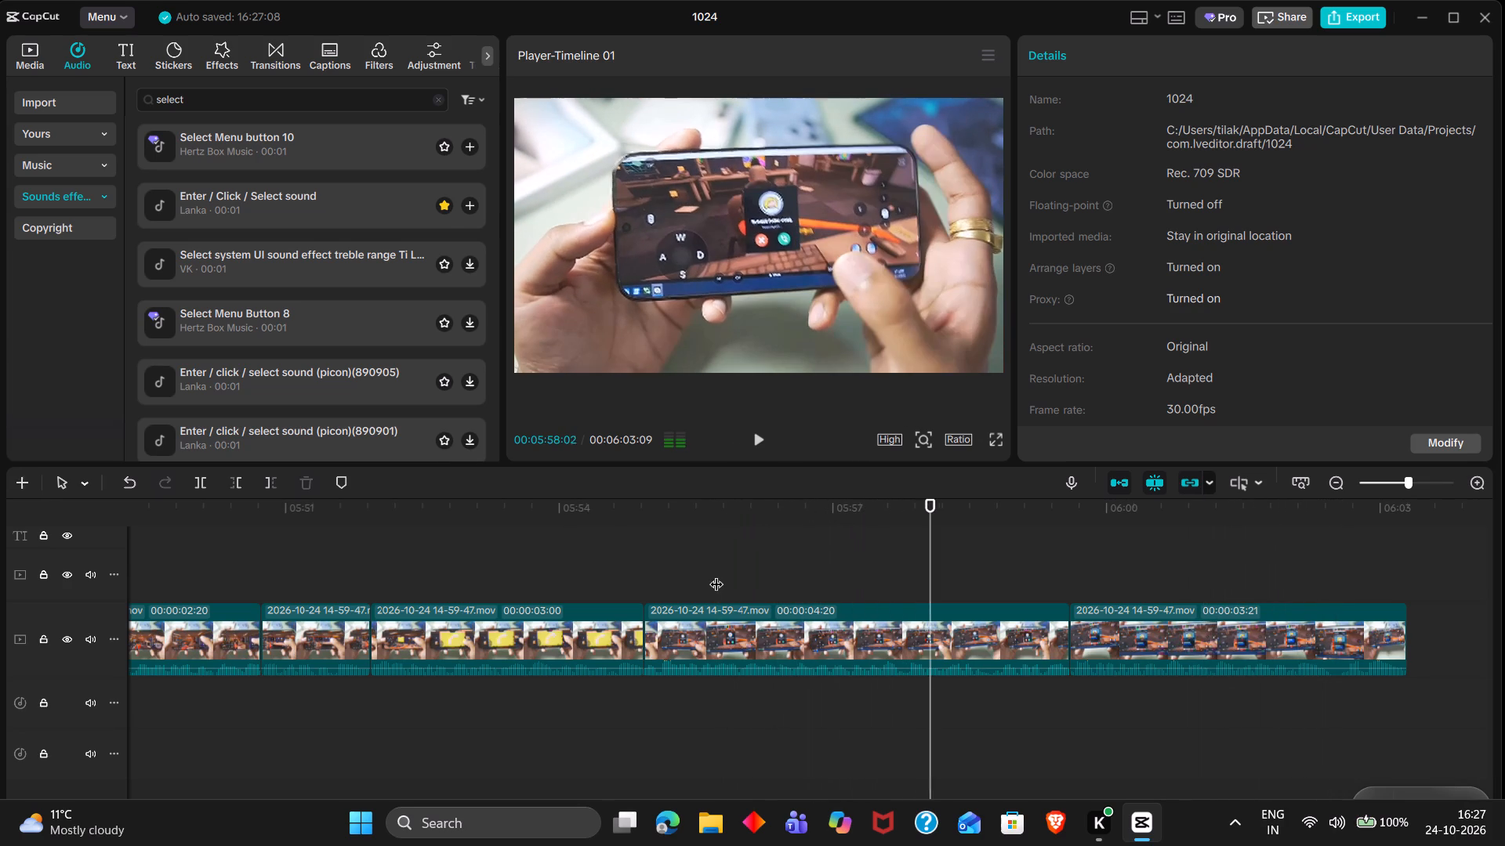
# Examine the gameplay footage on the main track between about 00:05:49 and 00:05:53.
pyautogui.press('space')
pyautogui.doubleClick(466, 569)
pyautogui.hscroll(1, 466, 569)
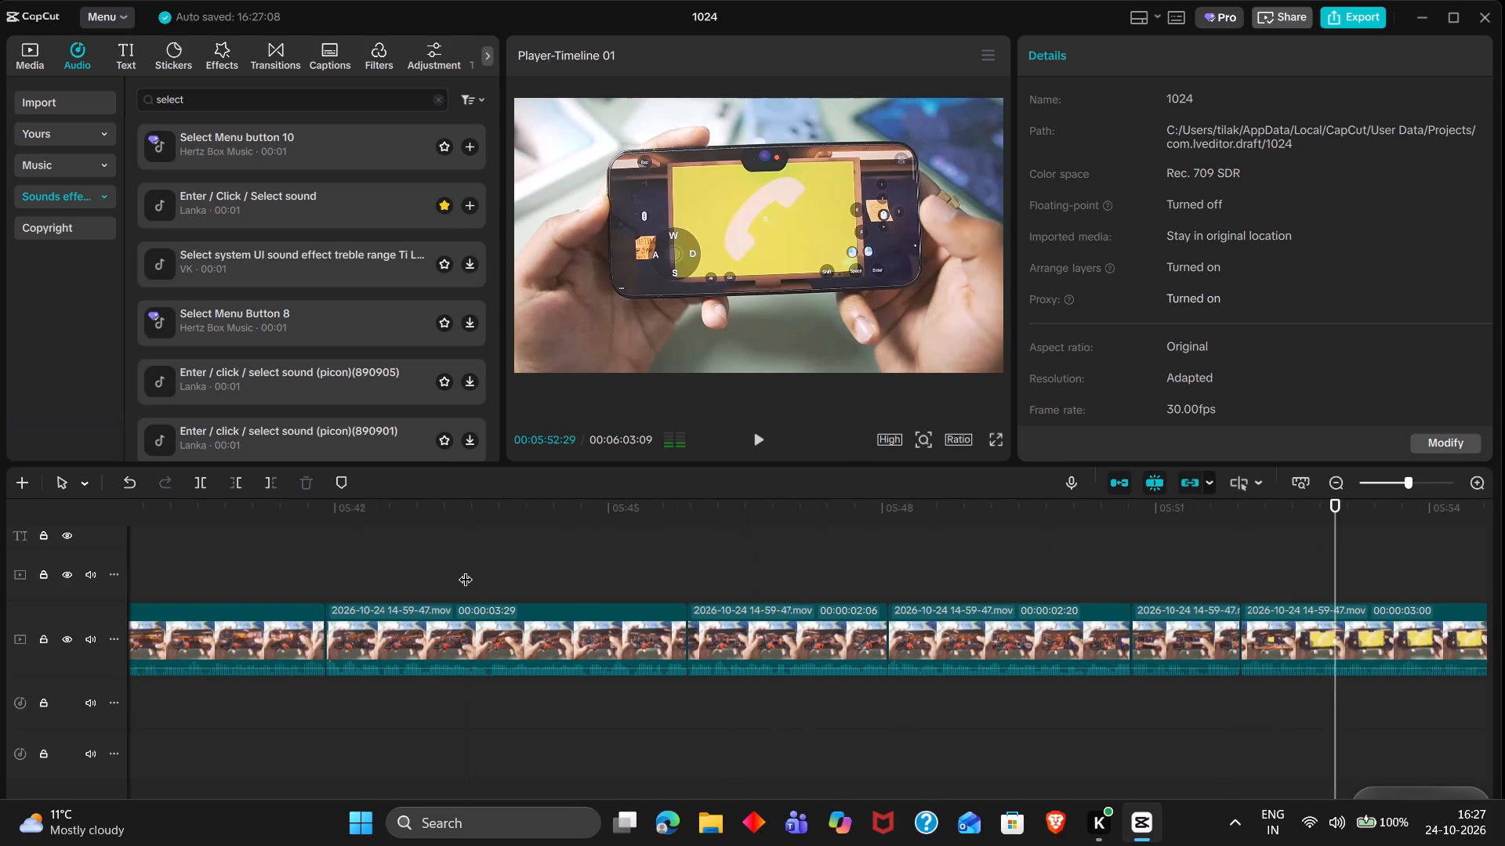
pyautogui.click(466, 569)
pyautogui.moveTo(466, 569); pyautogui.dragTo(347, 555)
pyautogui.press('space')
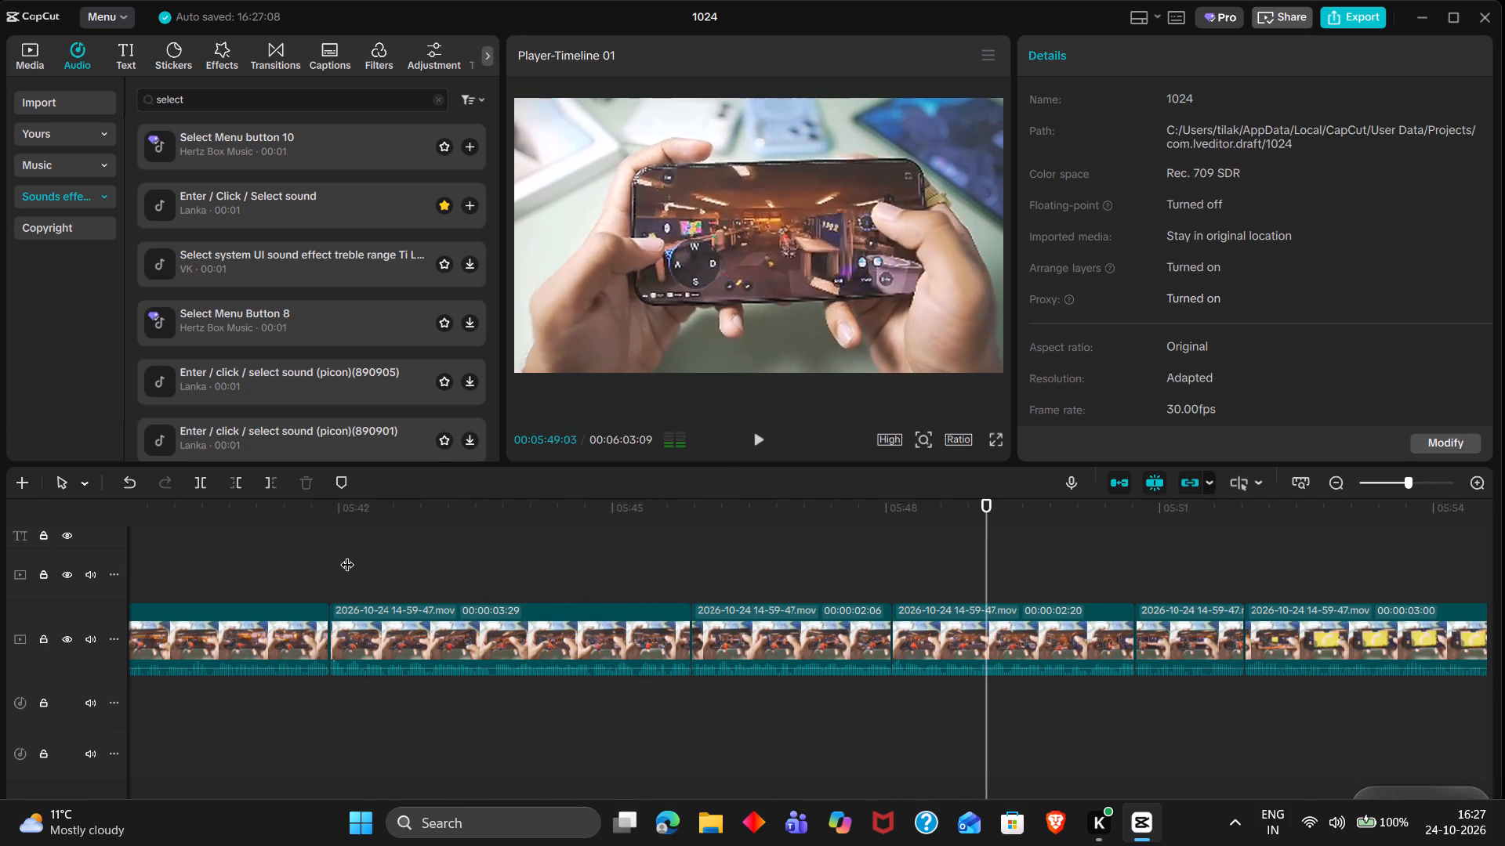
pyautogui.press('space')
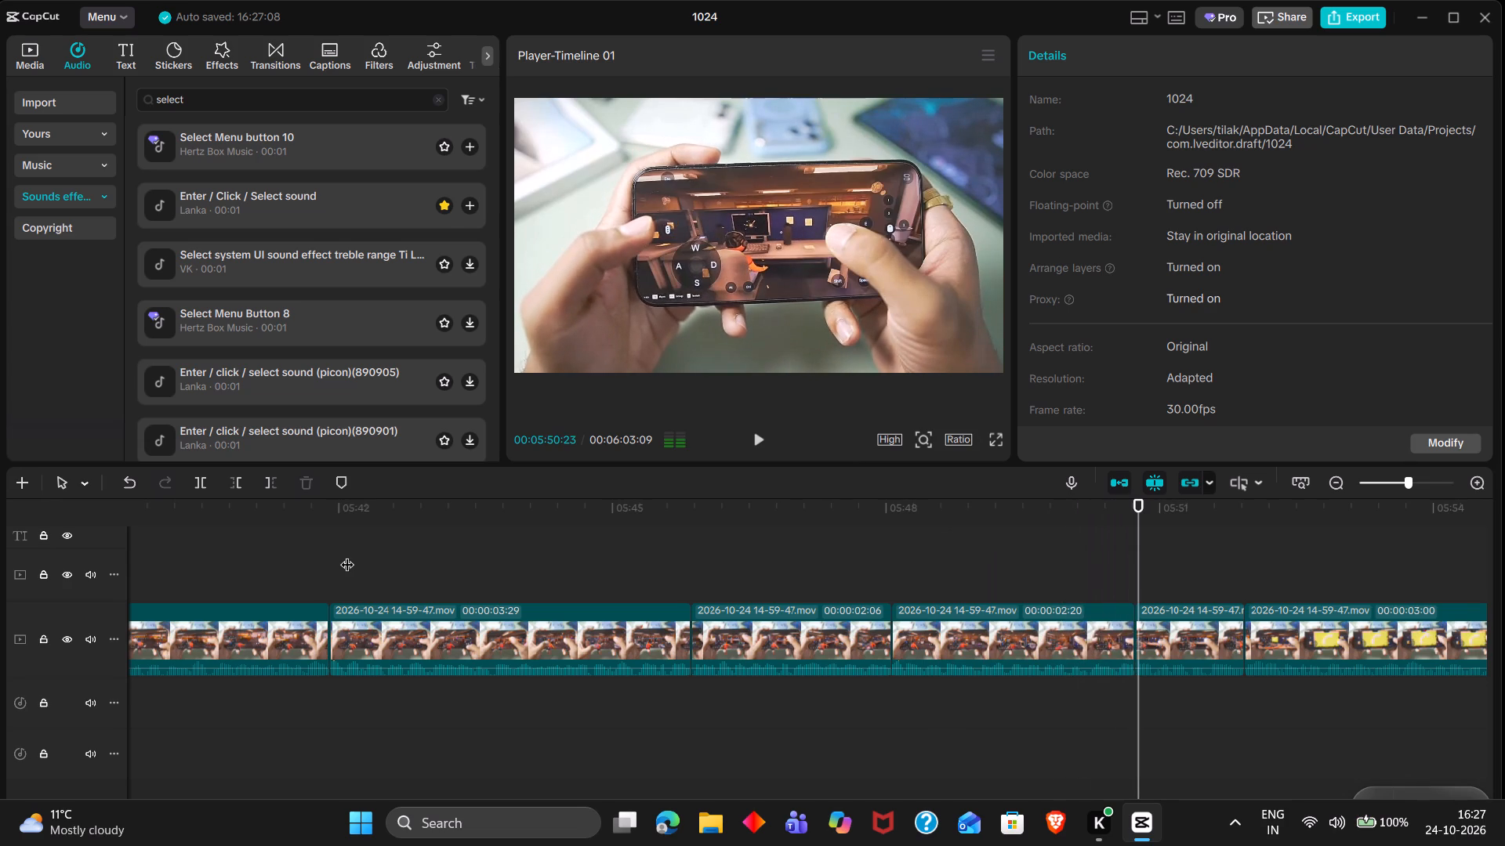
pyautogui.doubleClick(912, 553)
pyautogui.press('space')
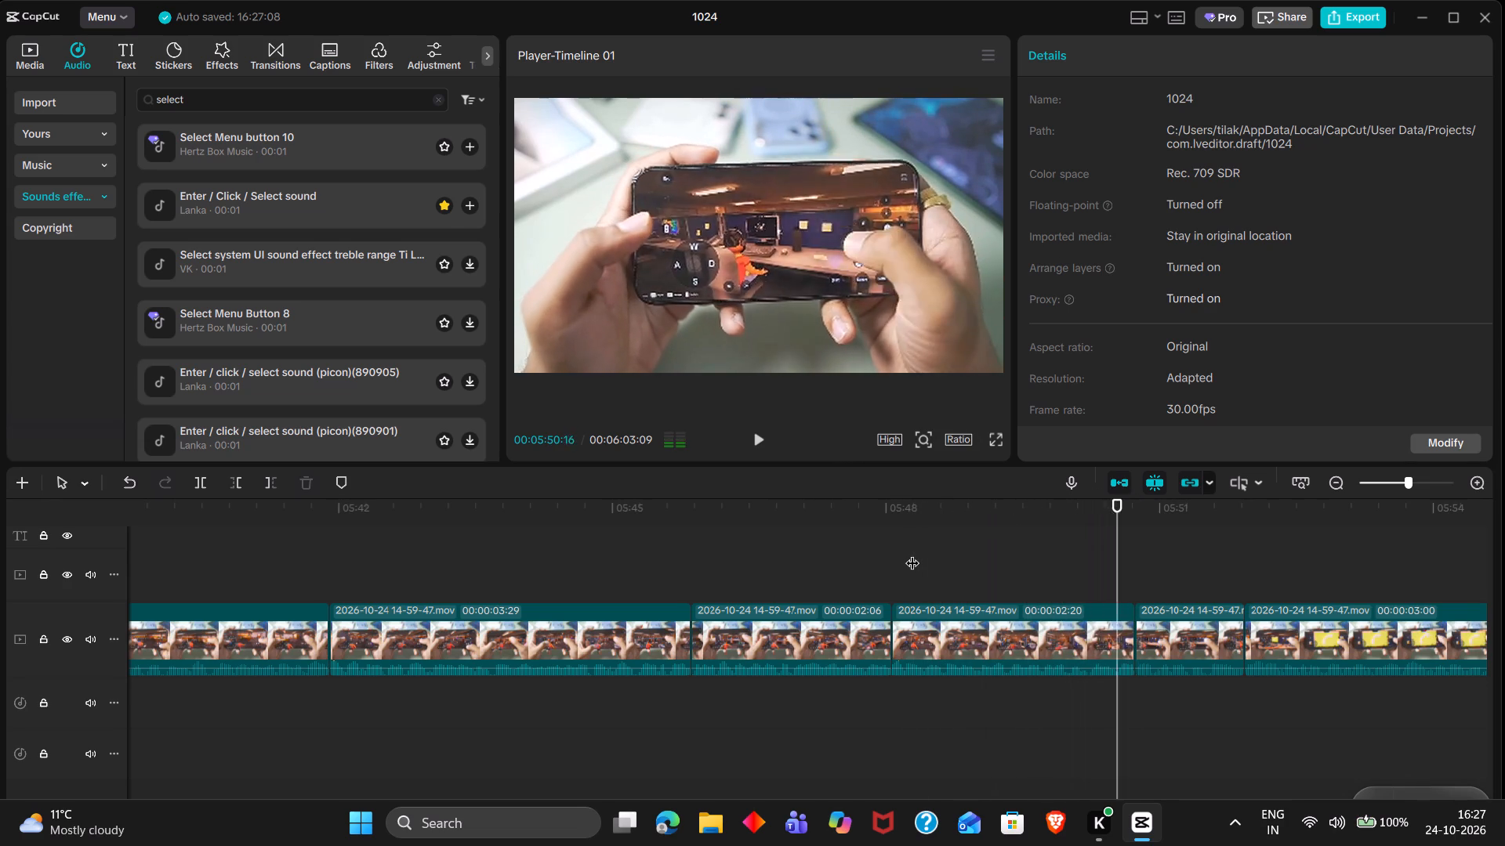
pyautogui.press('space')
pyautogui.press('space')
pyautogui.press('space')
# Scan the main-track gameplay footage backwards from about 00:05:51 to 00:02:37, looking for another usable shot.
pyautogui.hscroll(2, 912, 553)
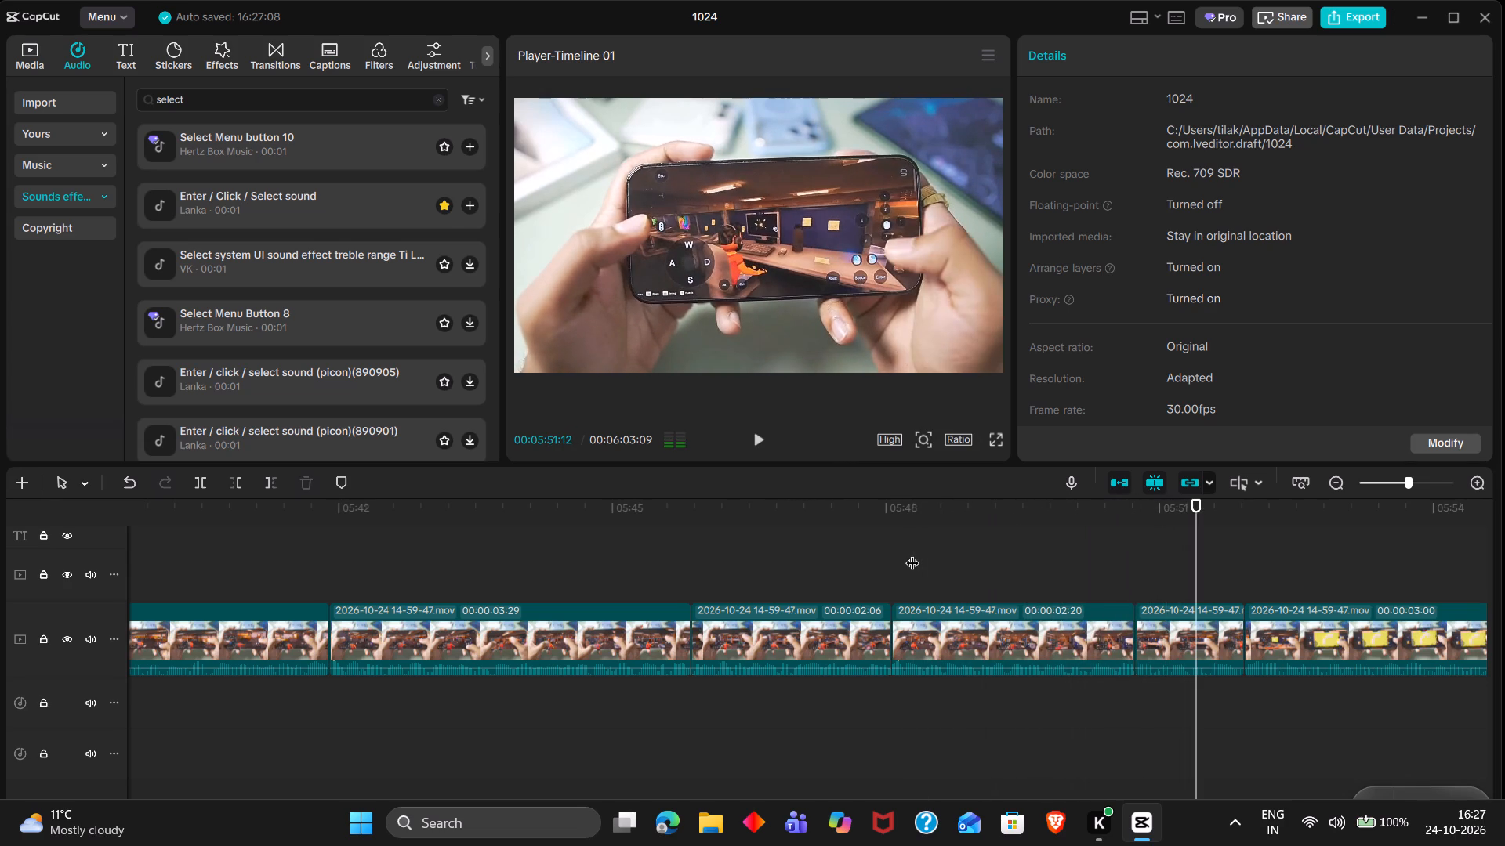
pyautogui.hscroll(2, 912, 553)
pyautogui.doubleClick(912, 553)
pyautogui.hscroll(4, 912, 553)
pyautogui.doubleClick(912, 553)
pyautogui.hscroll(2, 912, 553)
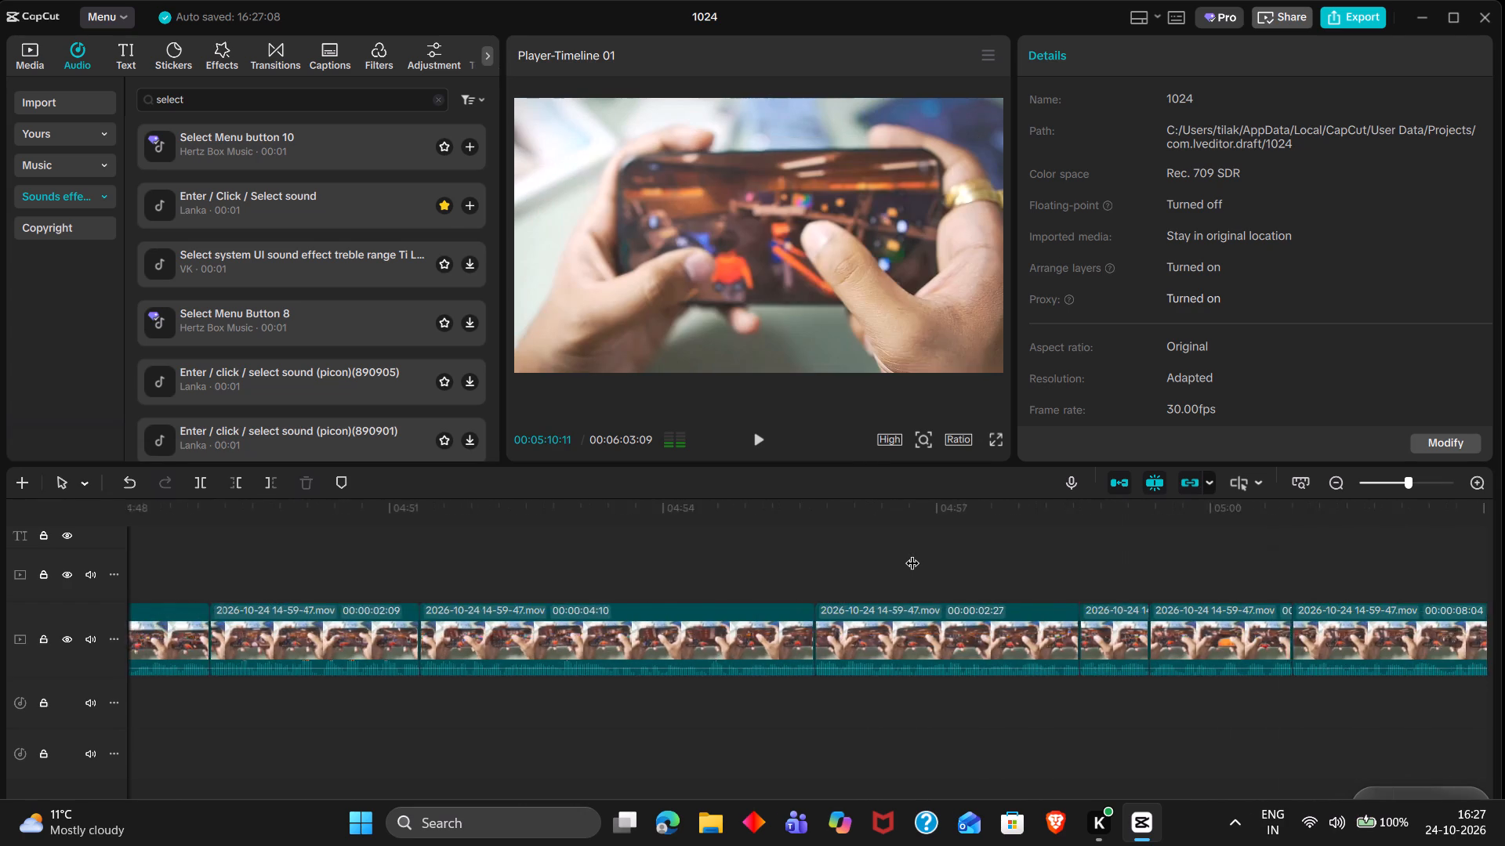
pyautogui.doubleClick(912, 553)
pyautogui.press('space')
pyautogui.hscroll(1, 912, 553)
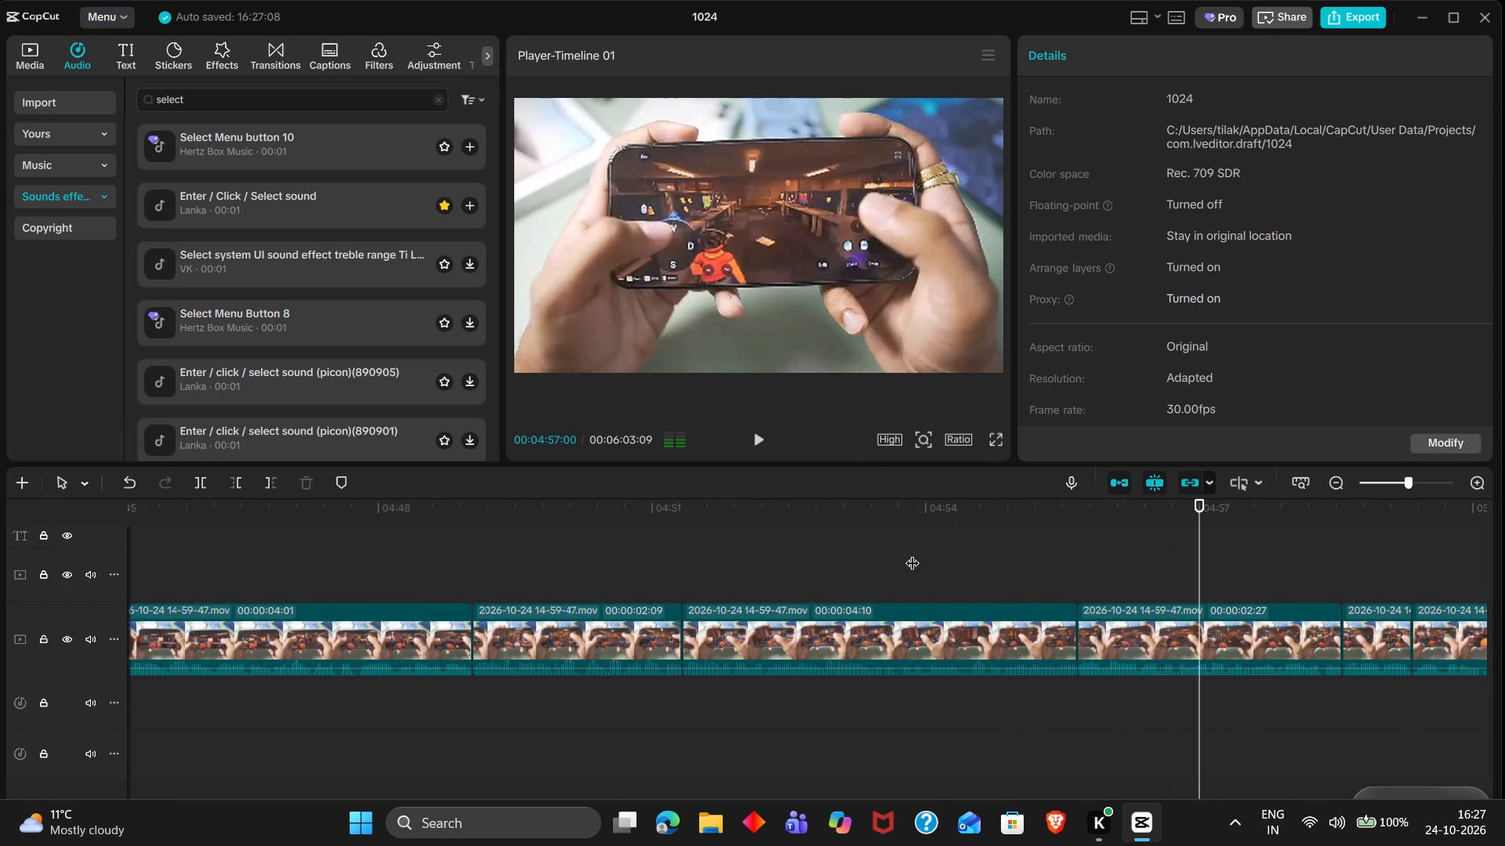
pyautogui.doubleClick(702, 543)
pyautogui.hscroll(3, 702, 543)
pyautogui.doubleClick(702, 543)
pyautogui.hscroll(1, 702, 543)
pyautogui.tripleClick(702, 543)
pyautogui.hscroll(2, 702, 543)
pyautogui.doubleClick(702, 543)
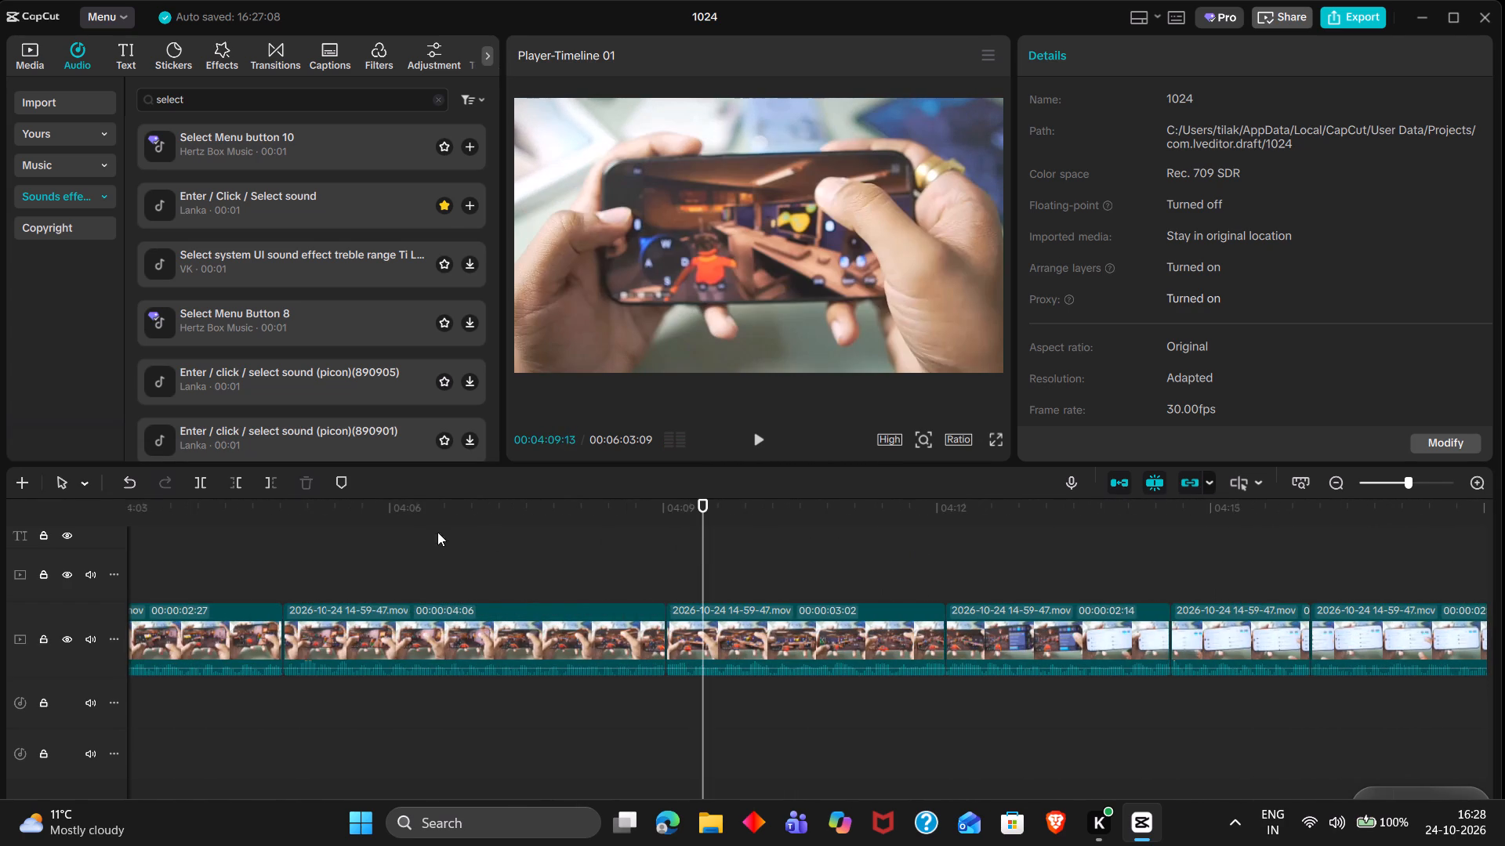
pyautogui.doubleClick(420, 532)
pyautogui.hscroll(2, 420, 532)
pyautogui.tripleClick(420, 532)
pyautogui.hscroll(1, 420, 532)
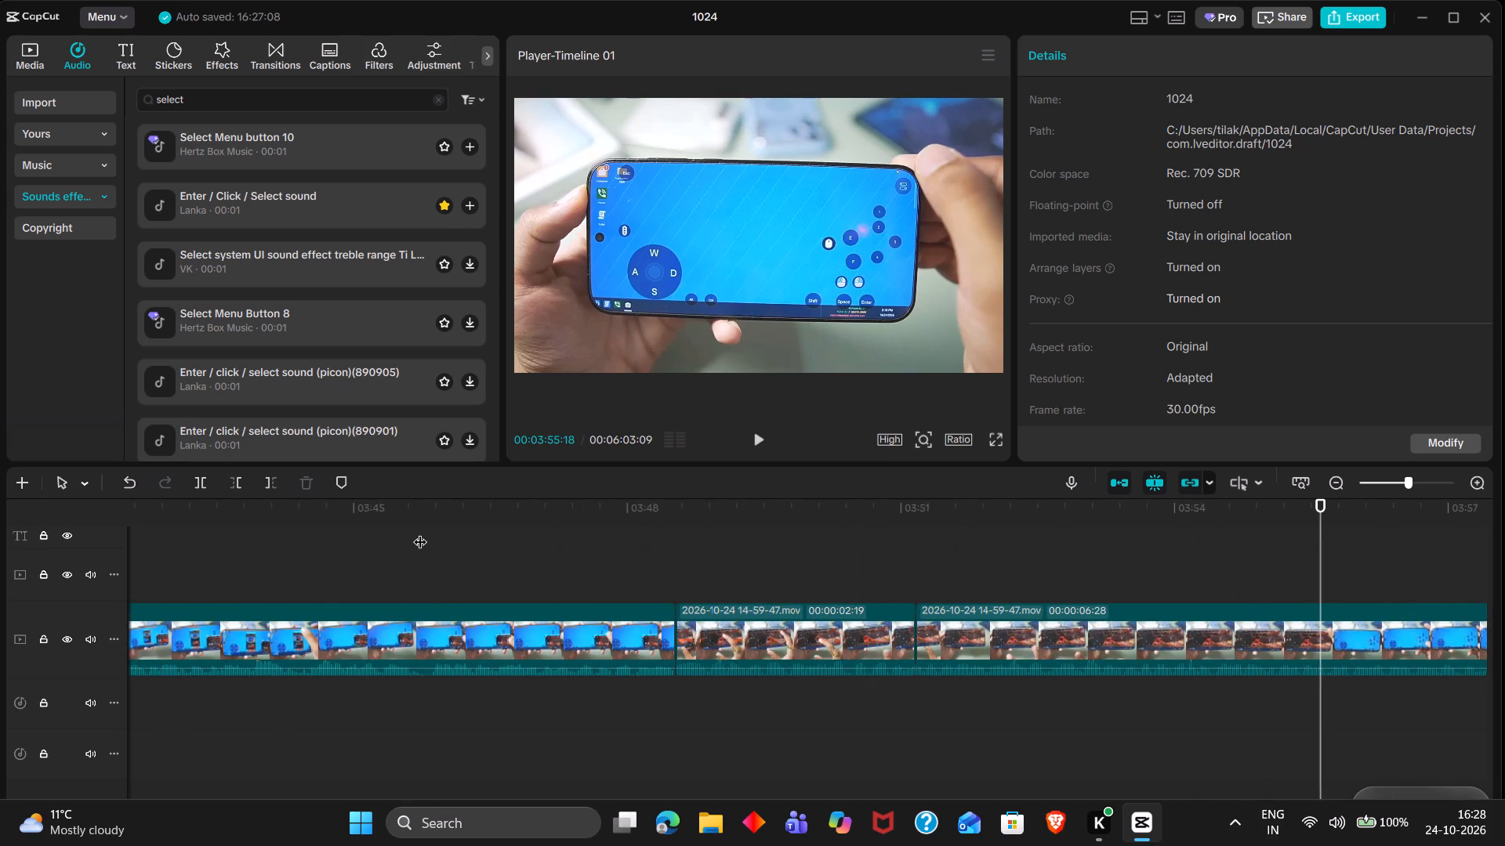
pyautogui.doubleClick(420, 532)
pyautogui.click(865, 543)
pyautogui.moveTo(865, 543); pyautogui.dragTo(740, 554)
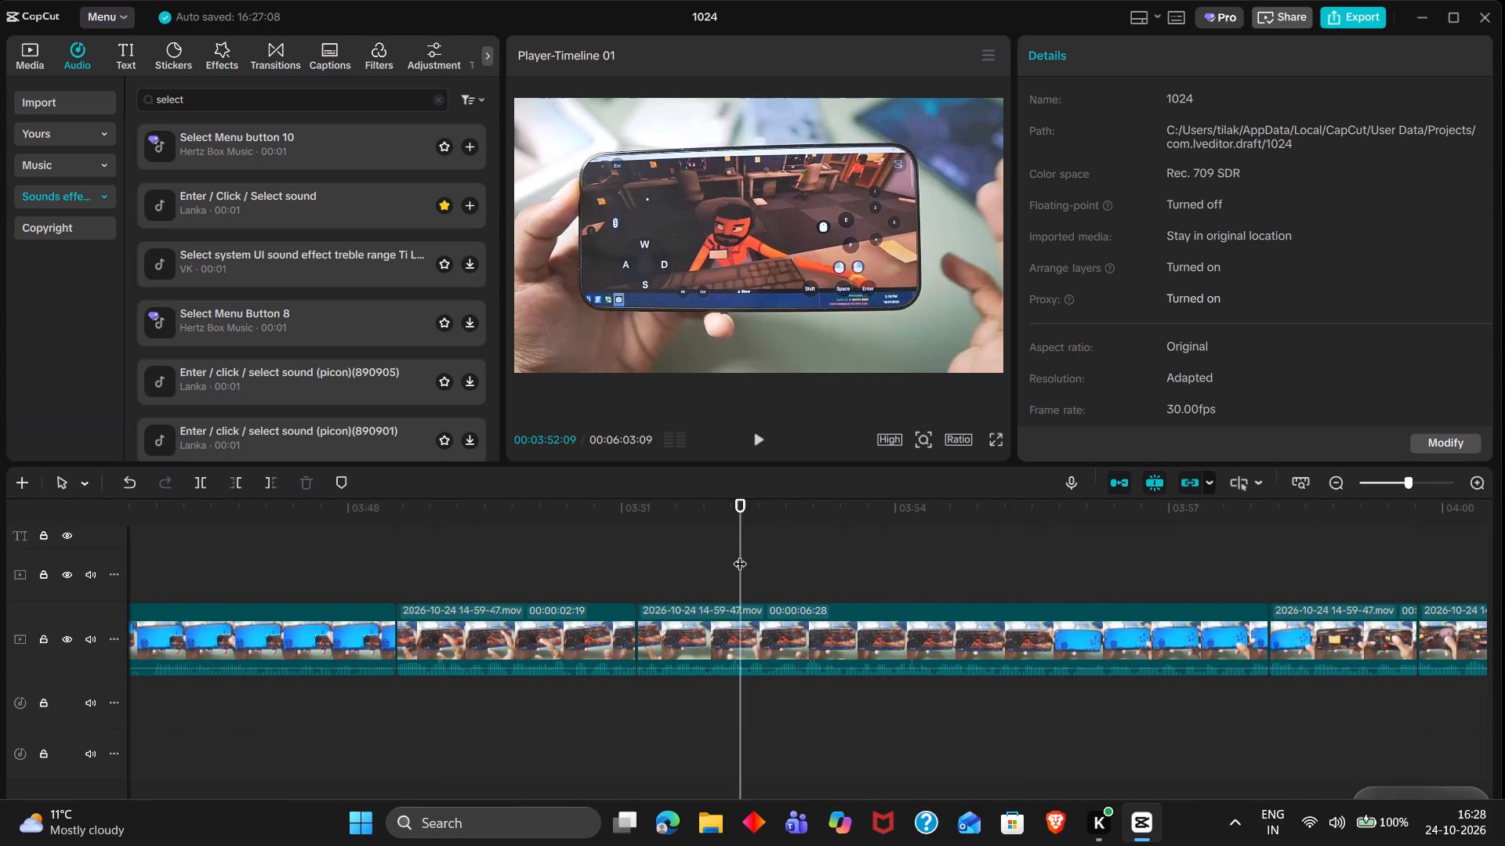
pyautogui.hscroll(6, 740, 554)
pyautogui.doubleClick(740, 554)
pyautogui.hscroll(4, 740, 554)
pyautogui.click(740, 554)
pyautogui.moveTo(740, 554); pyautogui.dragTo(643, 555)
pyautogui.hscroll(2, 643, 555)
pyautogui.doubleClick(643, 555)
pyautogui.hscroll(1, 430, 550)
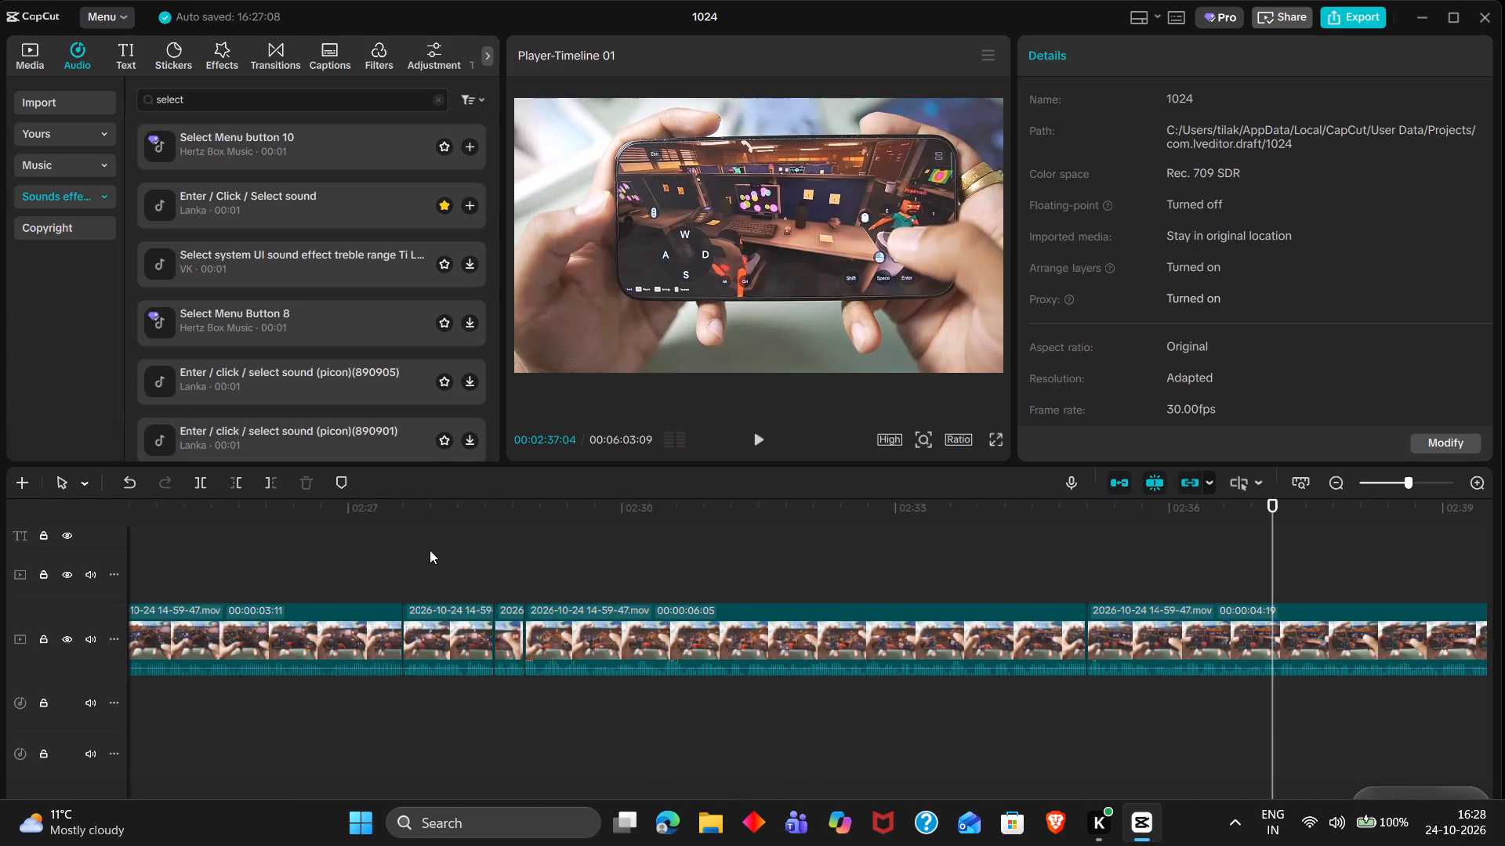
# Review the footage from about 00:02:29 to 00:02:40 and copy the 00:00:04:19 main-track clip just before the green call screen.
pyautogui.click(430, 550)
pyautogui.moveTo(430, 550); pyautogui.dragTo(509, 562)
pyautogui.press('space')
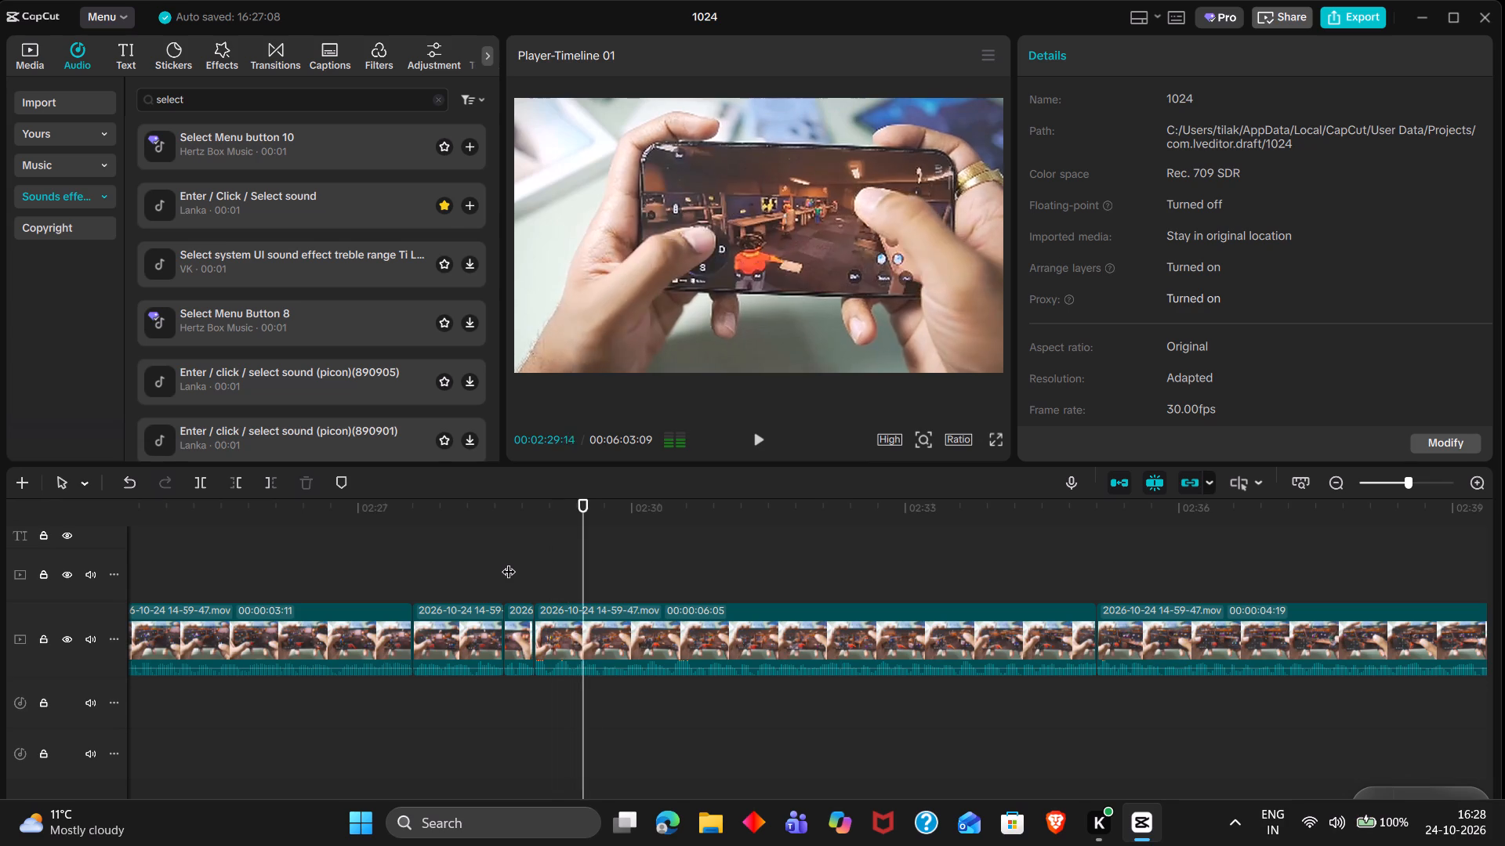
pyautogui.hscroll(-1, 509, 562)
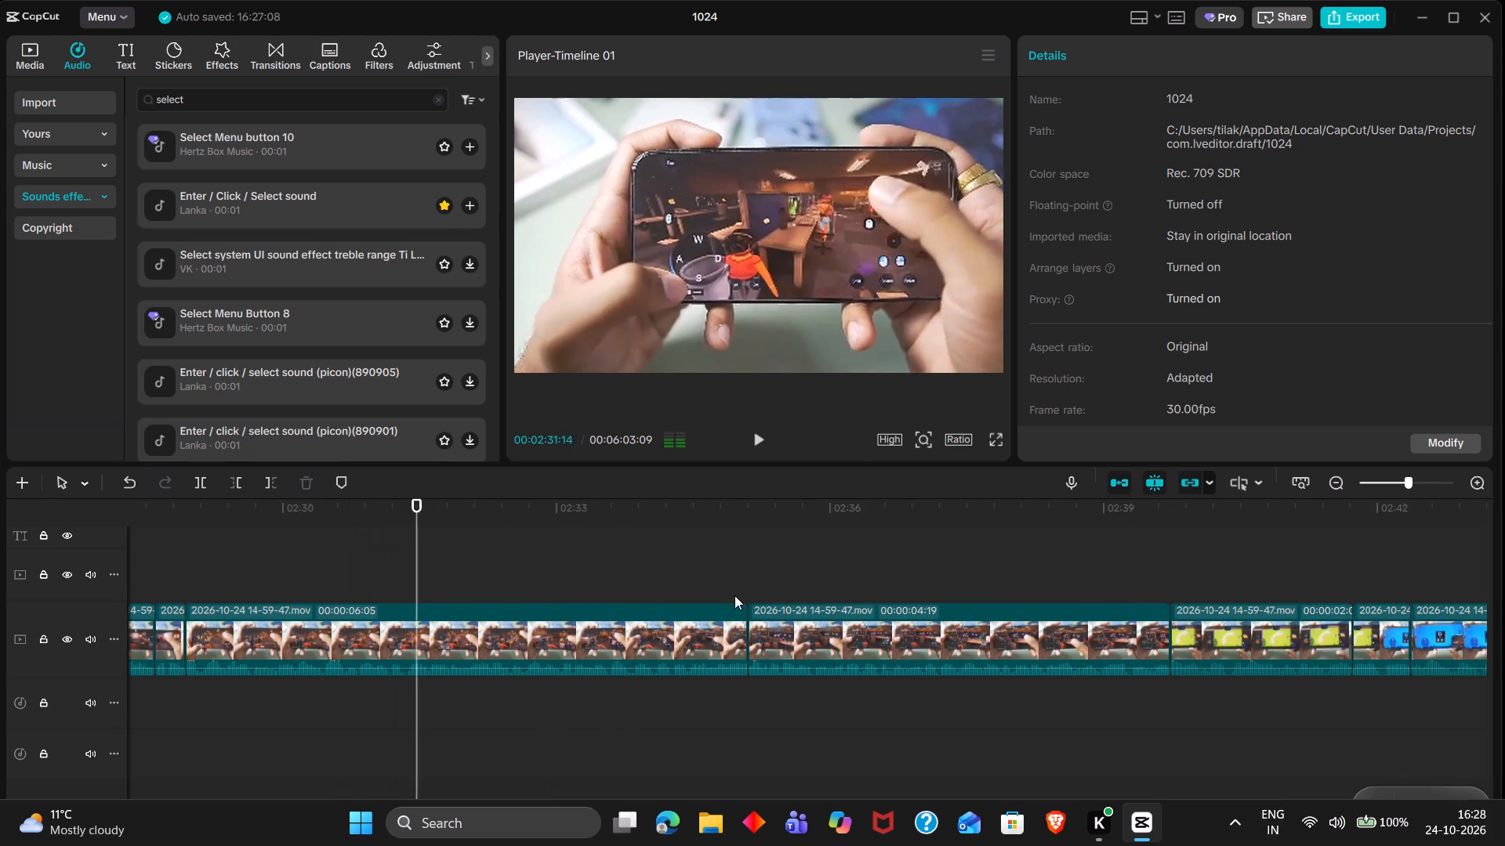
pyautogui.doubleClick(769, 575)
pyautogui.press('space')
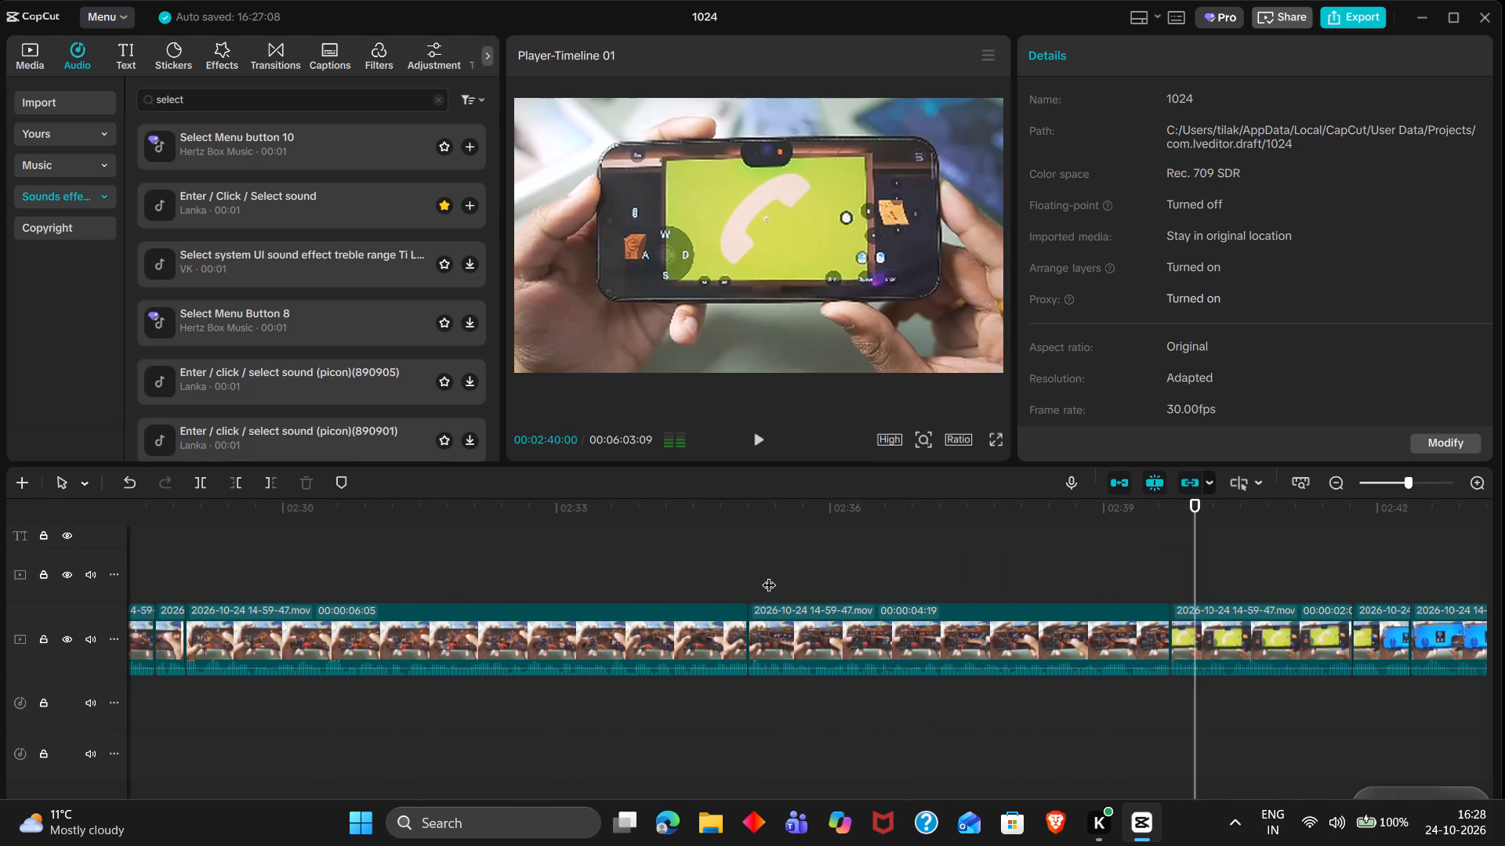
pyautogui.press('space')
pyautogui.click(957, 649)
pyautogui.hotkey('ctrl', 'c')
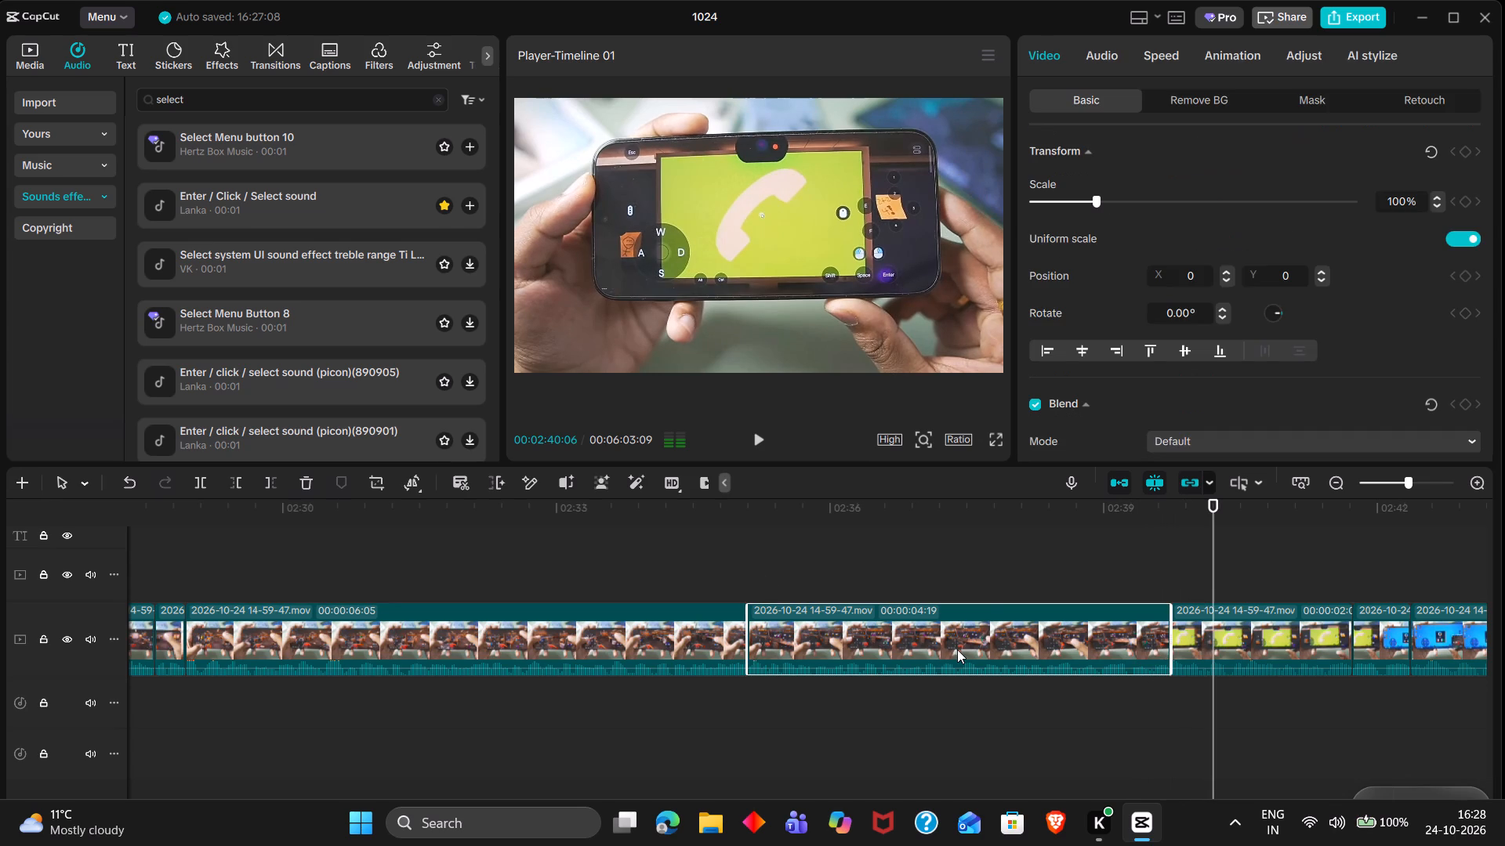
# Move the upper-track clip under the 2026 title to about 00:00:10 and paste the copied gameplay clip at 00:00:07:09.
pyautogui.hscroll(20, 957, 649)
pyautogui.hscroll(13, 957, 649)
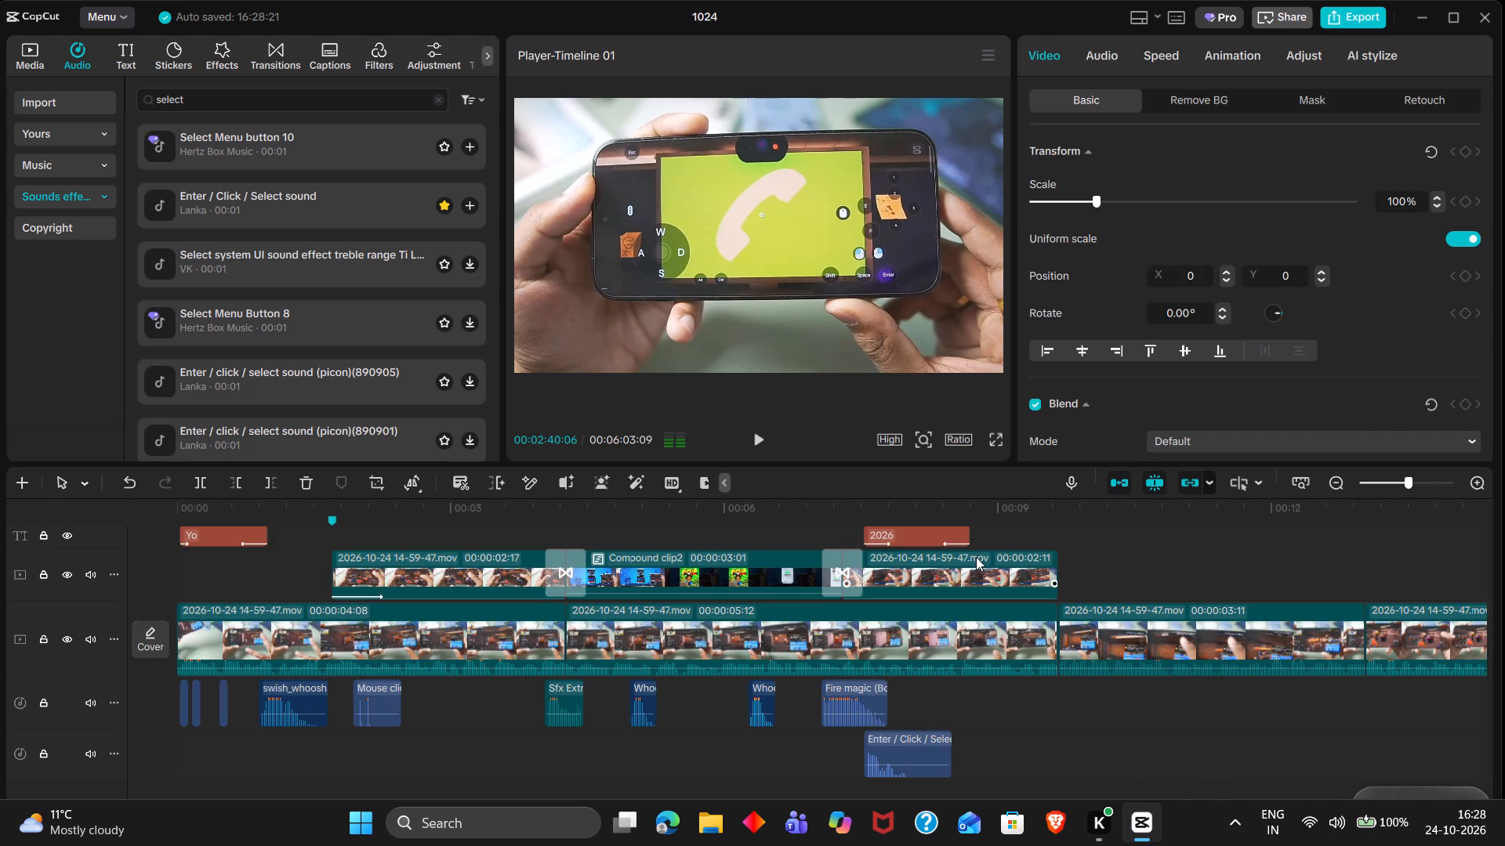
pyautogui.click(976, 557)
pyautogui.moveTo(976, 557); pyautogui.dragTo(1232, 561)
pyautogui.click(852, 518)
pyautogui.moveTo(852, 518); pyautogui.dragTo(842, 517)
pyautogui.hotkey('ctrl', 'v')
# Trim the pasted clip's start at 00:00:07:24 and shift the clip back to begin where Compound clip2 ends.
pyautogui.click(932, 580)
pyautogui.moveTo(932, 580); pyautogui.dragTo(883, 569)
pyautogui.click(892, 630)
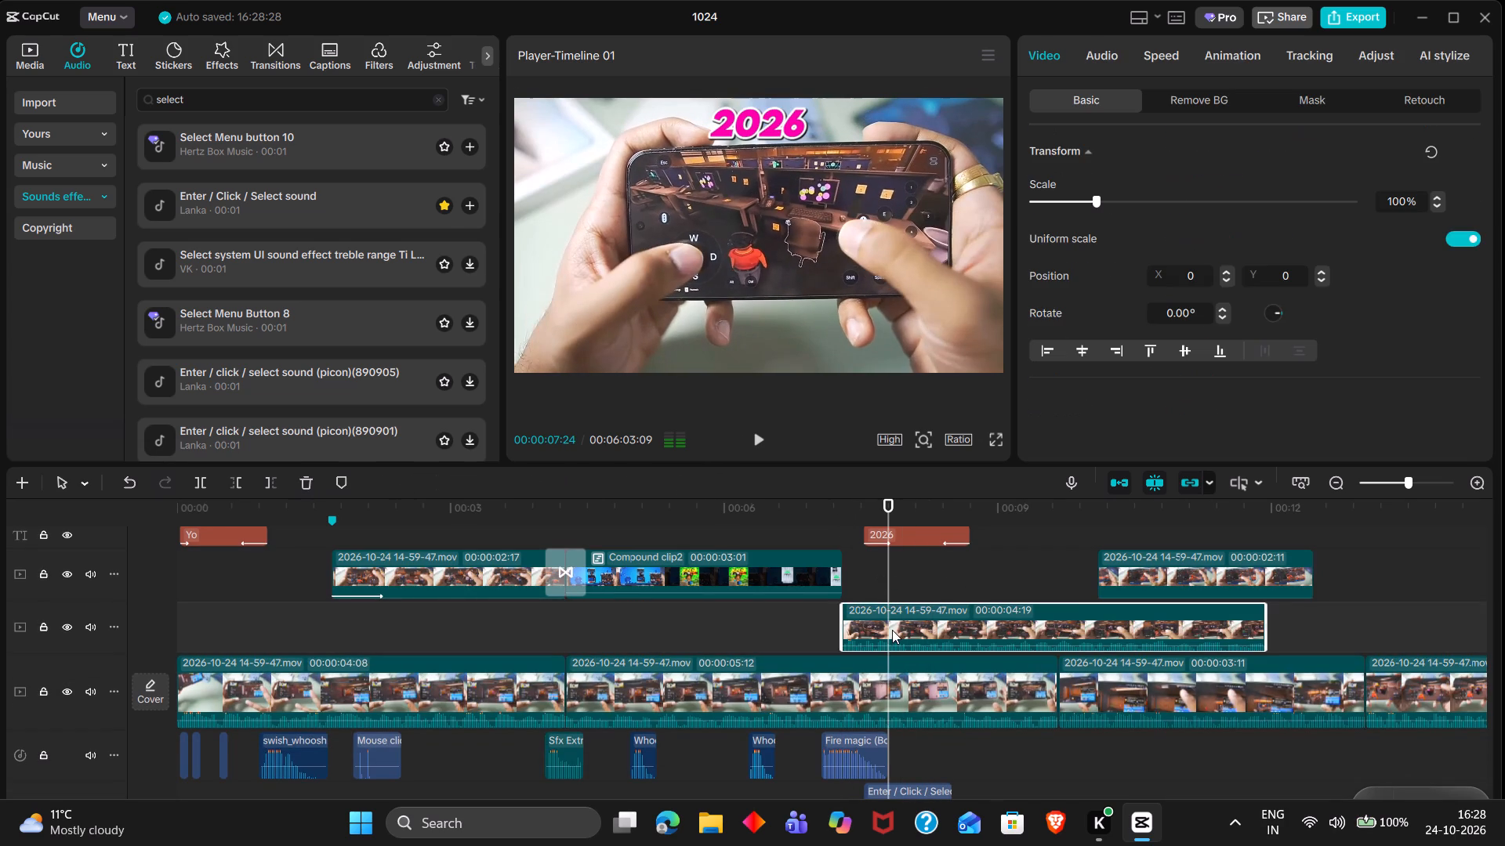
pyautogui.press('q')
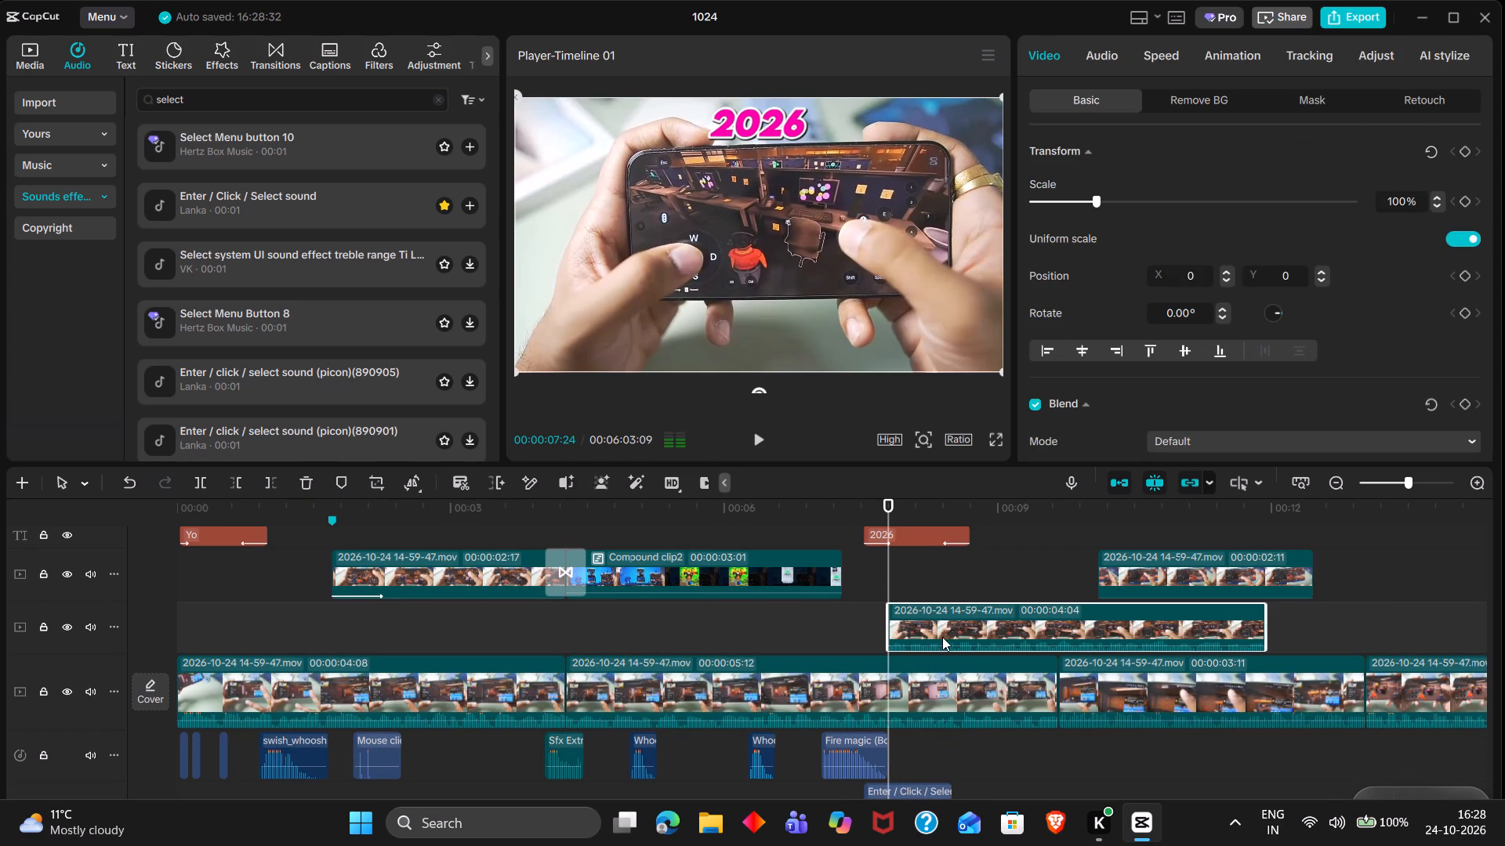
pyautogui.moveTo(942, 637); pyautogui.dragTo(898, 618)
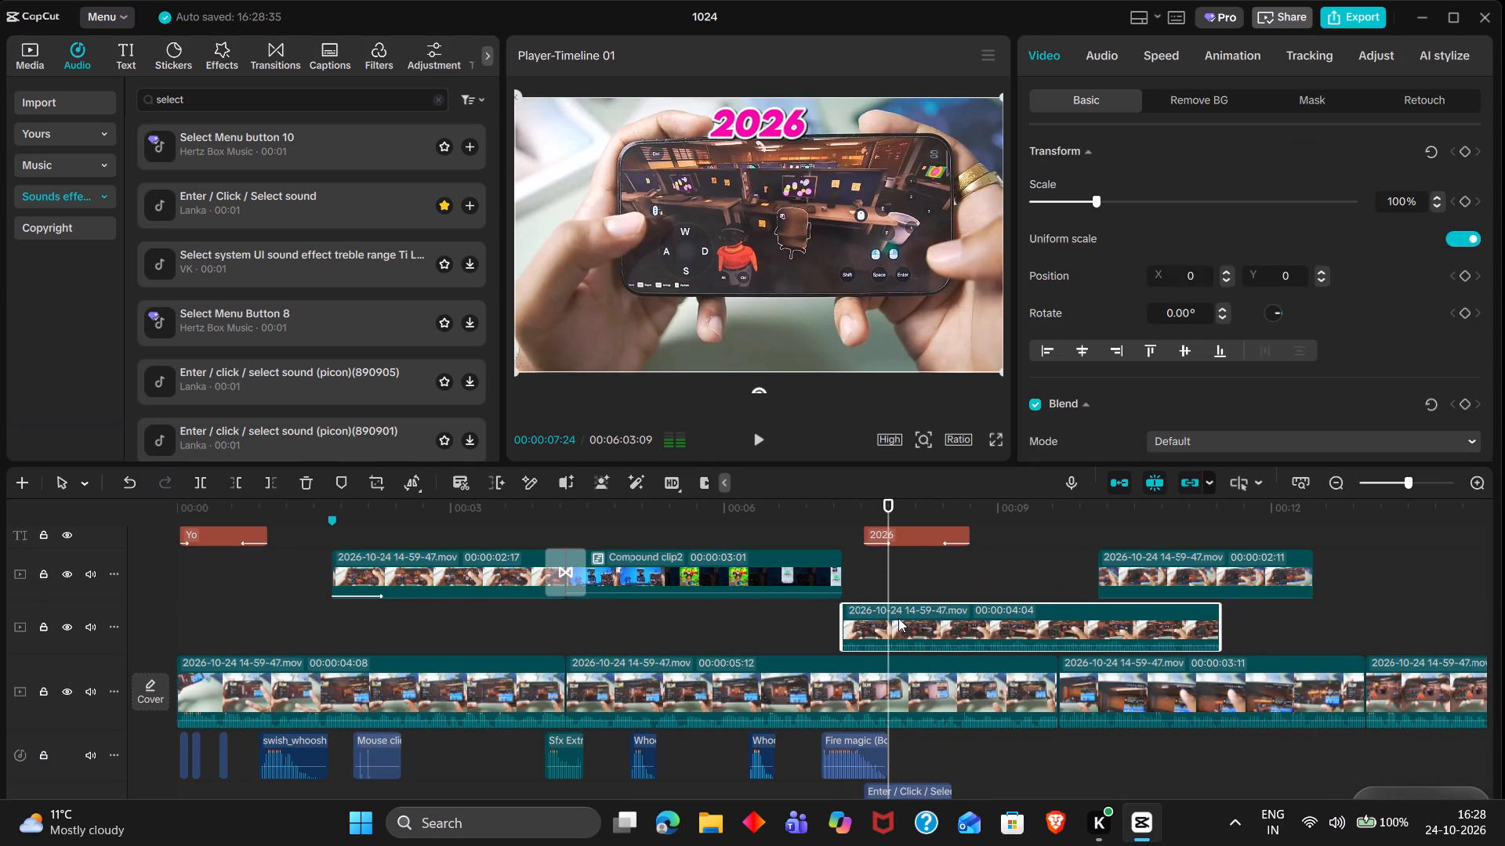
pyautogui.moveTo(899, 645); pyautogui.dragTo(894, 680)
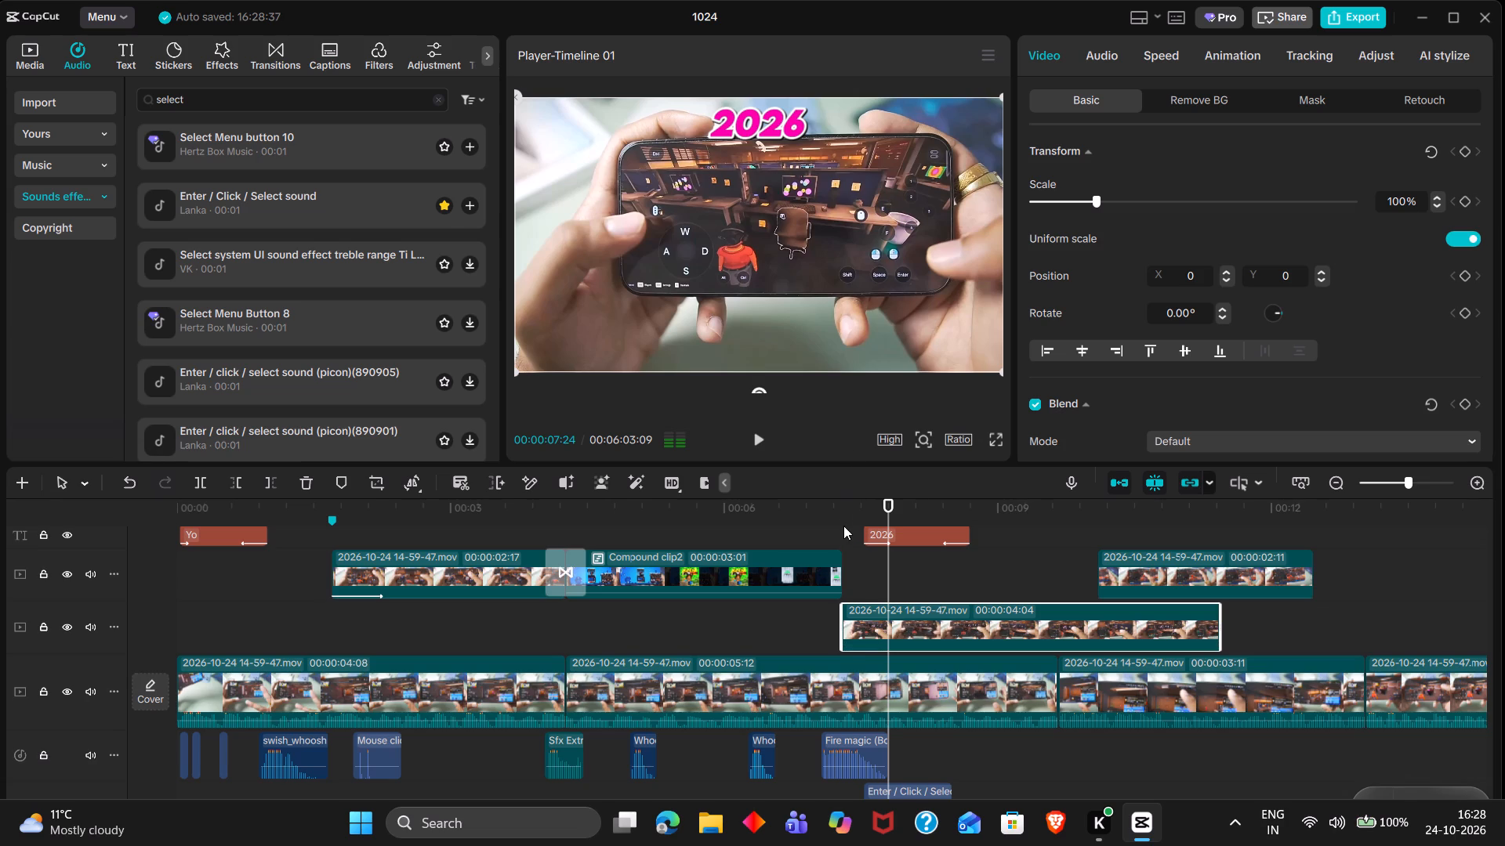
# Trim the pasted clip's end to 00:00:09:20 and place it directly after Compound clip2 on the upper track.
pyautogui.doubleClick(843, 520)
pyautogui.press('space')
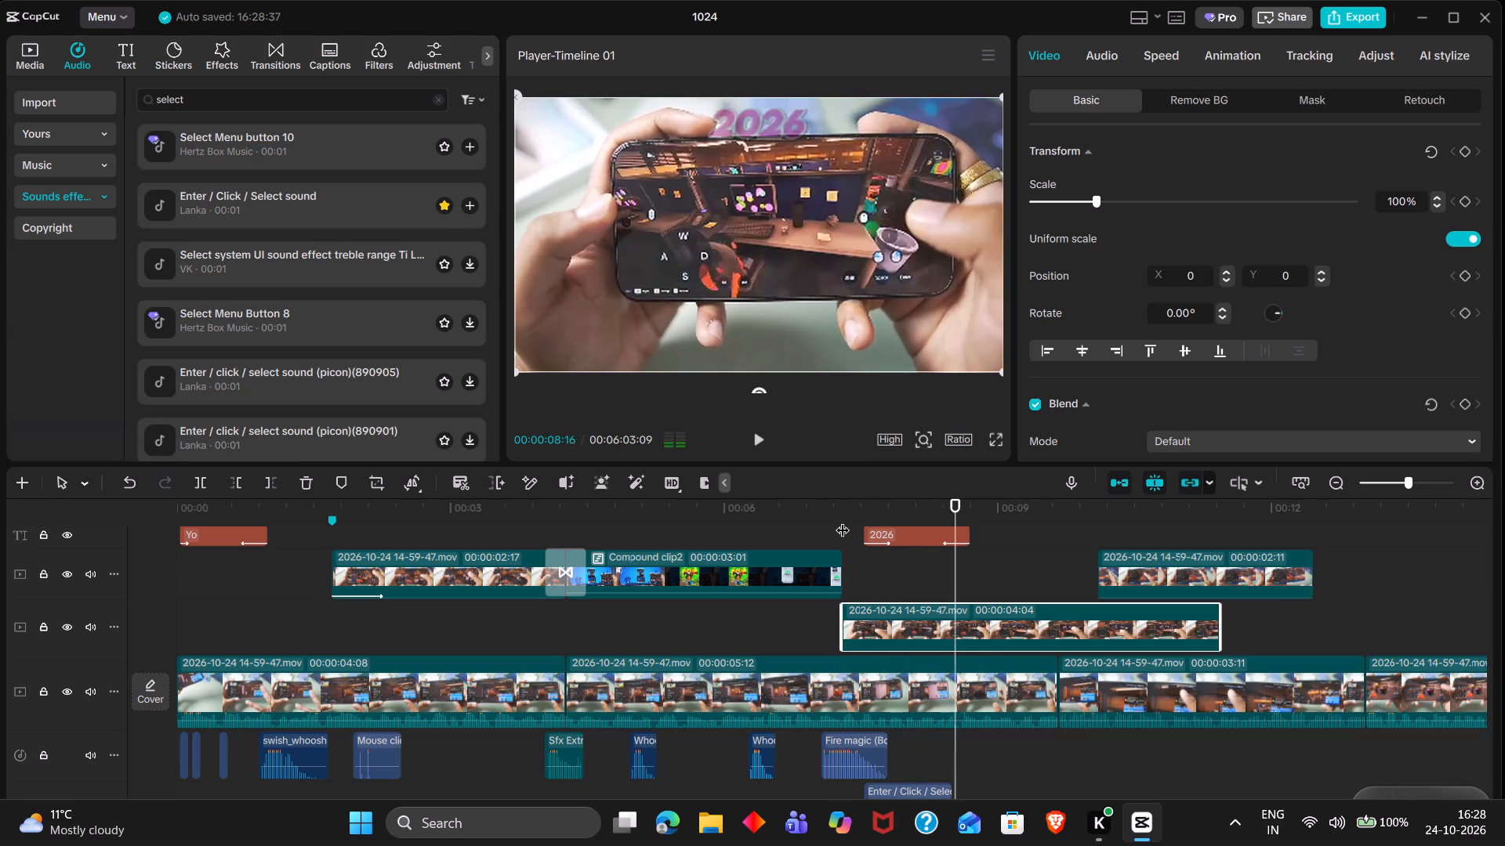
pyautogui.press('space')
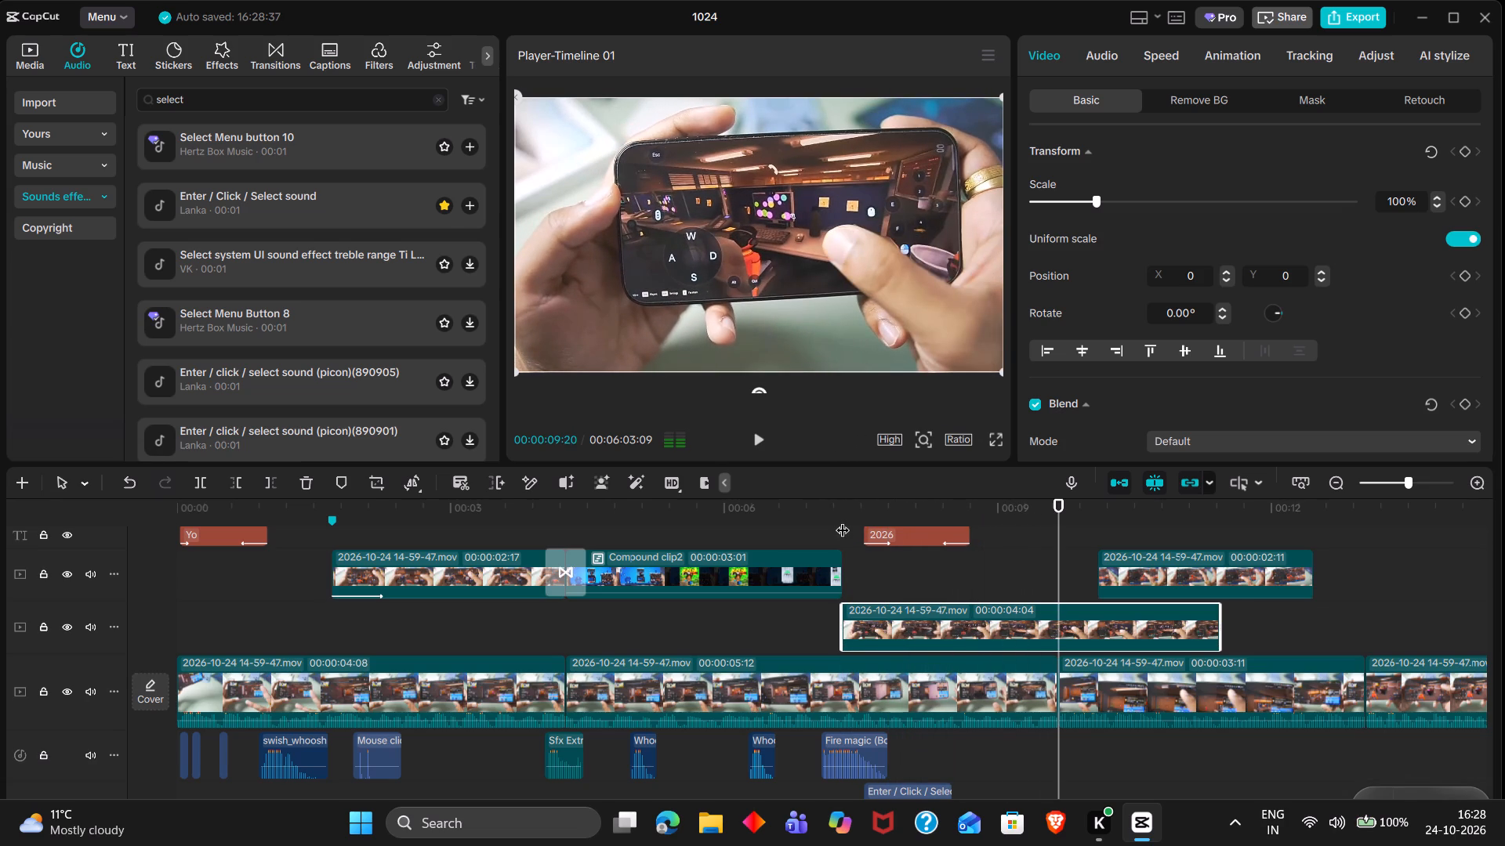
pyautogui.press('w')
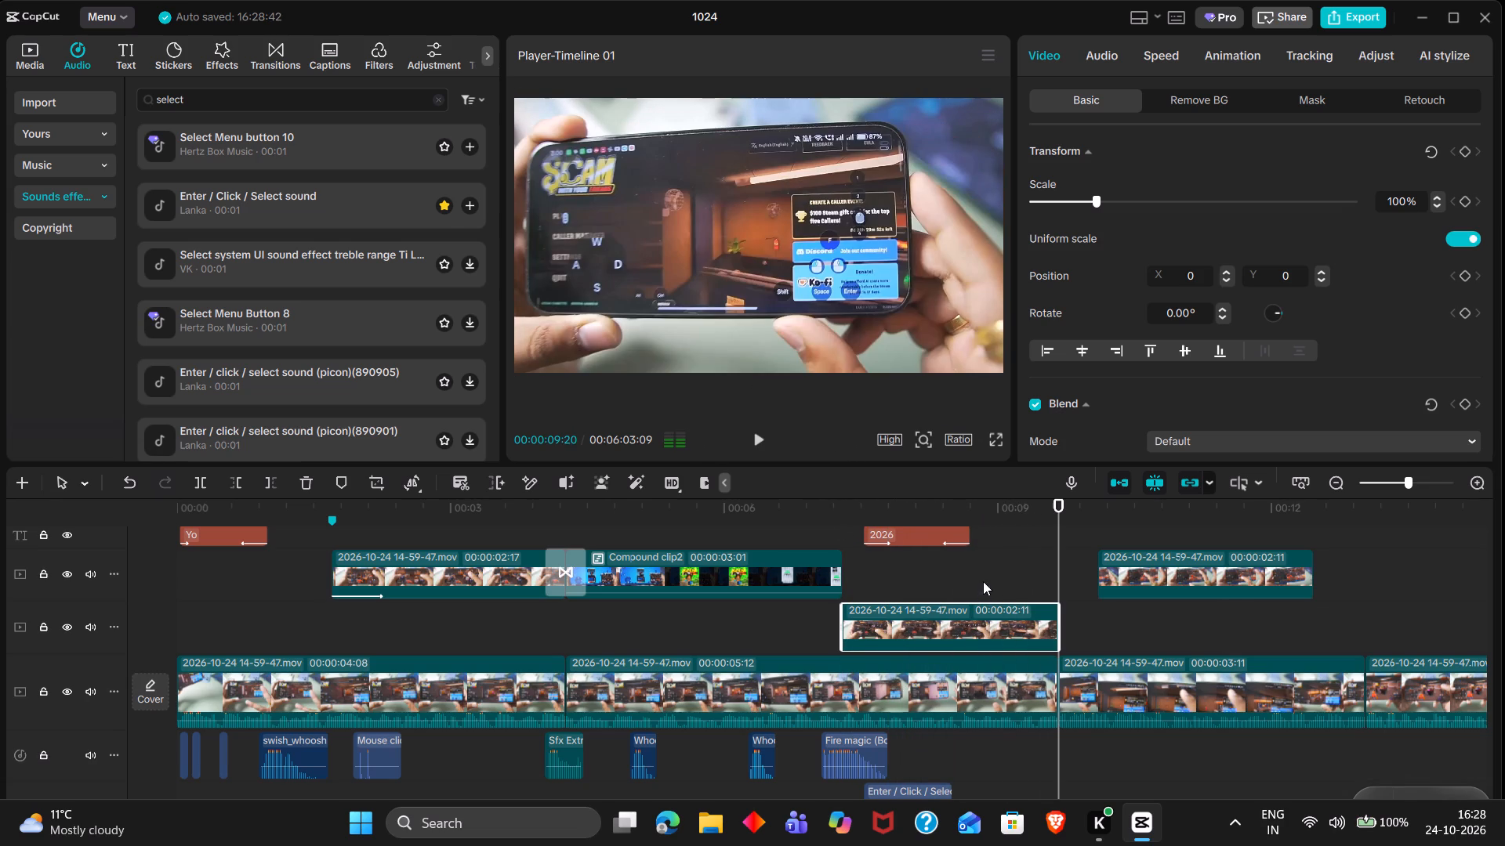
pyautogui.moveTo(981, 622); pyautogui.dragTo(980, 580)
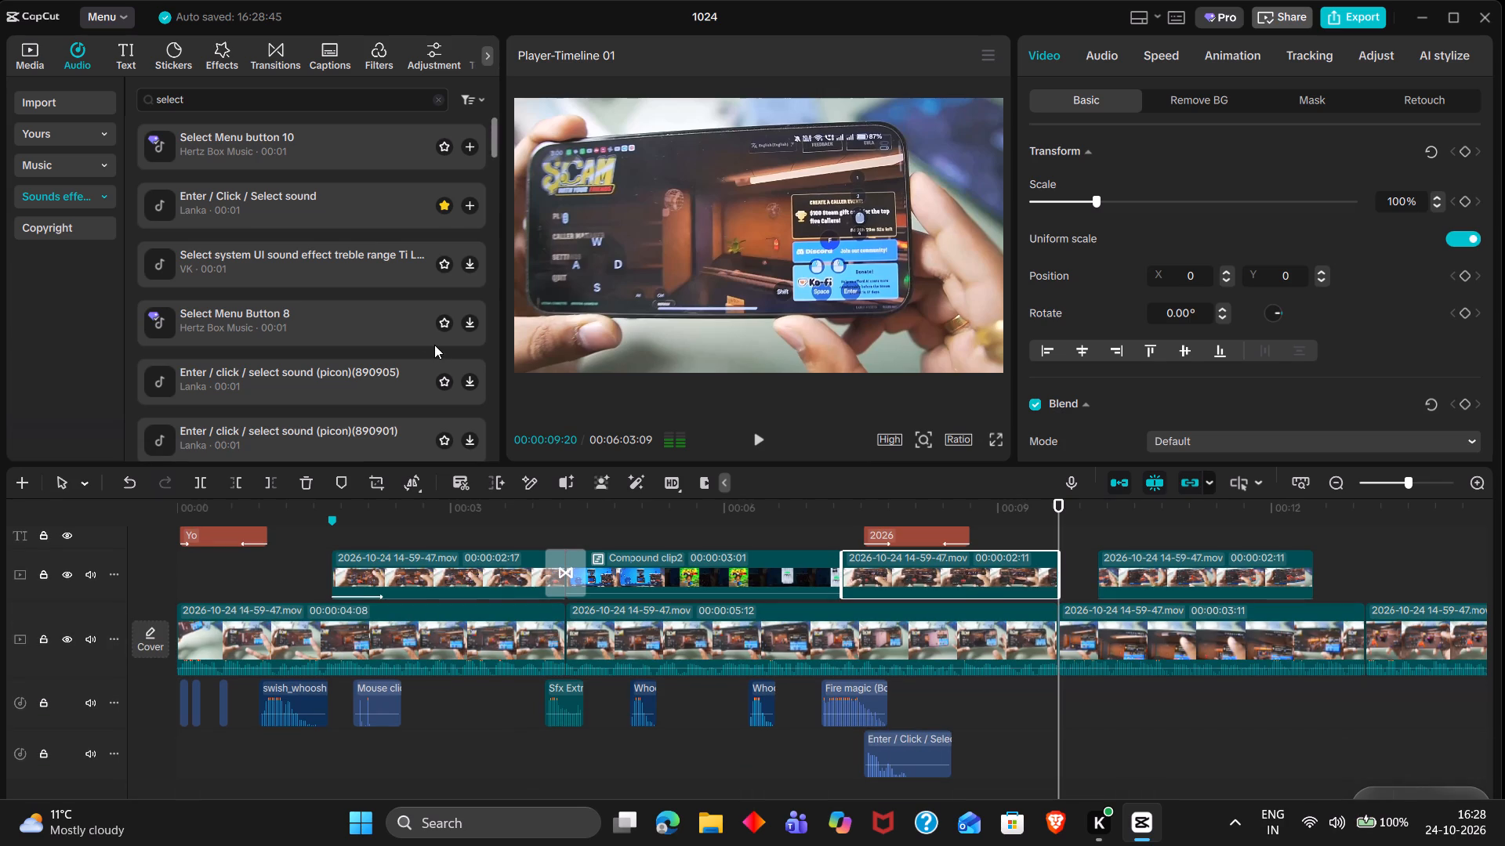
# Add a Flame transition between Compound clip2 and the new gameplay clip, and play it through to the clip's end.
pyautogui.doubleClick(256, 55)
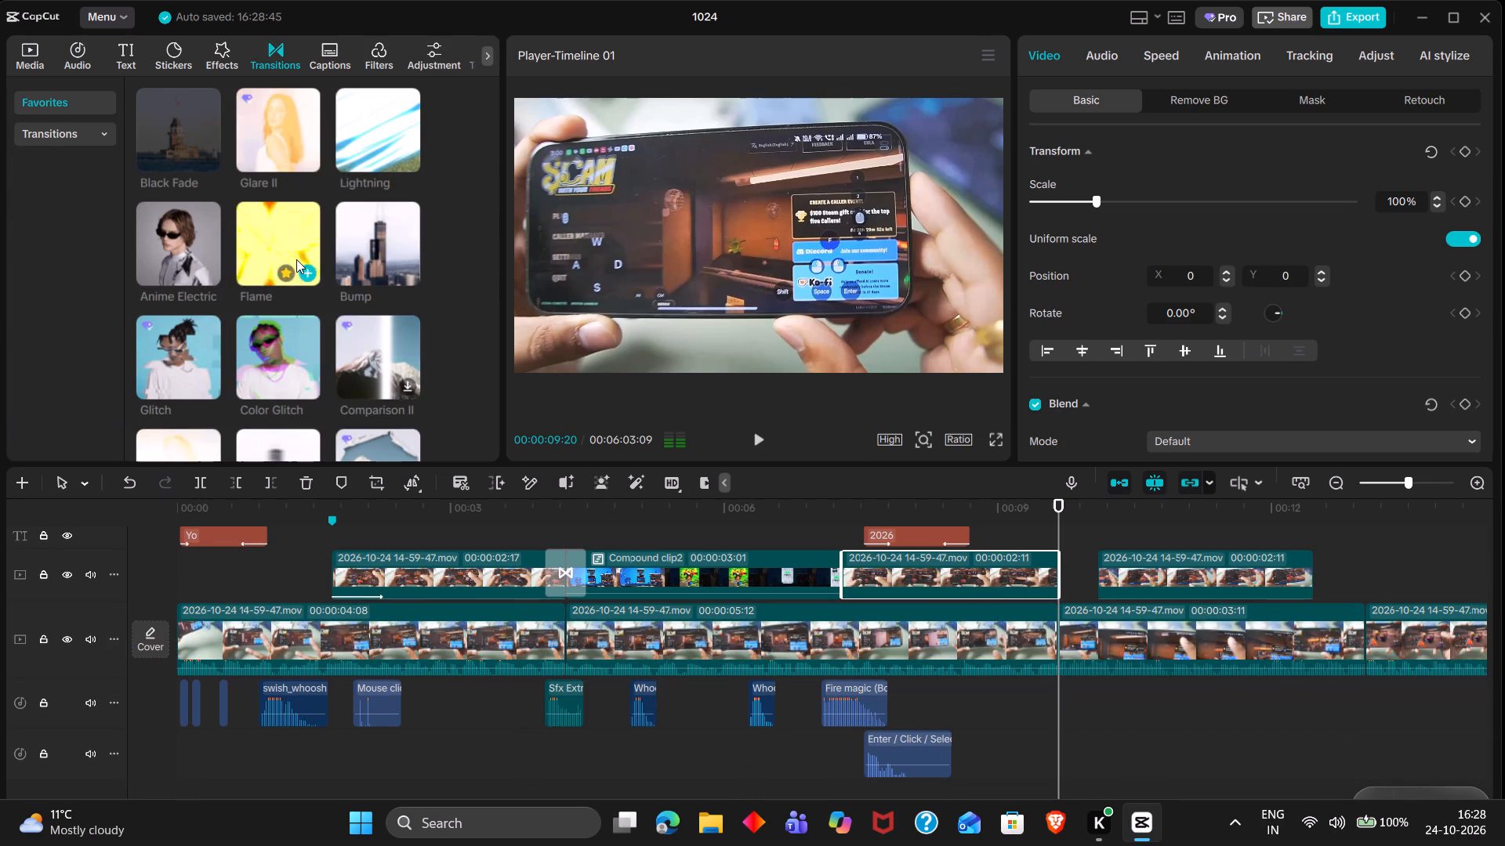
pyautogui.moveTo(296, 259); pyautogui.dragTo(819, 588)
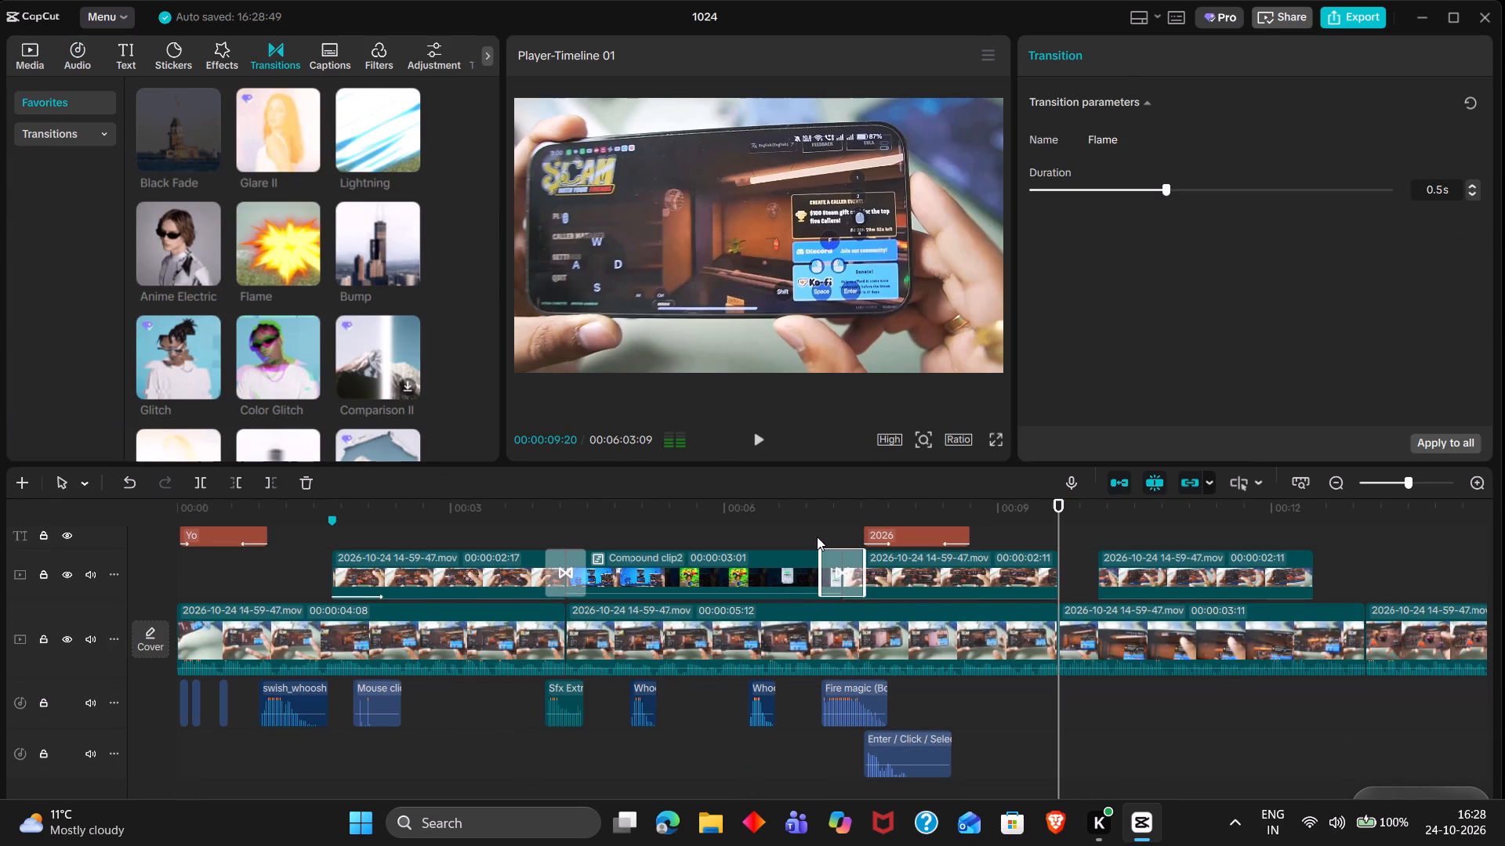
pyautogui.doubleClick(817, 537)
pyautogui.press('space')
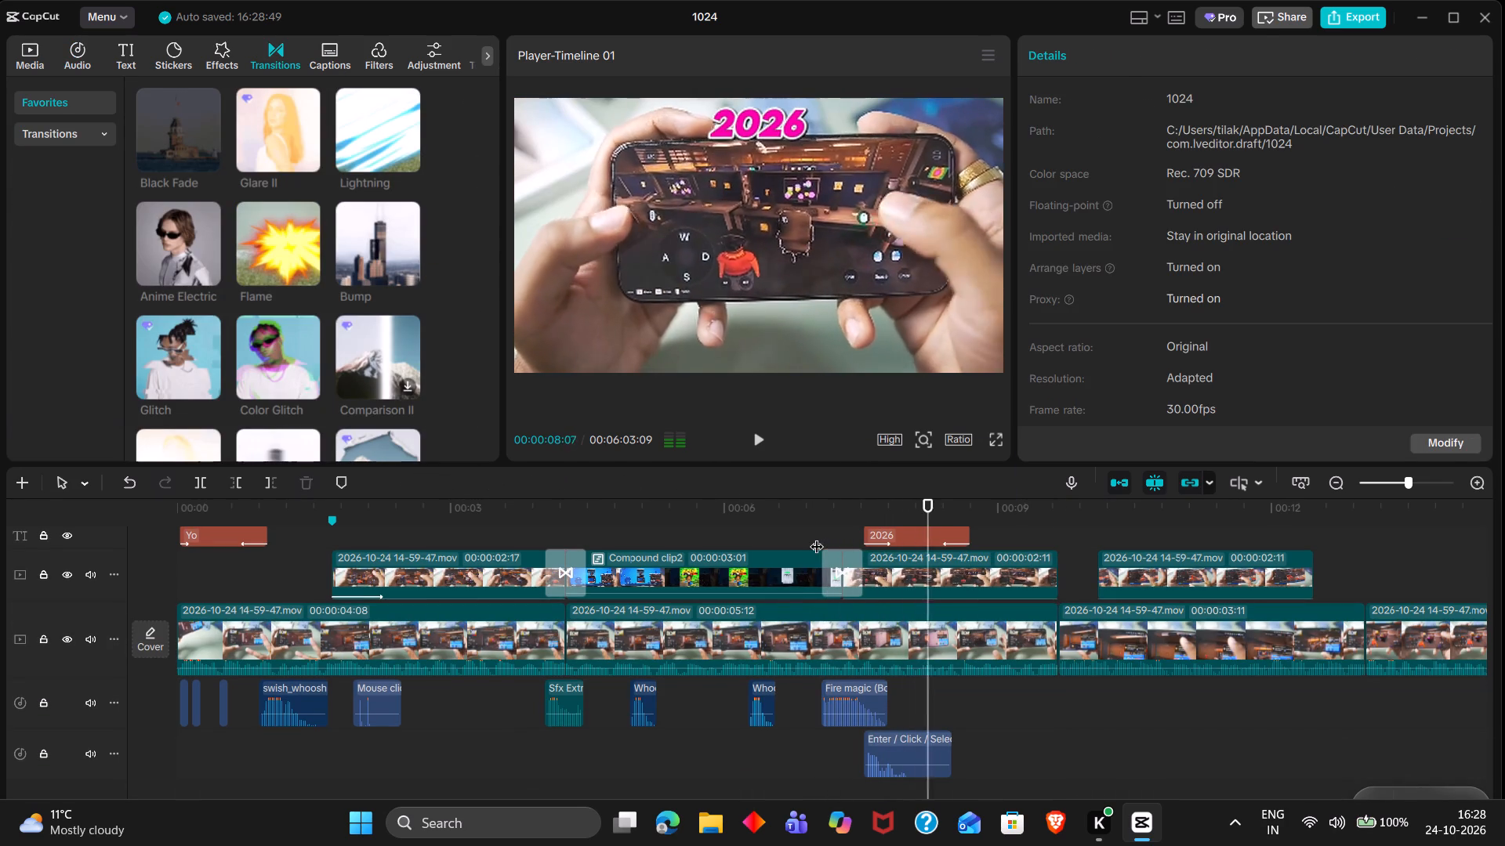
pyautogui.press('space')
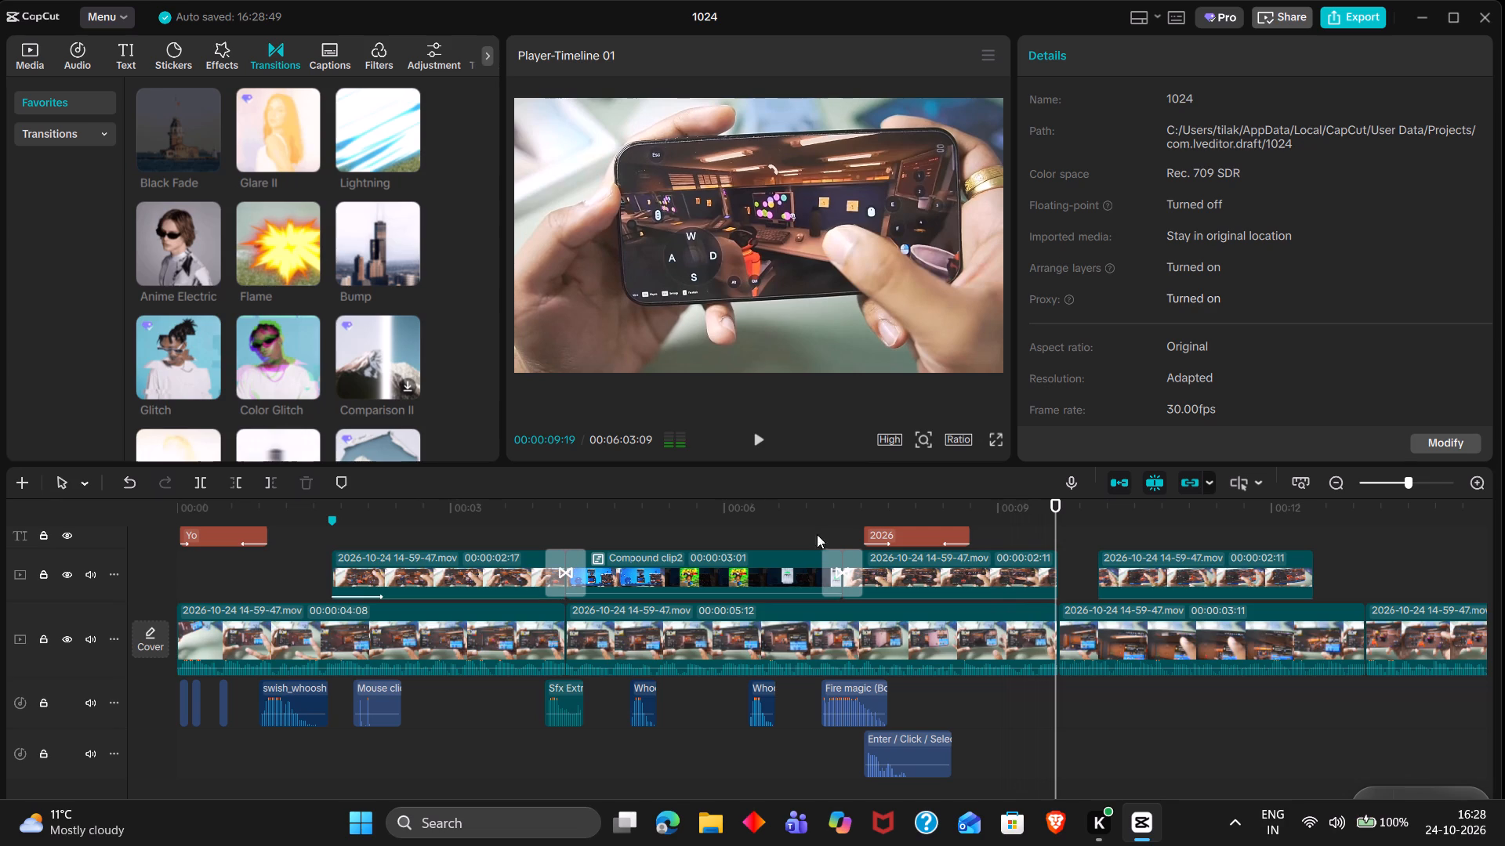
# Add Transform keyframes to the new gameplay clip at 00:00:07:09 and 00:00:09:20, and set the first keyframe's scale to 110%.
pyautogui.doubleClick(838, 508)
pyautogui.click(898, 575)
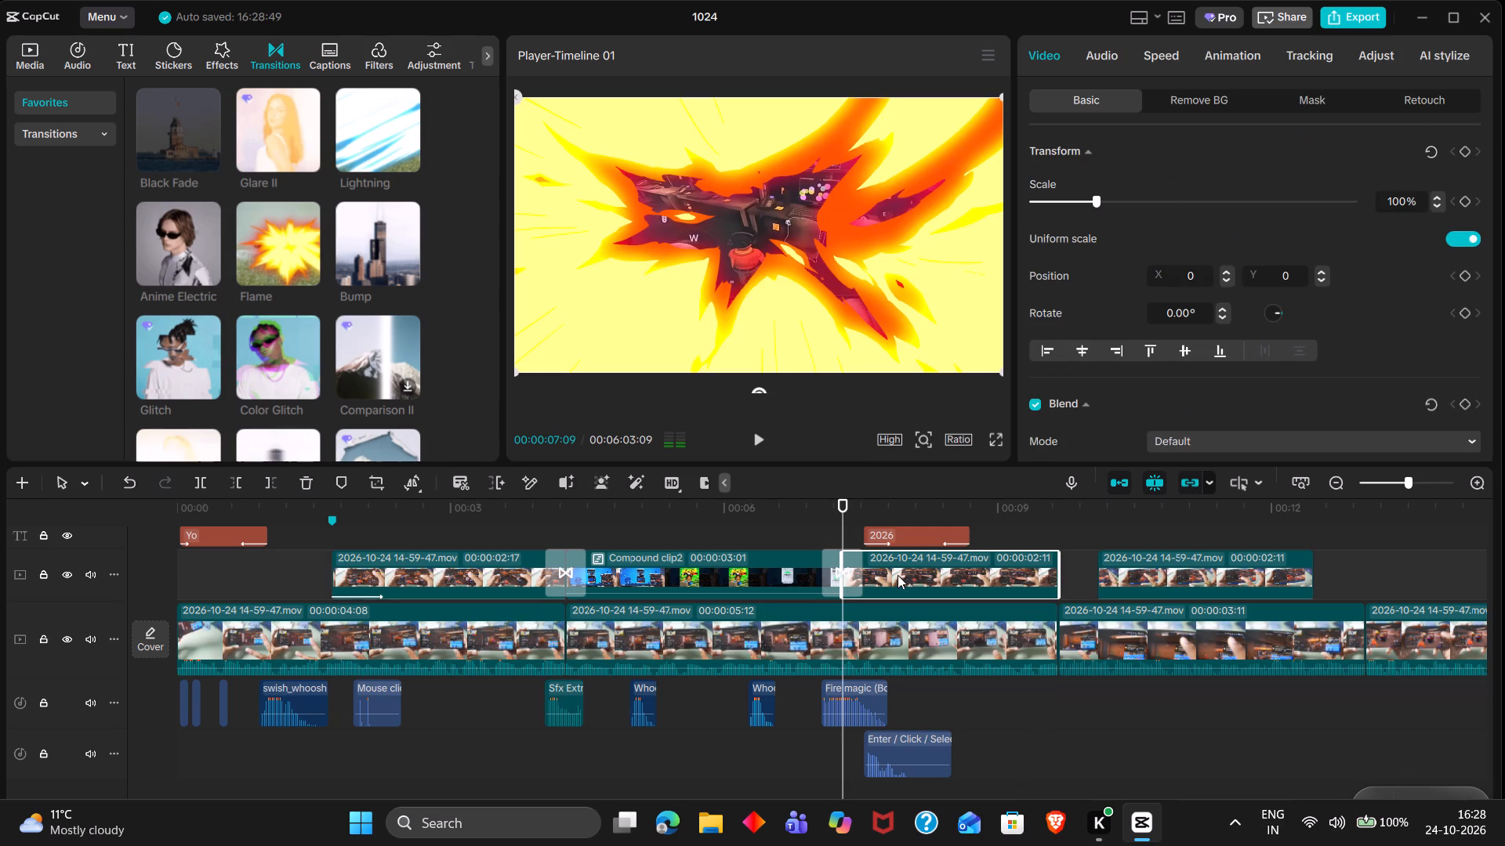
pyautogui.click(1461, 148)
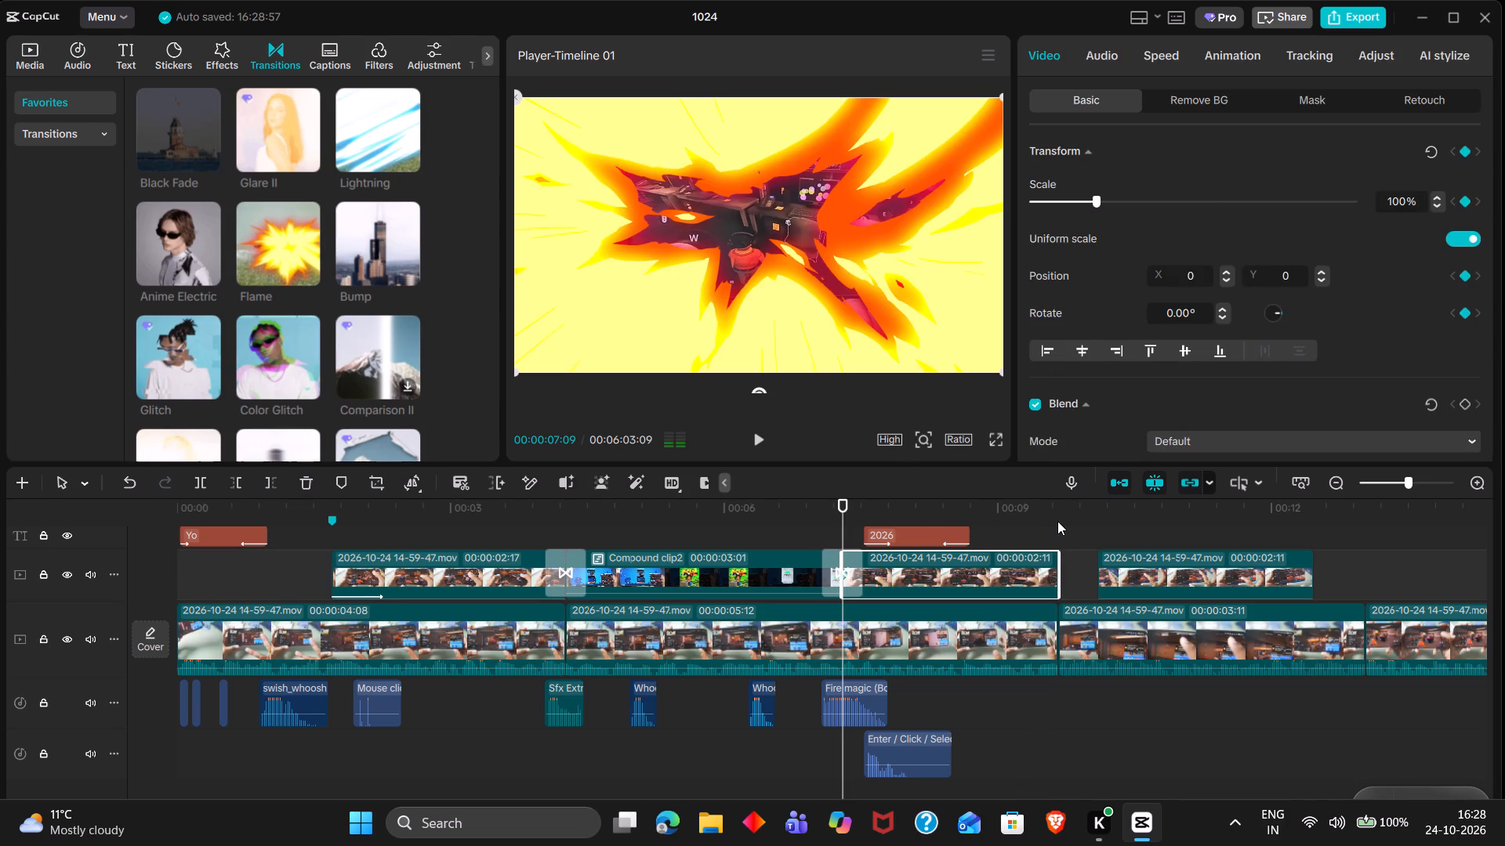
pyautogui.doubleClick(1059, 502)
pyautogui.click(1461, 149)
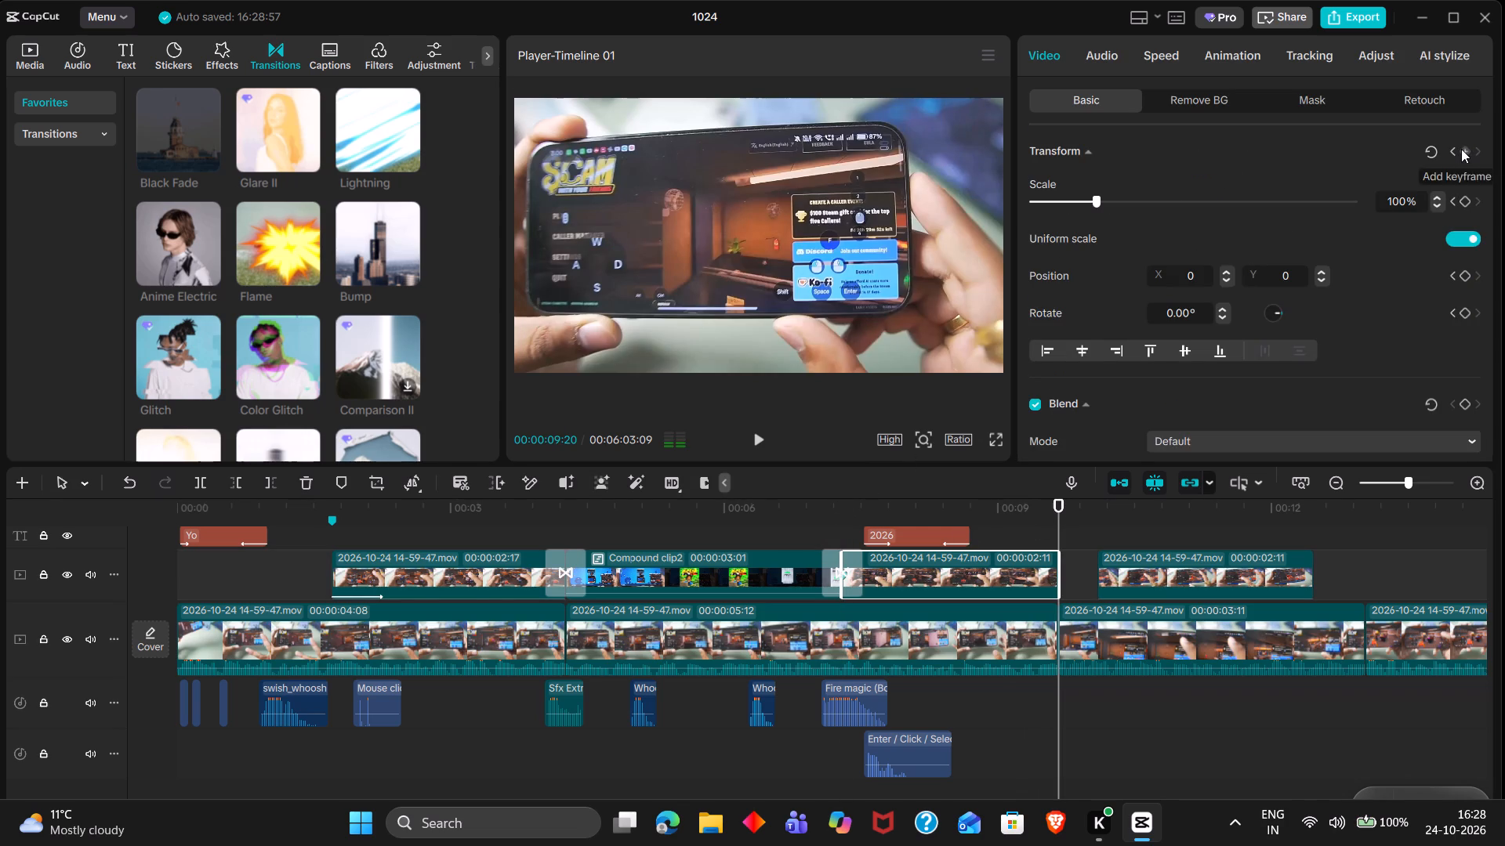
pyautogui.click(1455, 149)
pyautogui.tripleClick(1399, 211)
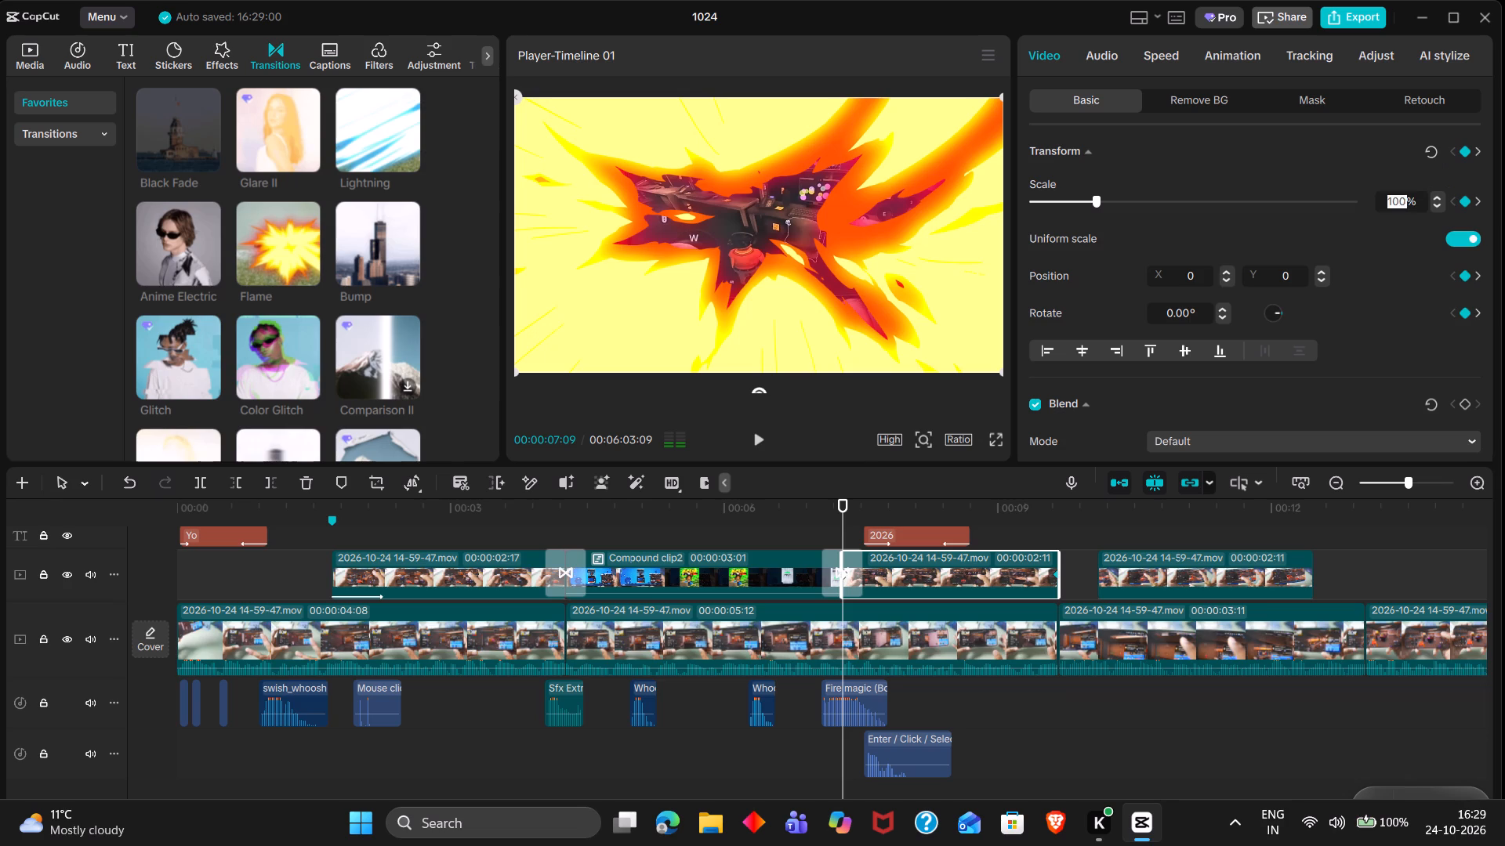
pyautogui.press('1')
pyautogui.write('10')
pyautogui.press('Return')
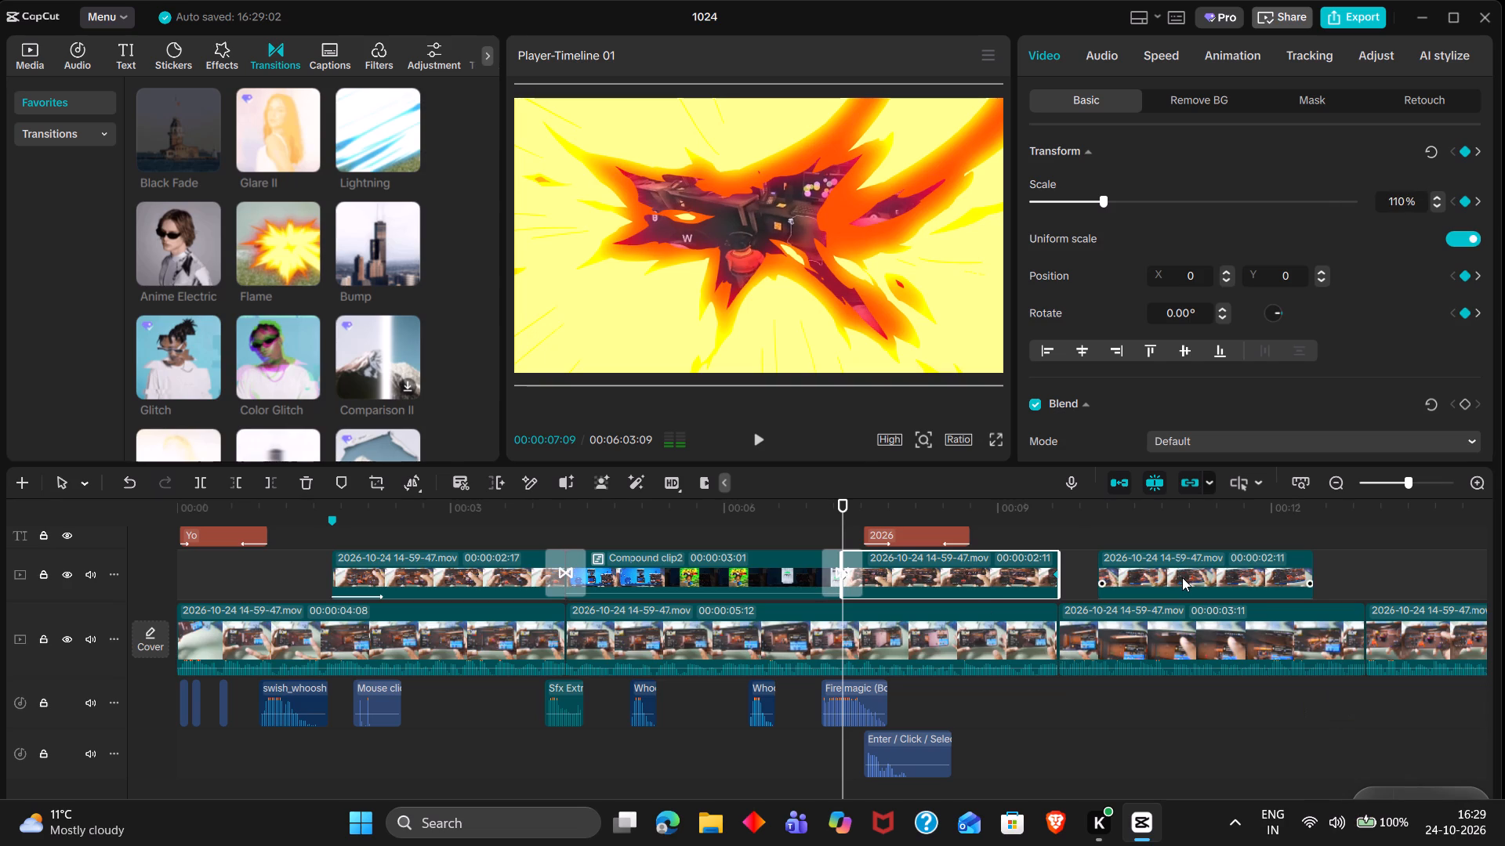
# Move the replaced gameplay clip farther along the upper track to start at about 00:00:13.
pyautogui.moveTo(1182, 577); pyautogui.dragTo(1441, 577)
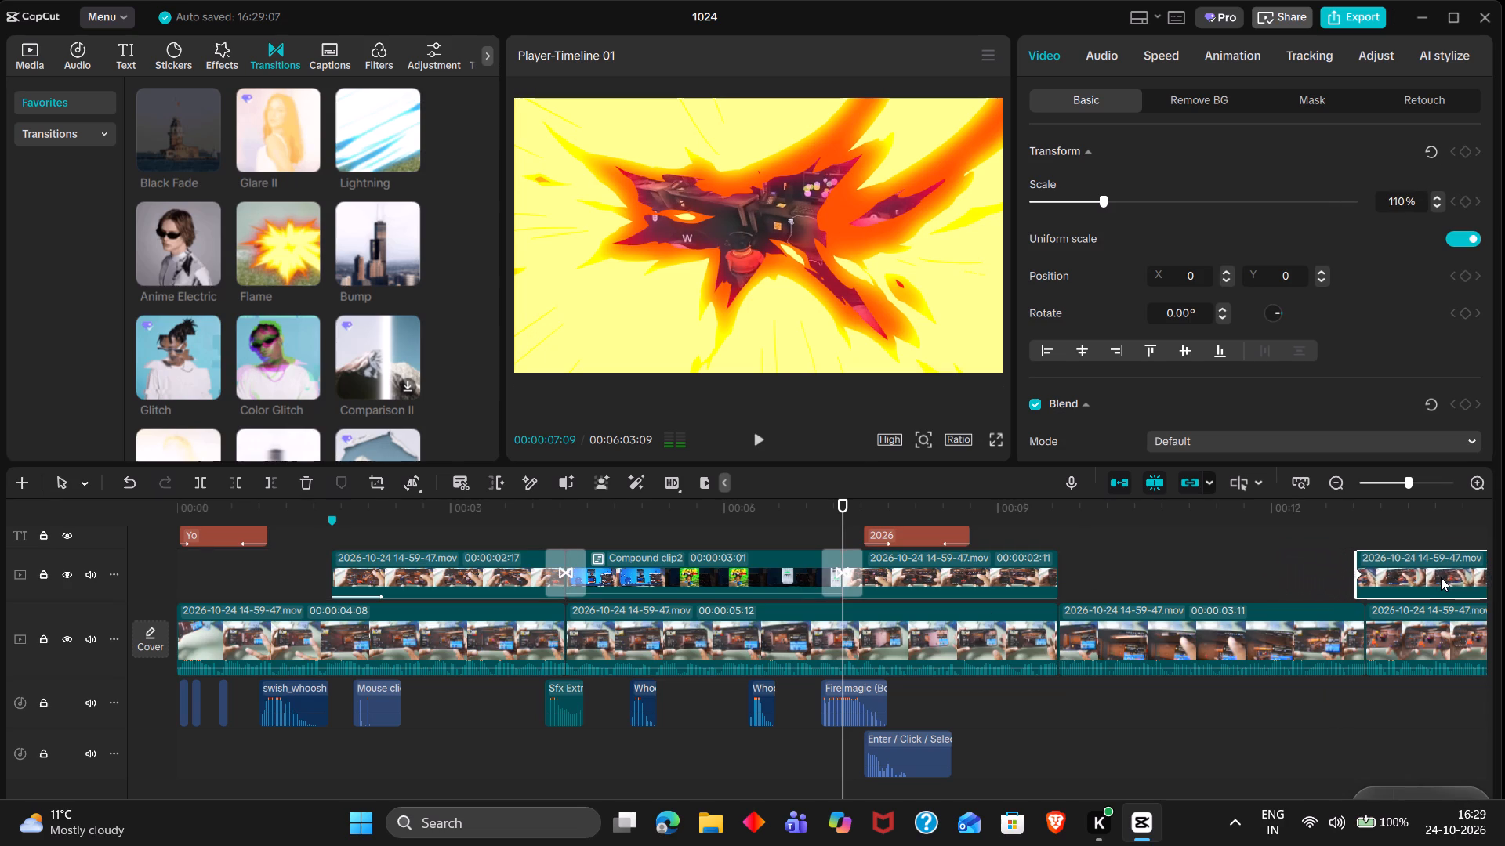
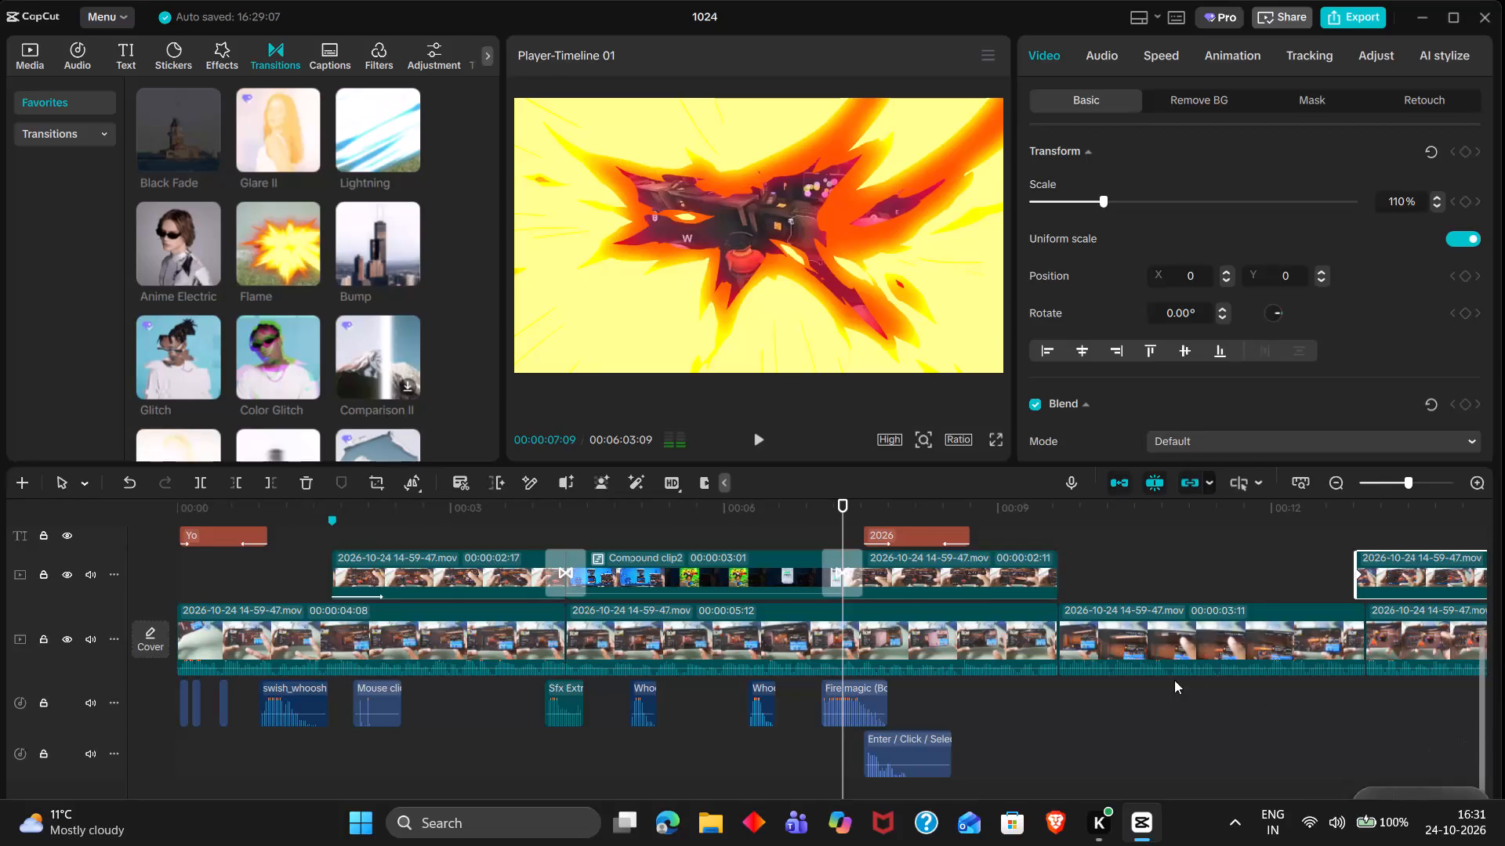
# Play back the section from the Android overlay through the 2026 title and check the timing around the title's end.
pyautogui.doubleClick(999, 756)
pyautogui.moveTo(999, 756); pyautogui.dragTo(716, 714)
pyautogui.press('space')
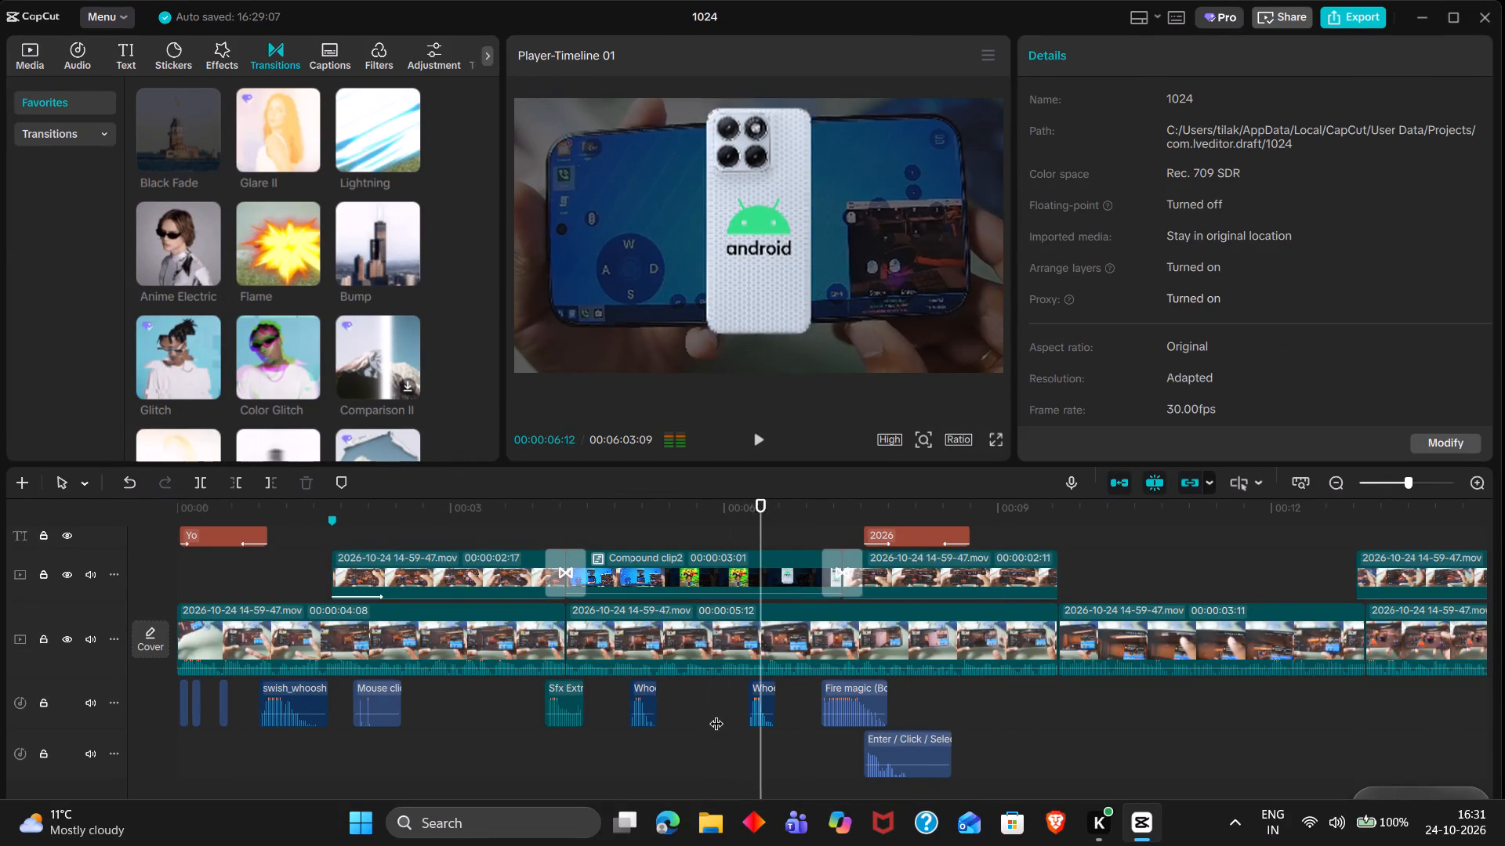
pyautogui.hscroll(-1, 716, 714)
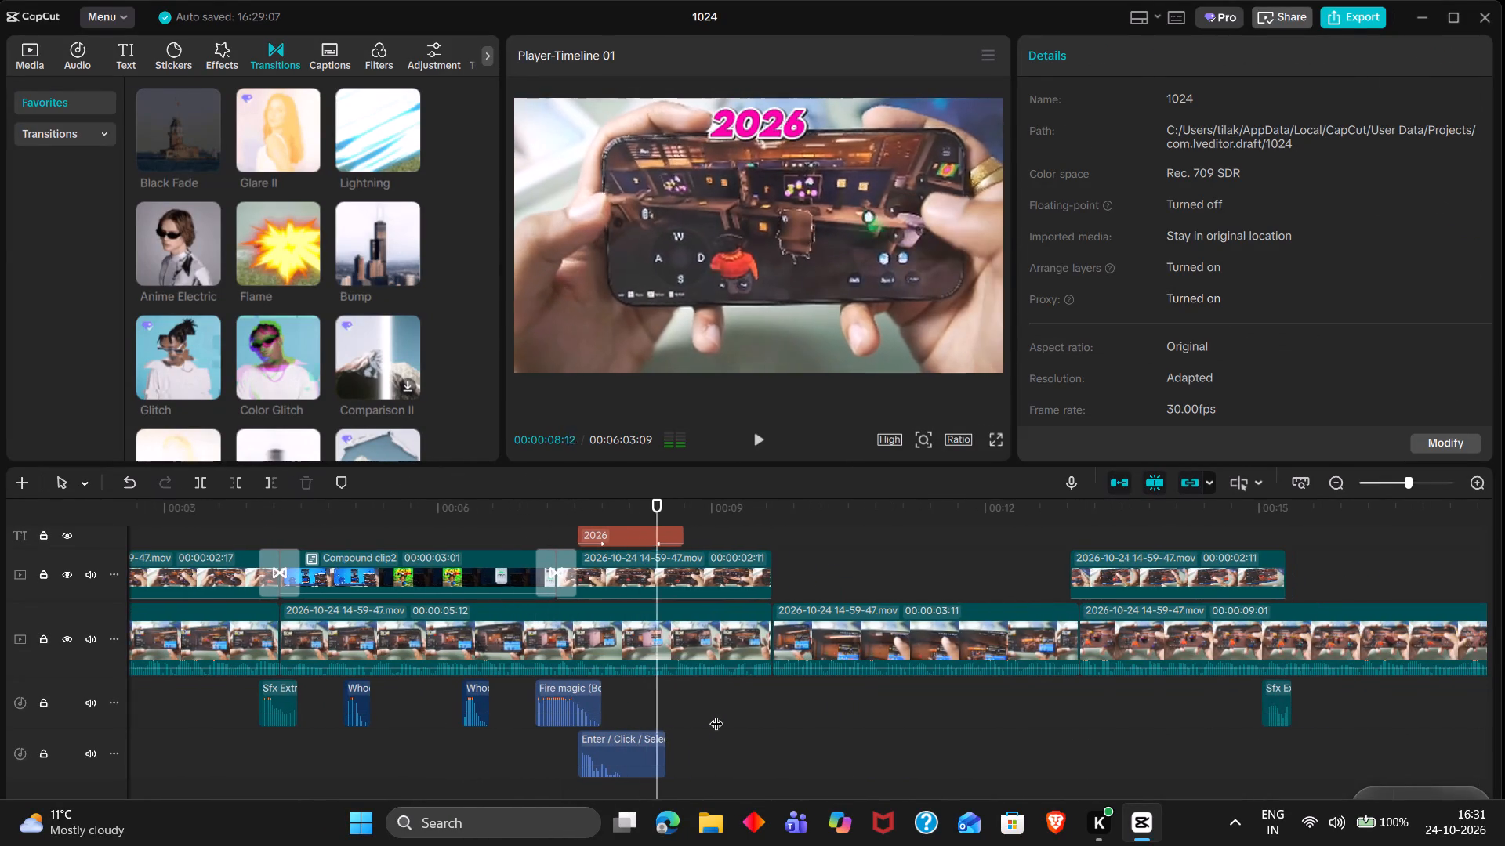
pyautogui.press('space')
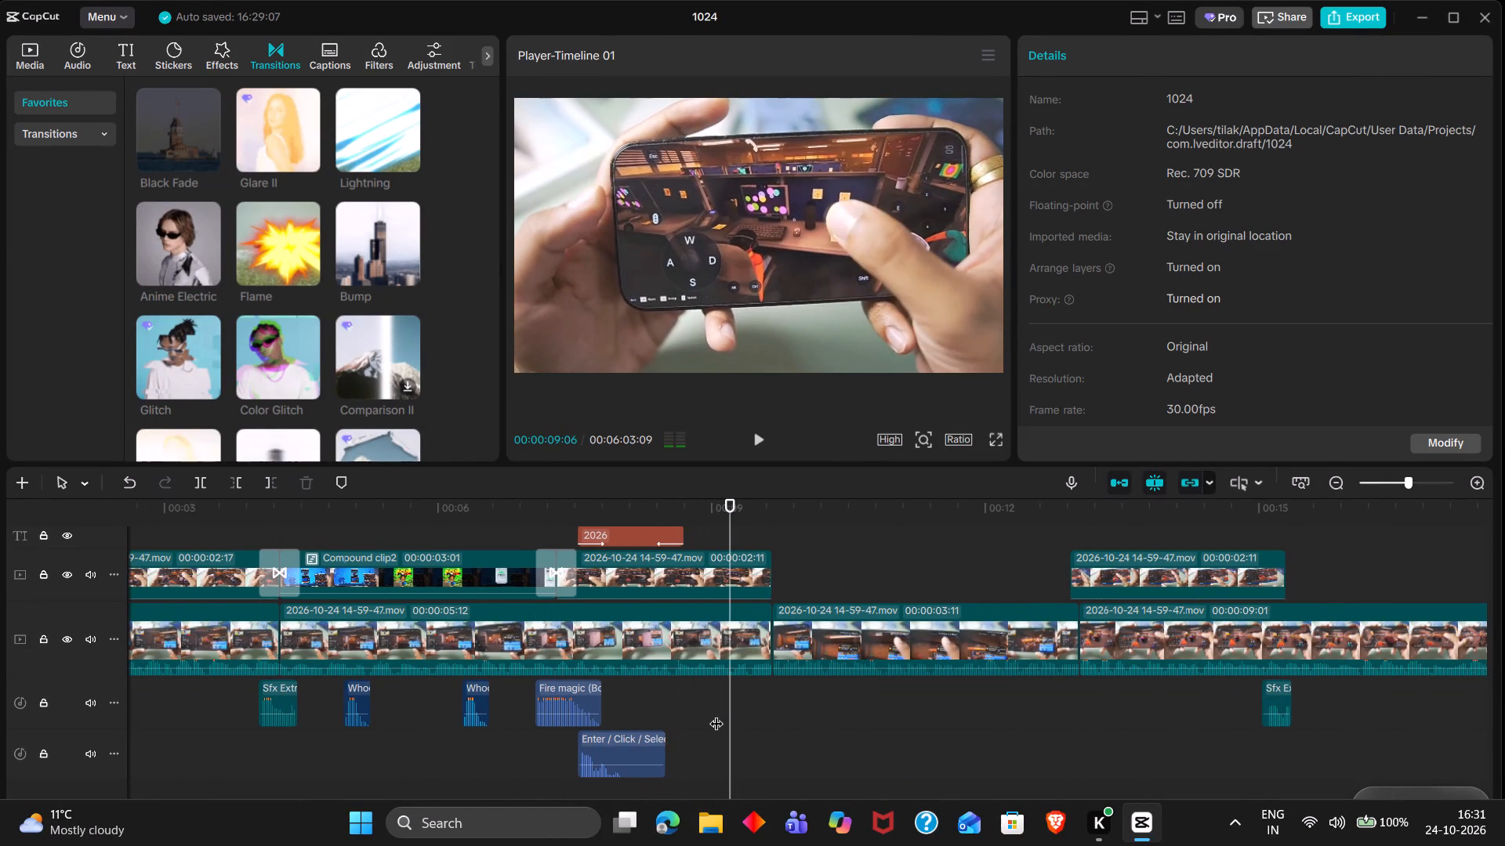
pyautogui.press('space')
pyautogui.press('space')
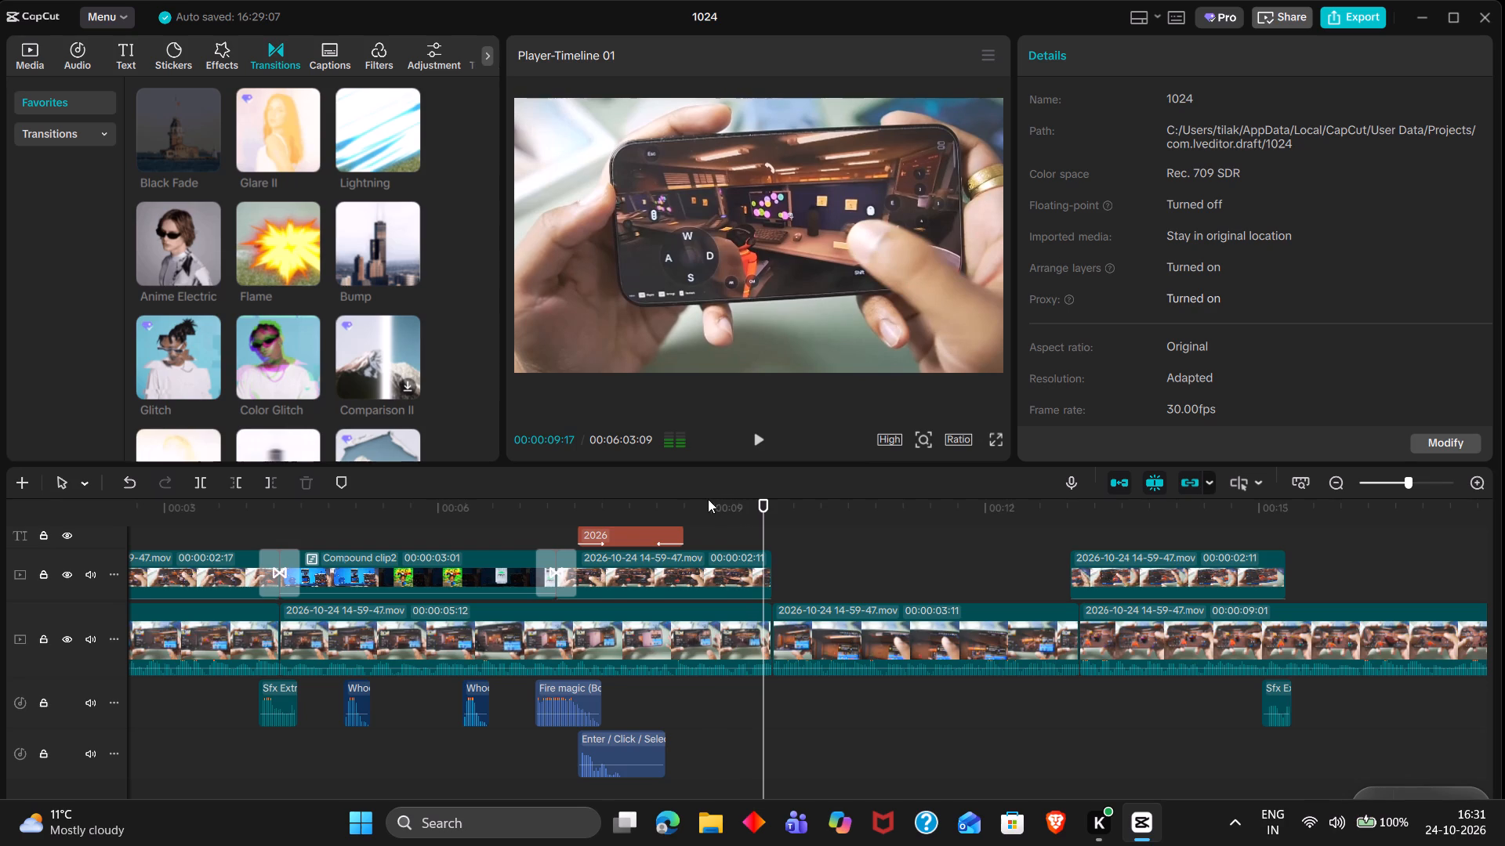
pyautogui.click(670, 509)
pyautogui.moveTo(670, 509); pyautogui.dragTo(680, 512)
pyautogui.press('space')
pyautogui.press('space')
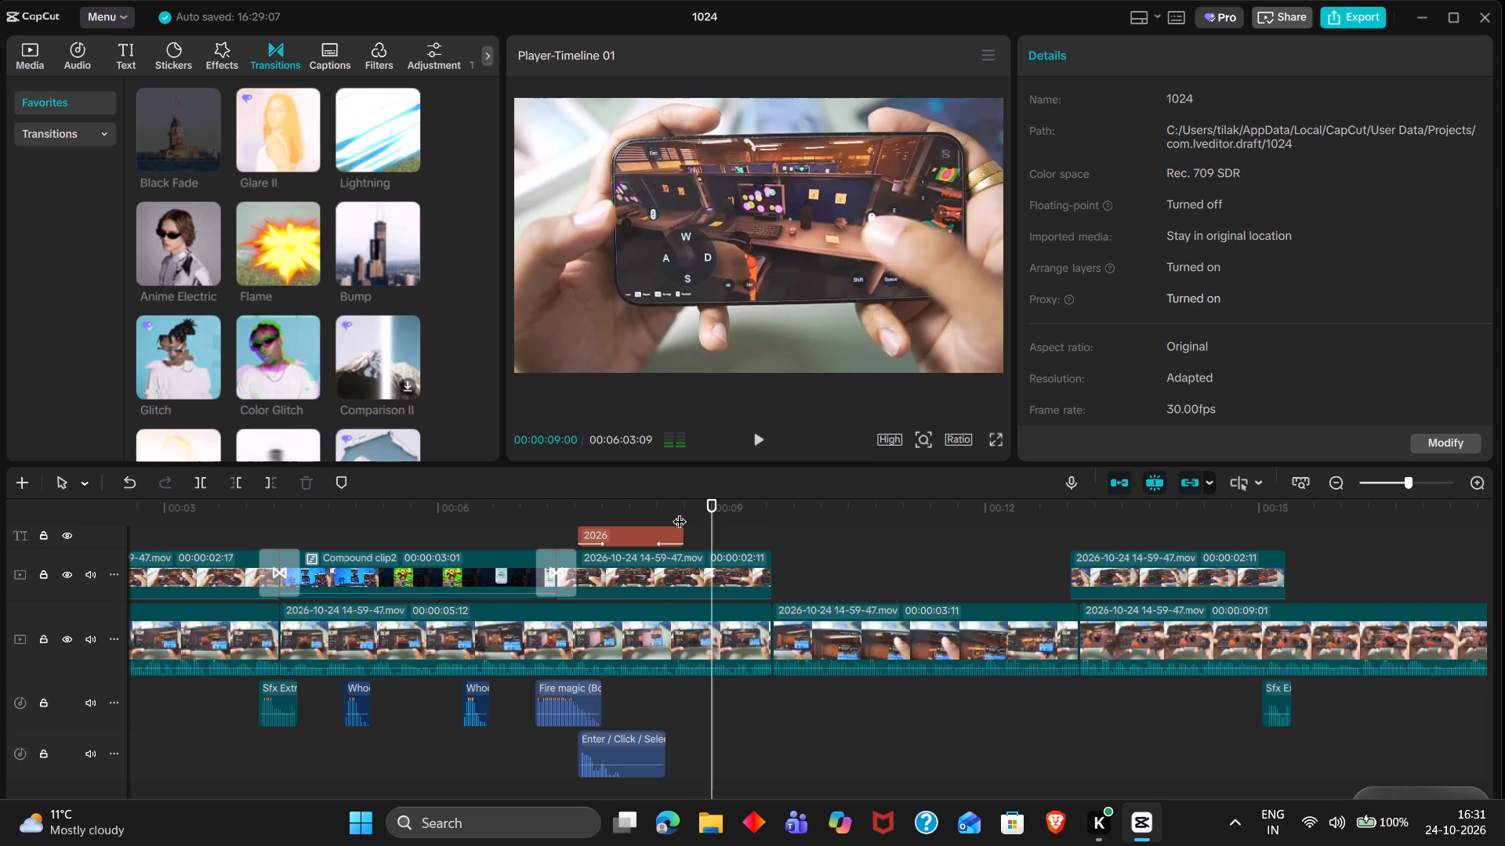
pyautogui.press('space')
pyautogui.press('space')
pyautogui.tripleClick(690, 519)
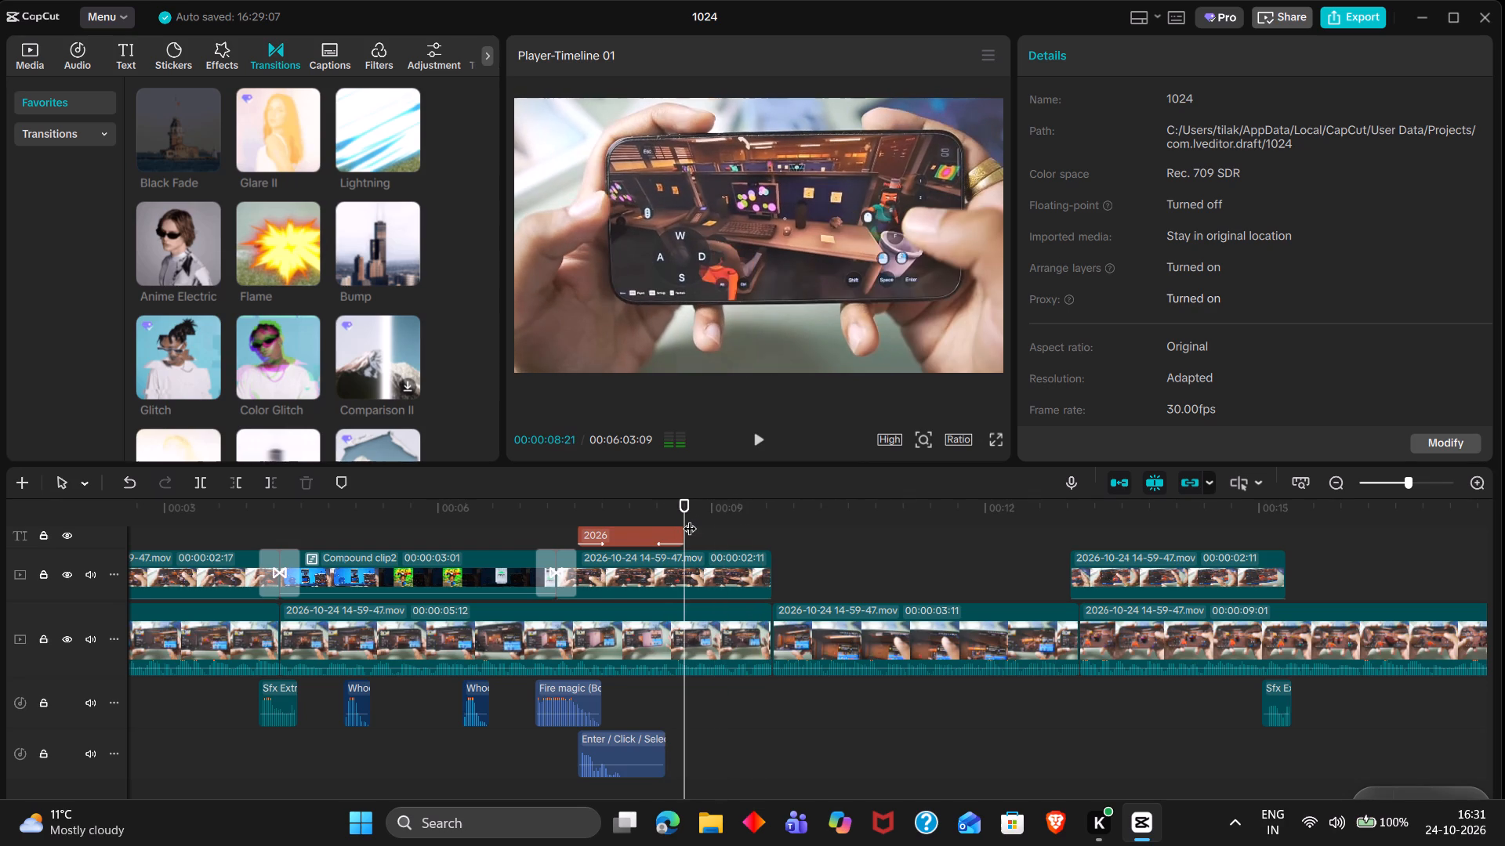
# Import stardesk 2.webp and stardesk.png from the Downloads folder into the project media.
pyautogui.doubleClick(45, 44)
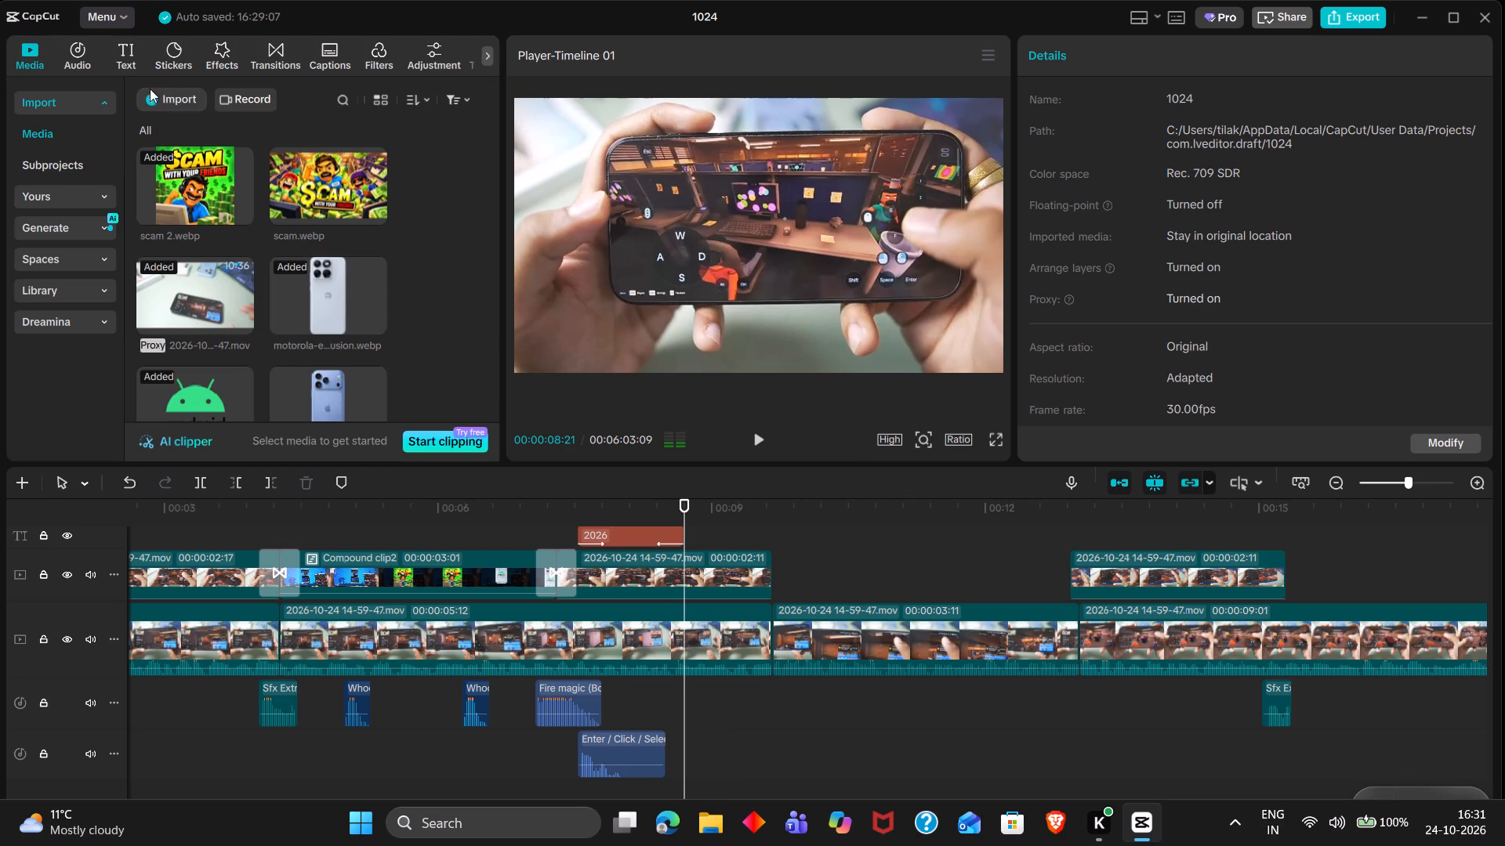
pyautogui.click(151, 90)
pyautogui.click(216, 136)
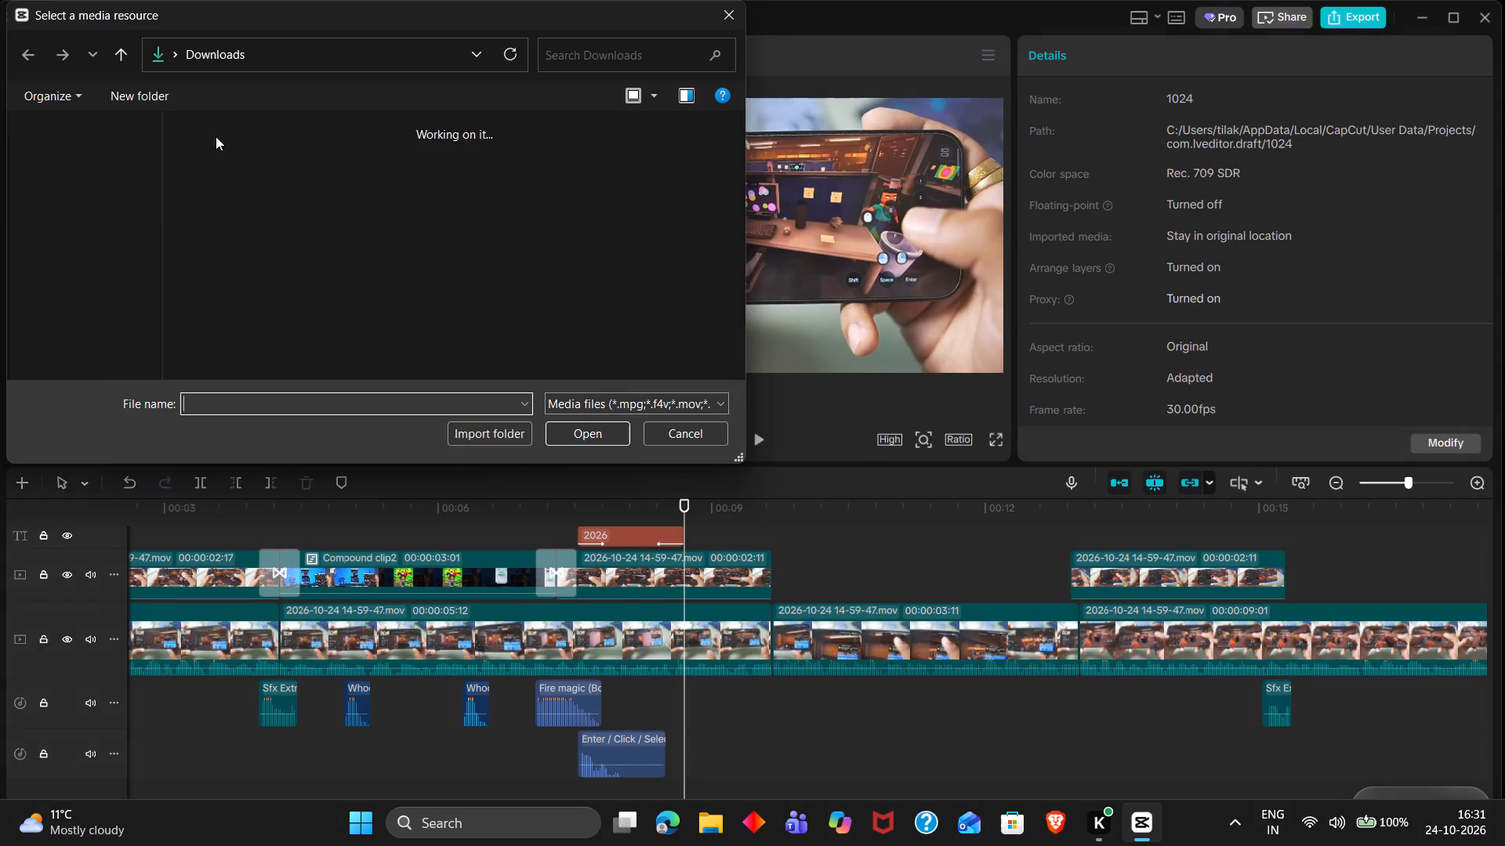
pyautogui.write('sta')
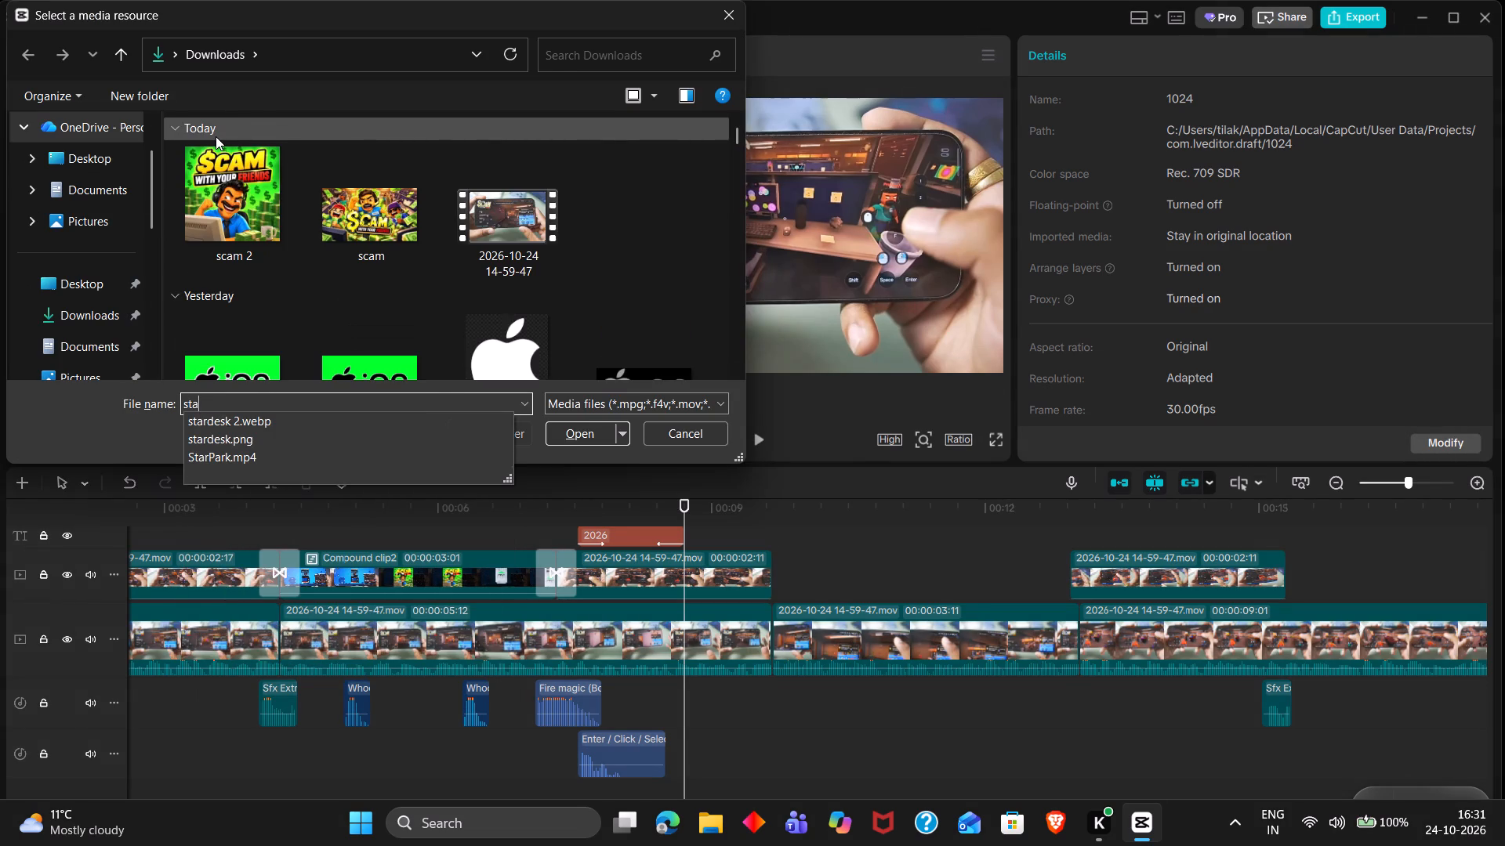
pyautogui.press('Down')
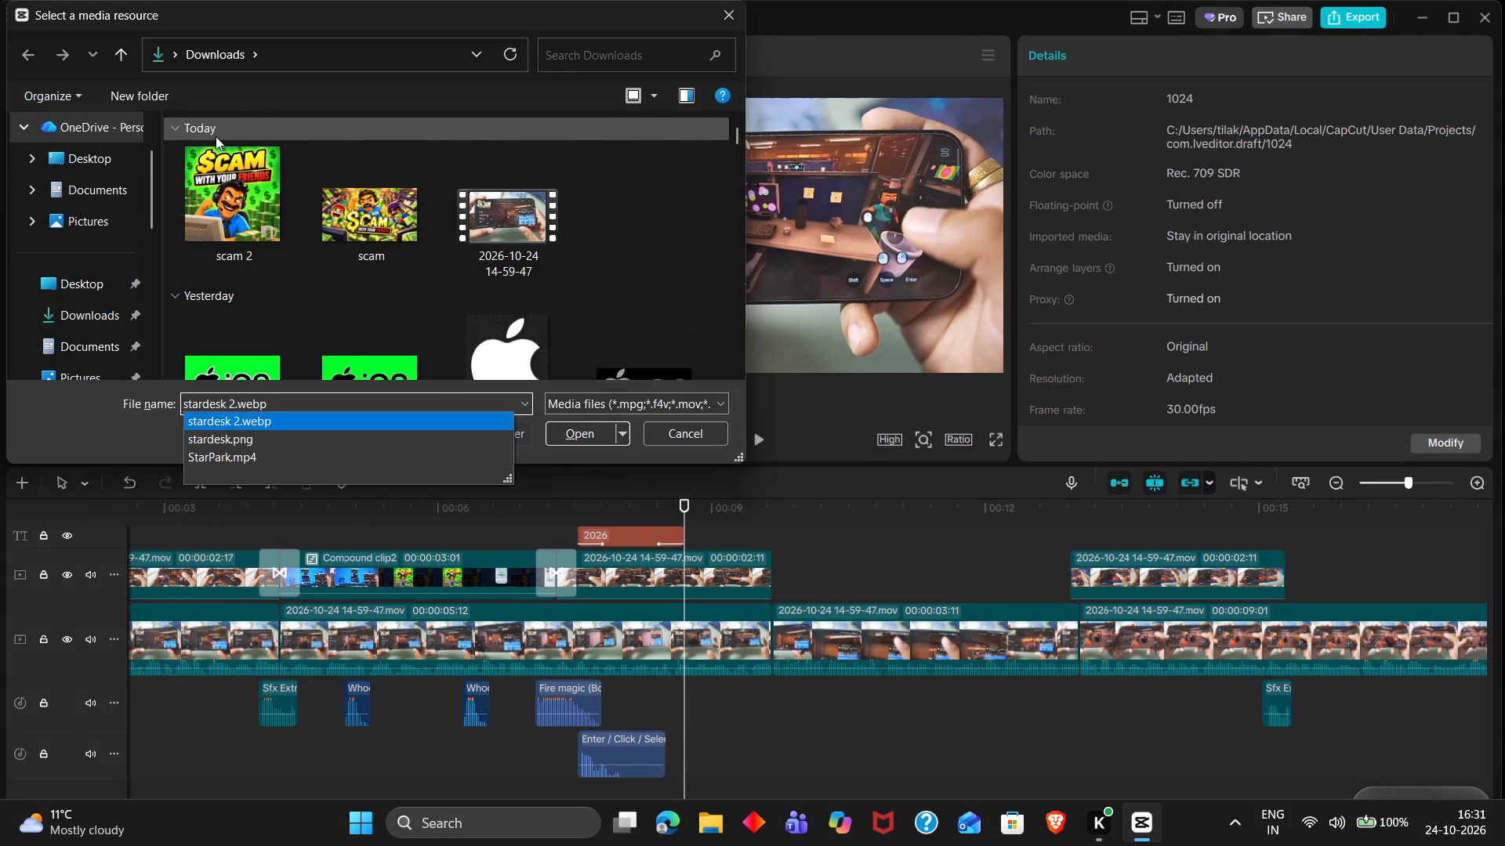
pyautogui.press('Return')
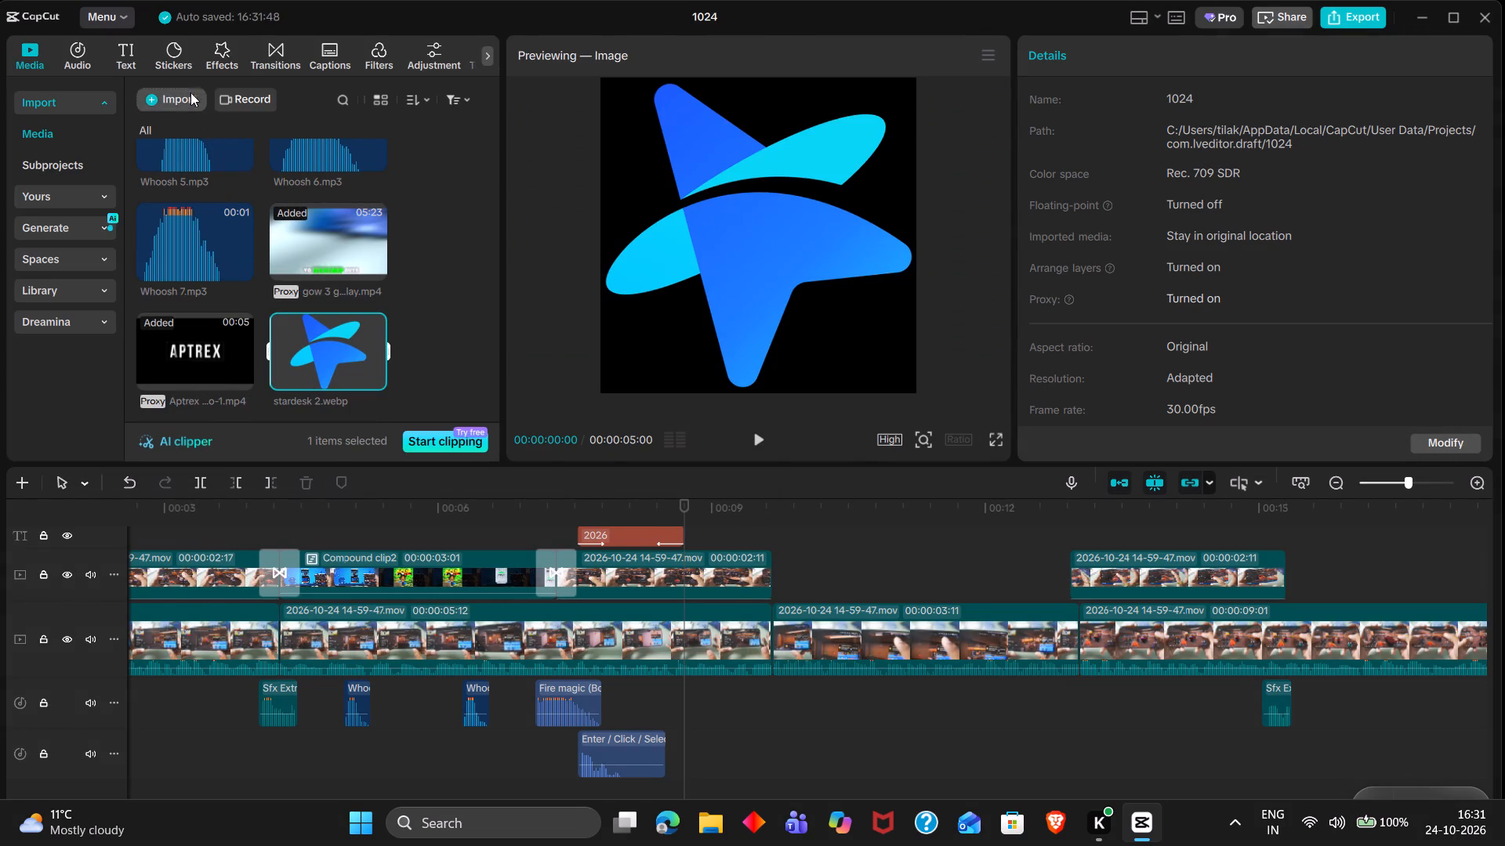
pyautogui.click(187, 97)
pyautogui.click(215, 133)
pyautogui.write('sta')
pyautogui.press('Down')
pyautogui.press('Down')
pyautogui.press('Return')
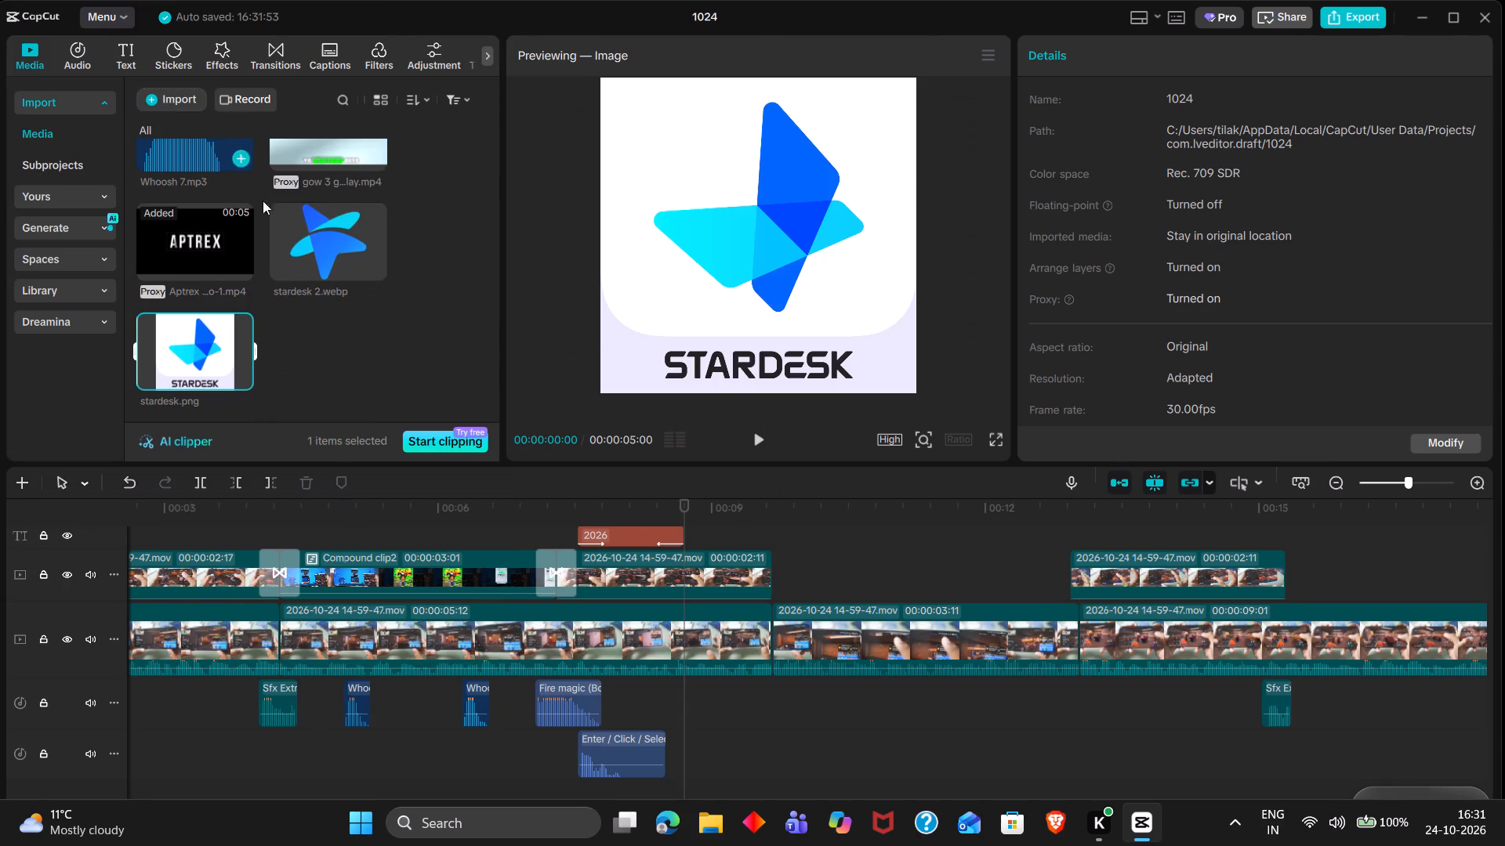
# Place stardesk.png on a new track above the gameplay clips, starting where the upper gameplay clip ends, and view it at 00:00:09:27.
pyautogui.moveTo(204, 324); pyautogui.dragTo(776, 568)
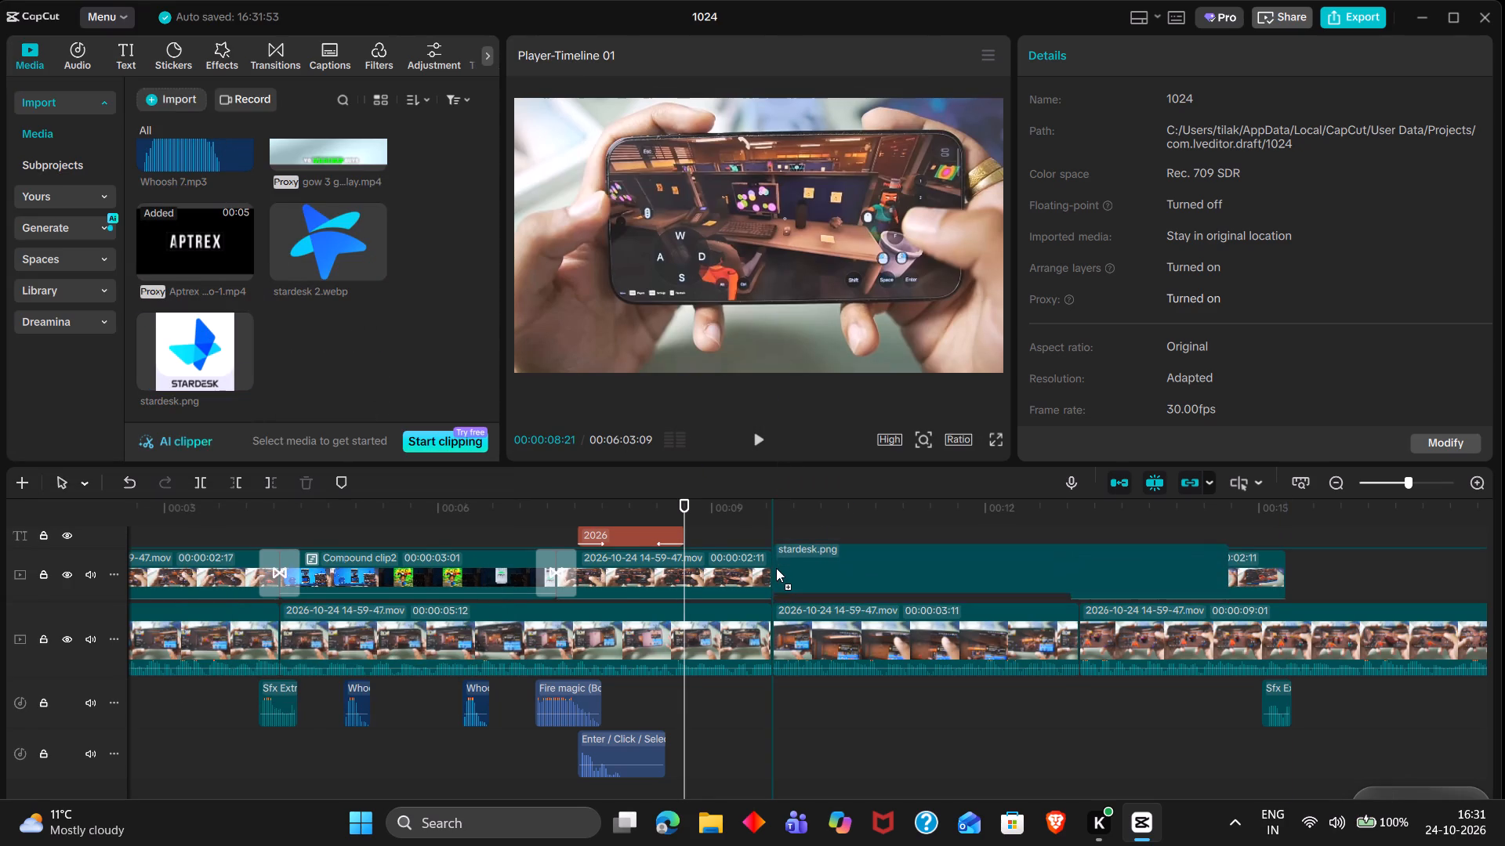
pyautogui.click(767, 523)
pyautogui.moveTo(767, 523); pyautogui.dragTo(794, 527)
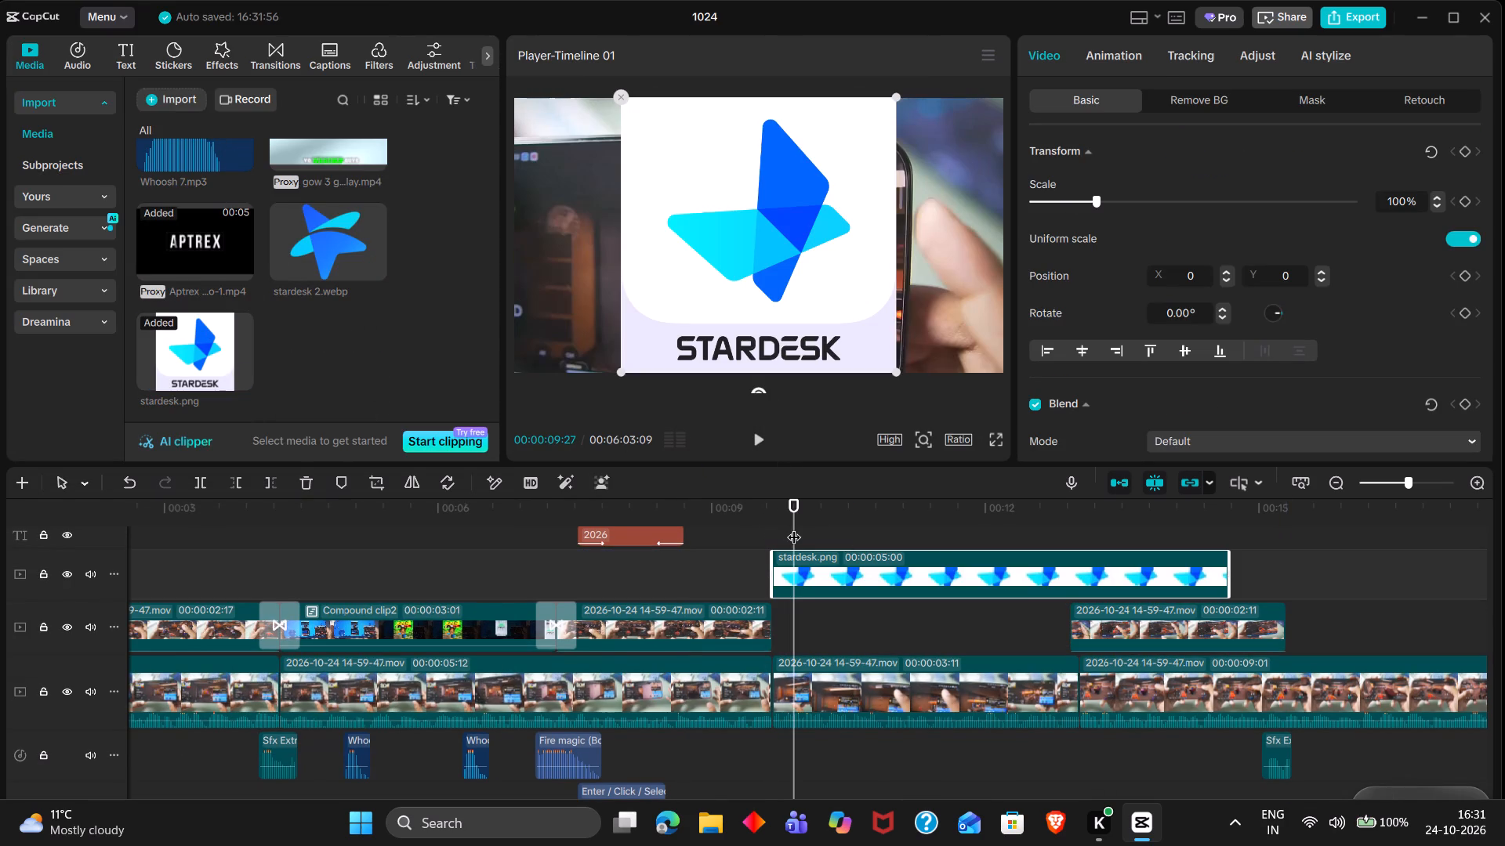
# Add a Rectangle mask to stardesk.png, enlarge it to cover the full 1024 by 1024 image, and round its corners.
pyautogui.click(1304, 107)
pyautogui.click(1078, 185)
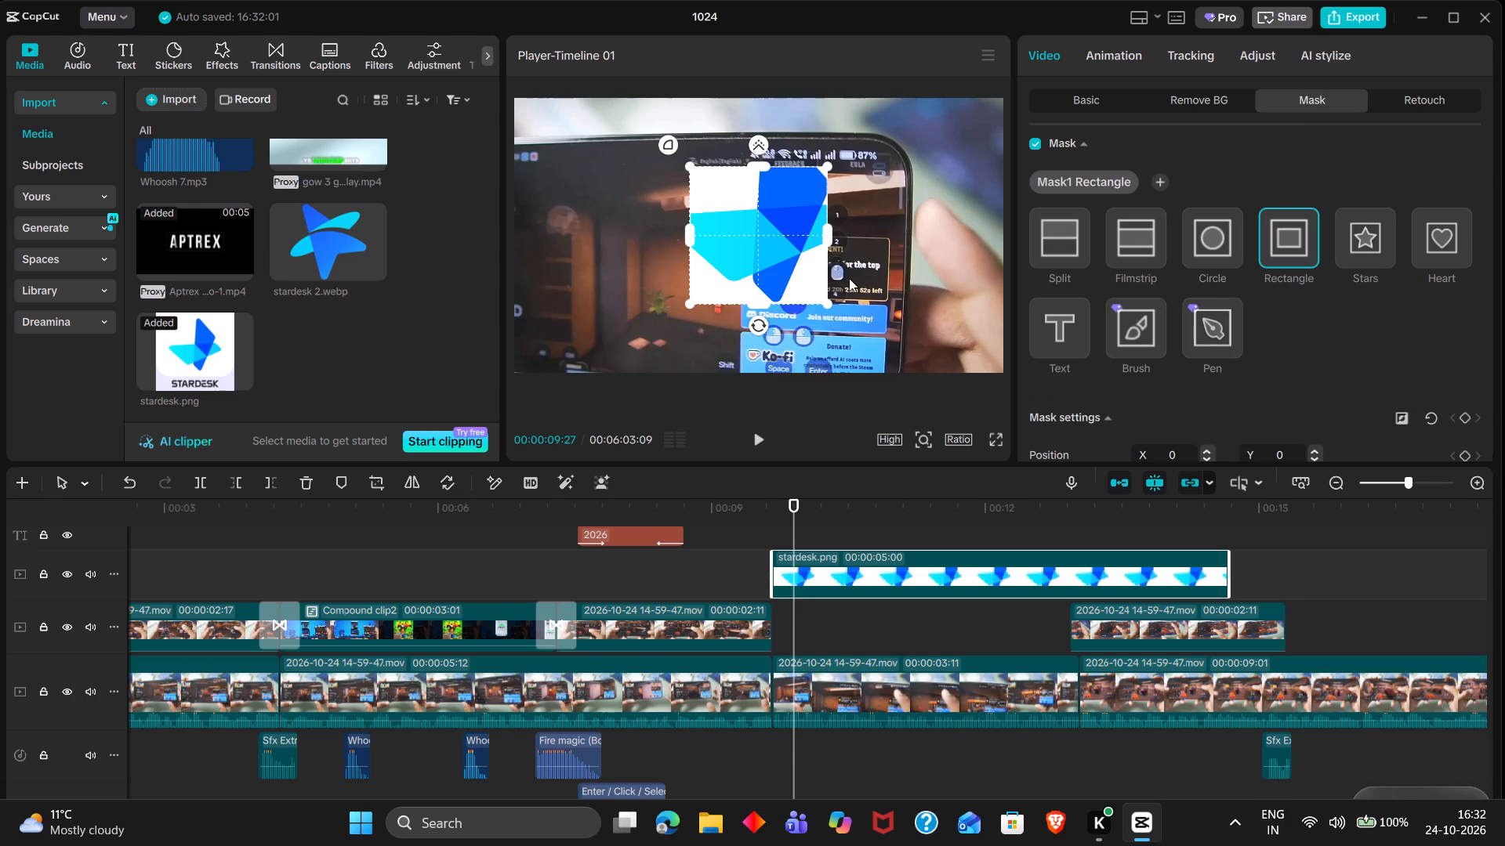
pyautogui.moveTo(829, 302); pyautogui.dragTo(898, 364)
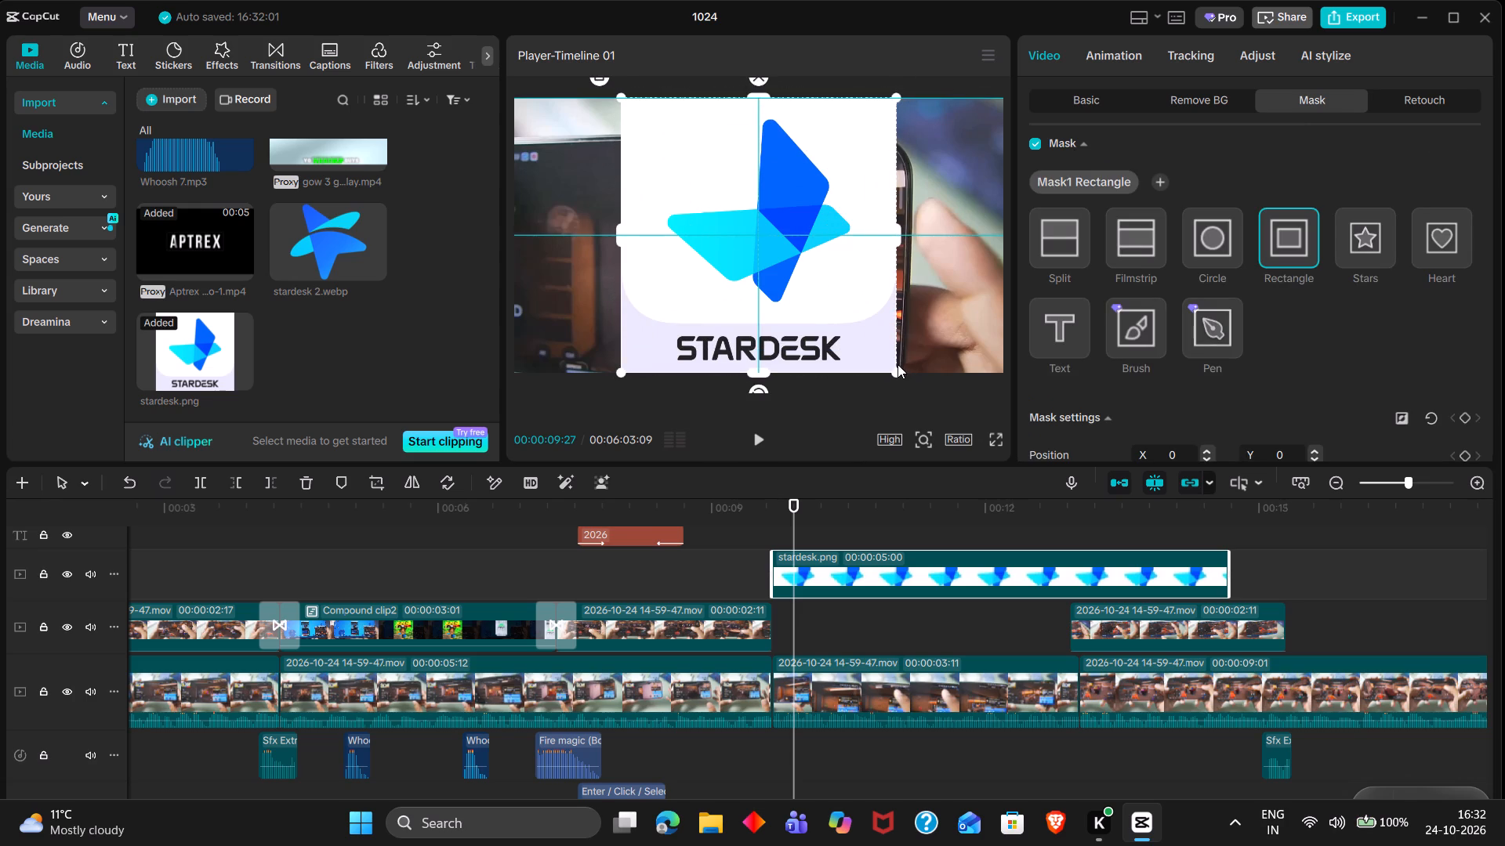
pyautogui.moveTo(898, 364); pyautogui.dragTo(897, 364)
pyautogui.scroll(-1, 1145, 351)
pyautogui.doubleClick(1133, 308)
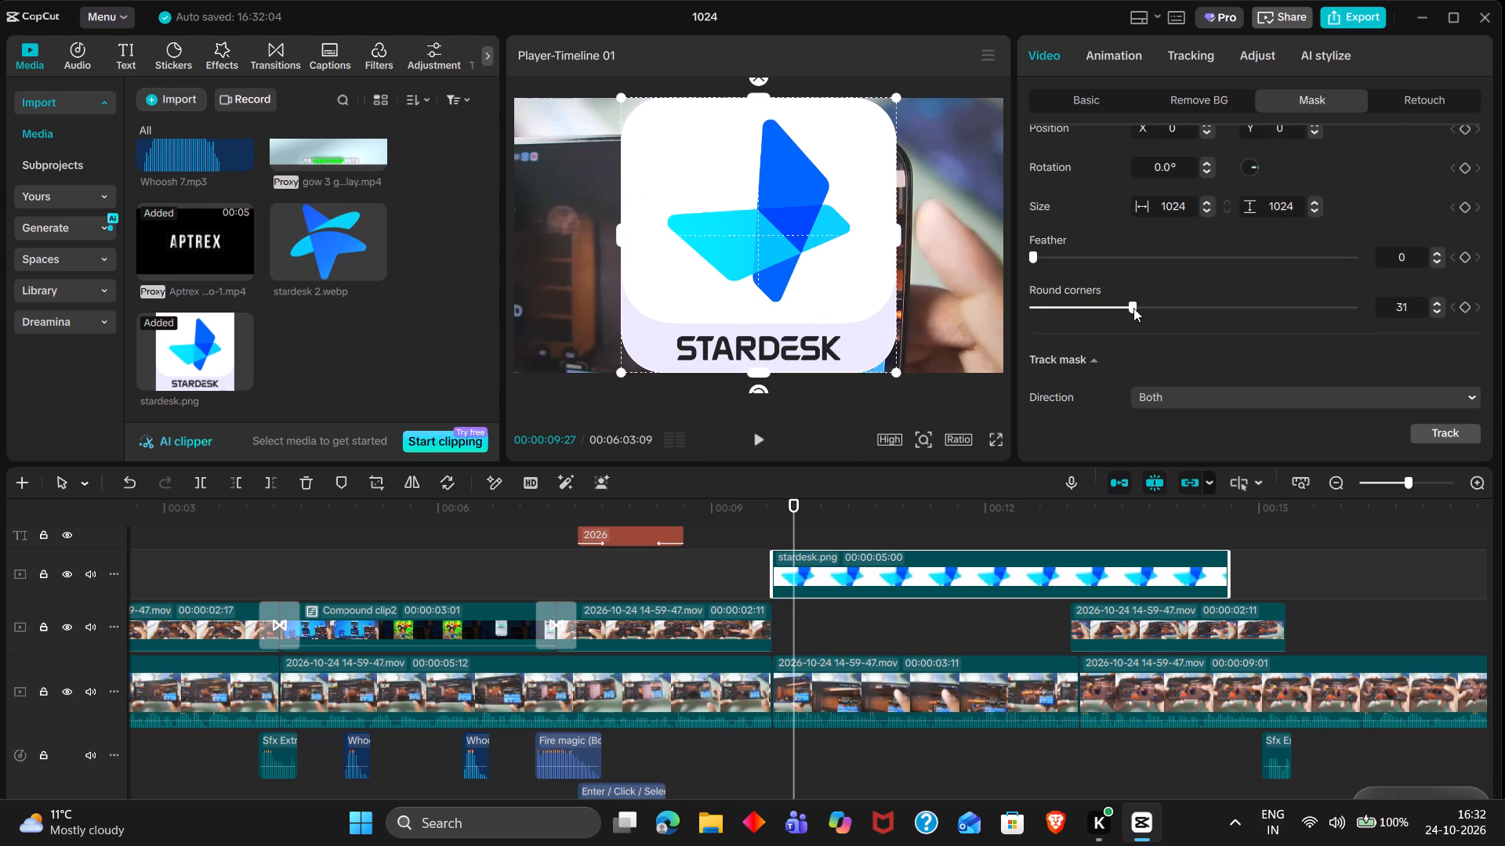
pyautogui.moveTo(1133, 308); pyautogui.dragTo(1146, 309)
# Scale the masked Stardesk logo down to 45% in the centre of the frame.
pyautogui.click(1086, 96)
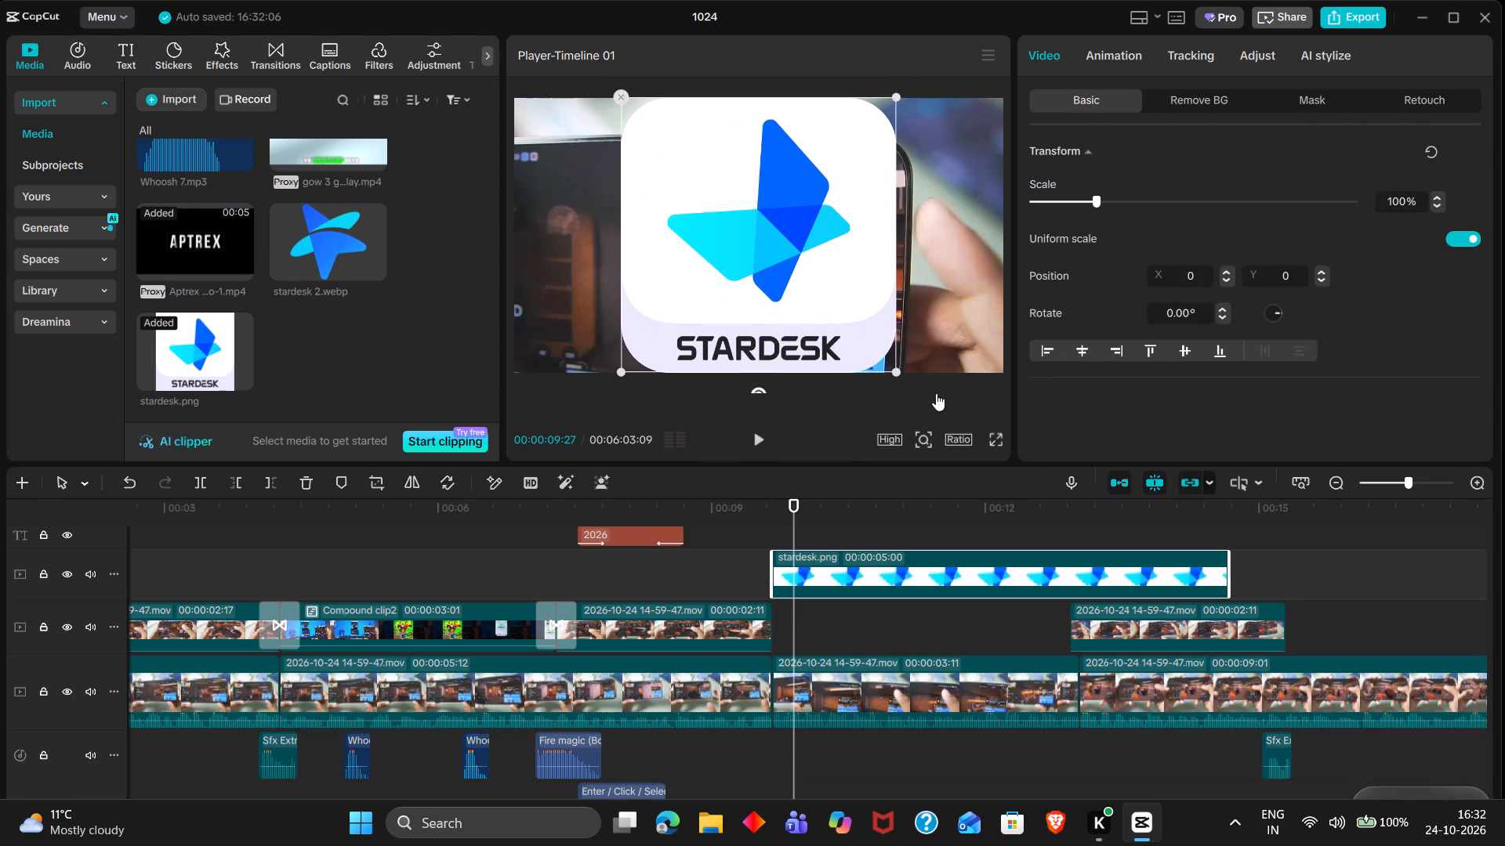
pyautogui.moveTo(894, 369); pyautogui.dragTo(831, 265)
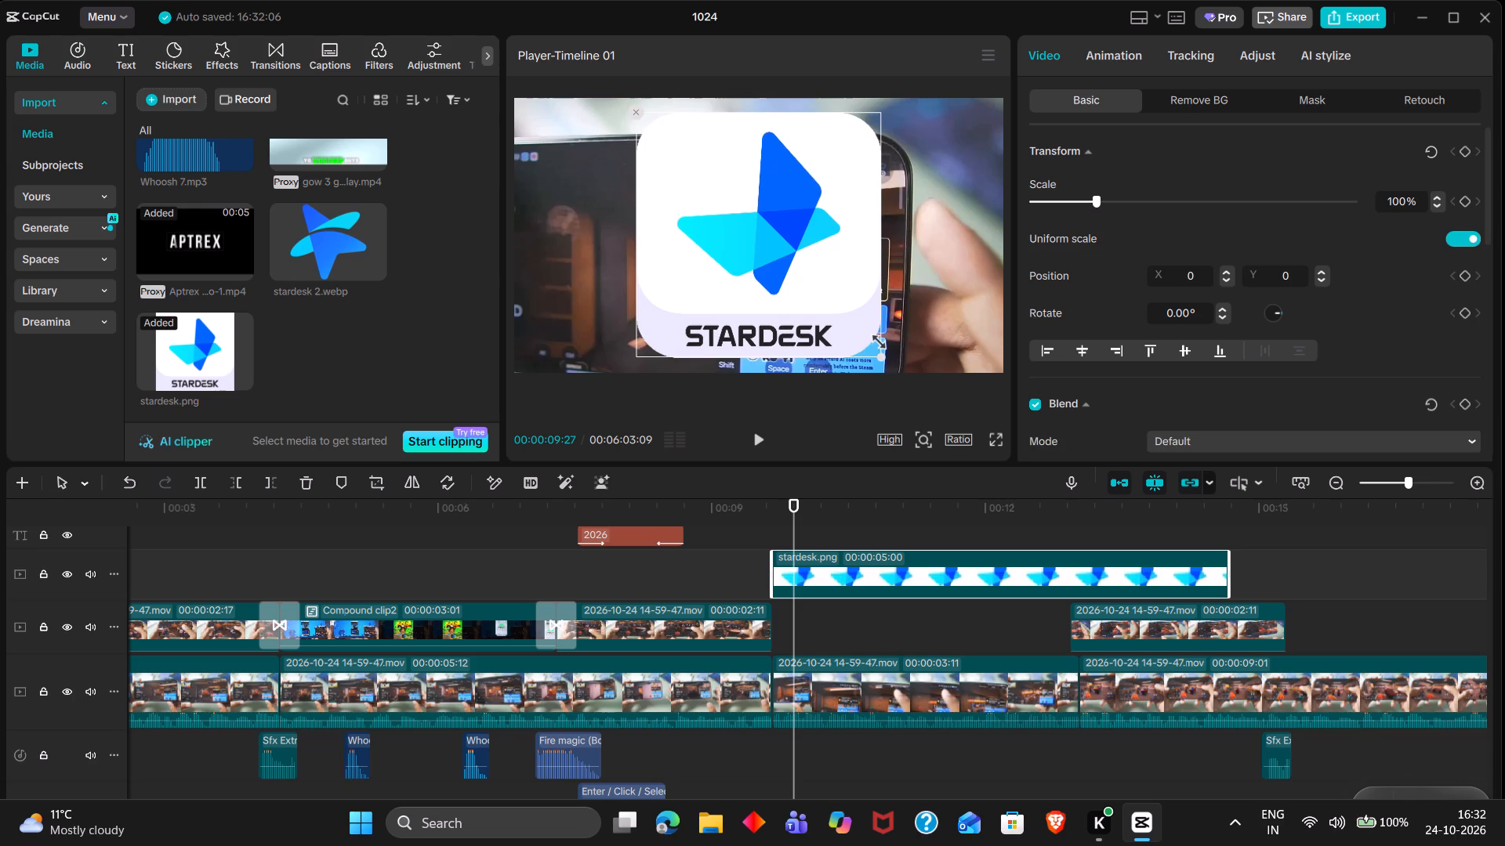
pyautogui.moveTo(831, 265); pyautogui.dragTo(801, 244)
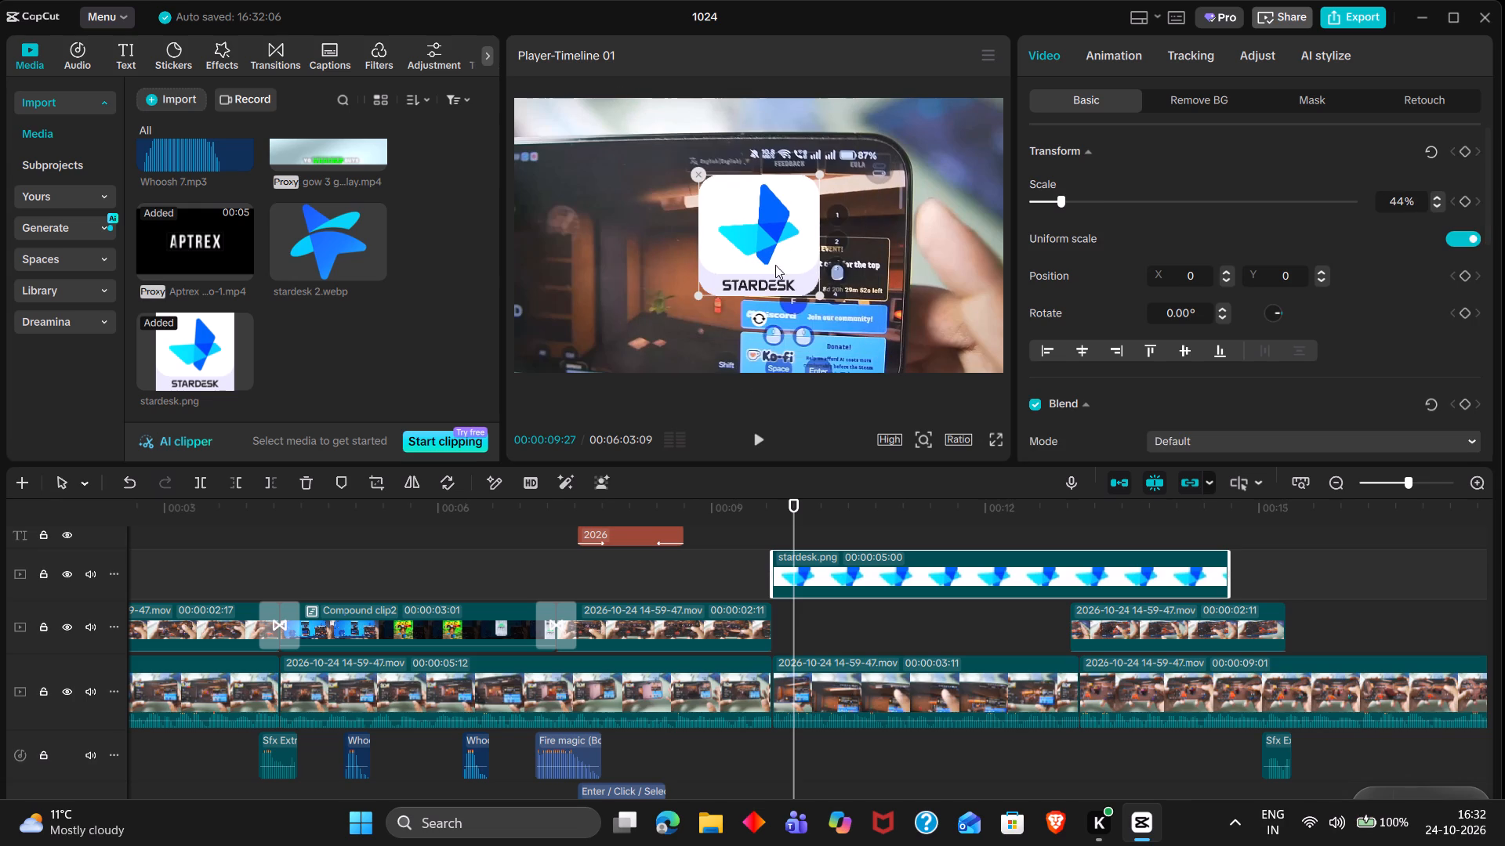
pyautogui.click(821, 298)
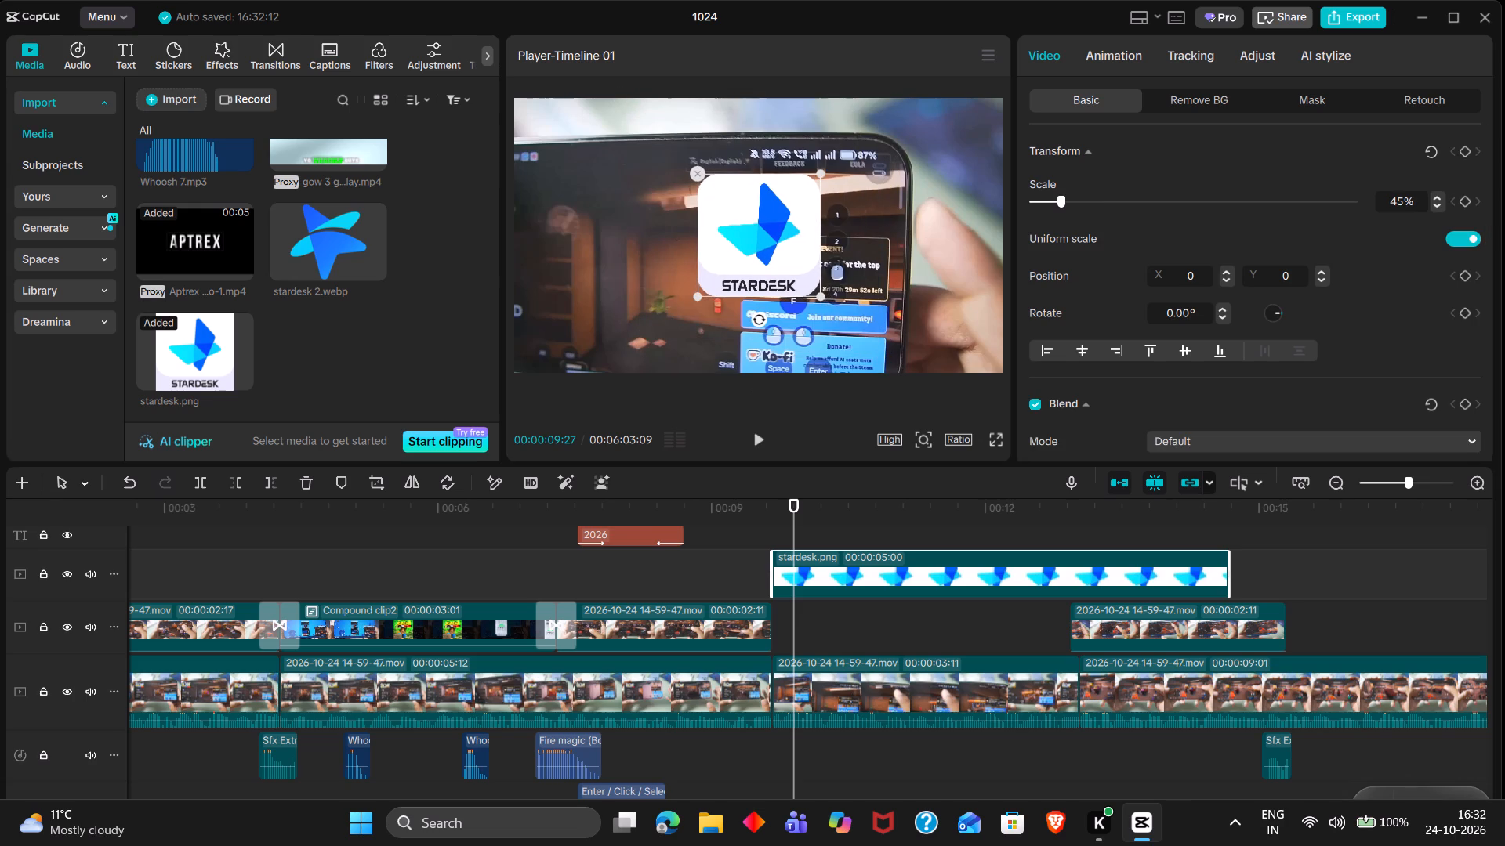
# Search the video effects for blur, apply Blur to the stardesk.png clip, and set its strength to 100.
pyautogui.doubleClick(231, 60)
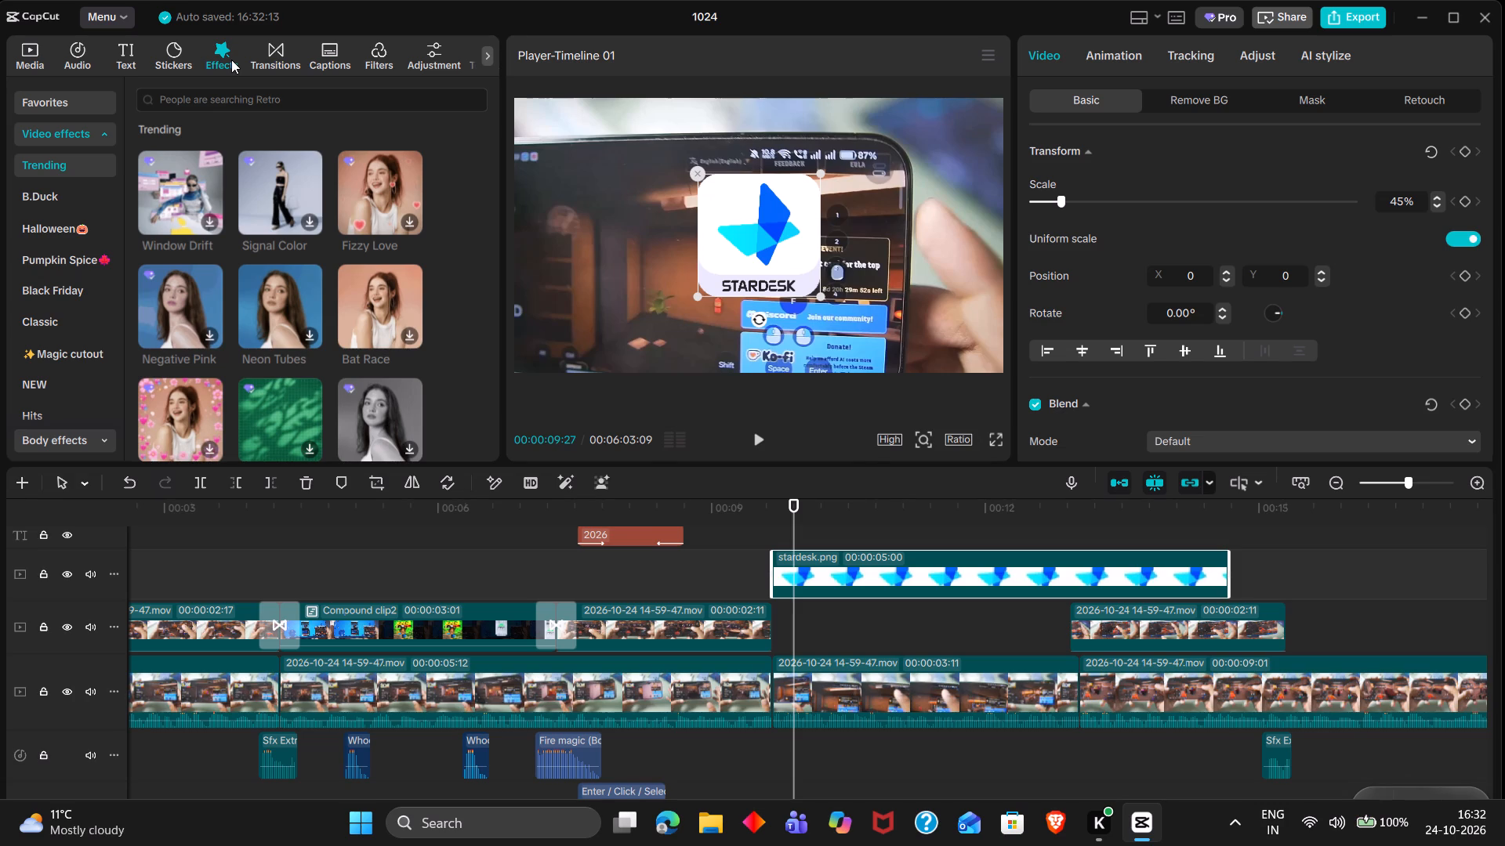
pyautogui.click(274, 110)
pyautogui.write('b;')
pyautogui.press('BackSpace')
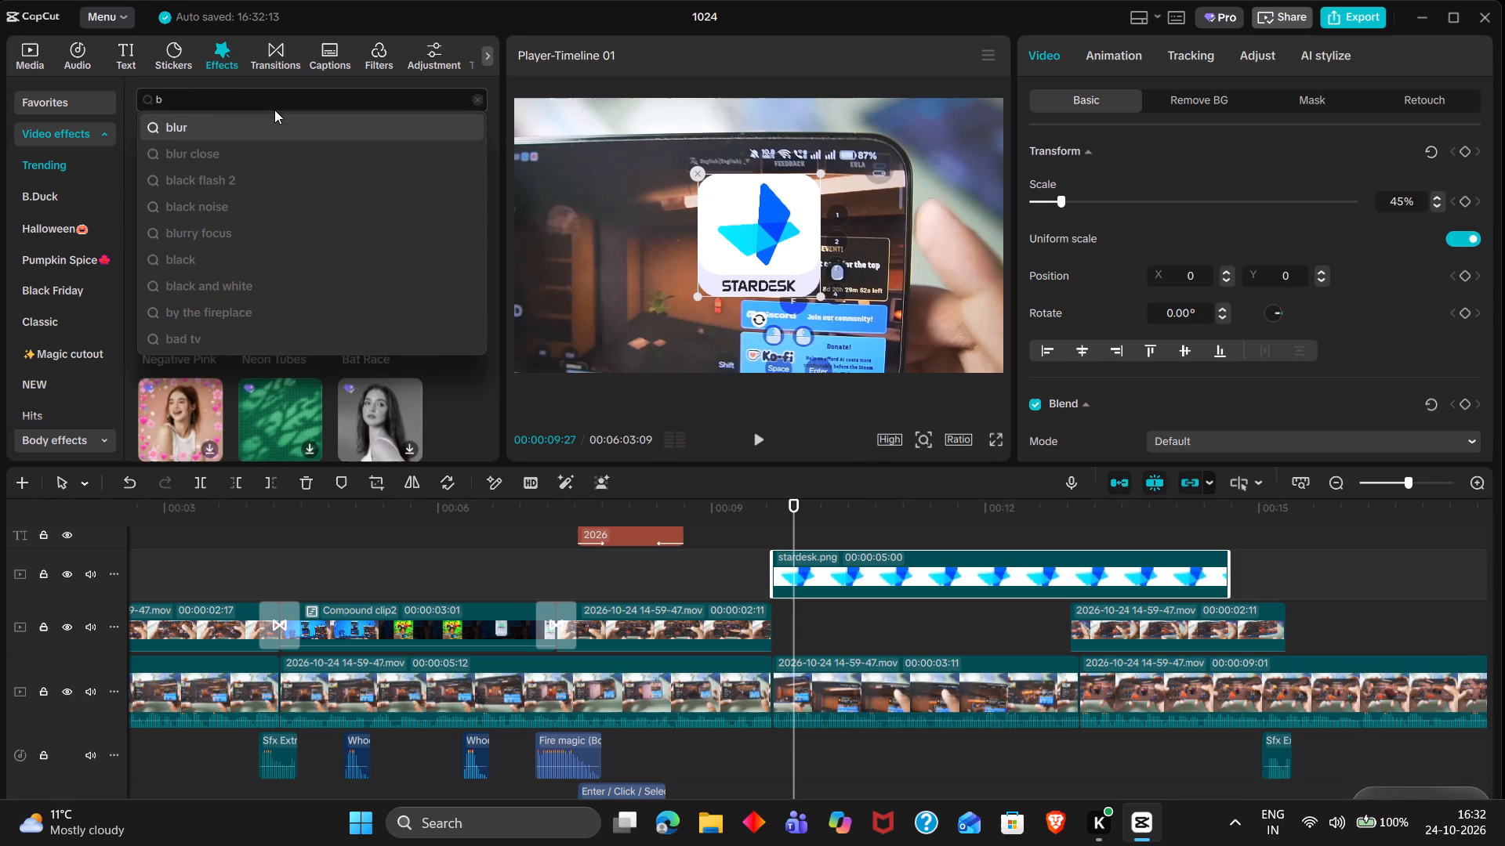
pyautogui.write('lur')
pyautogui.press('Return')
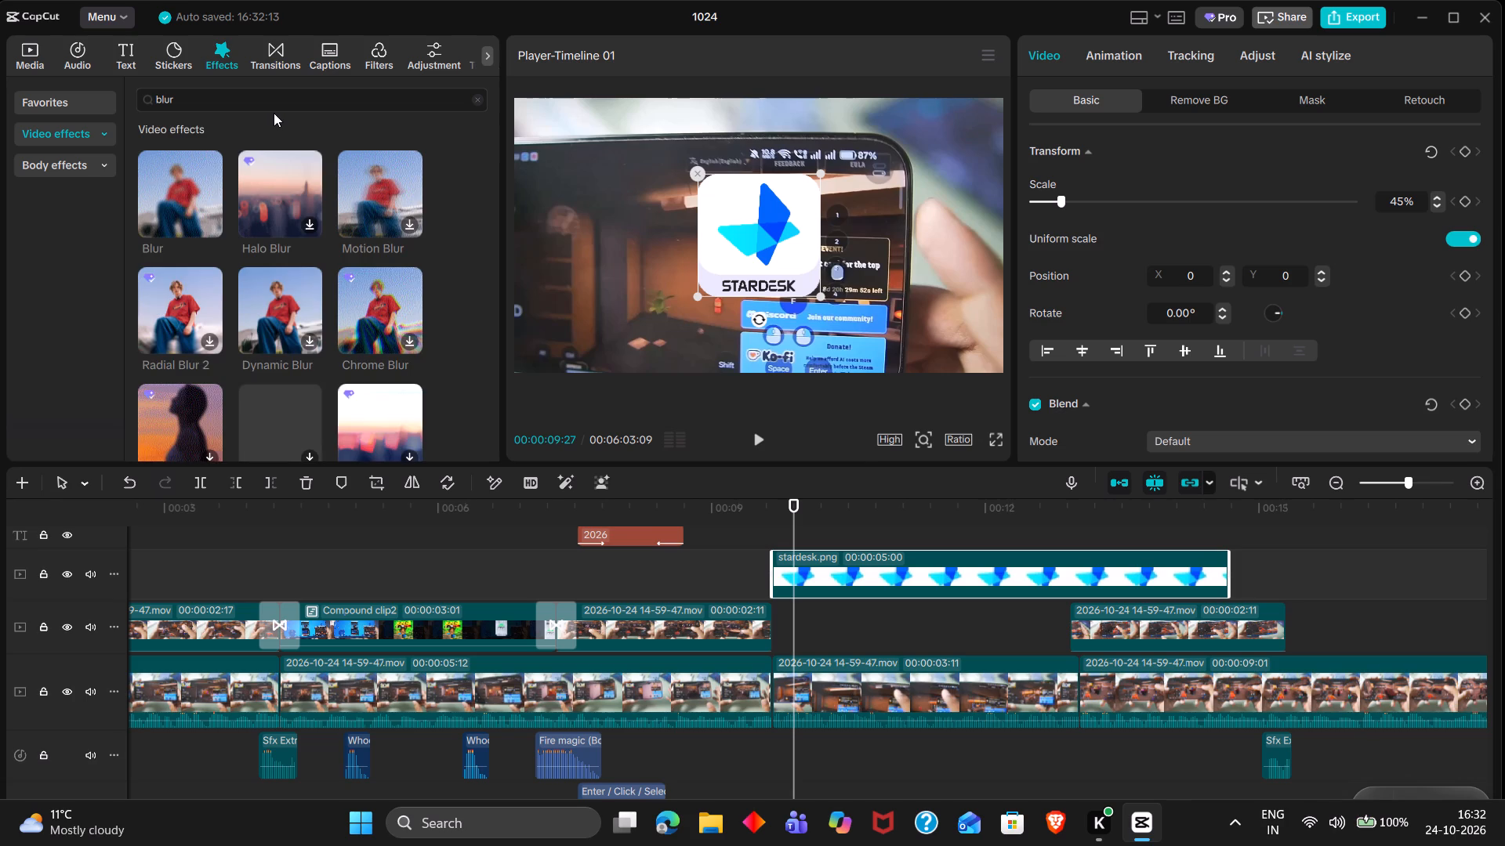
pyautogui.moveTo(180, 187); pyautogui.dragTo(892, 569)
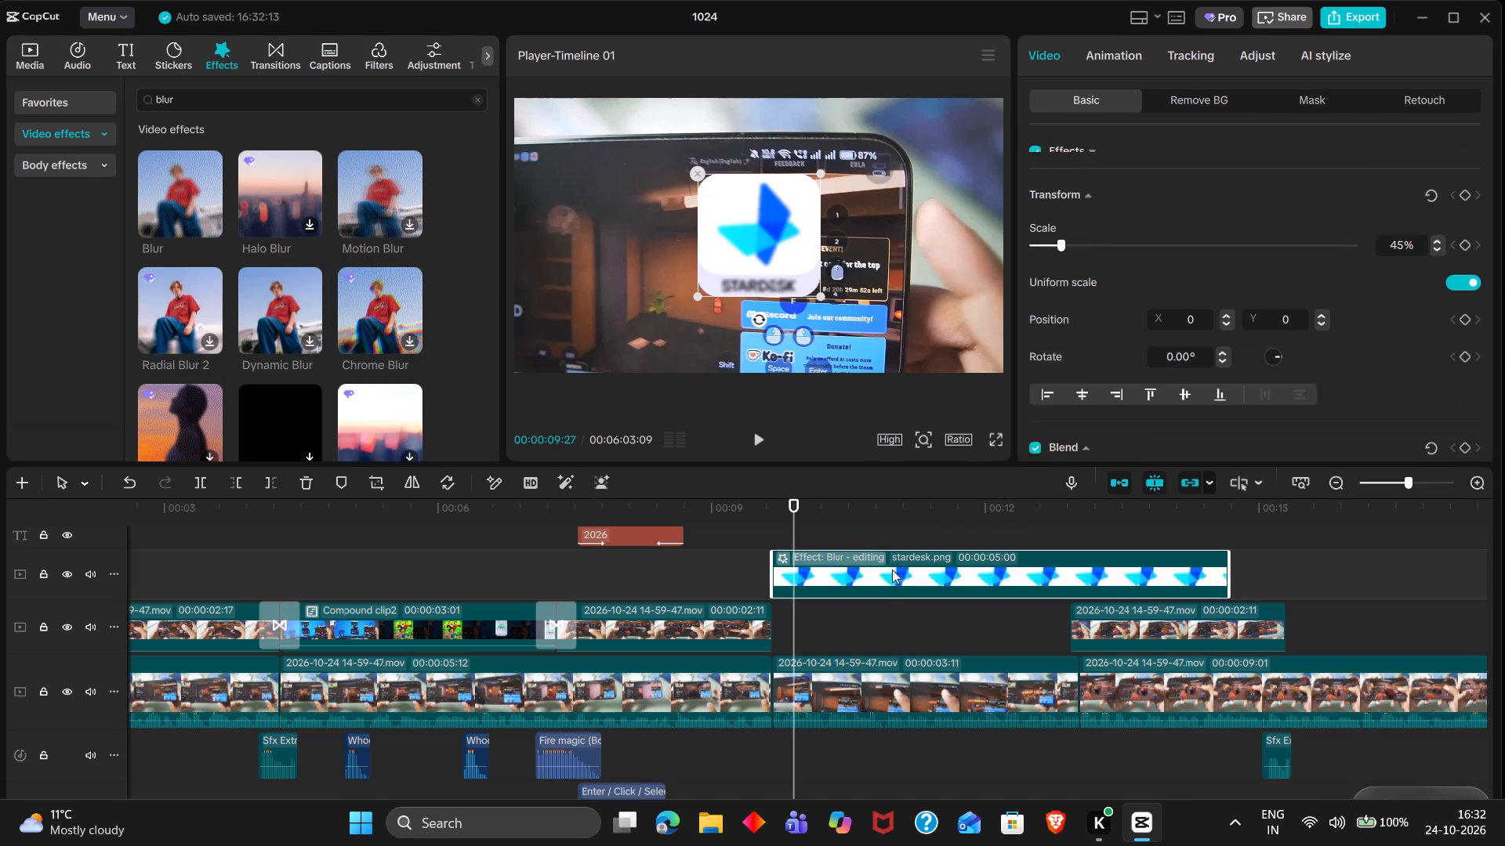
pyautogui.click(1283, 225)
pyautogui.moveTo(1283, 225); pyautogui.dragTo(1442, 220)
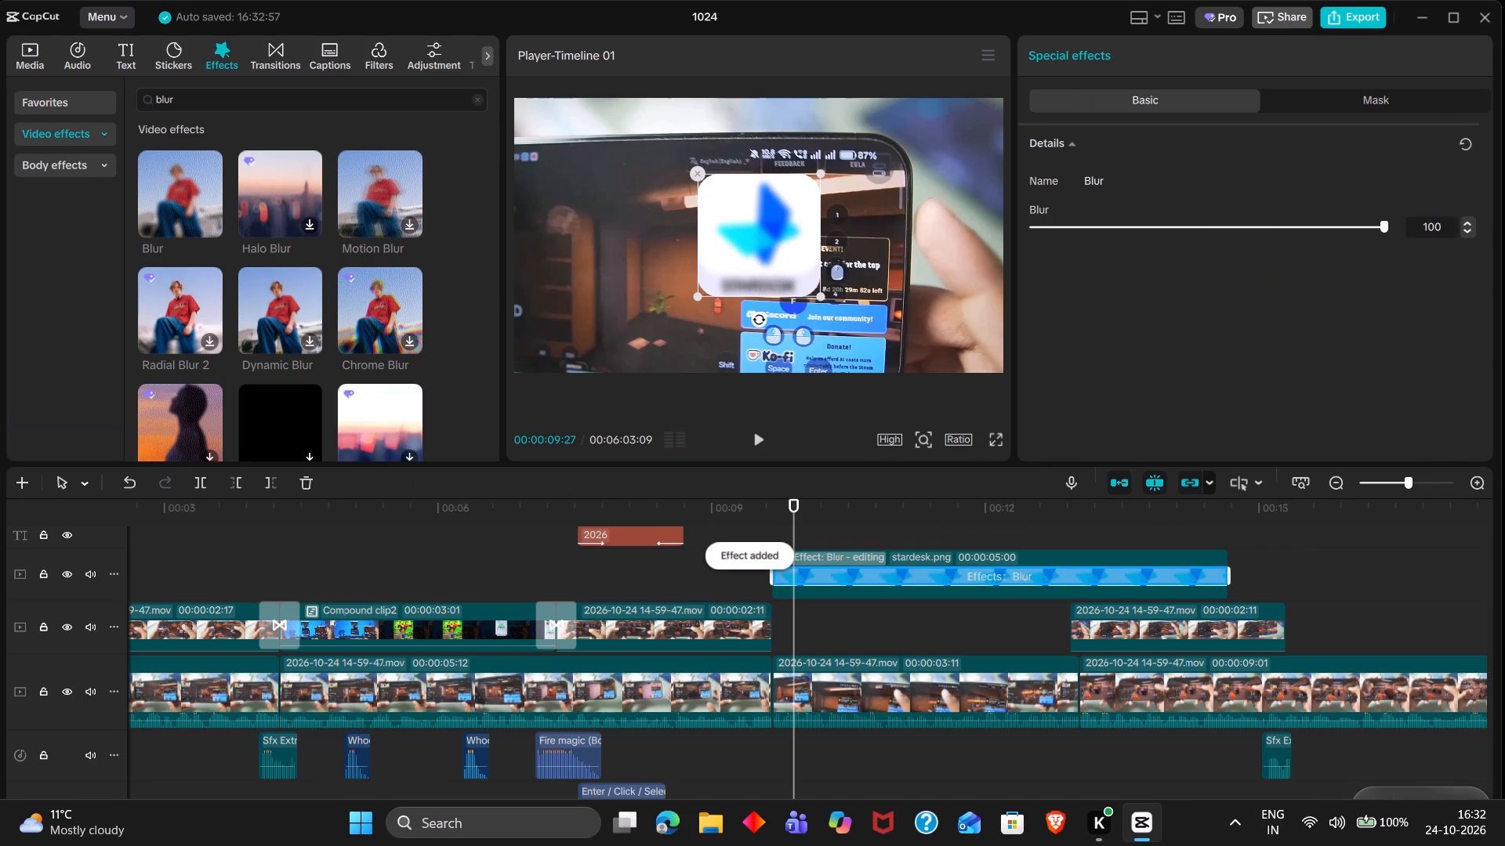
# Play back from the 2026 title to its end and move the stardesk.png clip to start just after it, at about 00:00:08:22.
pyautogui.click(810, 619)
pyautogui.moveTo(810, 619); pyautogui.dragTo(795, 615)
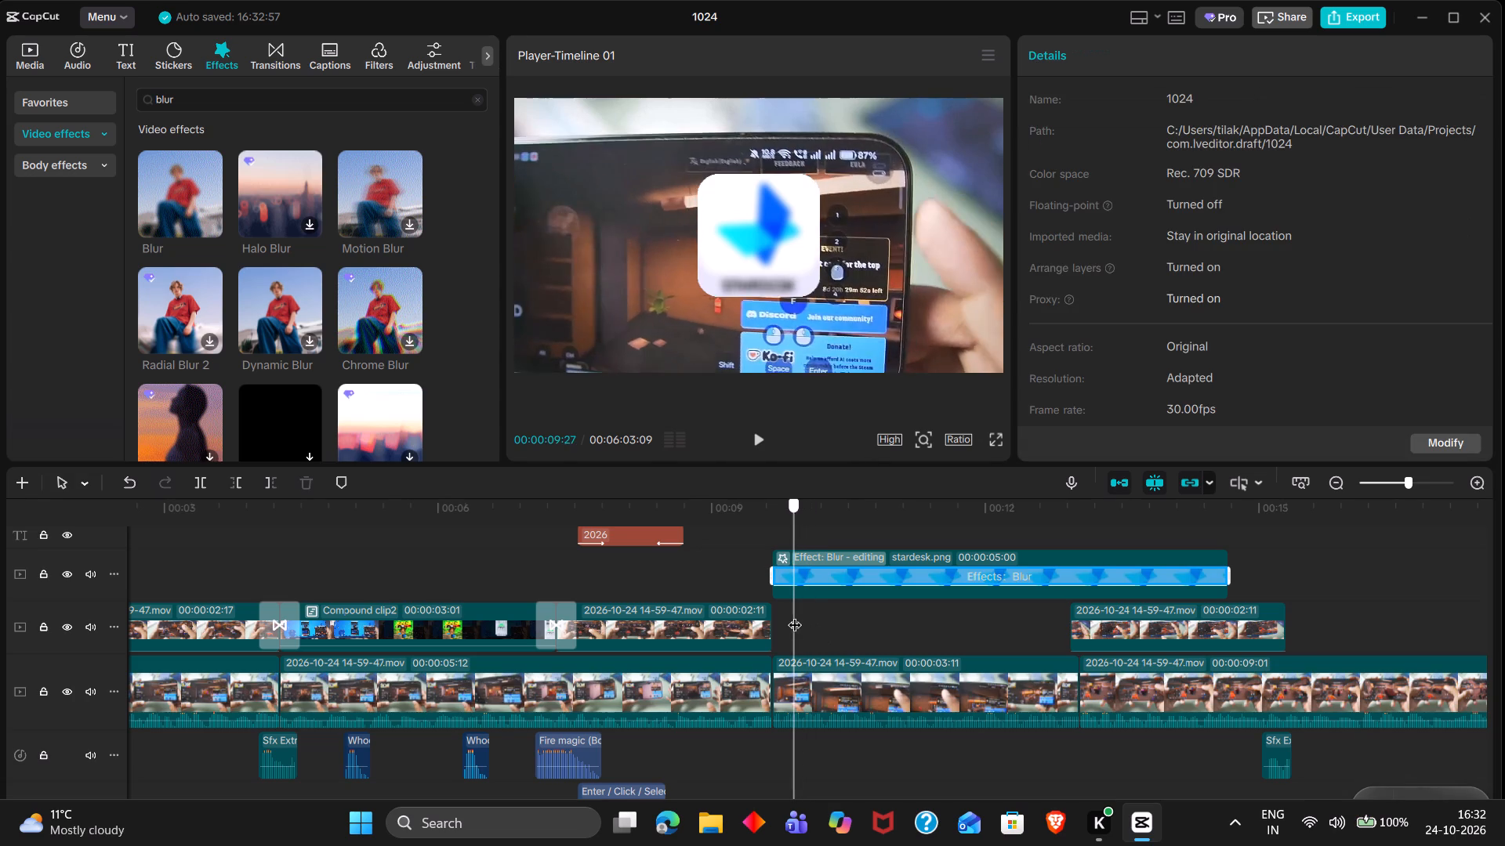
pyautogui.moveTo(795, 615); pyautogui.dragTo(778, 607)
pyautogui.click(753, 575)
pyautogui.moveTo(753, 575); pyautogui.dragTo(622, 574)
pyautogui.press('space')
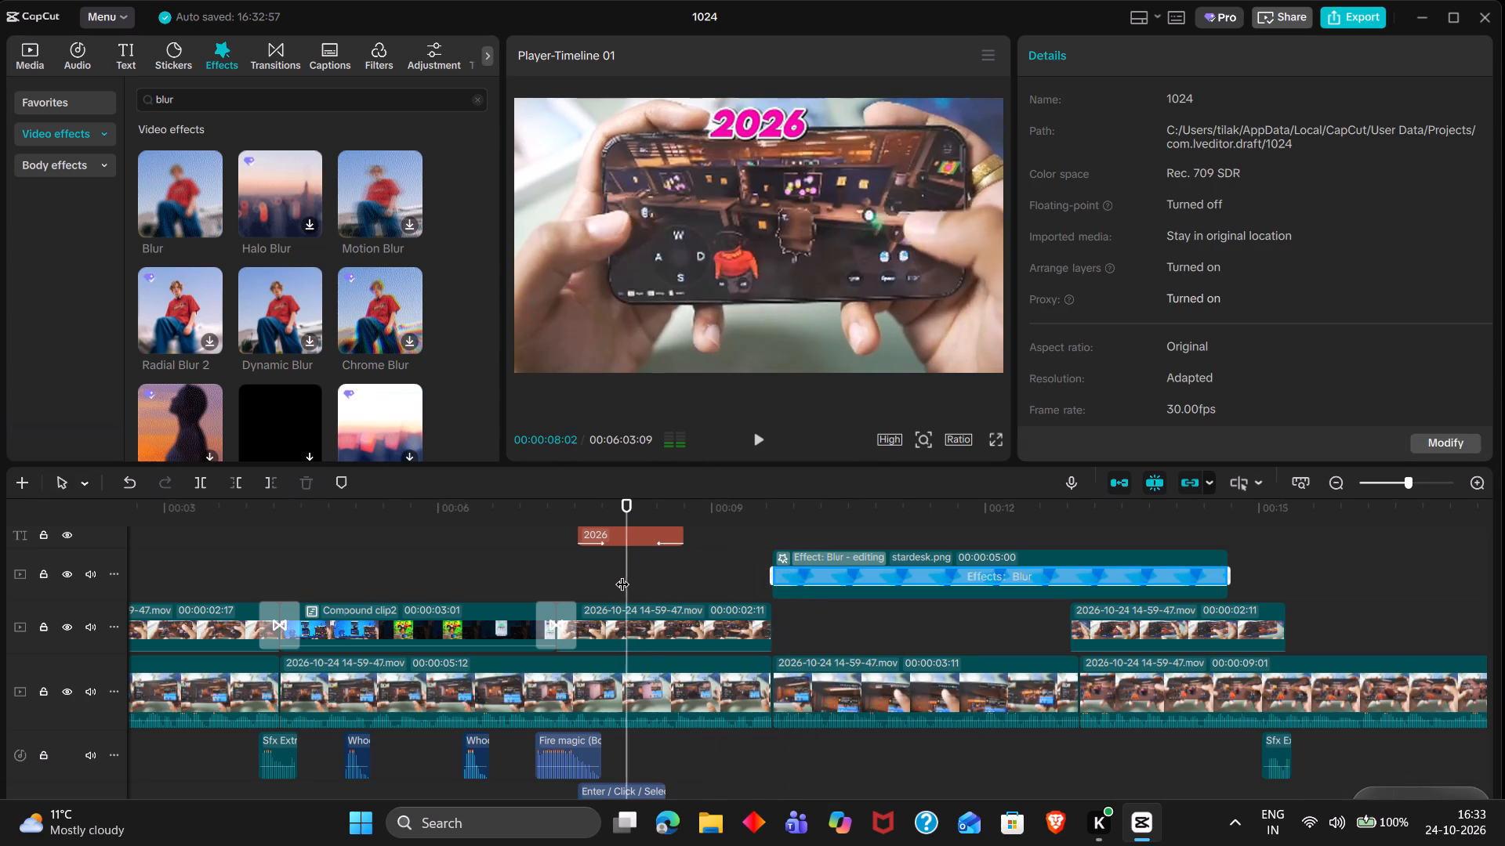
pyautogui.press('space')
pyautogui.press('space')
pyautogui.press('space')
pyautogui.press('space')
pyautogui.press('space')
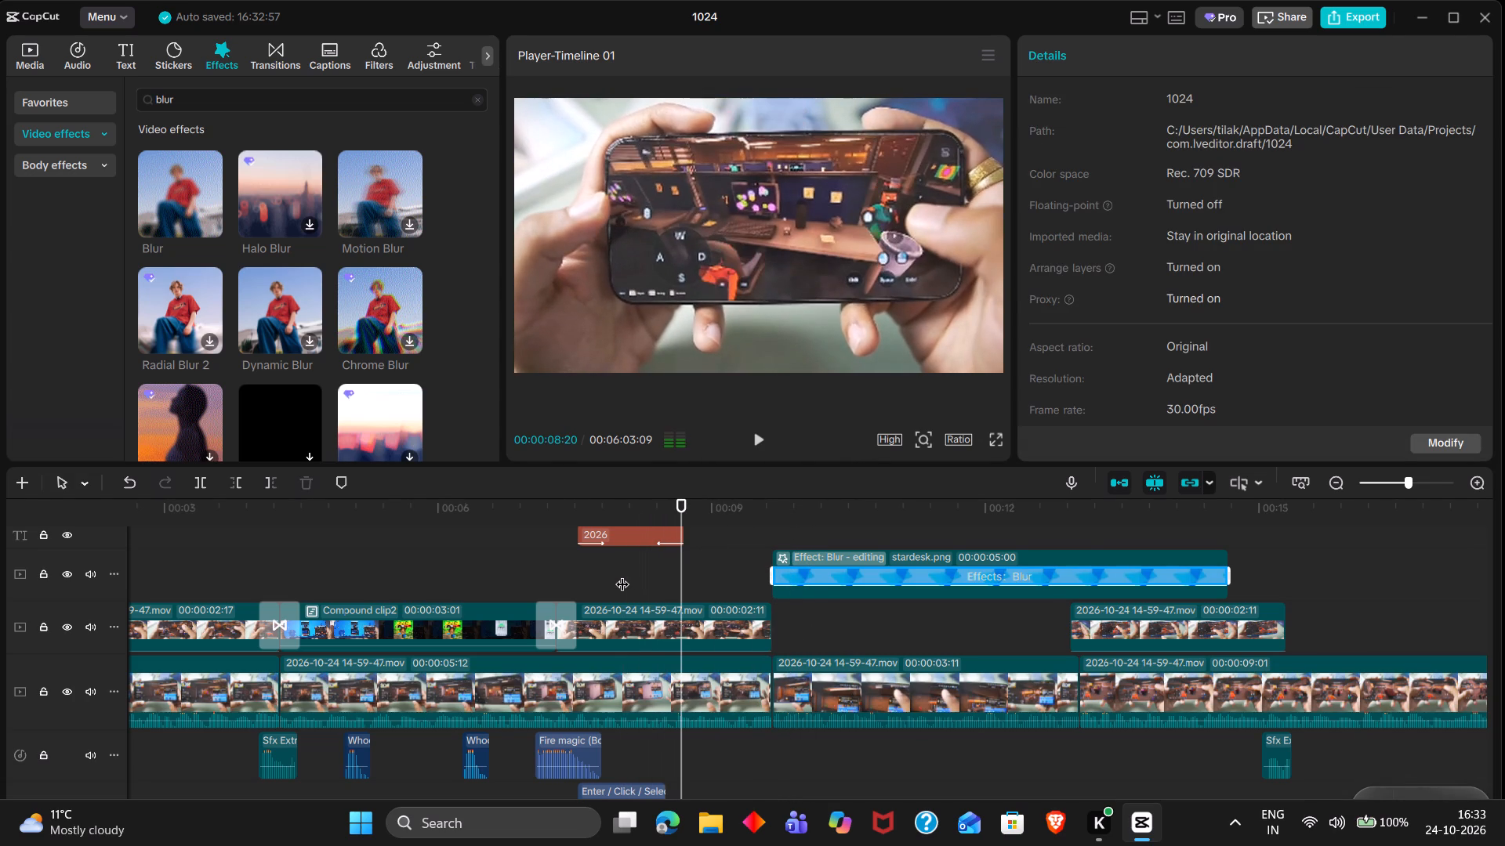
pyautogui.click(811, 594)
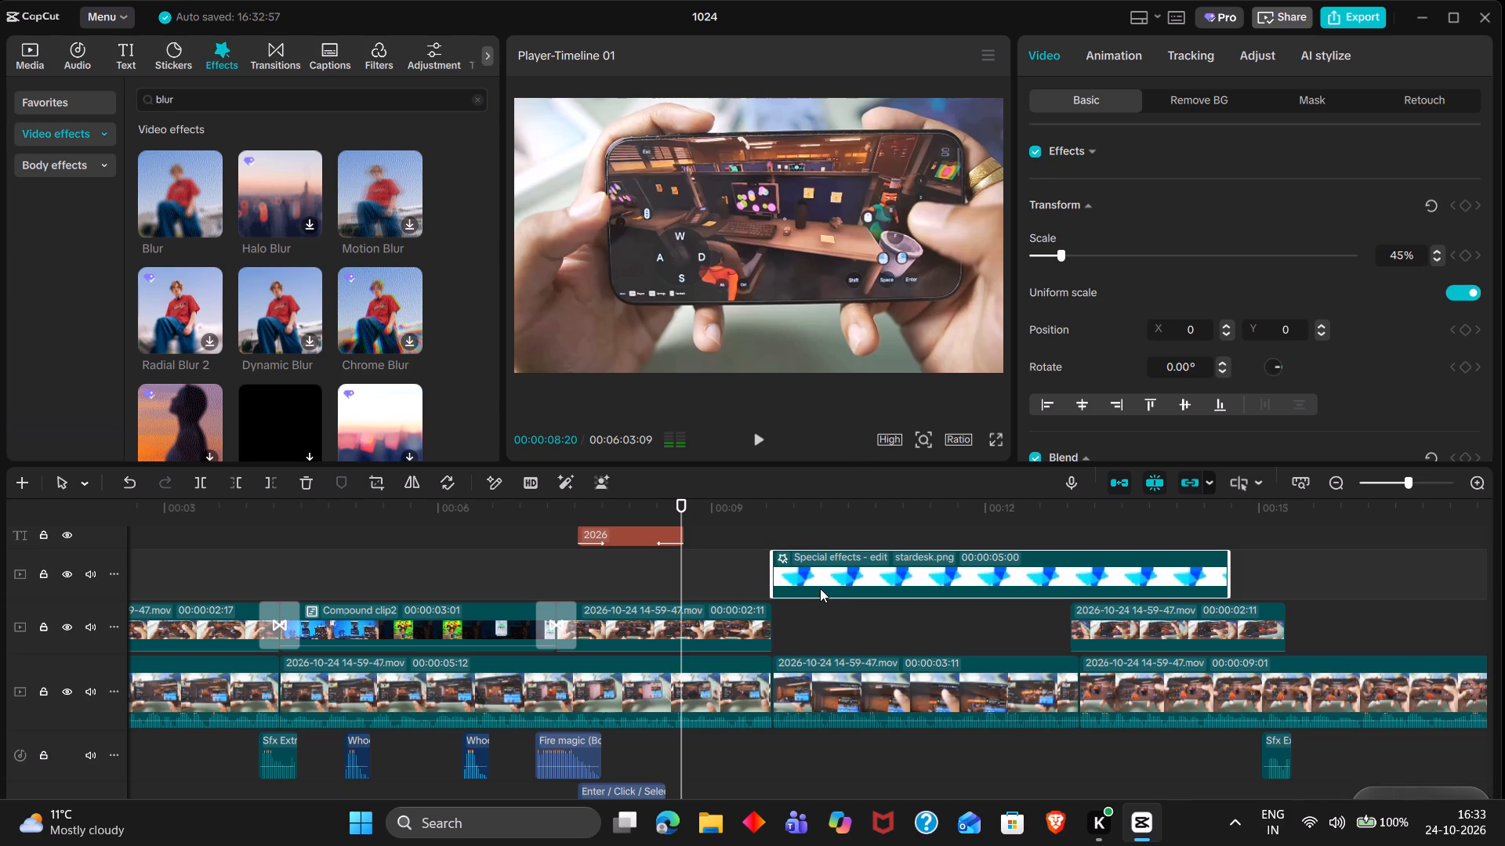
pyautogui.moveTo(820, 588); pyautogui.dragTo(734, 589)
pyautogui.moveTo(734, 589); pyautogui.dragTo(743, 594)
# Apply the Slide Down entrance animation to the stardesk.png clip.
pyautogui.doubleClick(692, 512)
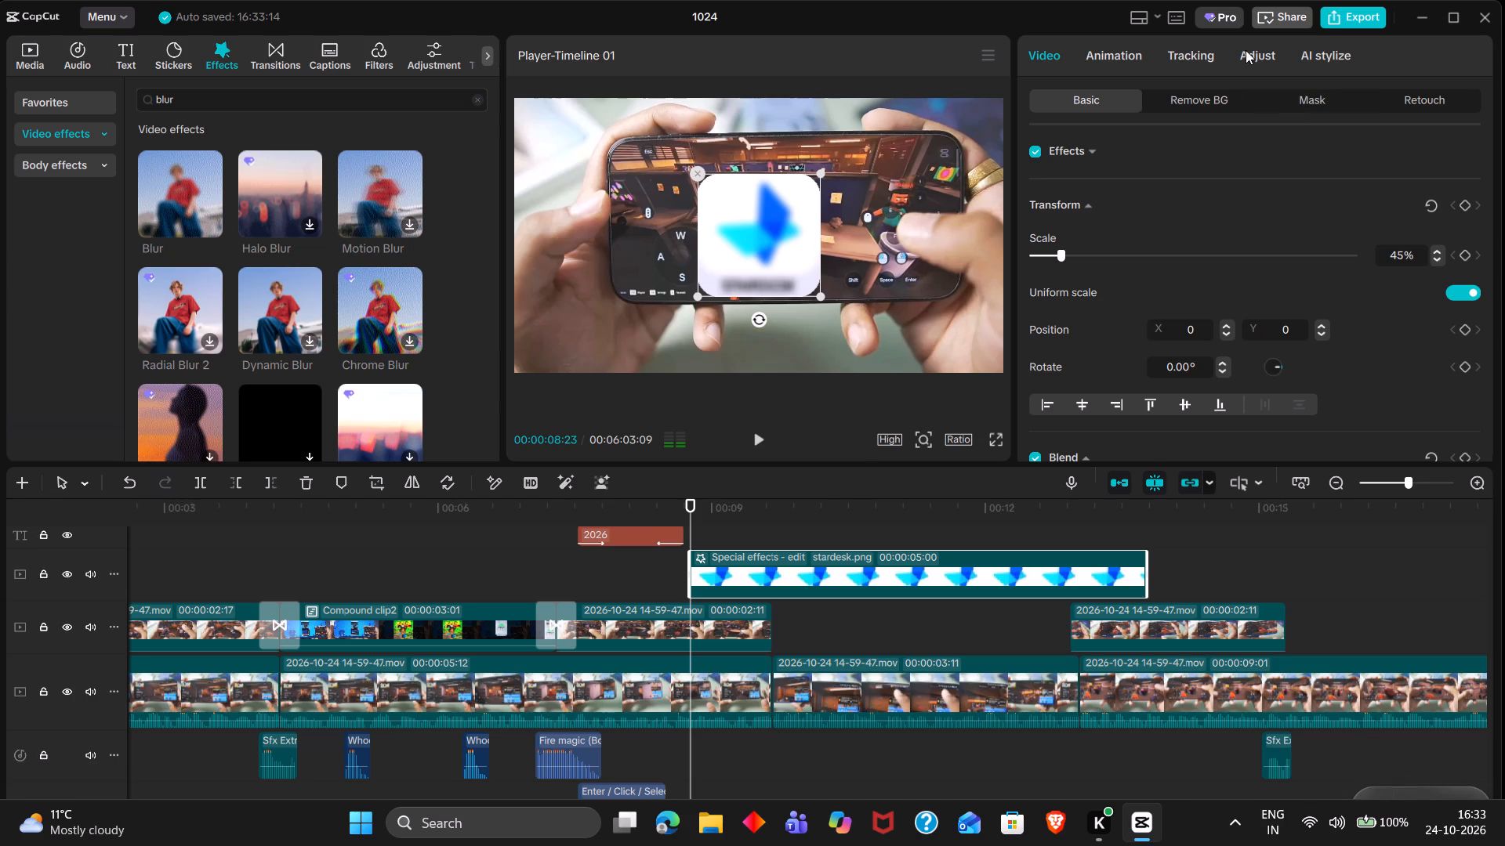
pyautogui.doubleClick(1123, 49)
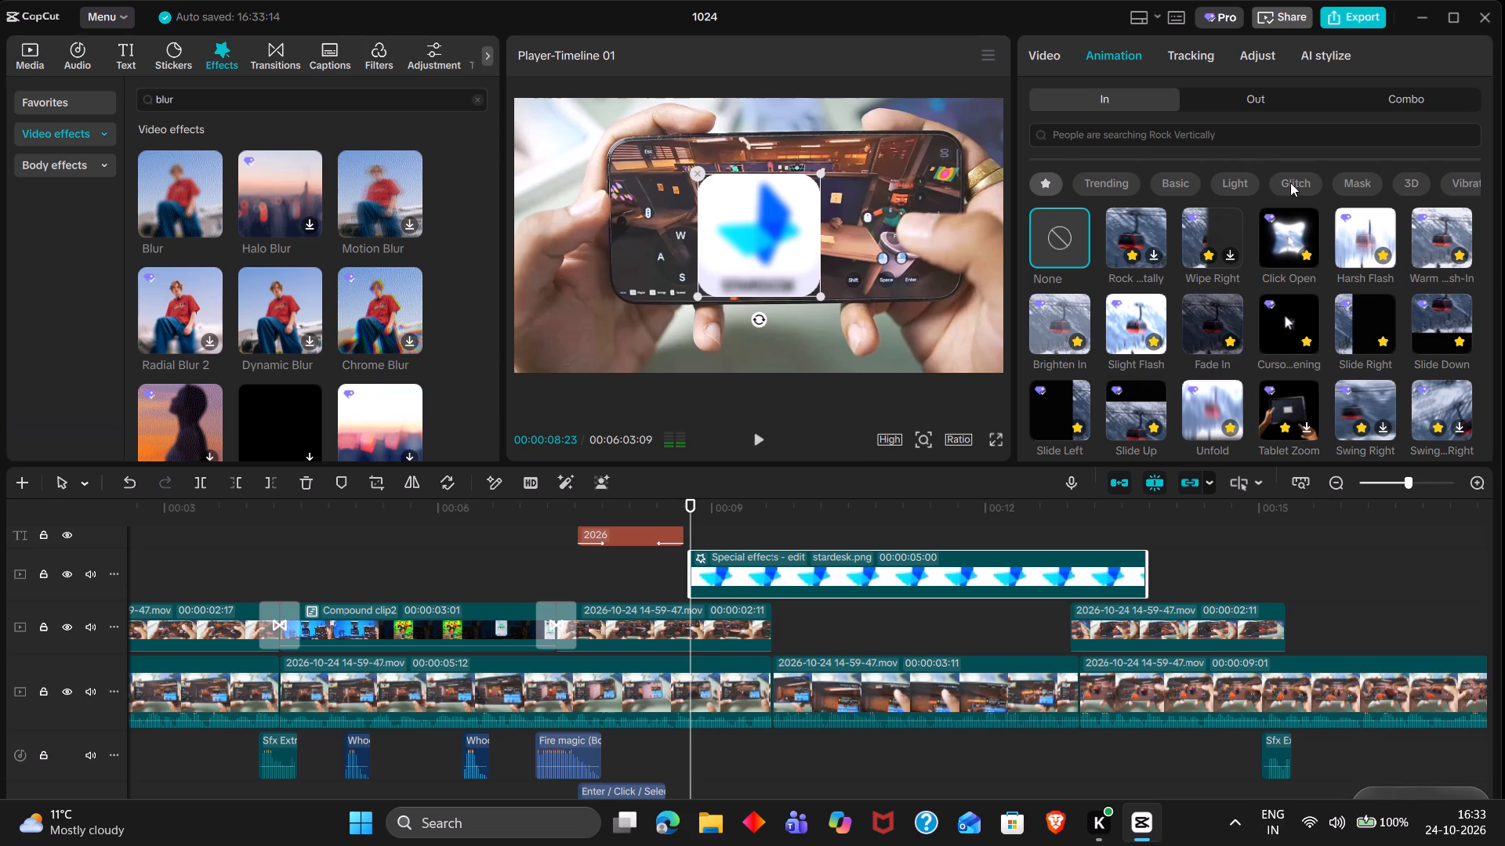
pyautogui.doubleClick(1416, 312)
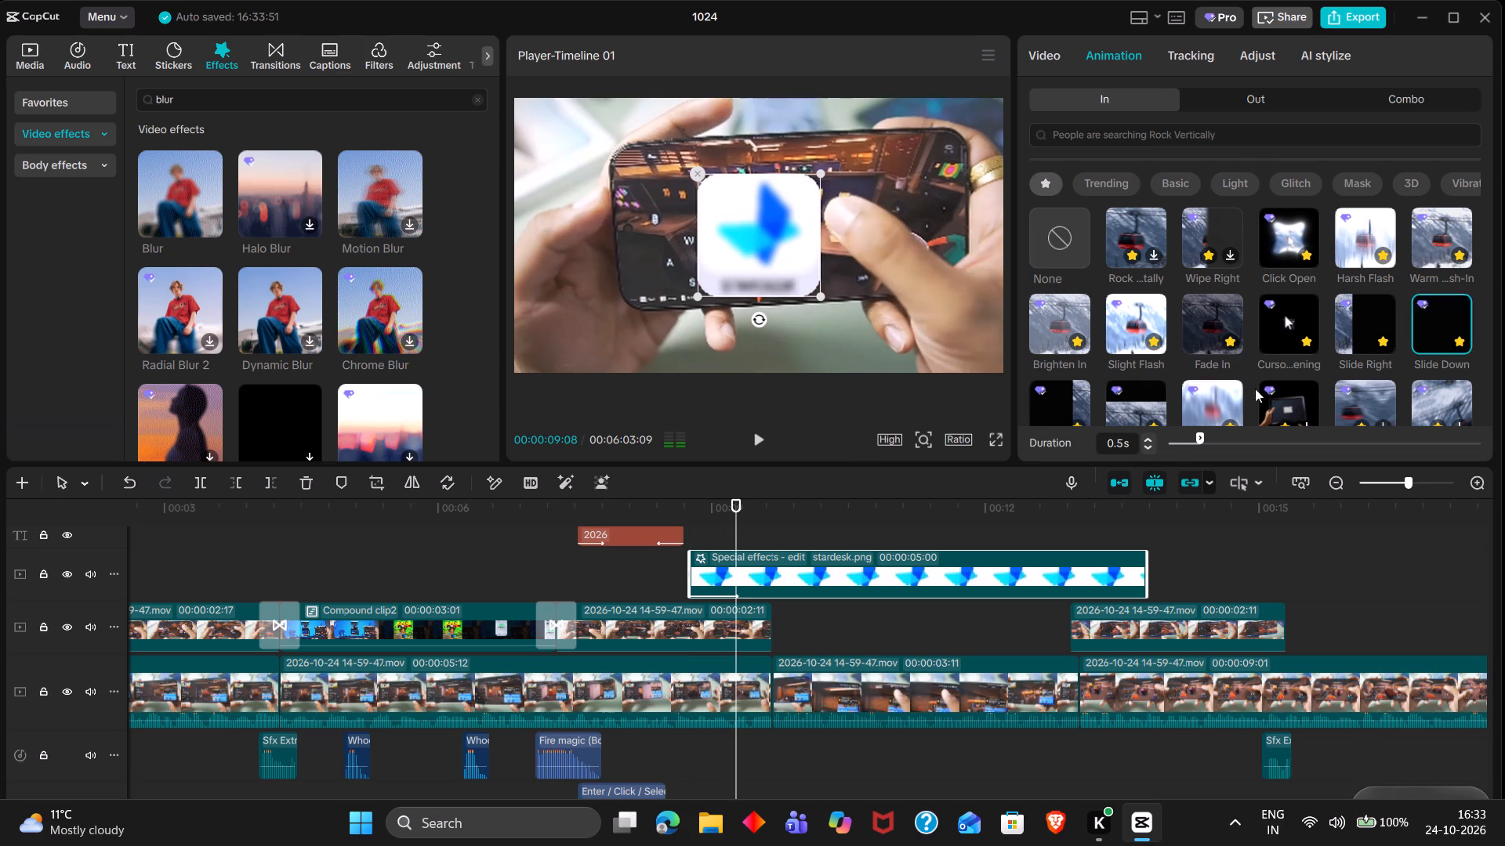
# Set the duration of the stardesk.png clip's Slide Down entrance animation to 0.4 s.
pyautogui.click(1151, 443)
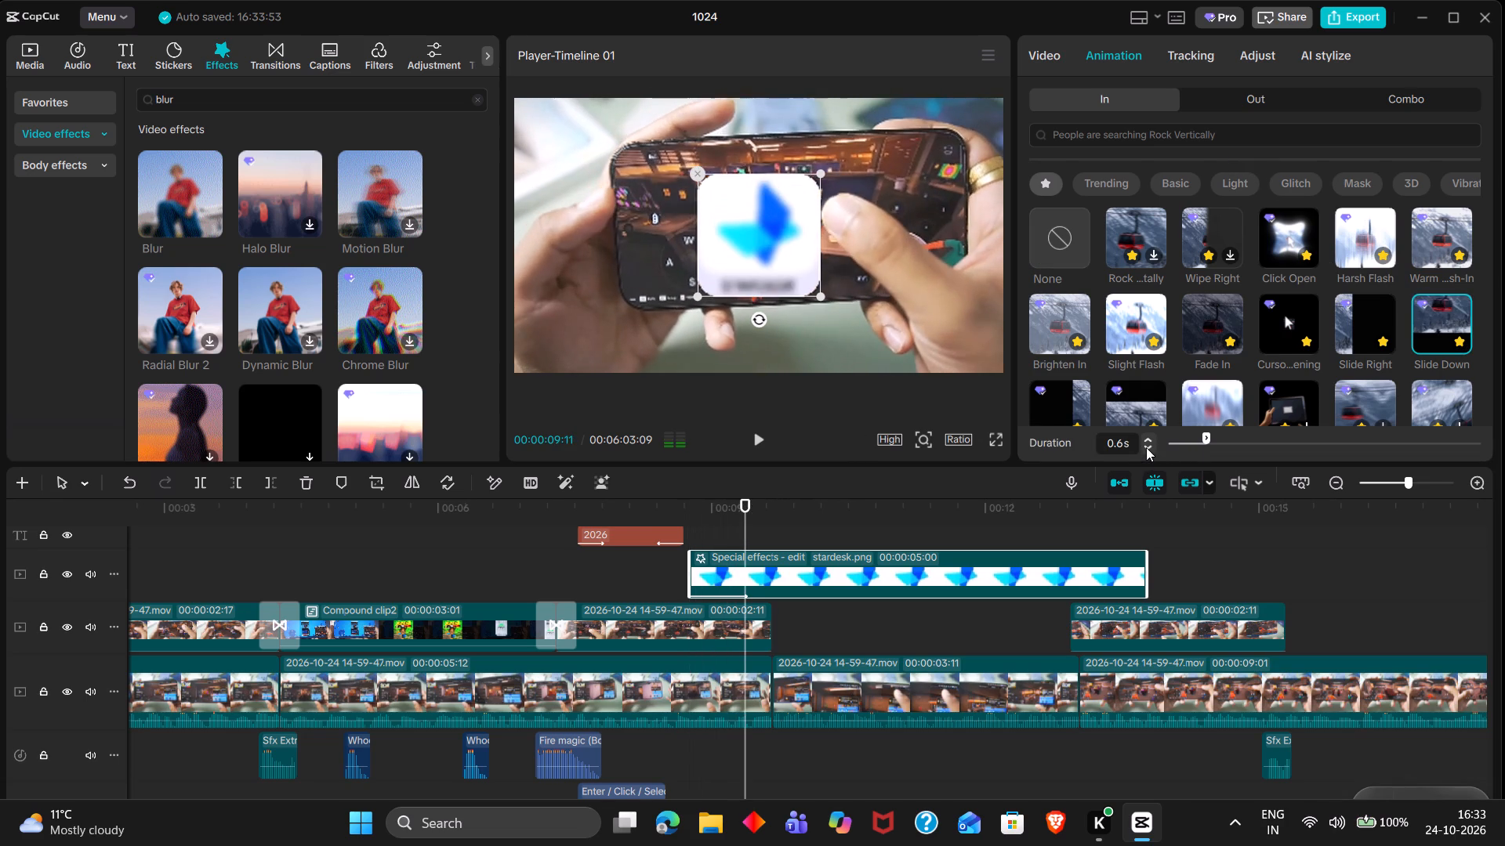
pyautogui.doubleClick(1146, 447)
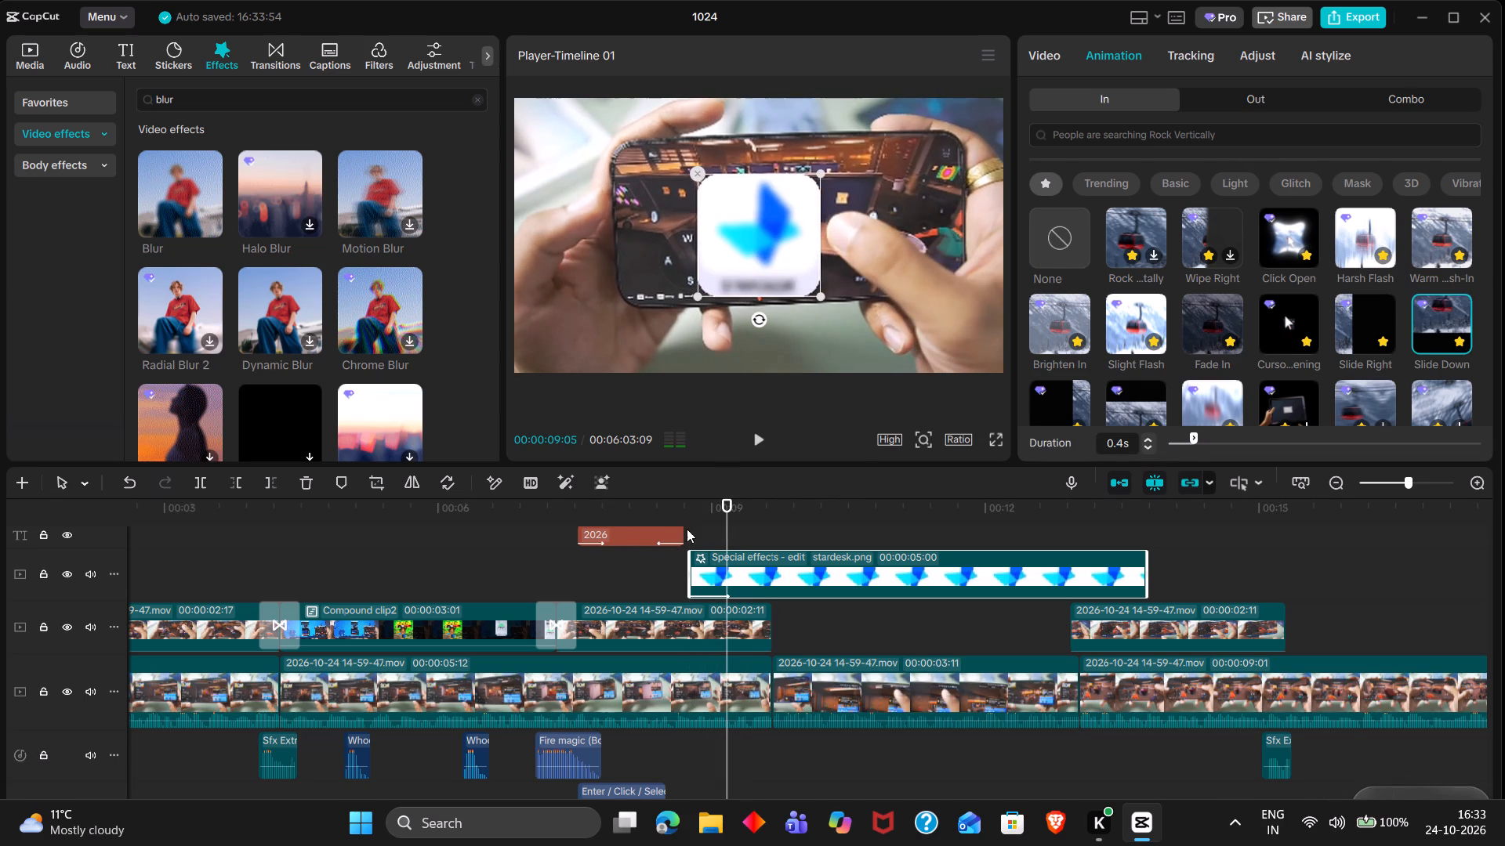
# Add a Blend keyframe at 00:00:08:23 to the 00:00:02:11 gameplay clip on the track directly below stardesk.png, near the logo's start.
pyautogui.click(705, 528)
pyautogui.moveTo(705, 528); pyautogui.dragTo(714, 529)
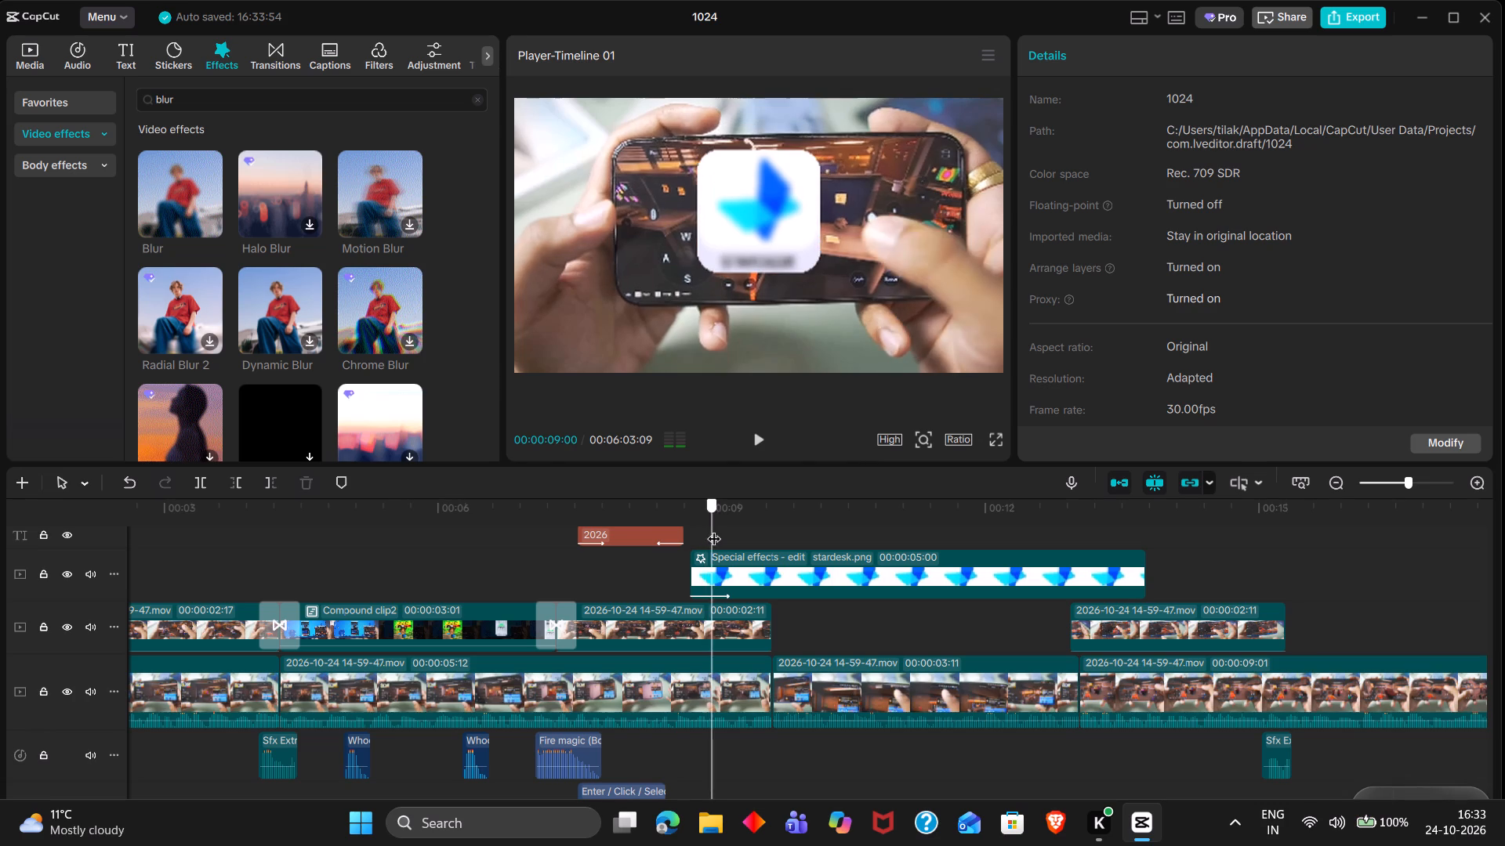
pyautogui.click(721, 710)
pyautogui.scroll(-1, 1201, 355)
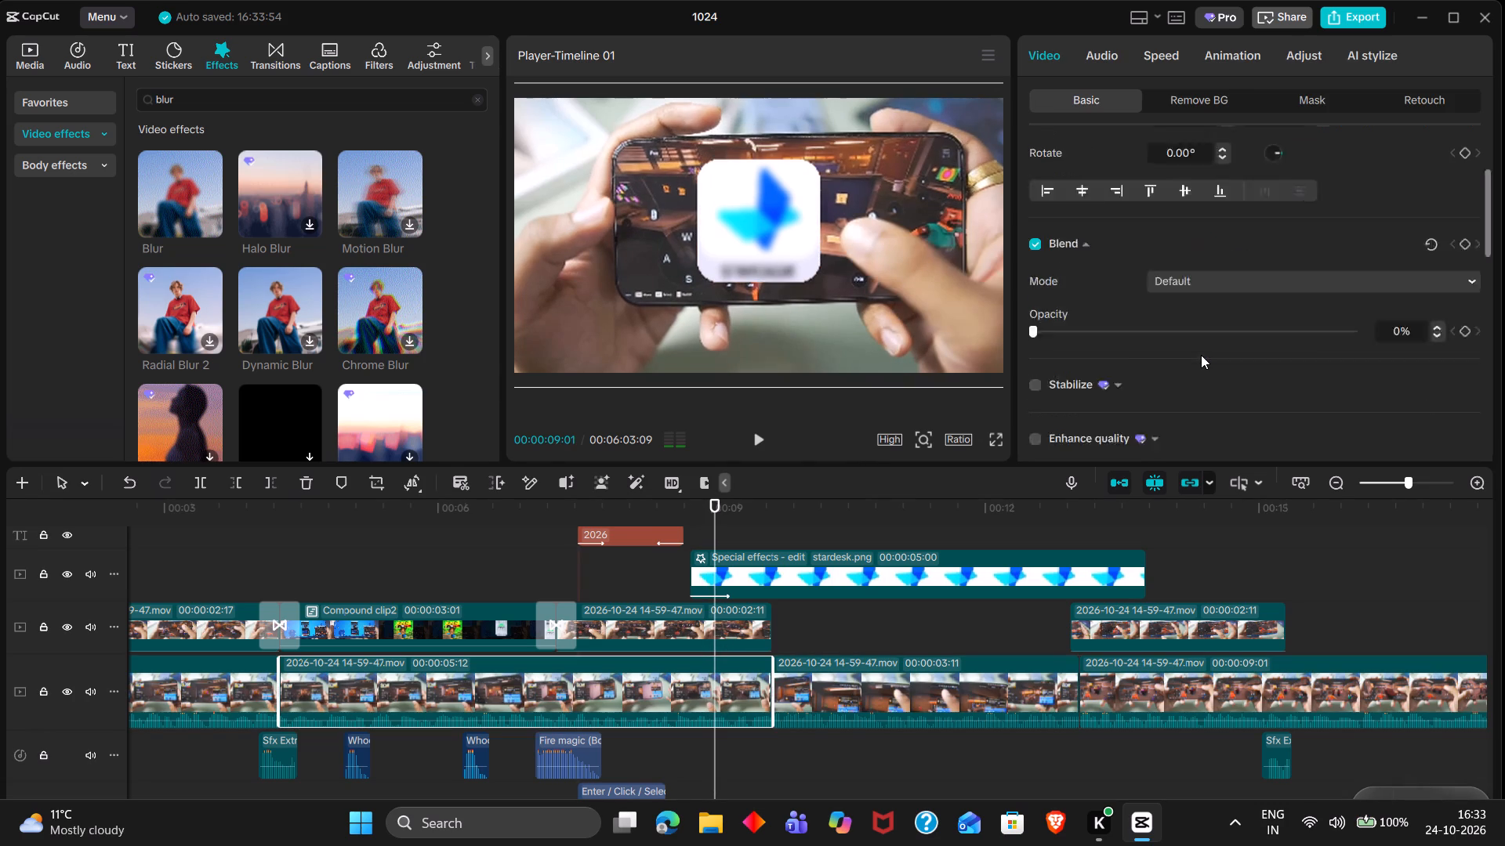
pyautogui.scroll(-1, 1201, 355)
pyautogui.click(762, 630)
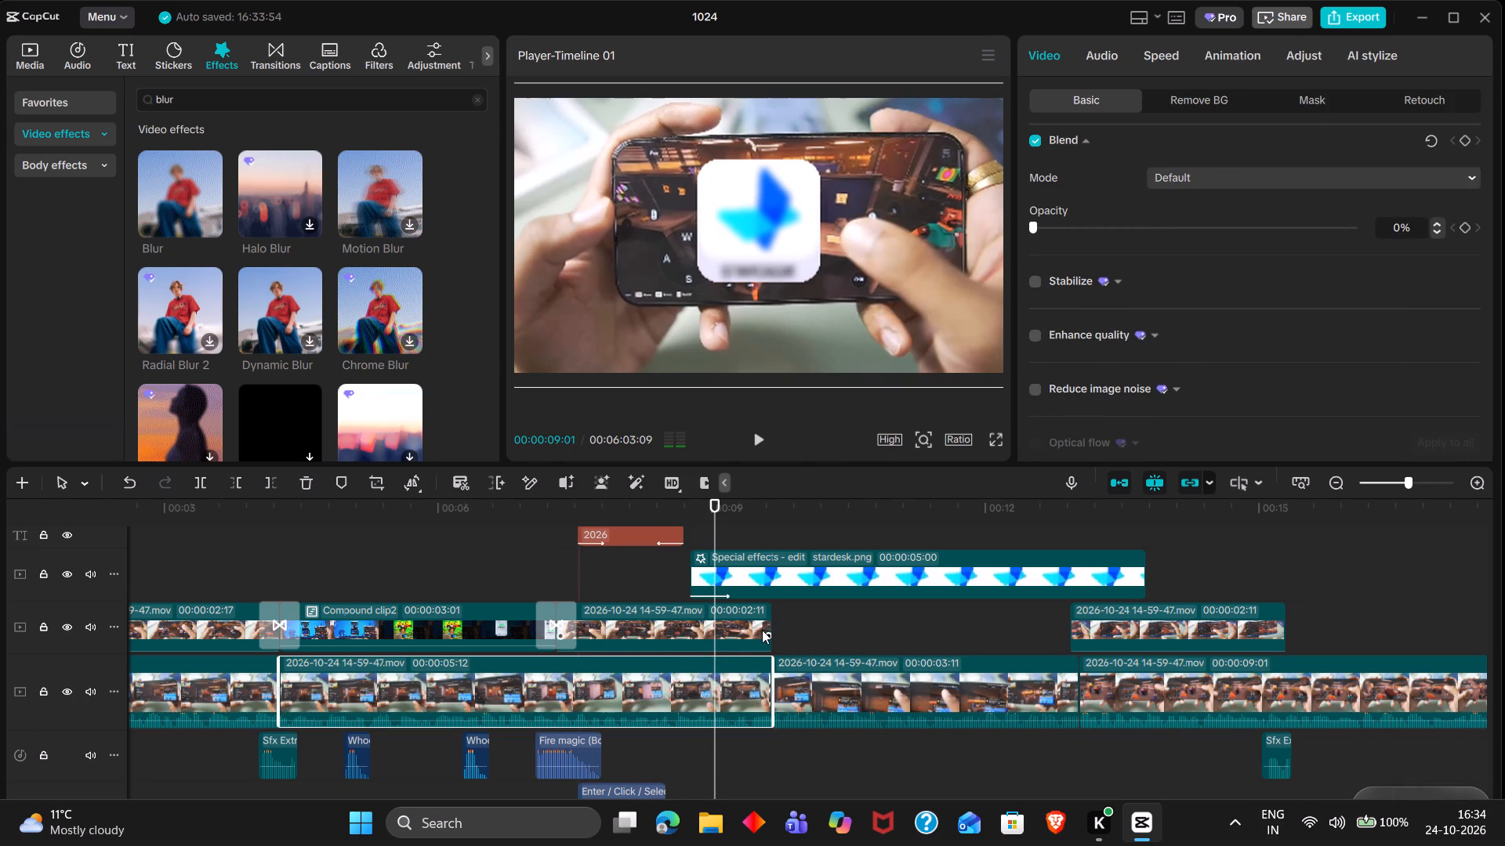
pyautogui.click(712, 513)
pyautogui.moveTo(712, 513); pyautogui.dragTo(687, 509)
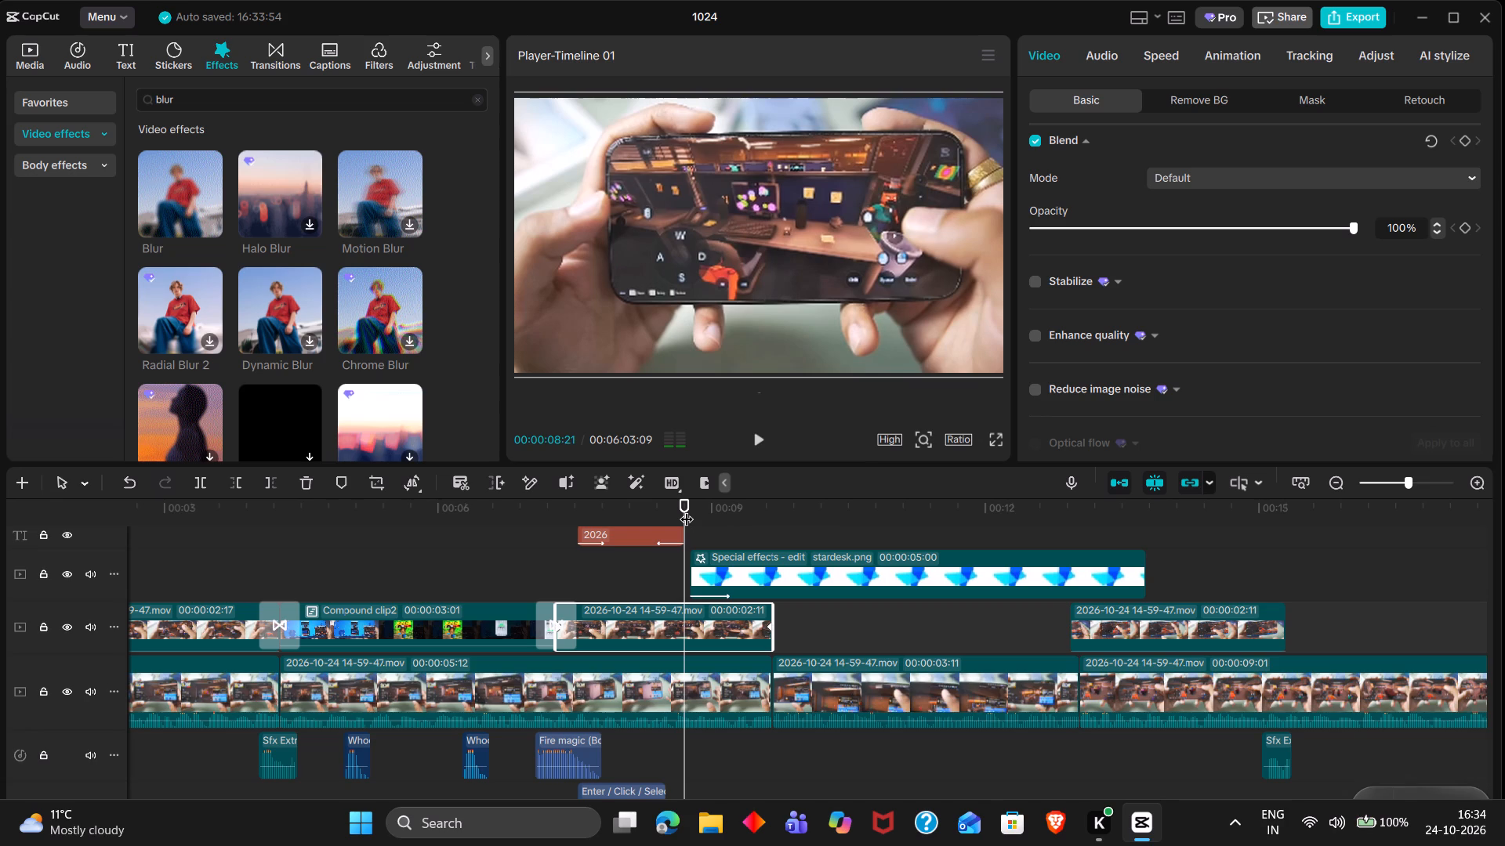
pyautogui.click(687, 509)
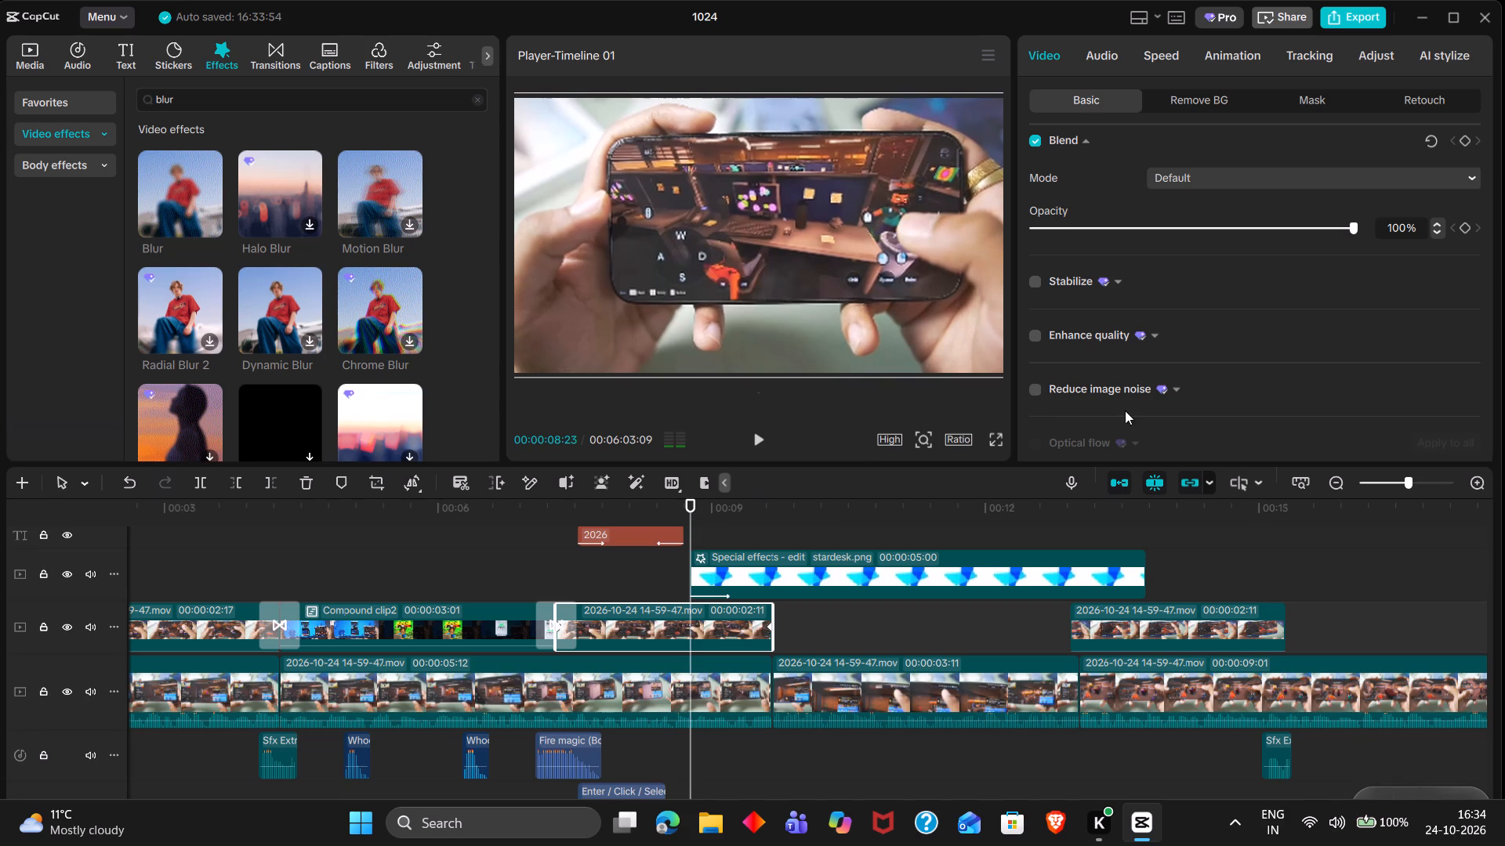
pyautogui.click(1463, 145)
# Lower the same gameplay clip's opacity to 39% at 00:00:08:27, just after its first Blend keyframe.
pyautogui.tripleClick(703, 509)
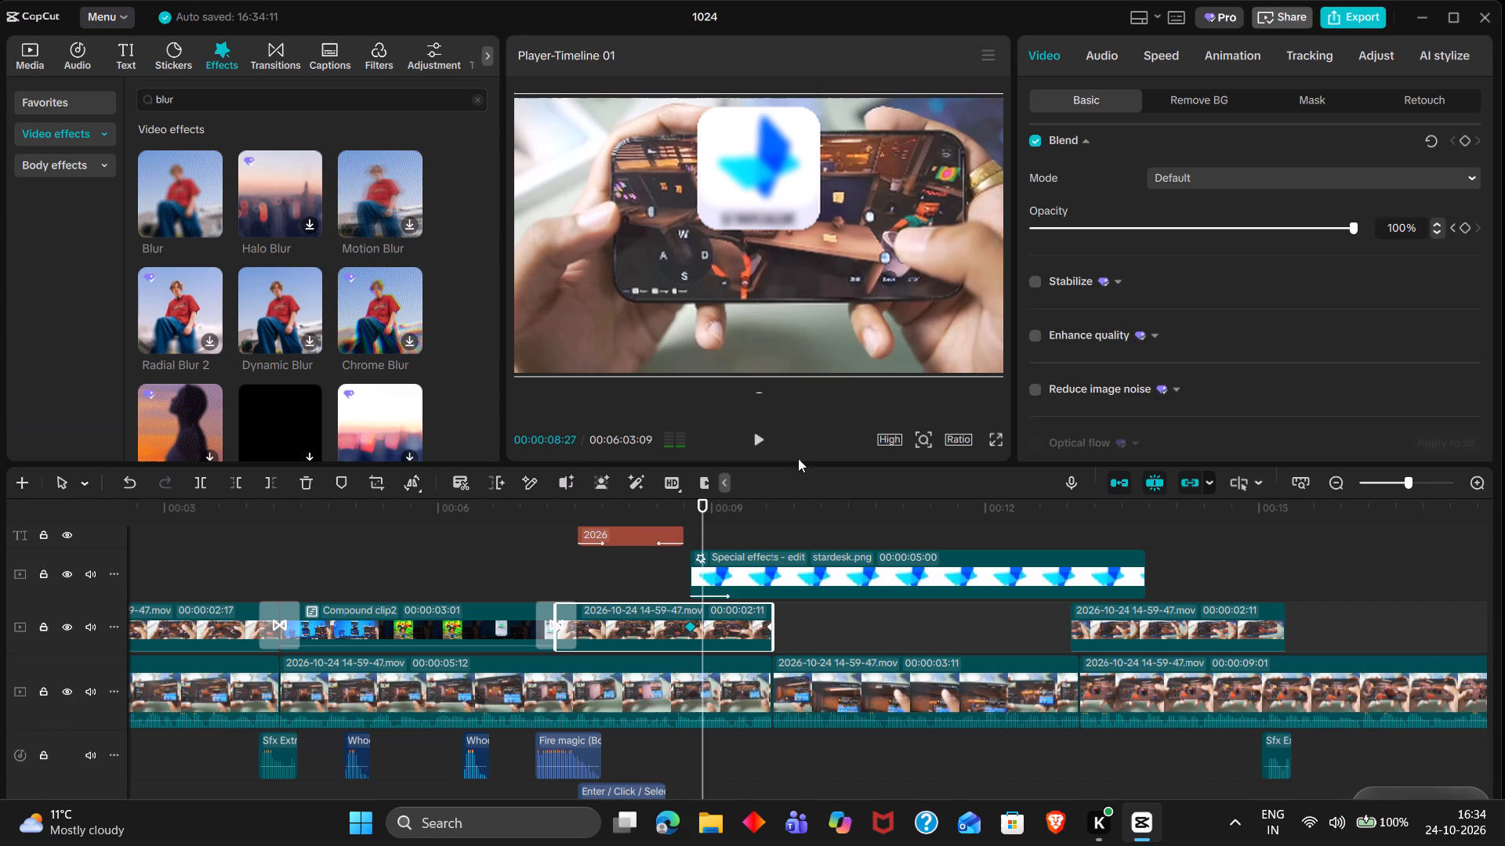
pyautogui.doubleClick(1172, 229)
pyautogui.moveTo(1172, 229); pyautogui.dragTo(1160, 230)
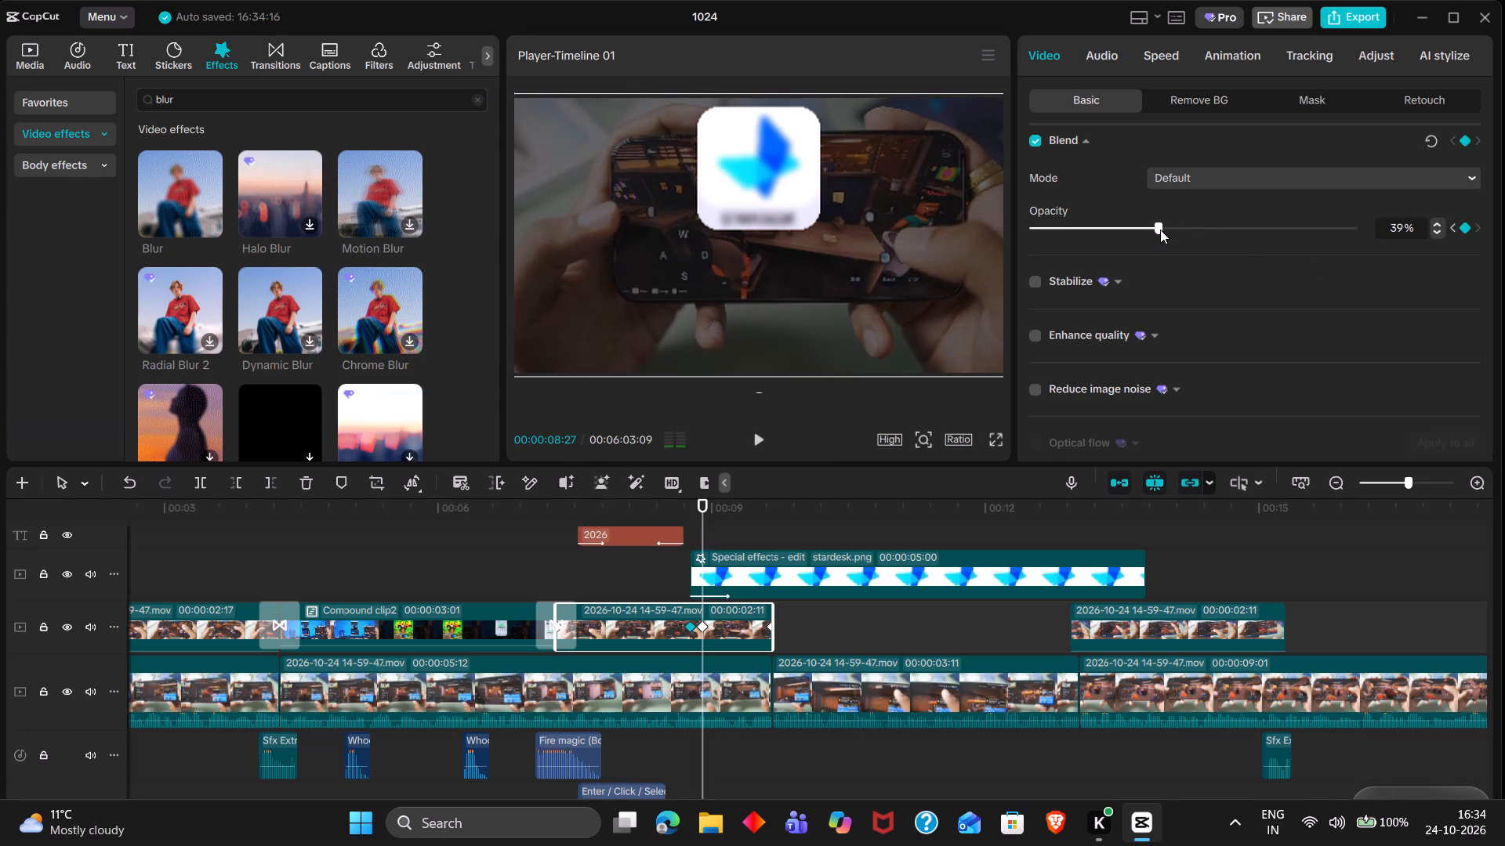
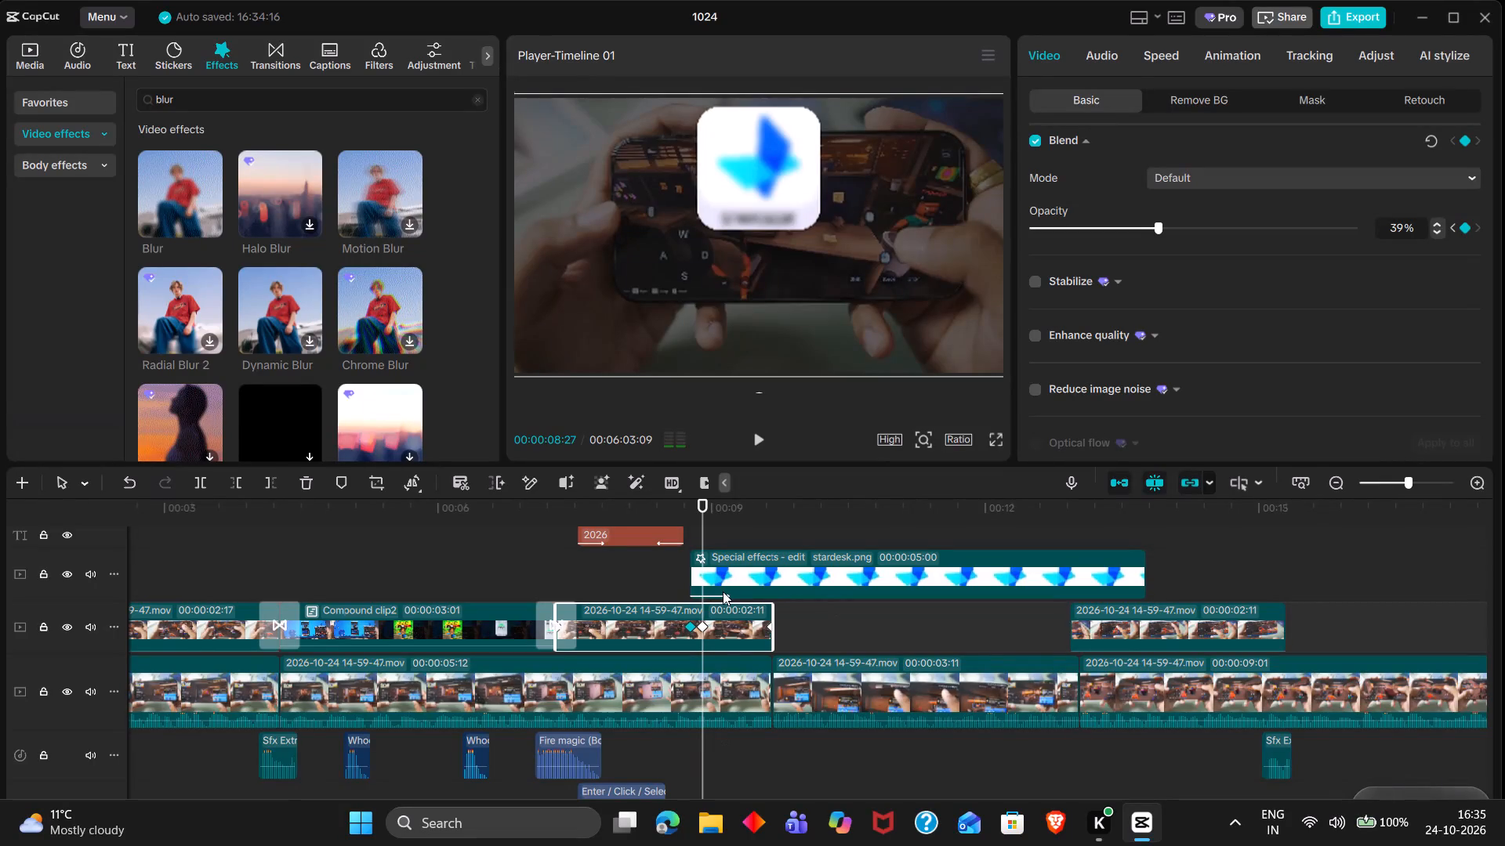
# Copy the whoosh sound effect before the Fire magic audio and paste it at 00:00:08:27, near the logo's entrance, and preview it.
pyautogui.doubleClick(27, 45)
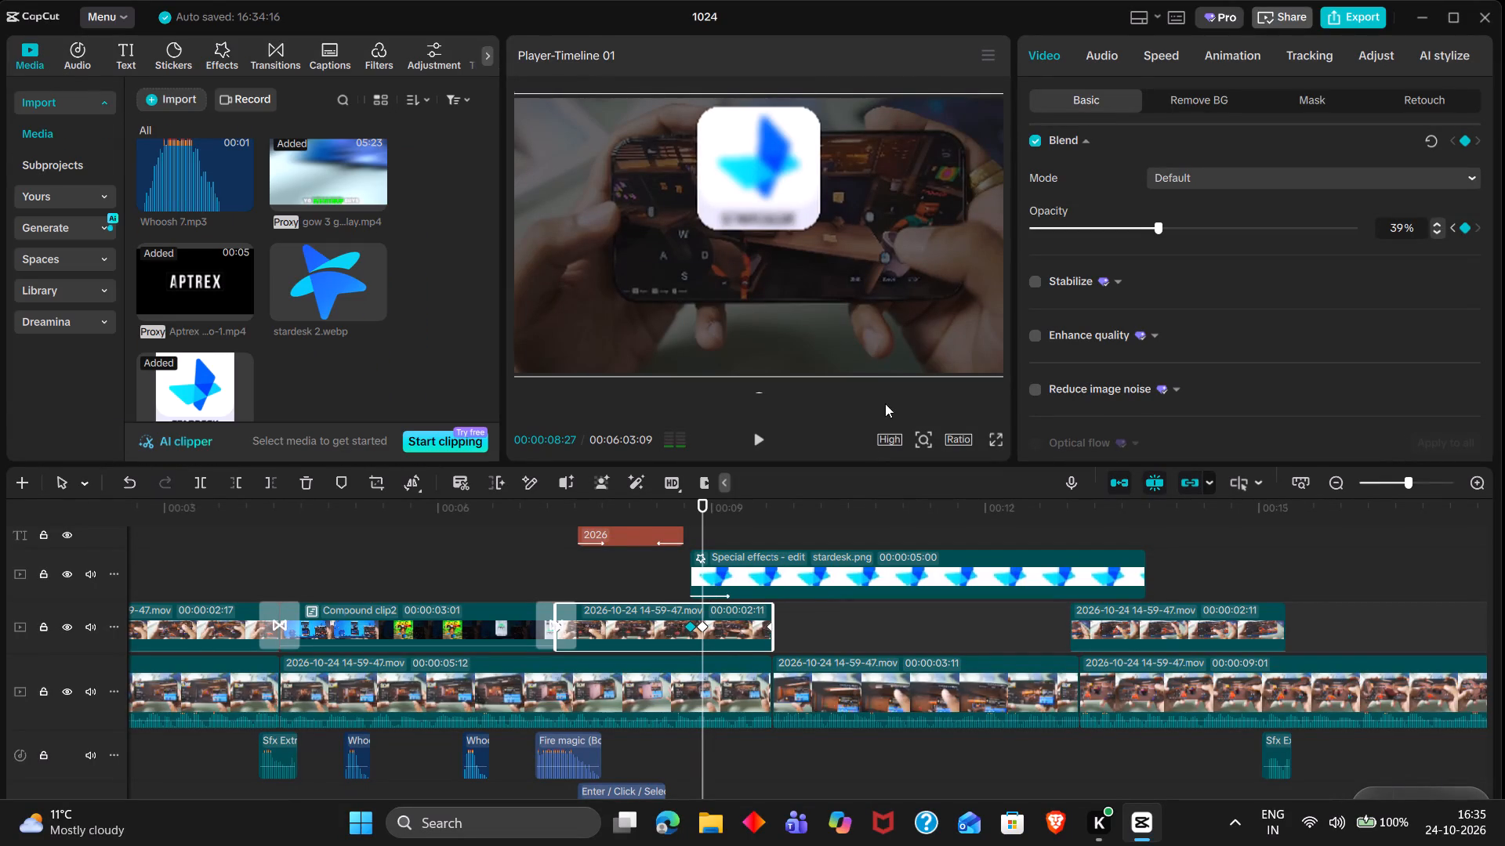
pyautogui.doubleClick(697, 504)
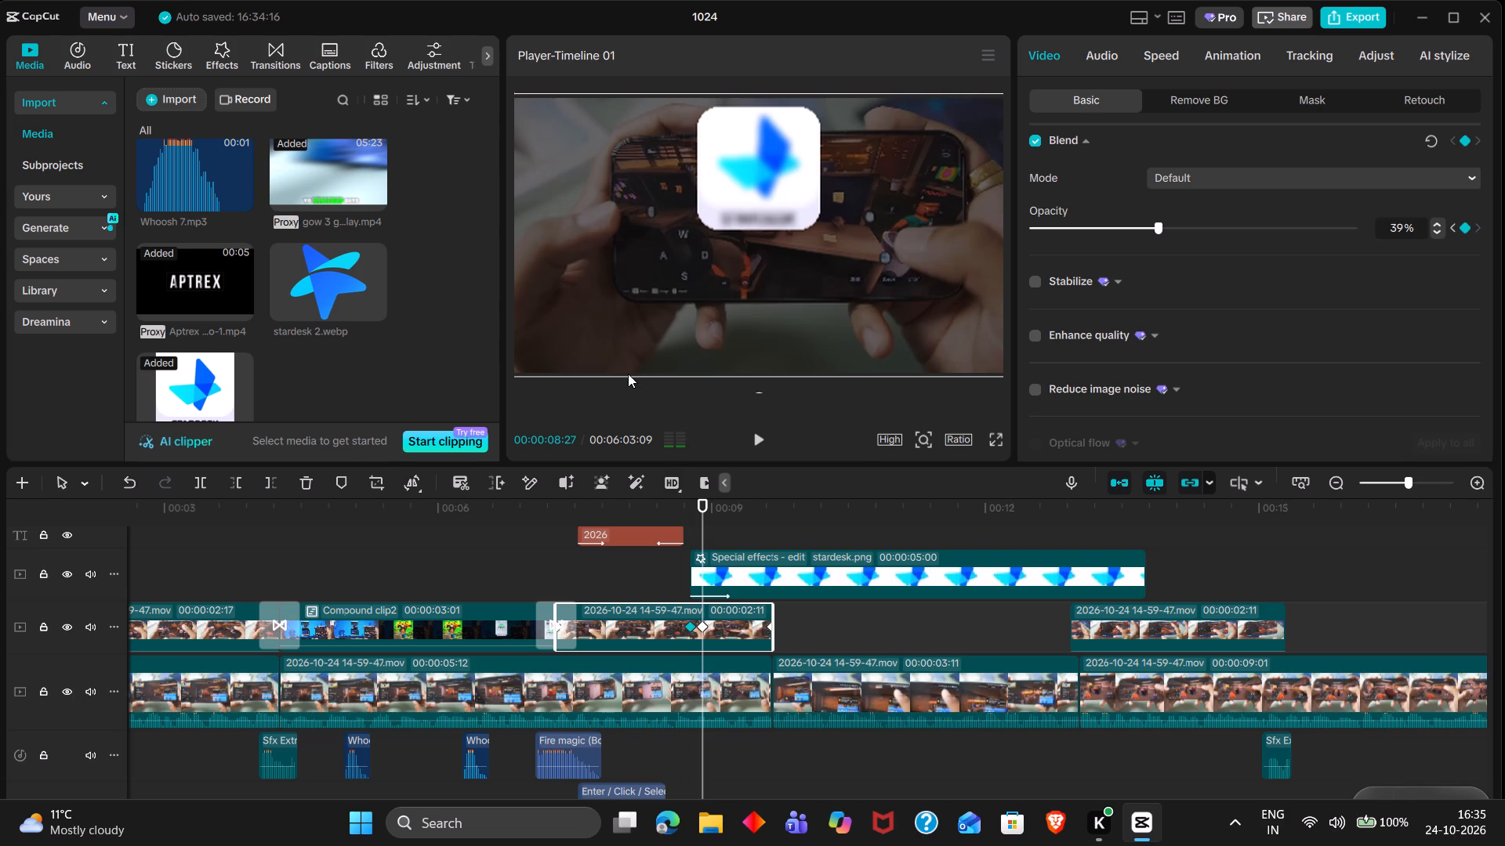
pyautogui.scroll(1, 203, 251)
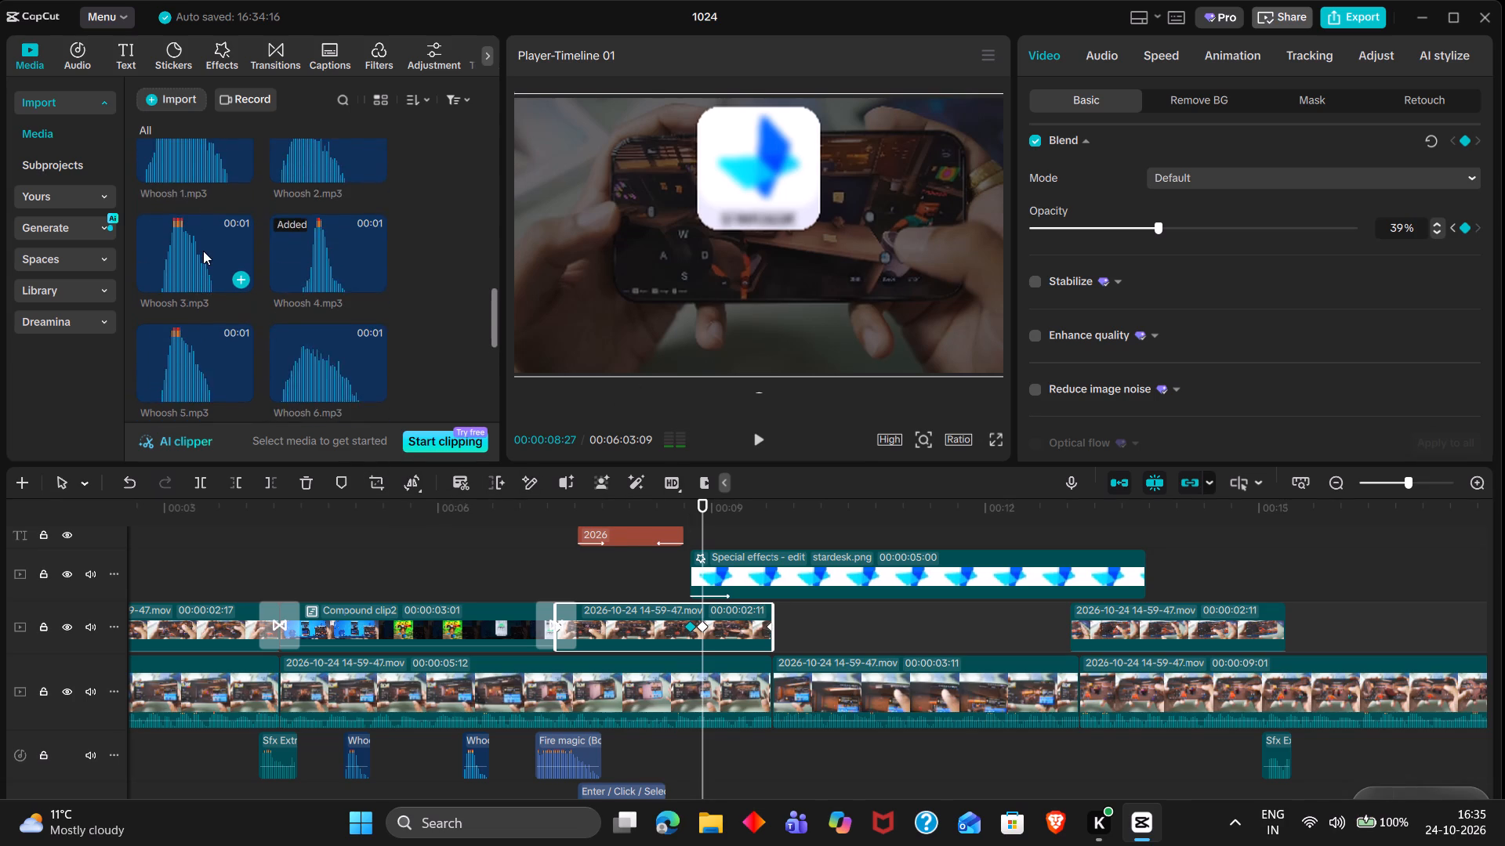
pyautogui.scroll(-2, 444, 555)
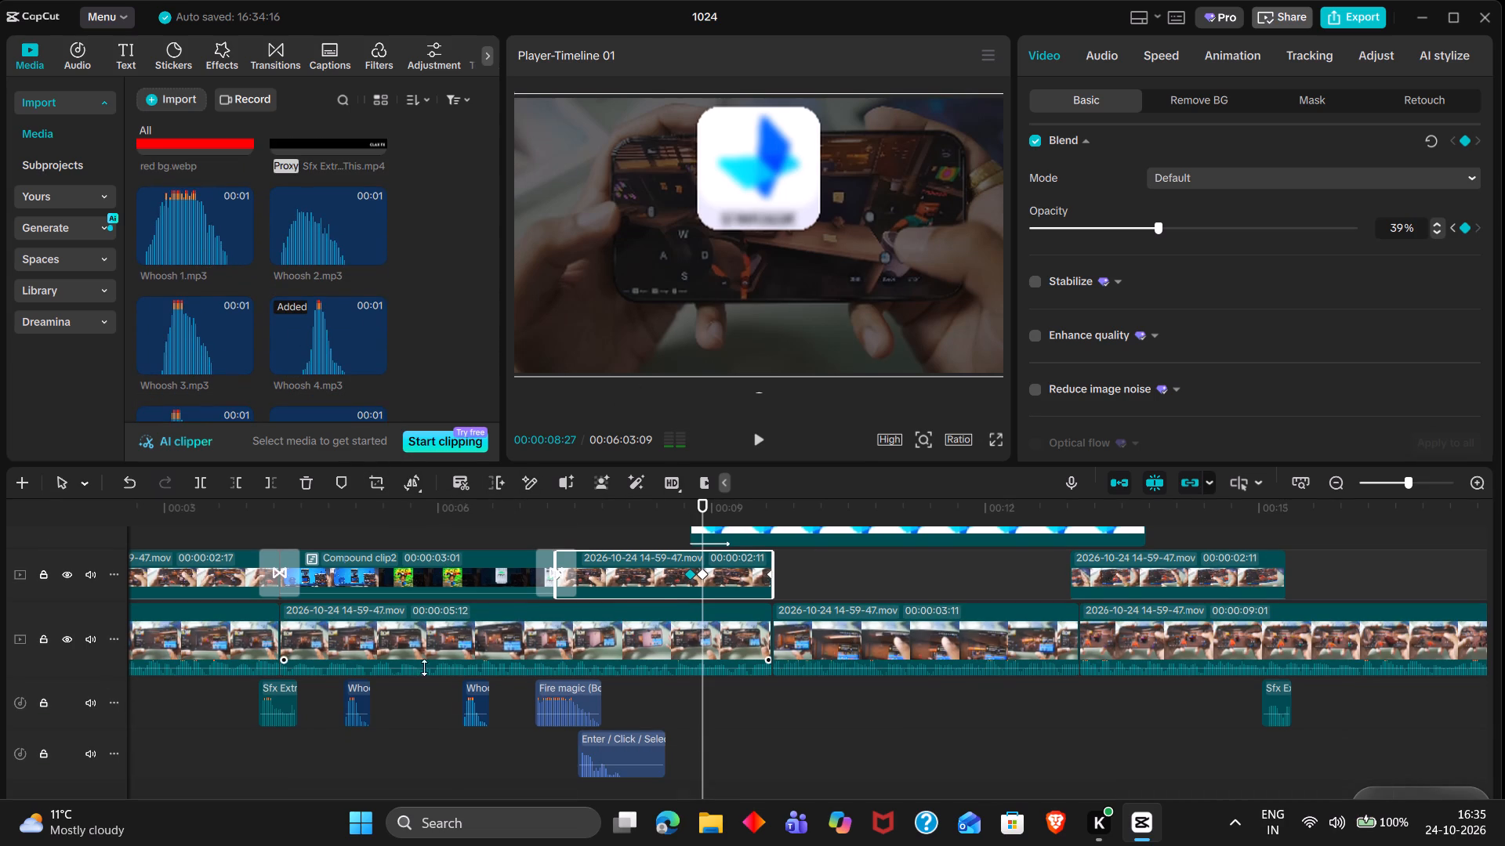
pyautogui.click(474, 703)
pyautogui.hotkey('ctrl', 'c')
pyautogui.hotkey('ctrl', 'v')
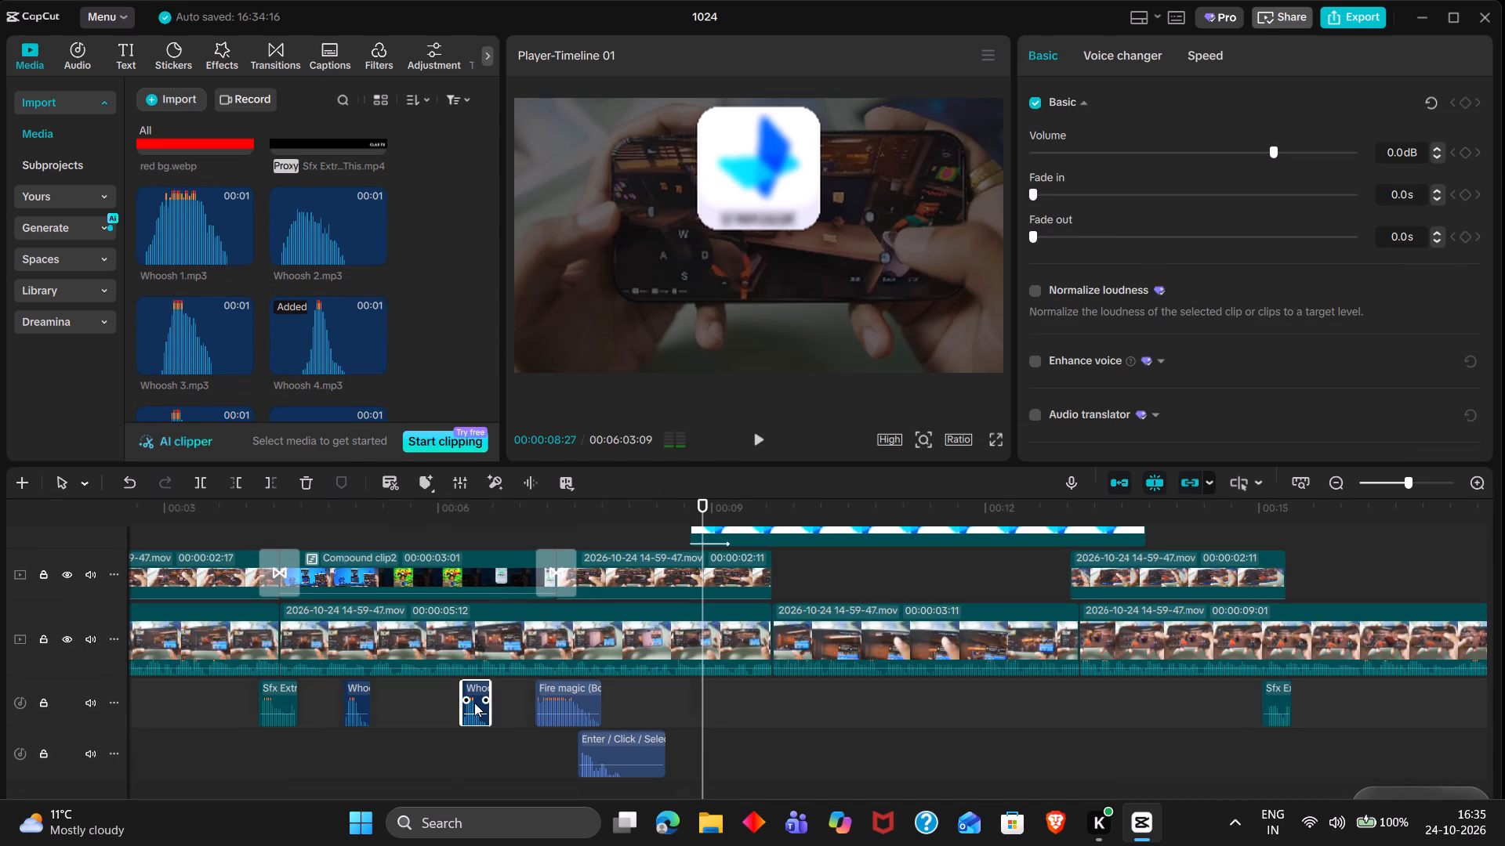
pyautogui.press('space')
pyautogui.press('space')
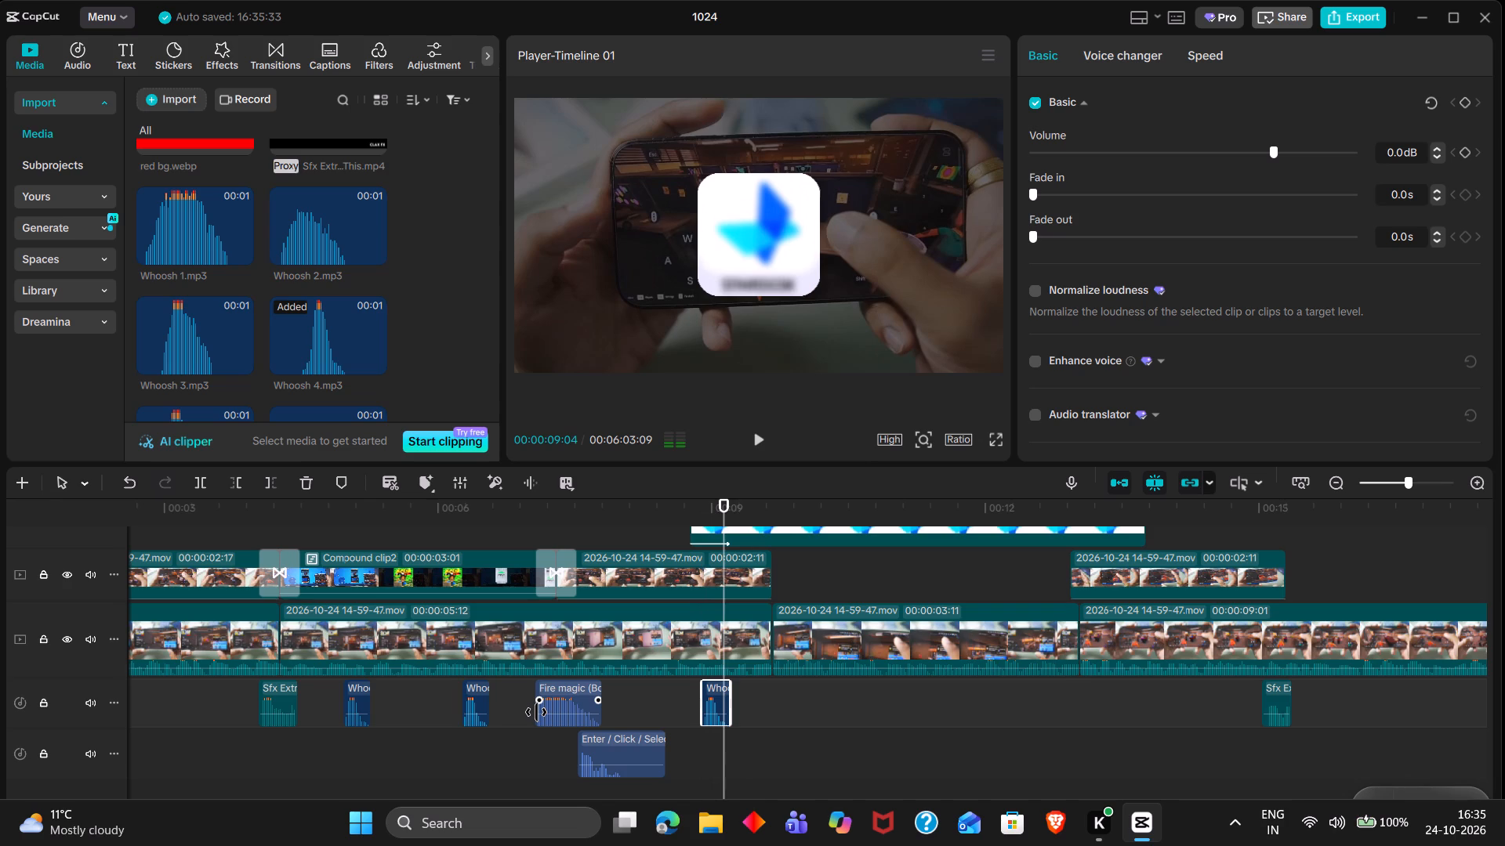
pyautogui.press('space')
pyautogui.press('space')
# Trim the end of the stardesk.png clip to 00:00:09:20, where the 00:00:02:11 gameplay clip below it ends.
pyautogui.scroll(1, 721, 721)
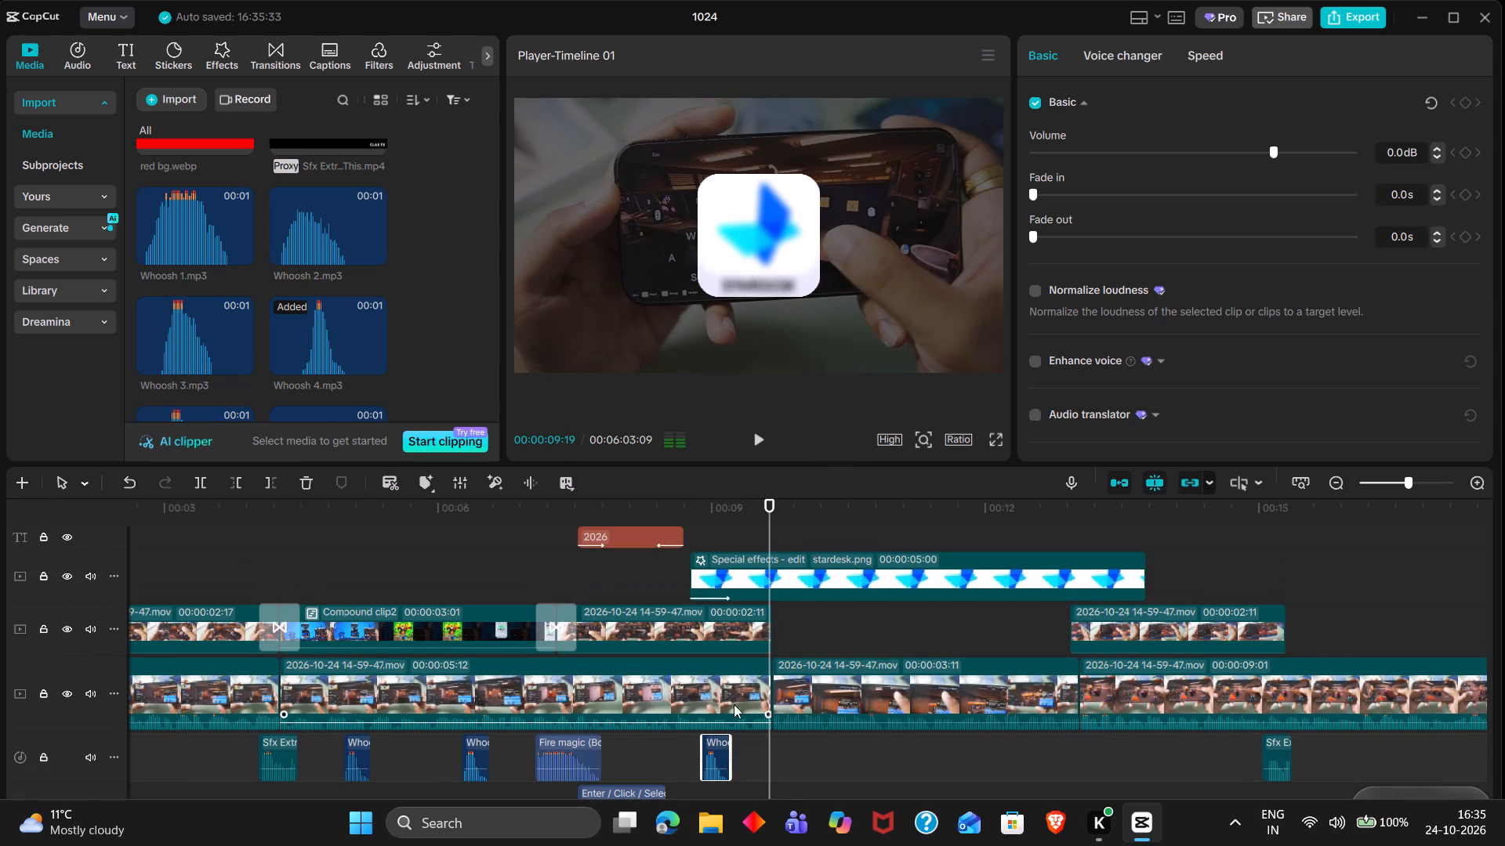
pyautogui.click(769, 524)
pyautogui.click(778, 558)
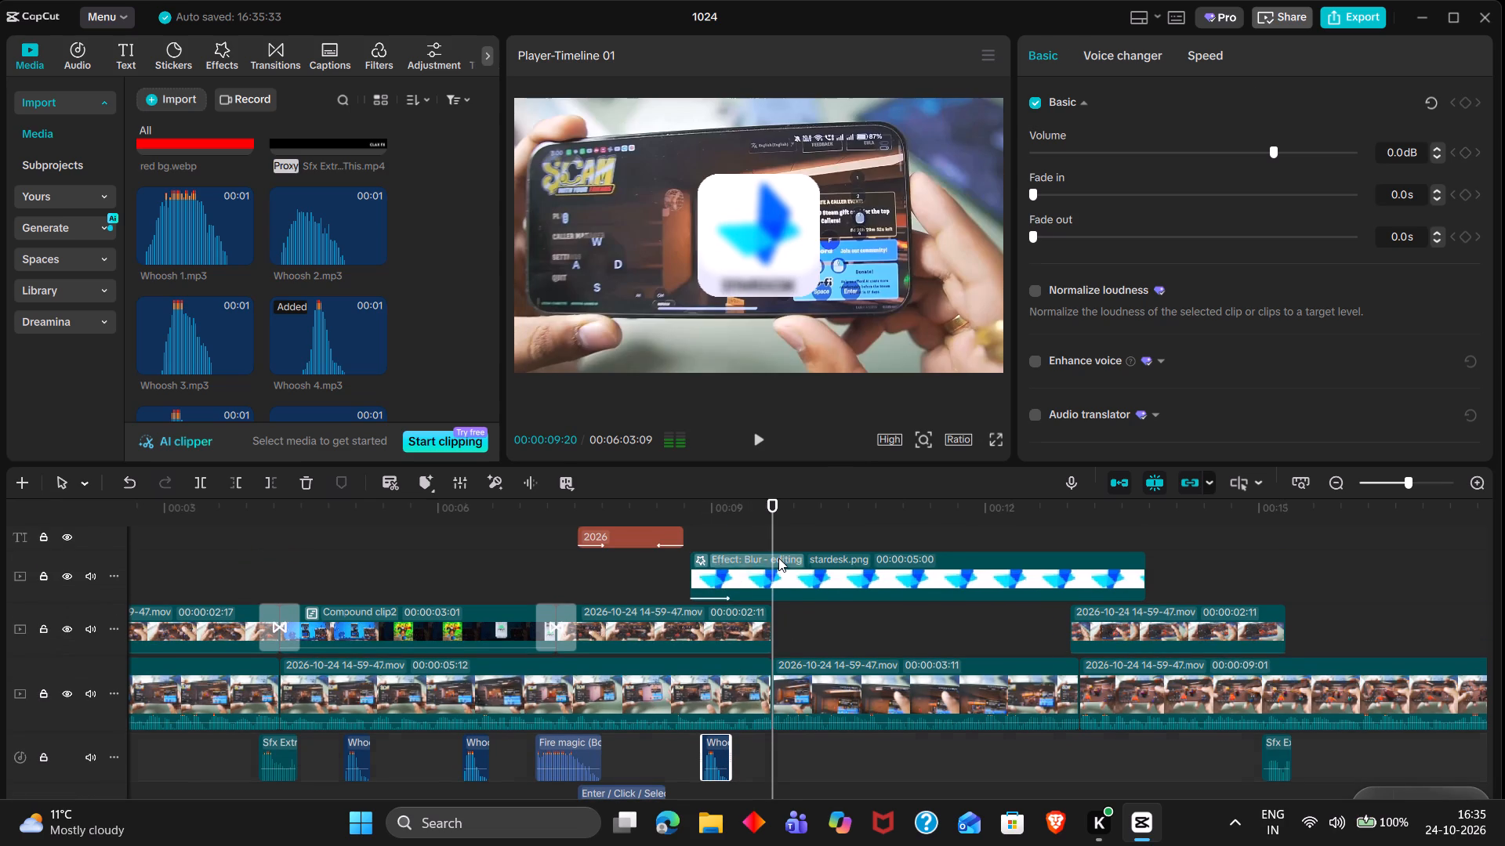
pyautogui.press('w')
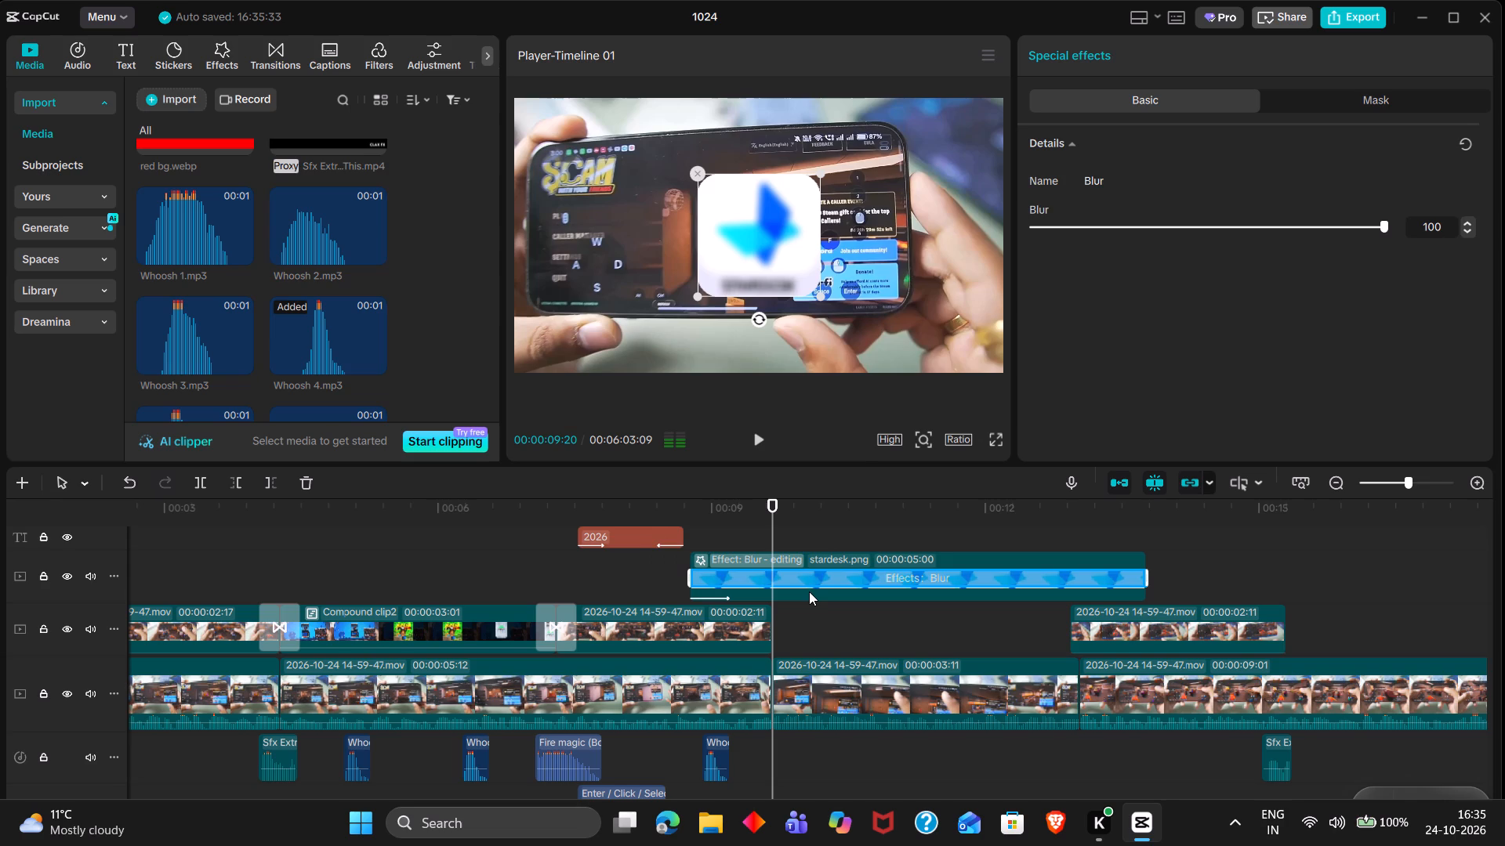
pyautogui.click(809, 595)
pyautogui.click(809, 595)
pyautogui.press('w')
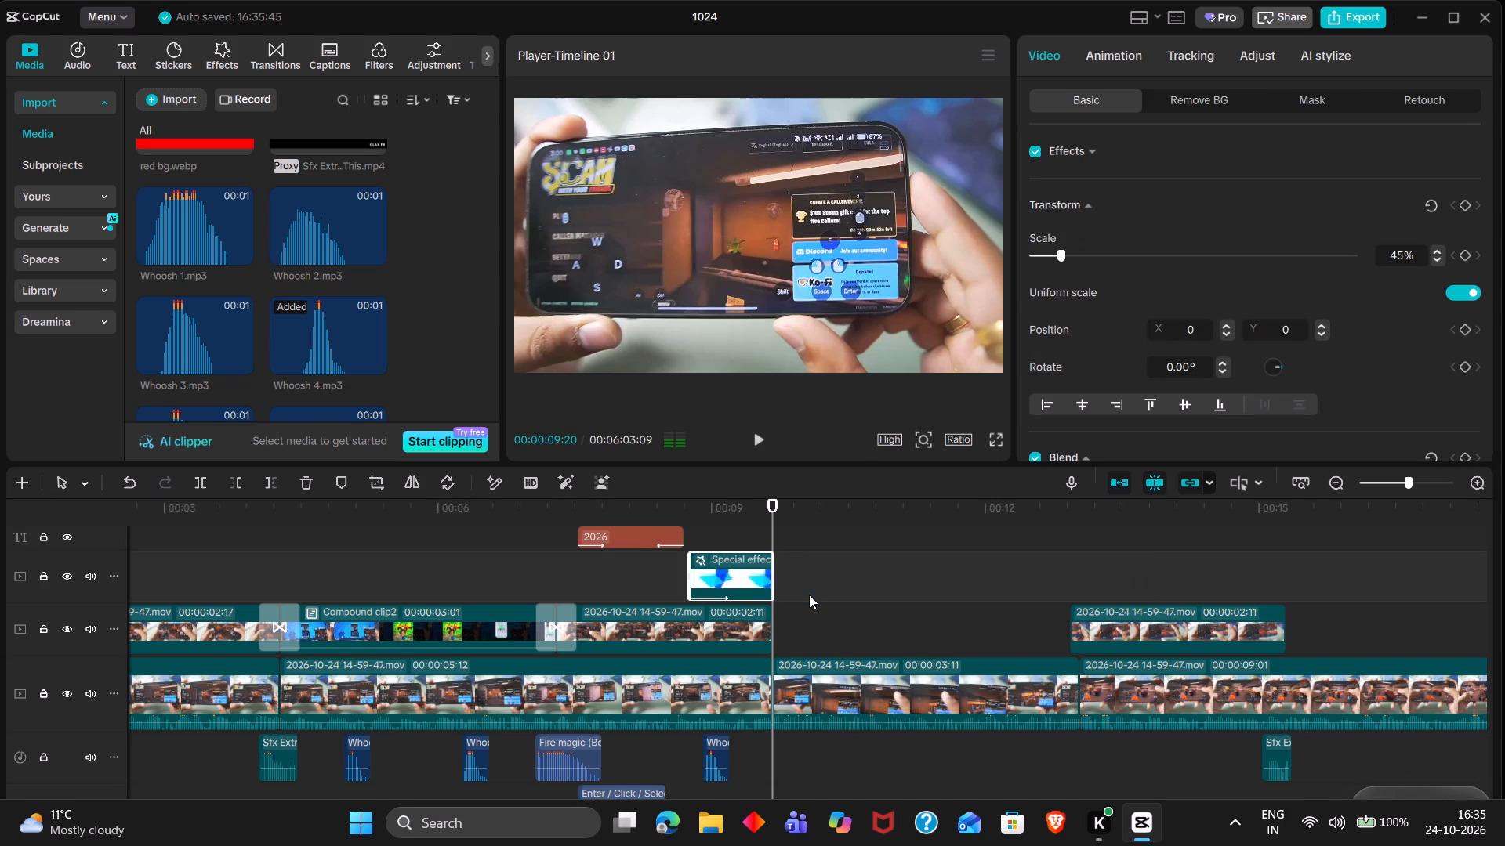
# Combine the 2026 title, the stardesk.png clip and the 00:00:02:11 gameplay clip beneath them into one compound clip.
pyautogui.scroll(1, 611, 553)
pyautogui.moveTo(588, 532); pyautogui.dragTo(712, 645)
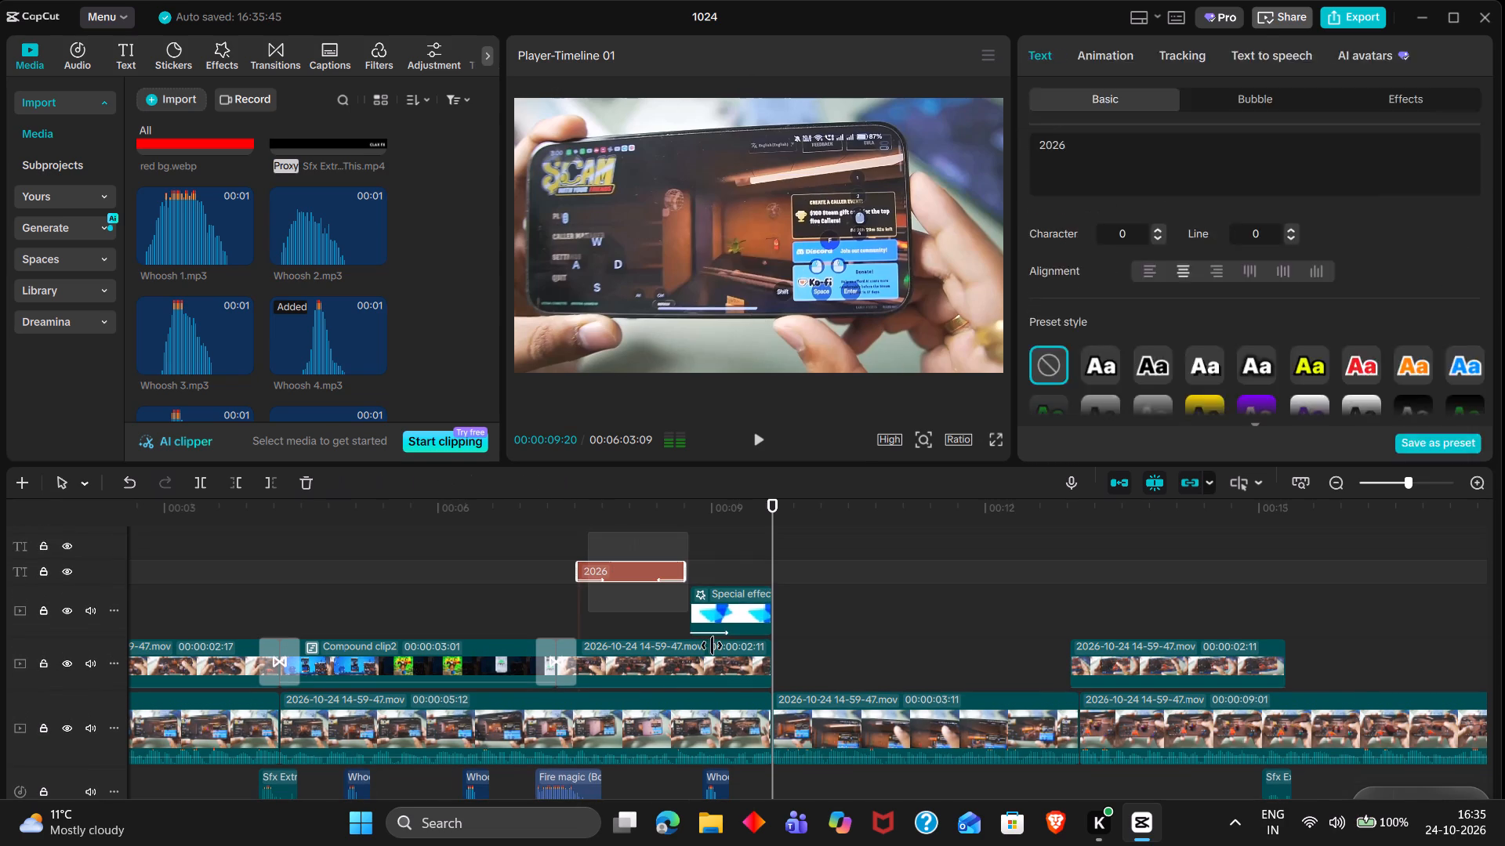
pyautogui.moveTo(712, 645); pyautogui.dragTo(731, 680)
pyautogui.hotkey('alt', 'g')
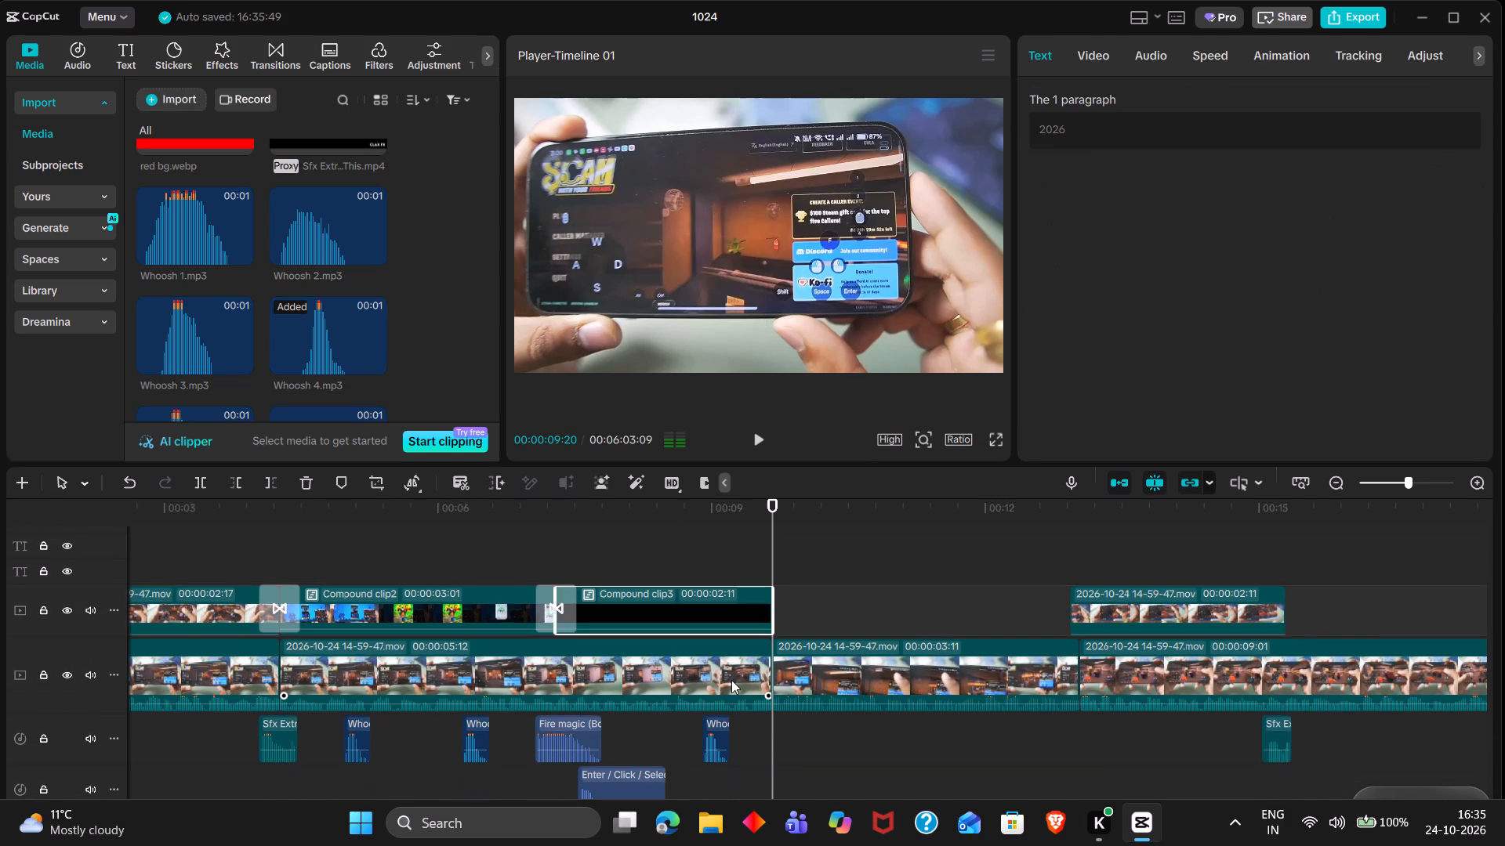
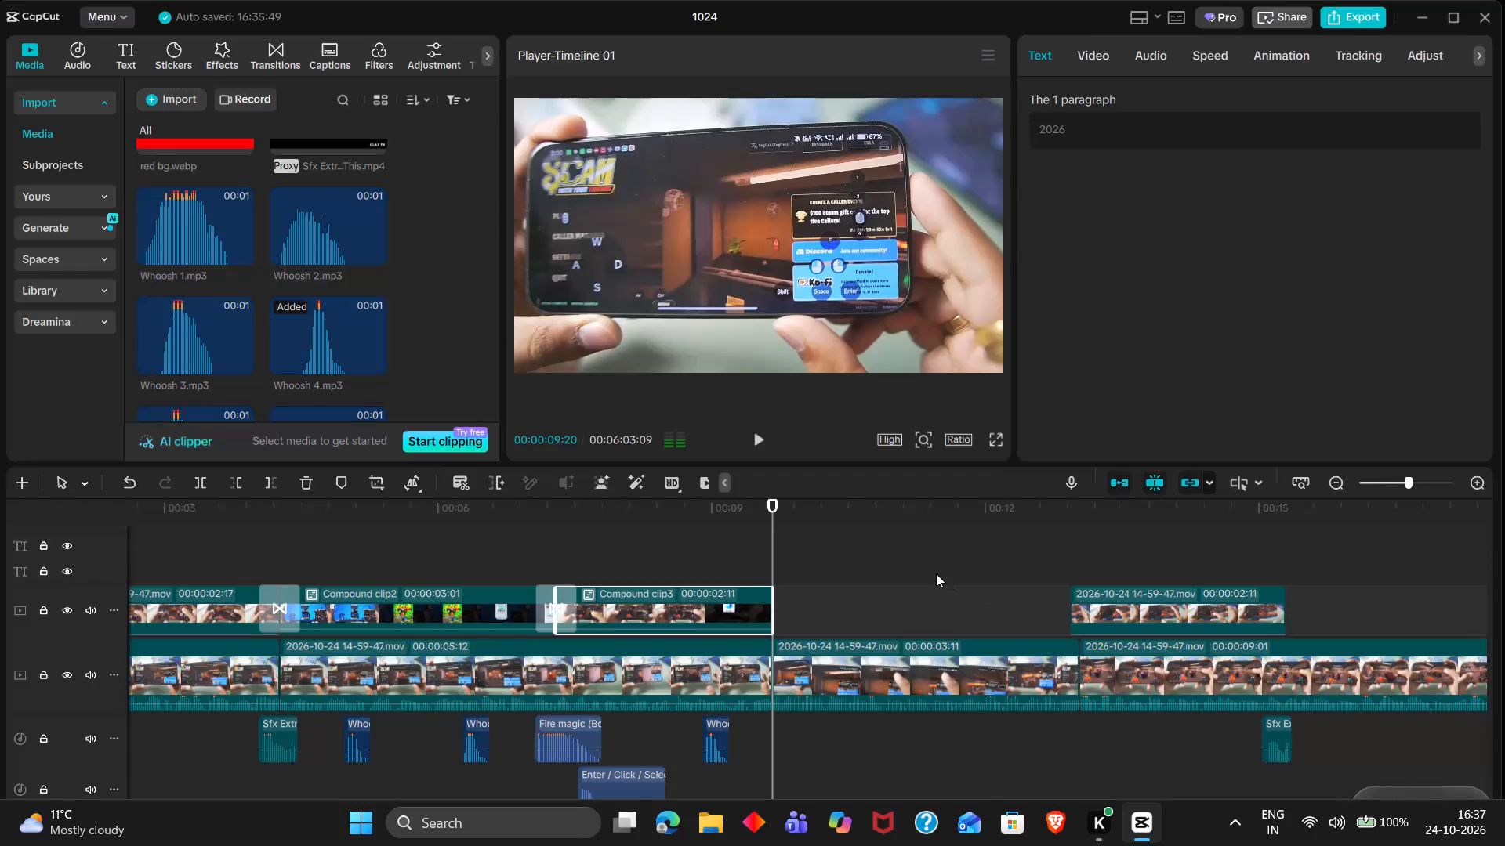
# Duplicate the 00:00:03:11 gameplay clip onto the track above, directly after Compound clip3, and butt the next 00:00:02:11 clip against its end.
pyautogui.click(854, 651)
pyautogui.hotkey('ctrl', 'c')
pyautogui.hotkey('ctrl', 'v')
pyautogui.moveTo(835, 649); pyautogui.dragTo(835, 603)
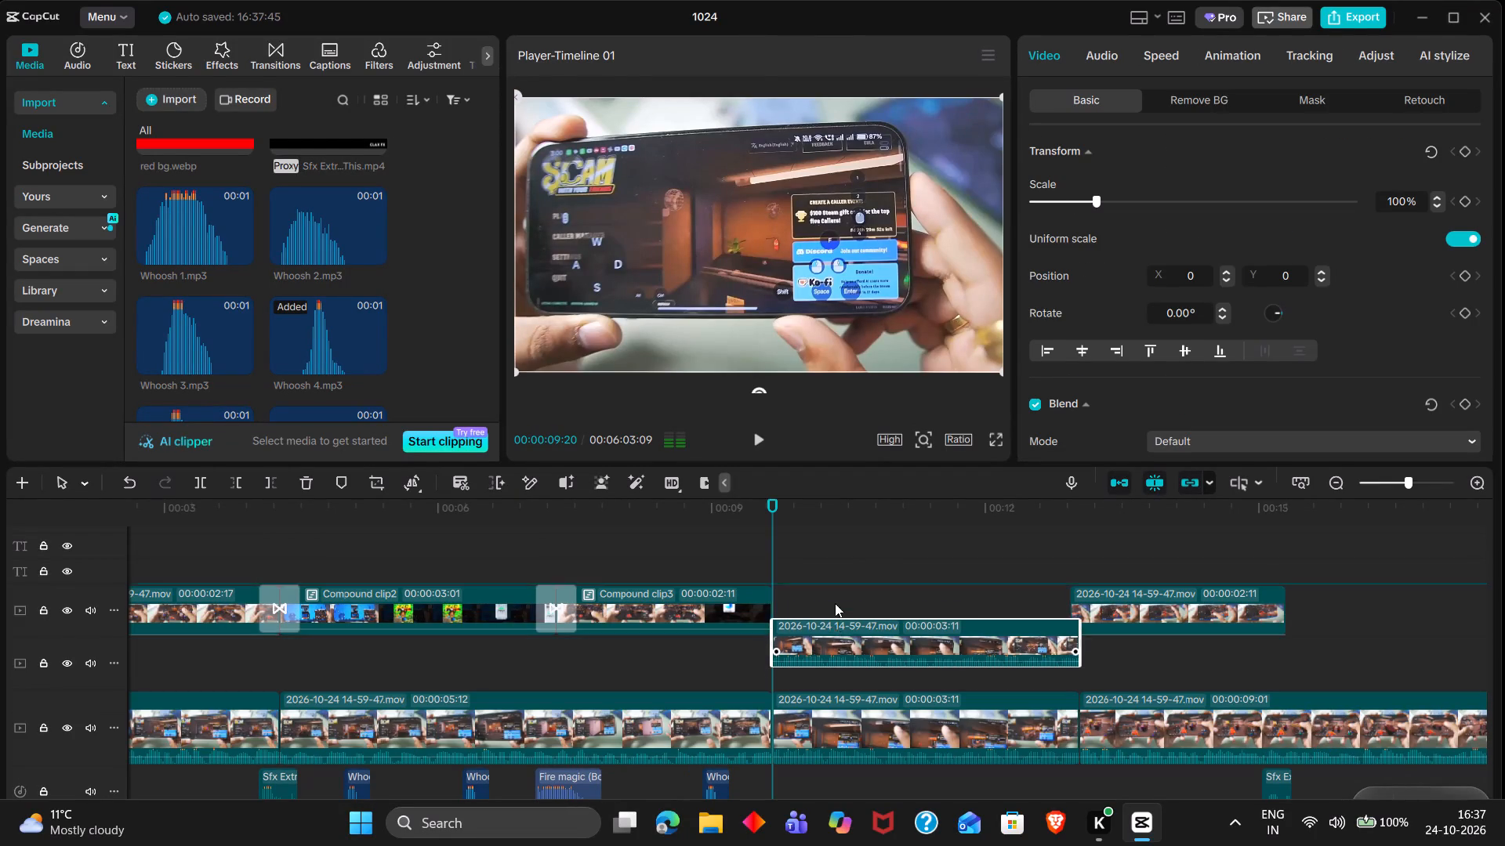
pyautogui.moveTo(835, 603); pyautogui.dragTo(834, 599)
pyautogui.moveTo(1100, 656); pyautogui.dragTo(1115, 658)
pyautogui.moveTo(958, 610); pyautogui.dragTo(960, 668)
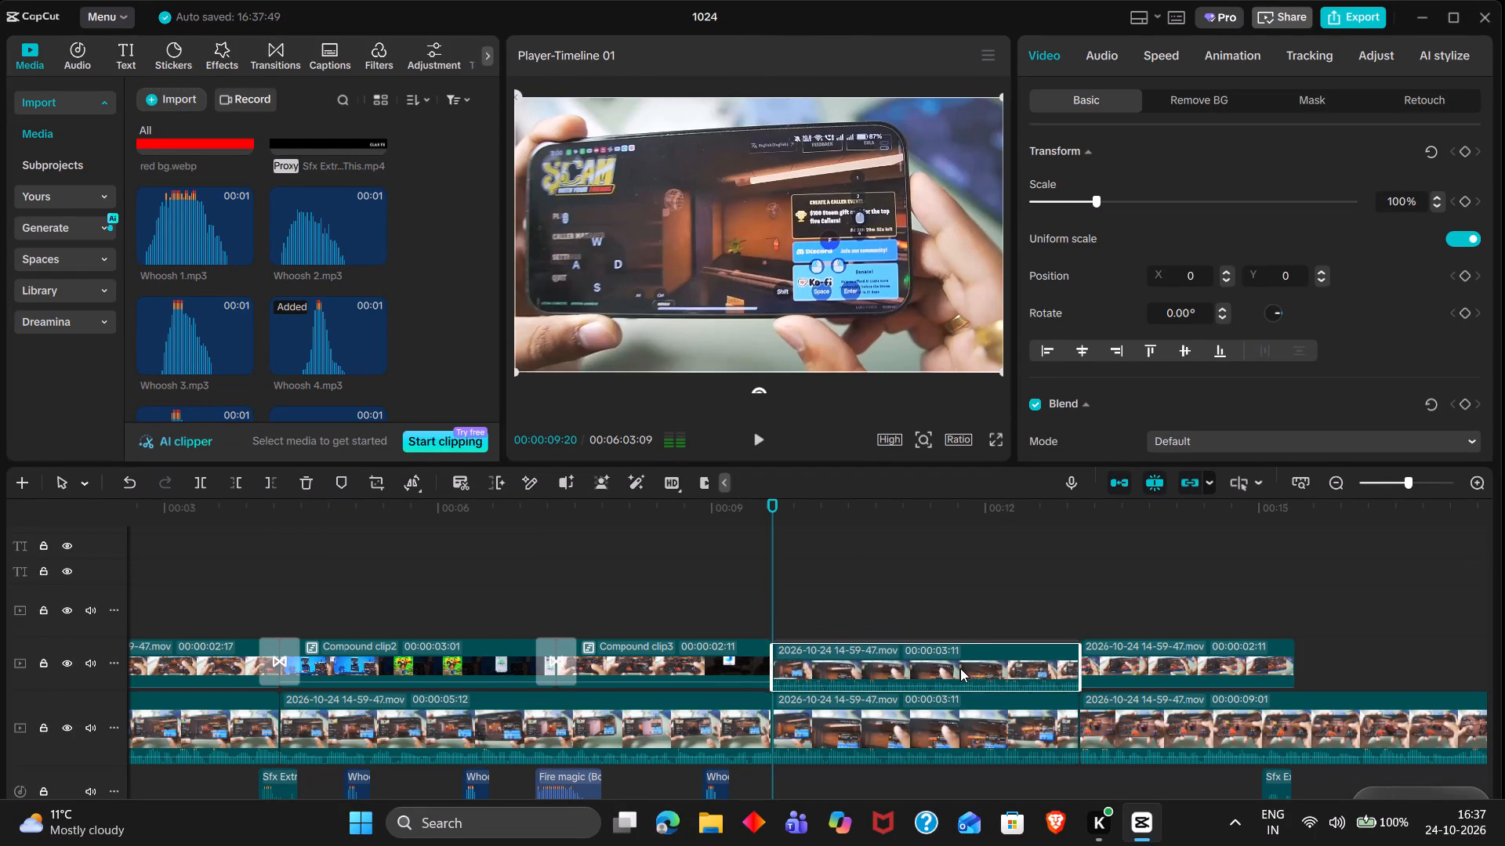
pyautogui.moveTo(835, 631); pyautogui.dragTo(838, 655)
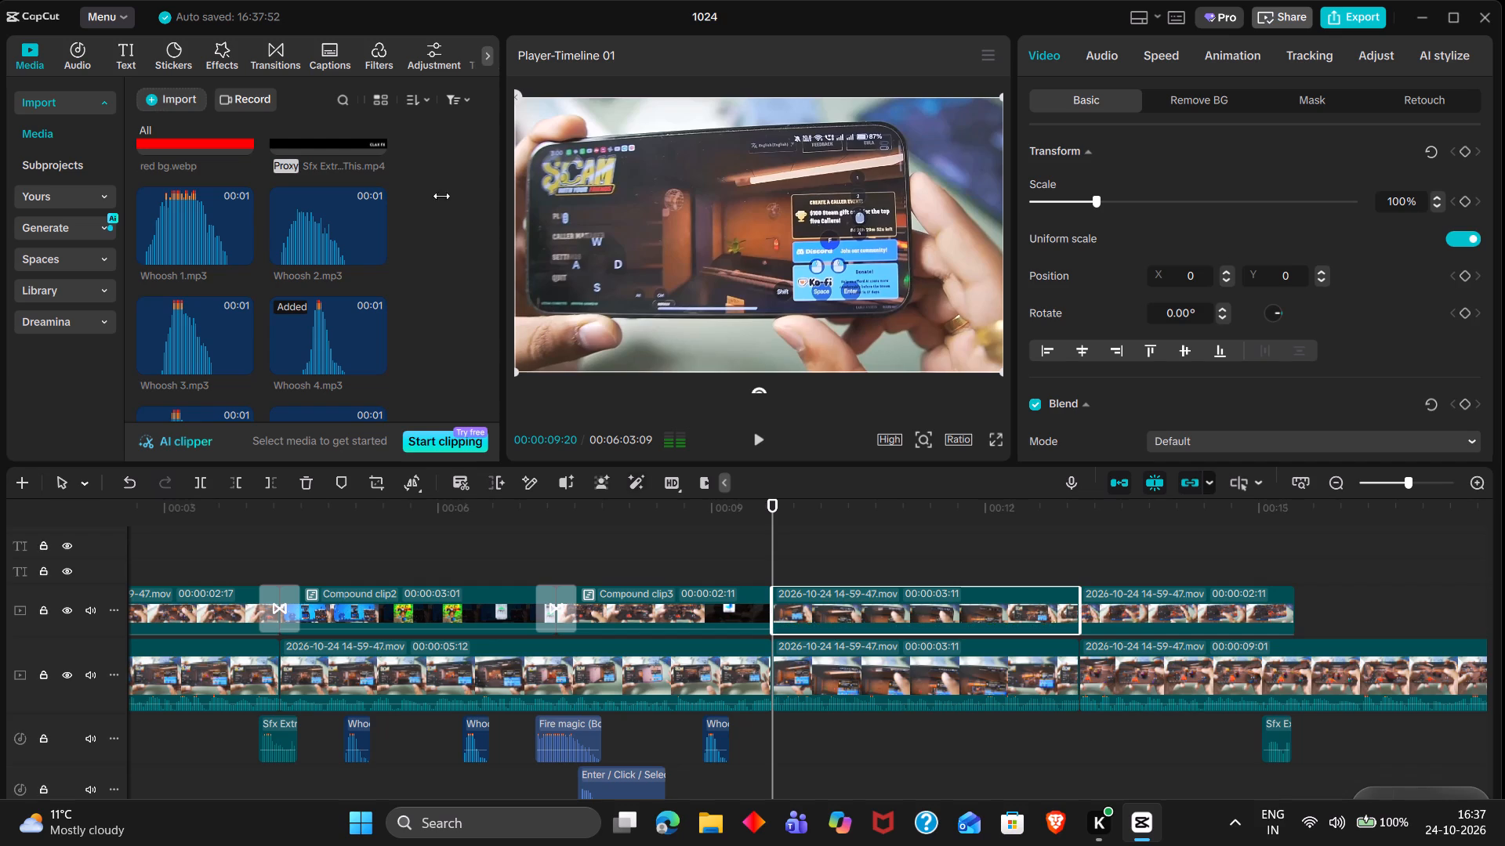
# Add the Lightning transition between Compound clip3 and the duplicated 00:00:03:11 gameplay clip.
pyautogui.doubleClick(266, 57)
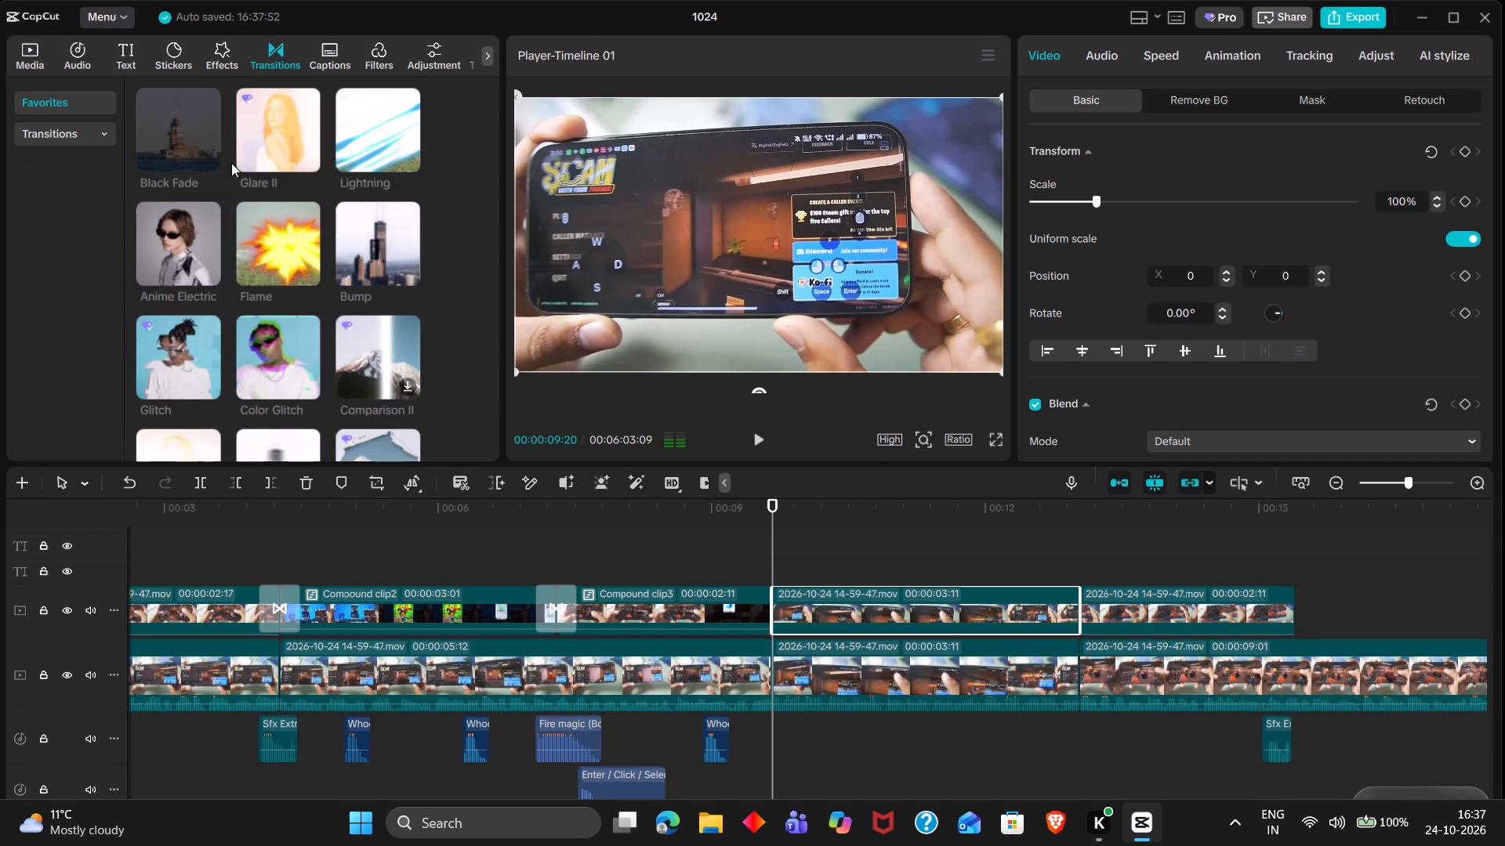
pyautogui.moveTo(282, 139); pyautogui.dragTo(333, 166)
pyautogui.moveTo(344, 158); pyautogui.dragTo(787, 614)
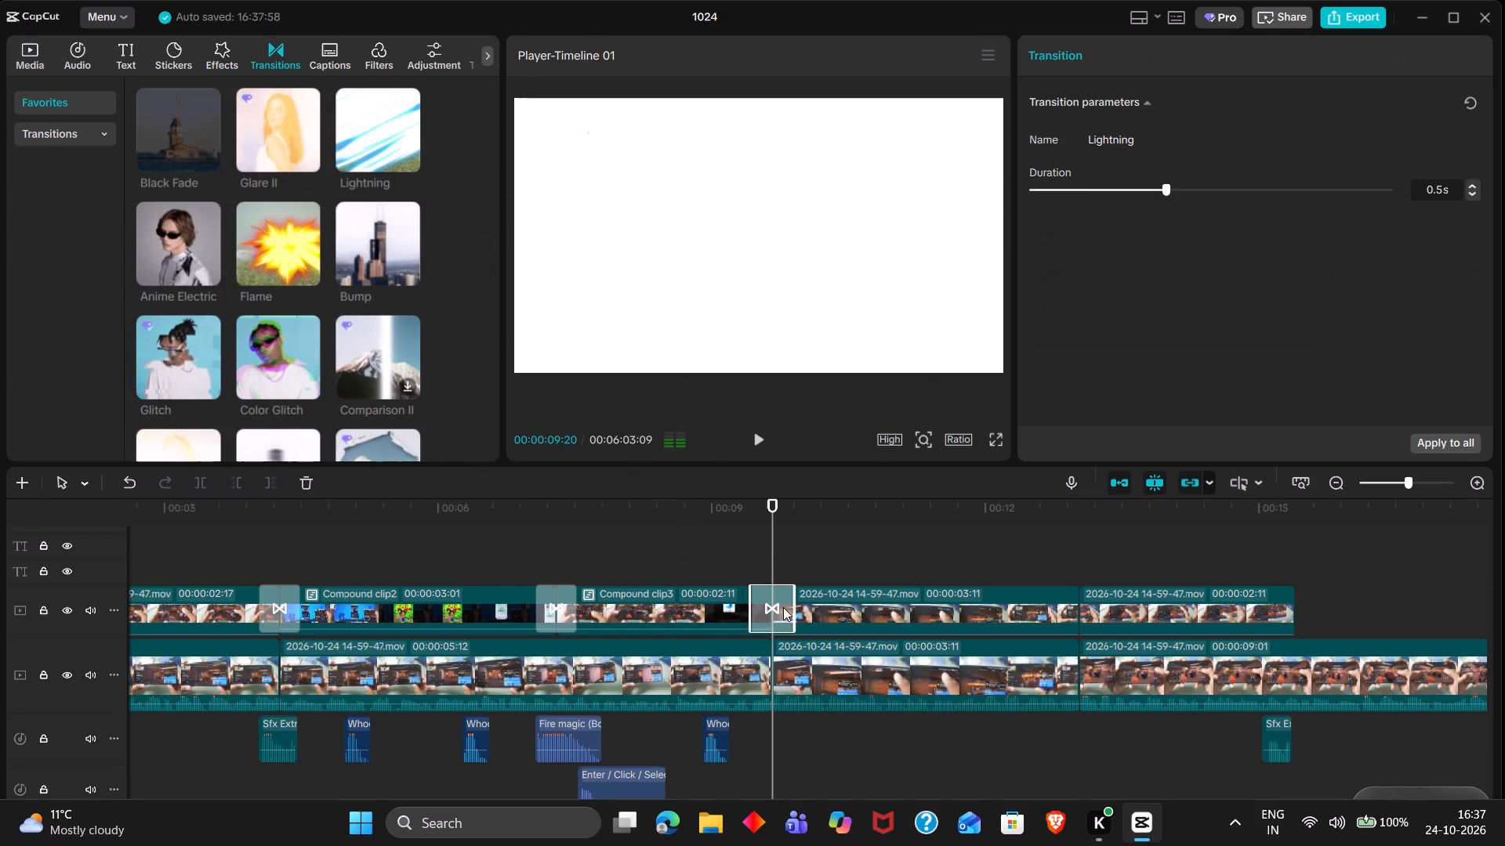
# Search sound effects for "electric woosh" and place Electricity_electric shock_01(860121) on the first audio track, starting just before the Lightning transition at 00:00:09:13.
pyautogui.tripleClick(743, 550)
pyautogui.click(743, 550)
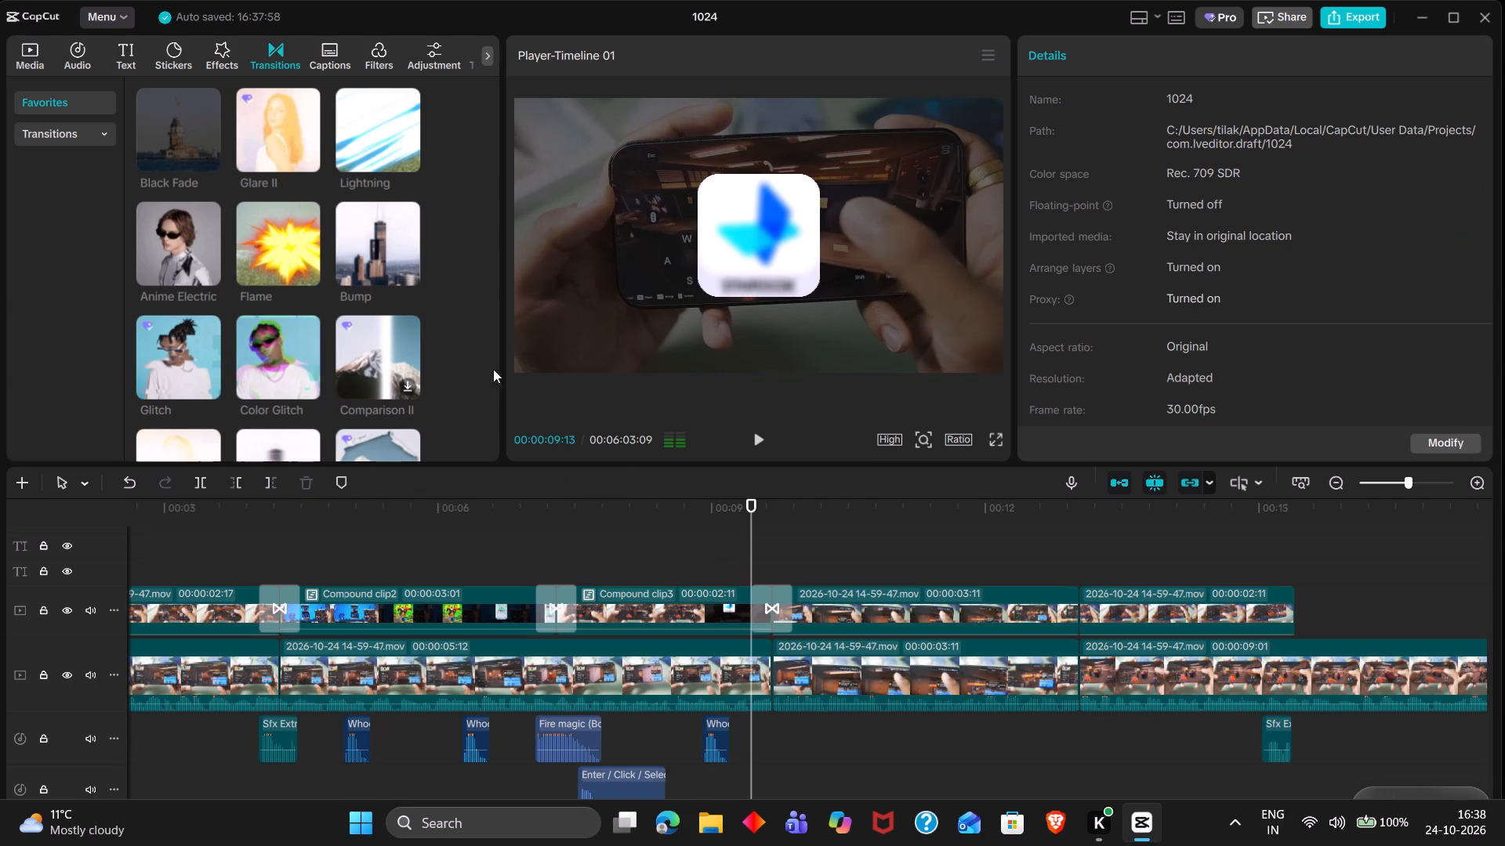
pyautogui.doubleClick(80, 45)
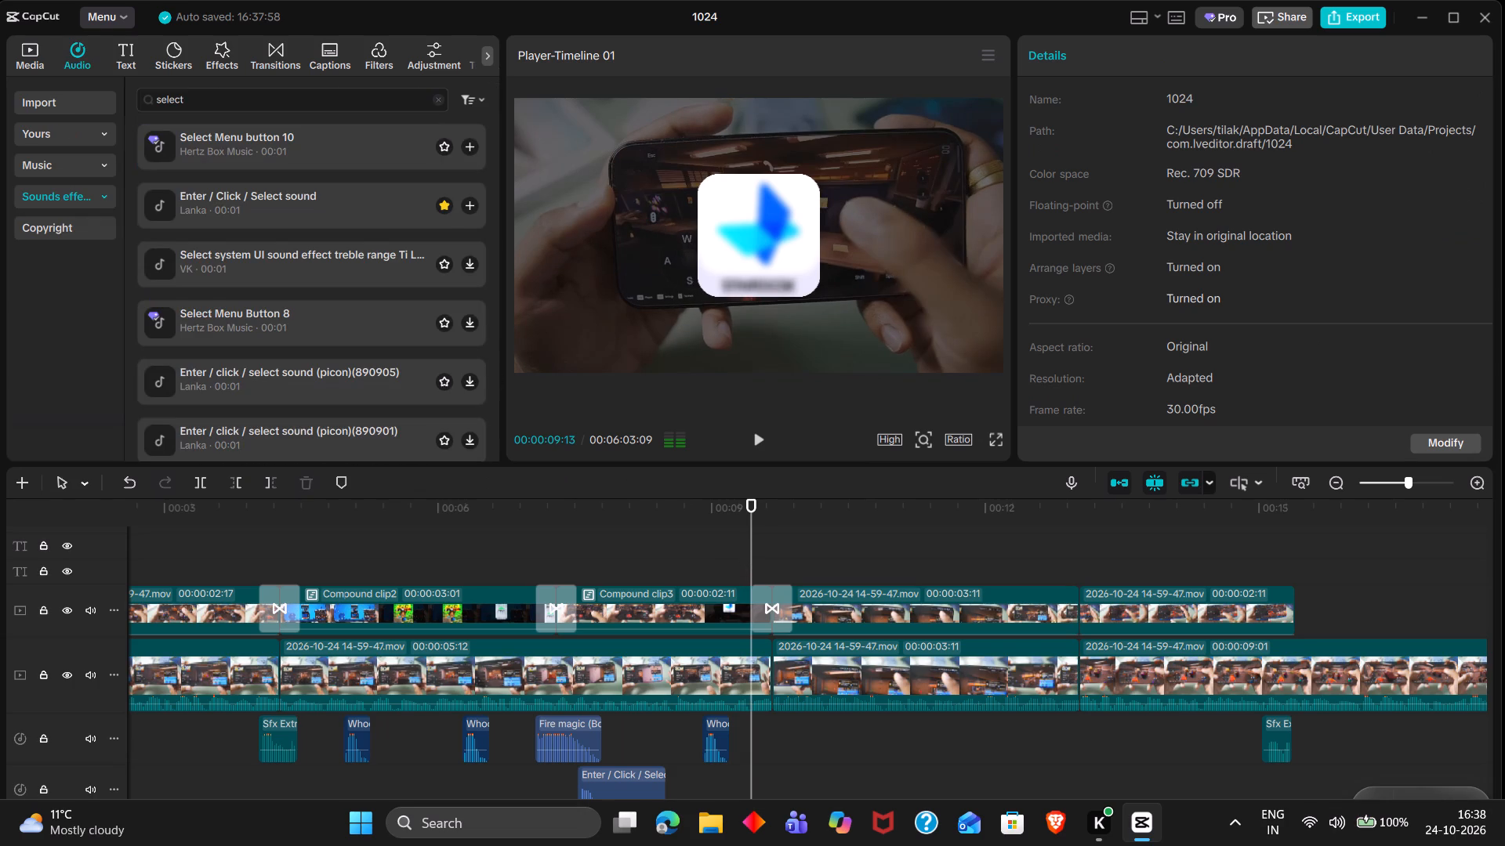
pyautogui.tripleClick(196, 104)
pyautogui.write('electric woos')
pyautogui.press('Return')
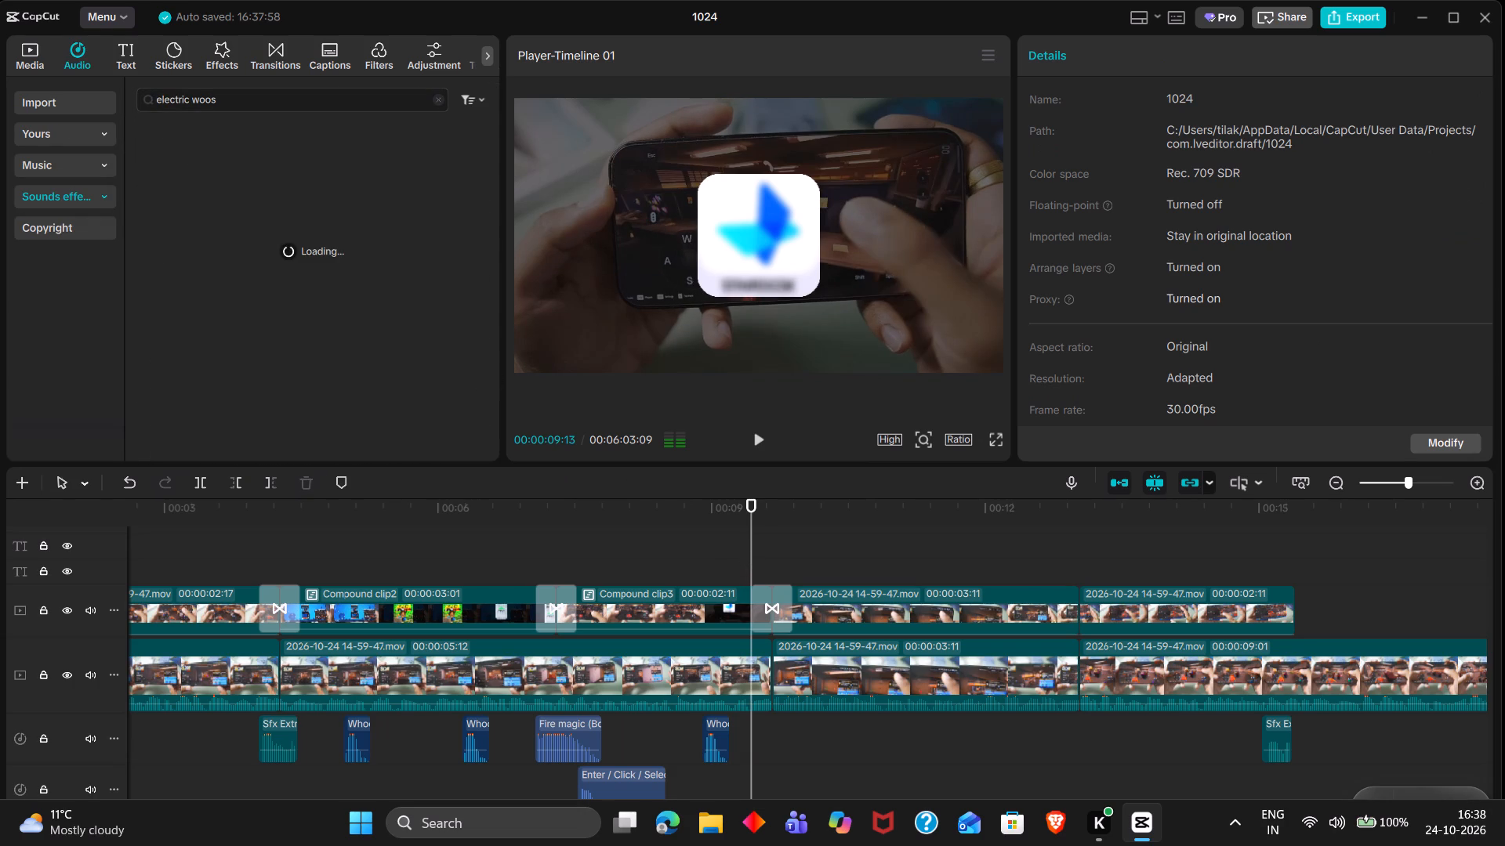
pyautogui.click(243, 103)
pyautogui.click(243, 103)
pyautogui.press('h')
pyautogui.press('Return')
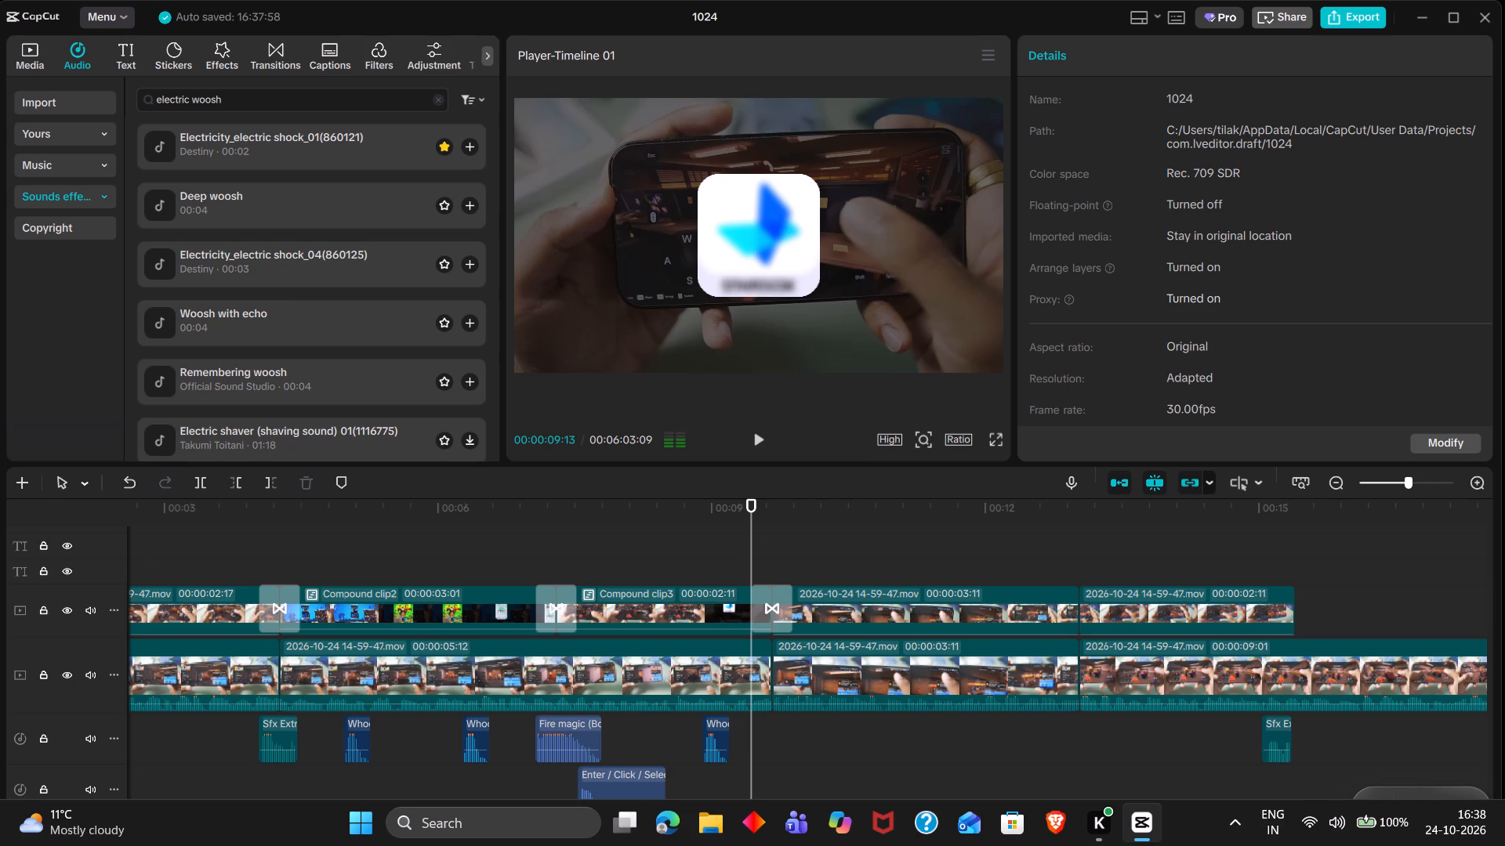
pyautogui.doubleClick(285, 147)
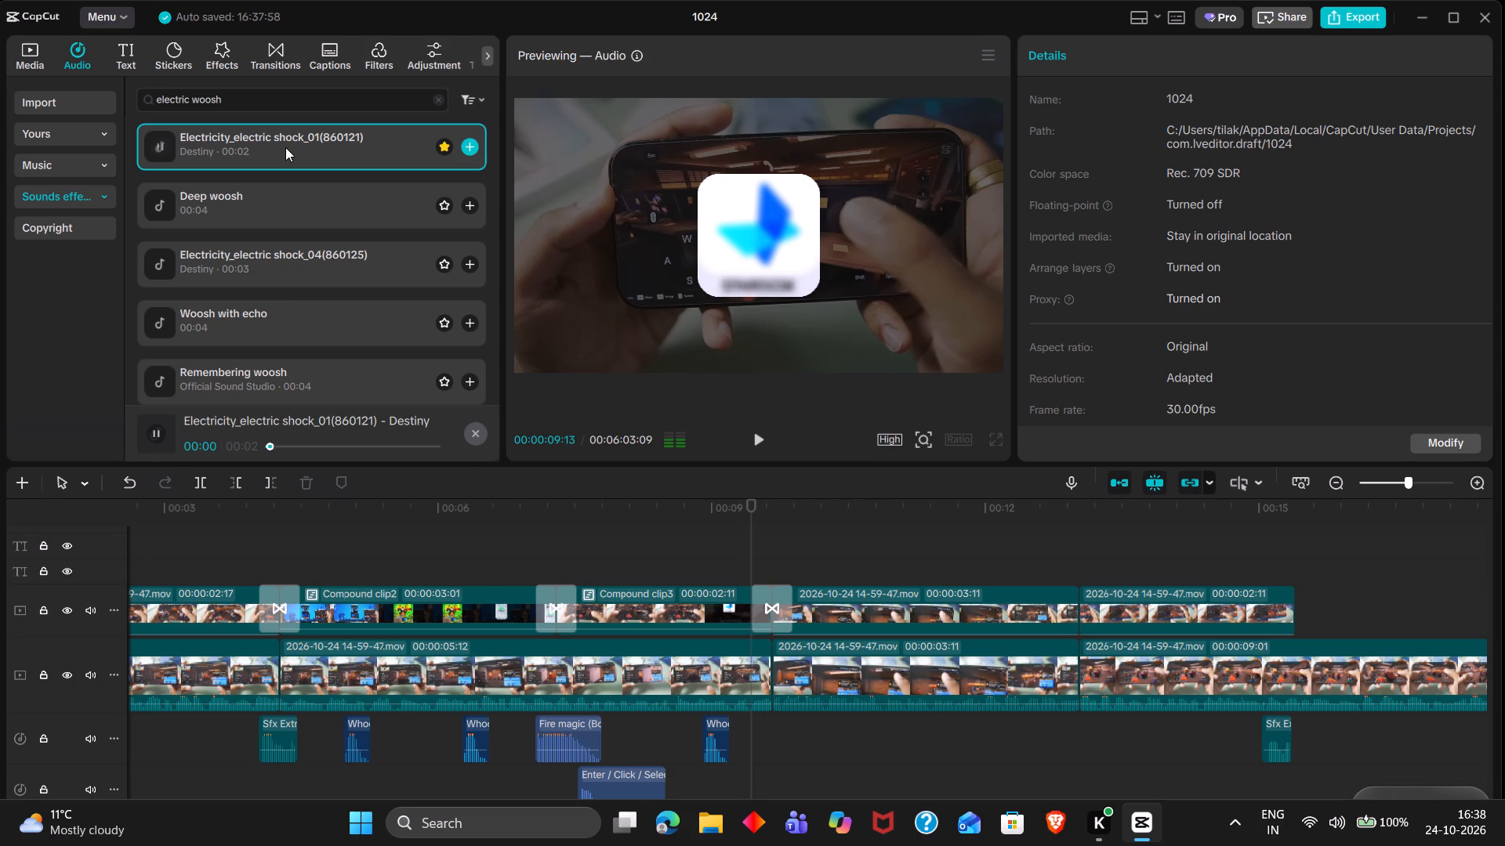
pyautogui.moveTo(285, 147); pyautogui.dragTo(740, 742)
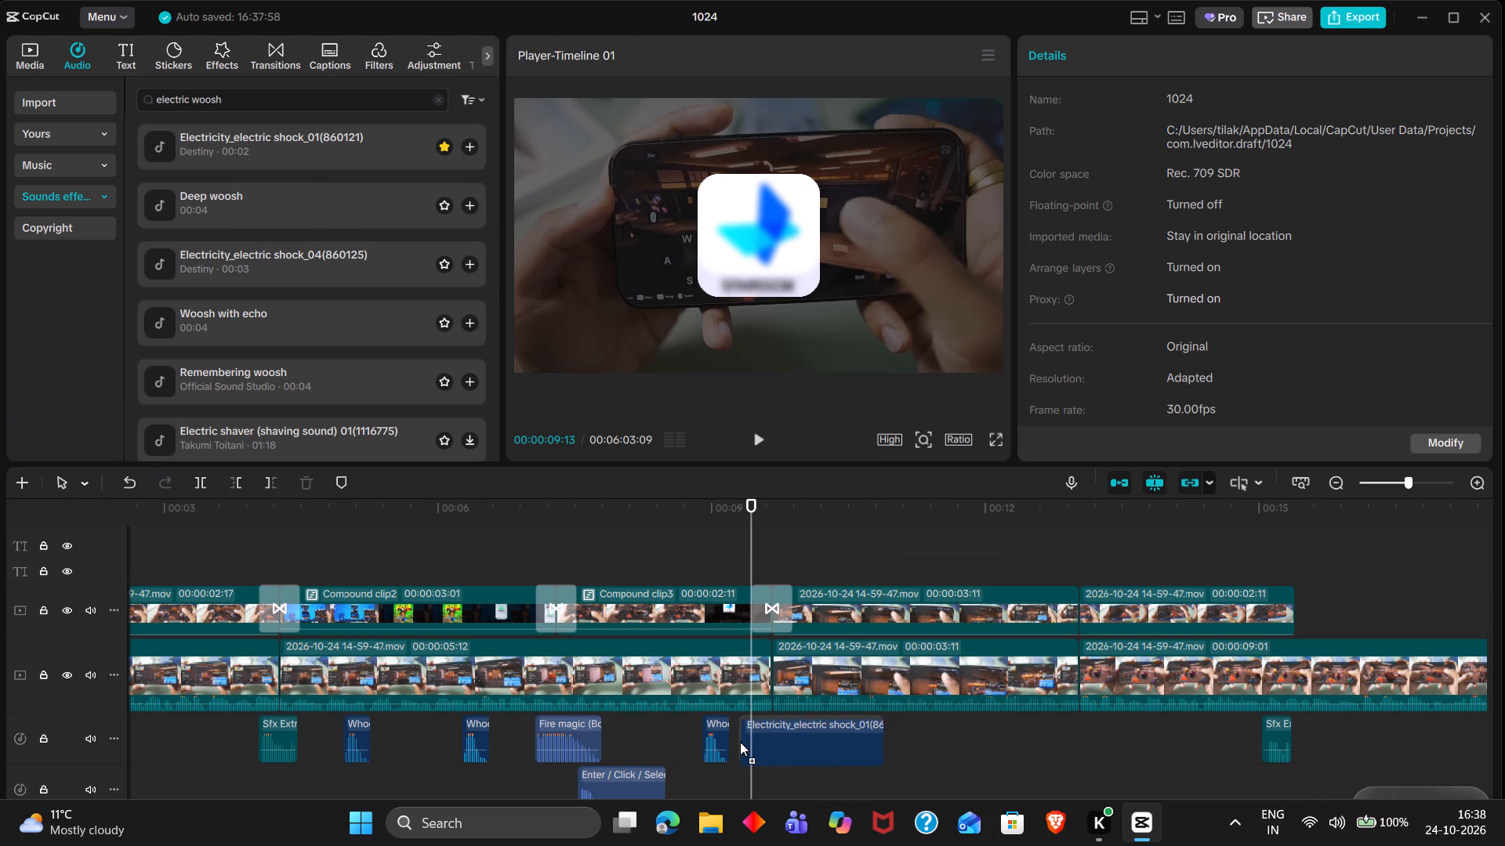
pyautogui.moveTo(740, 742); pyautogui.dragTo(742, 741)
# Trim the start of the electric shock sound to 00:00:09:13, where the Lightning transition begins, and preview it.
pyautogui.keyDown('ctrl'); pyautogui.scroll(11, 742, 741); pyautogui.keyUp('ctrl')
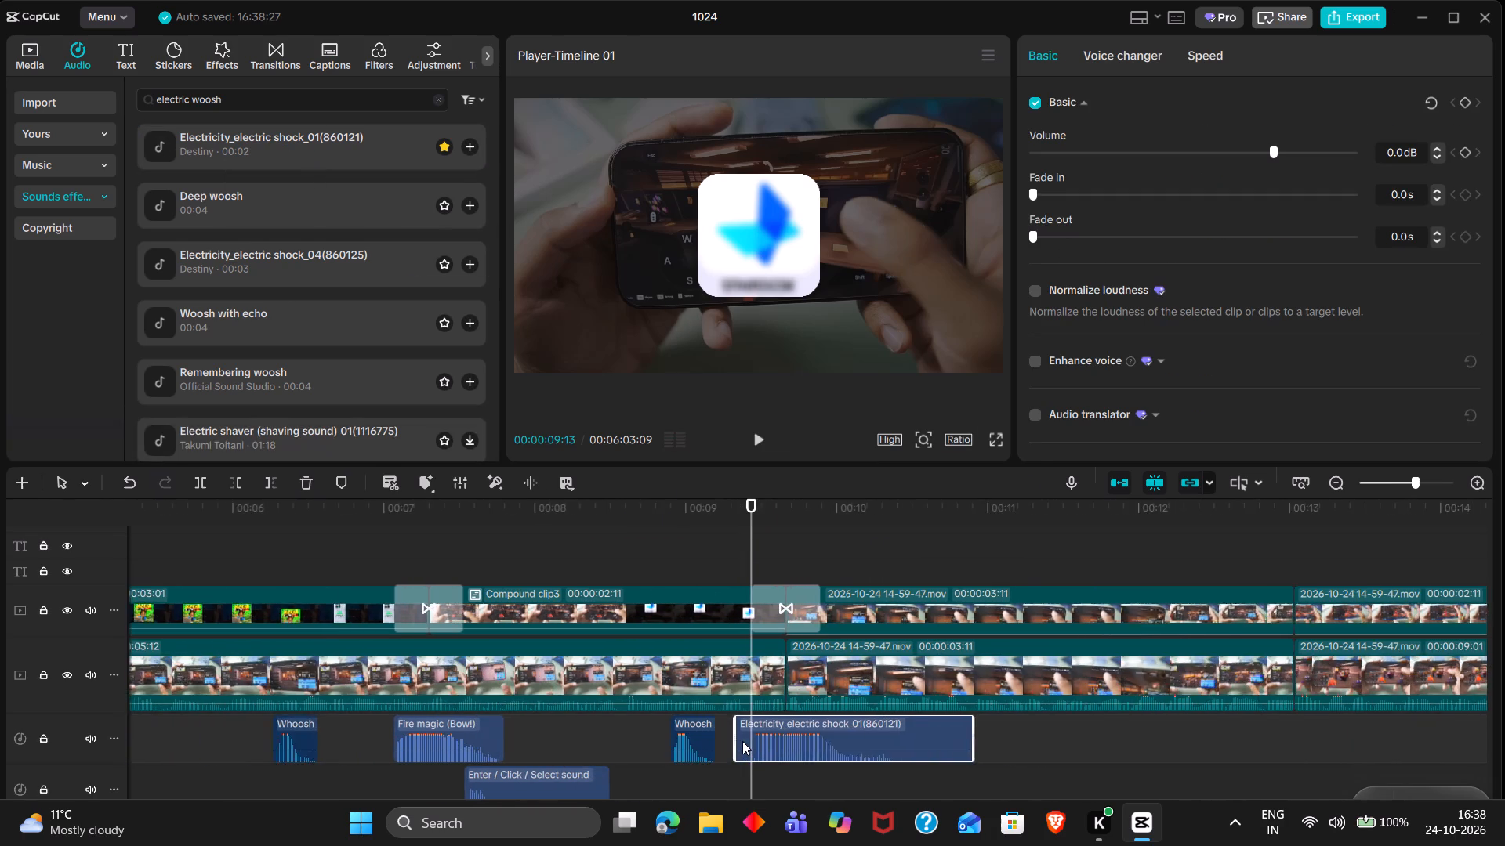
pyautogui.keyDown('ctrl'); pyautogui.scroll(7, 742, 741); pyautogui.keyUp('ctrl')
pyautogui.click(776, 736)
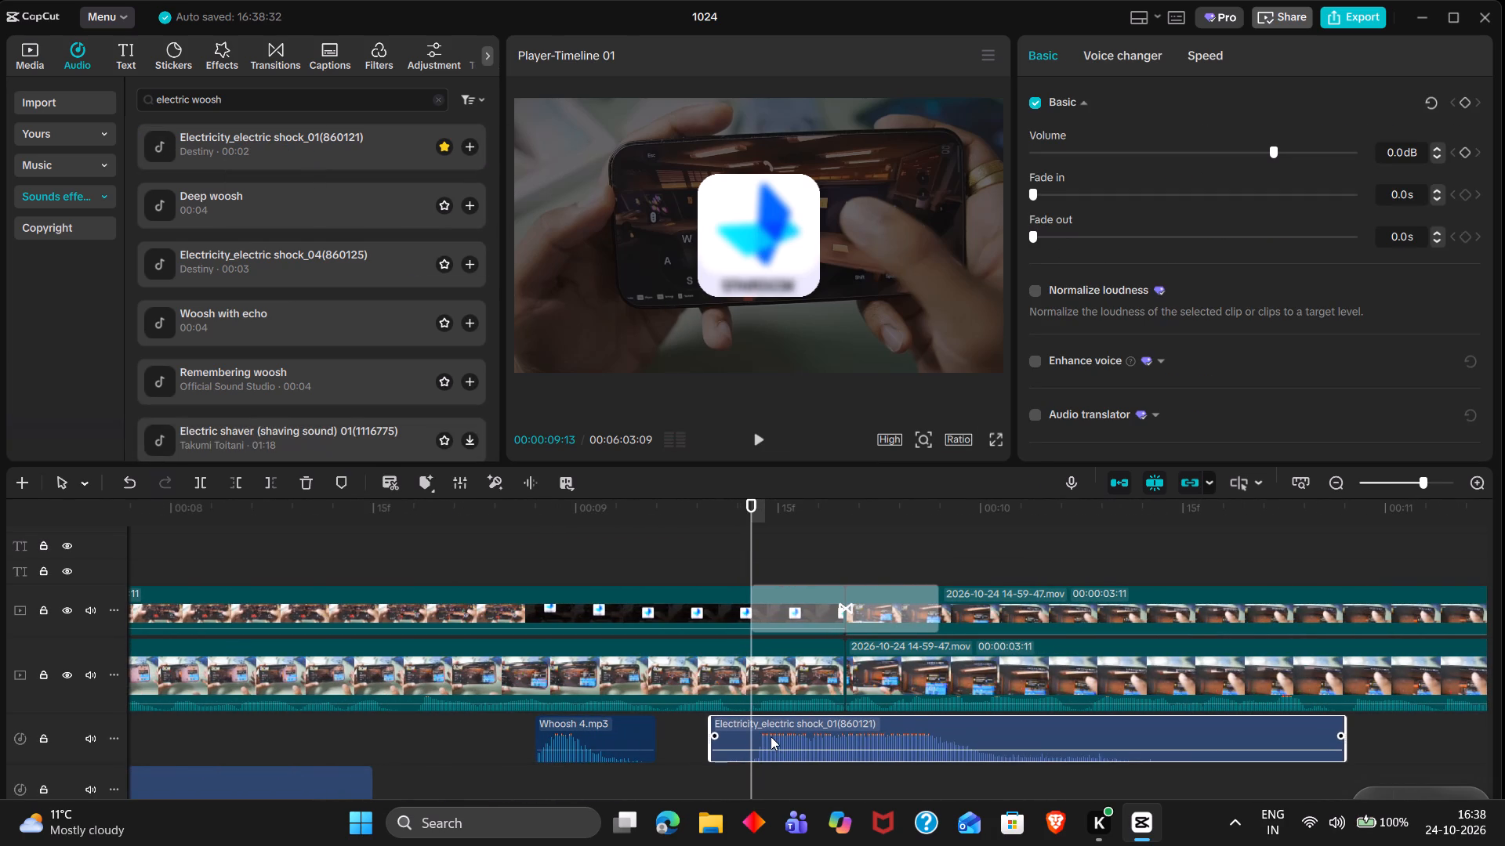
pyautogui.write('q')
pyautogui.press('space')
pyautogui.press('space')
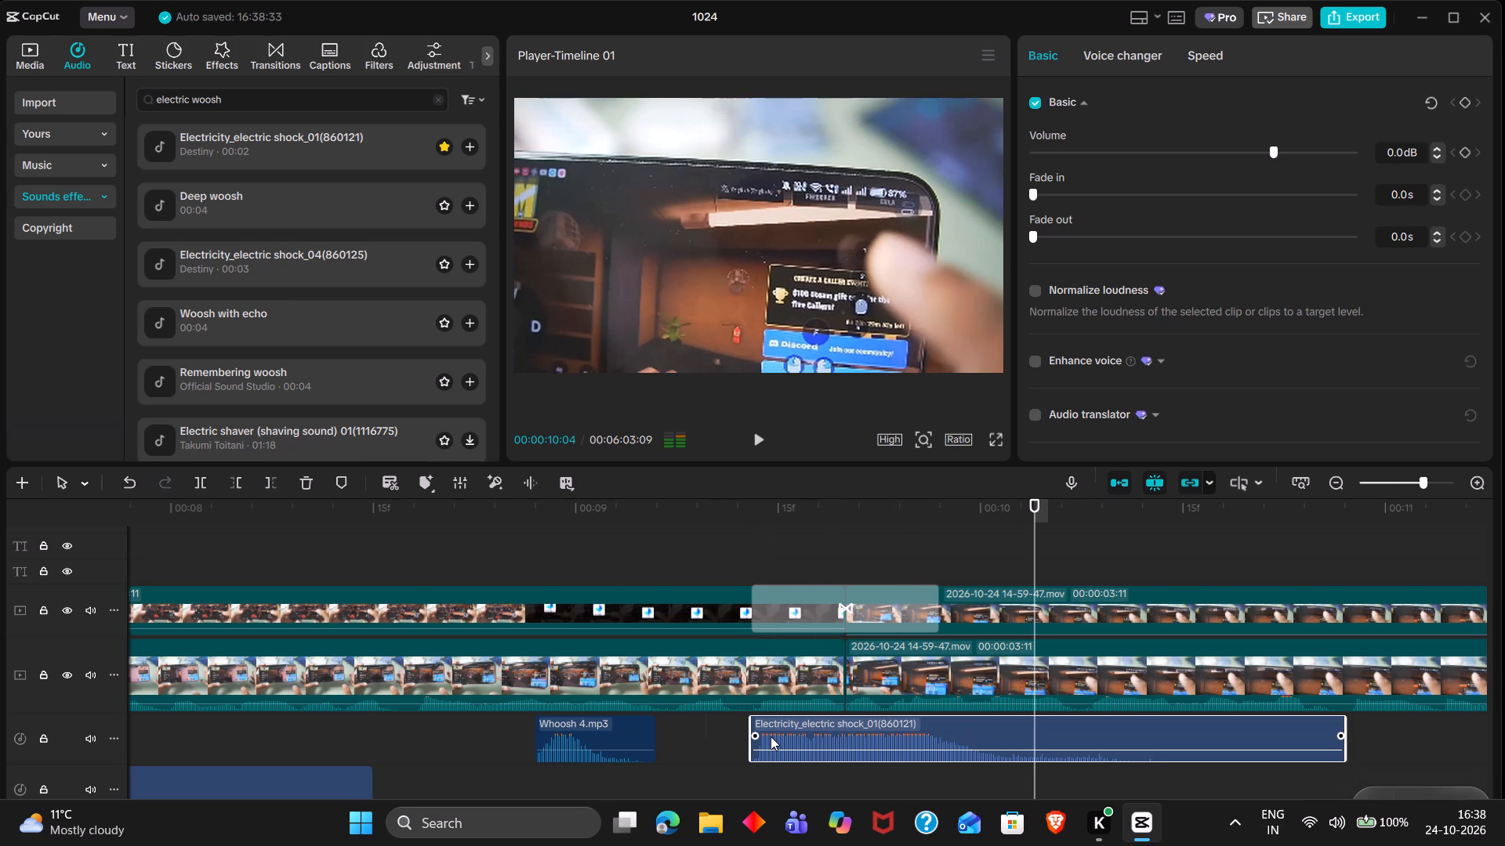
# Shift the electric shock sound about one frame earlier to match the lightning flash, and trim its start back to 00:00:09:13.
pyautogui.click(944, 551)
pyautogui.moveTo(944, 551); pyautogui.dragTo(771, 543)
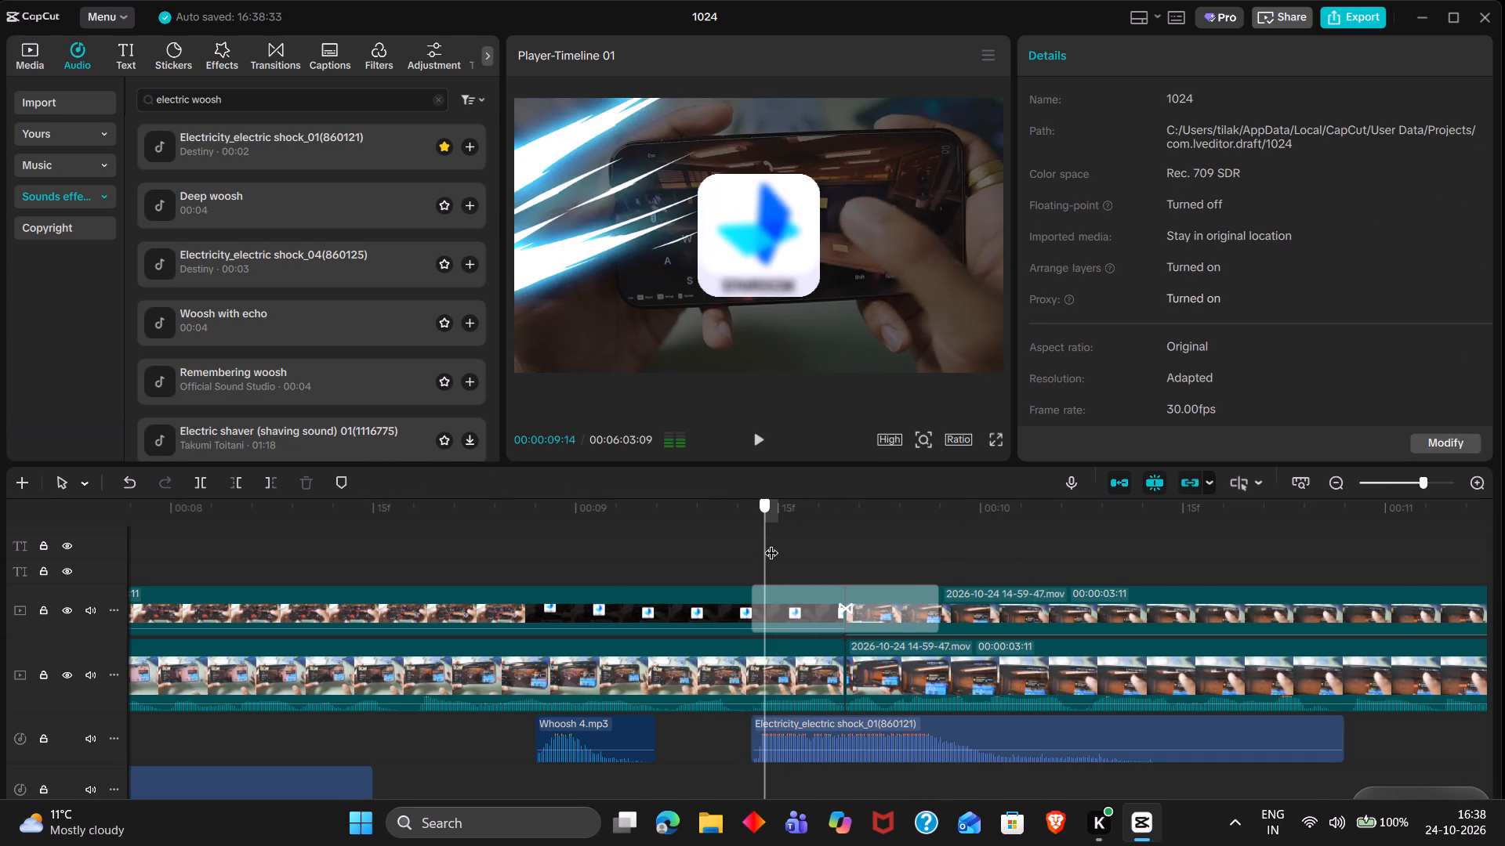
pyautogui.moveTo(771, 543); pyautogui.dragTo(774, 544)
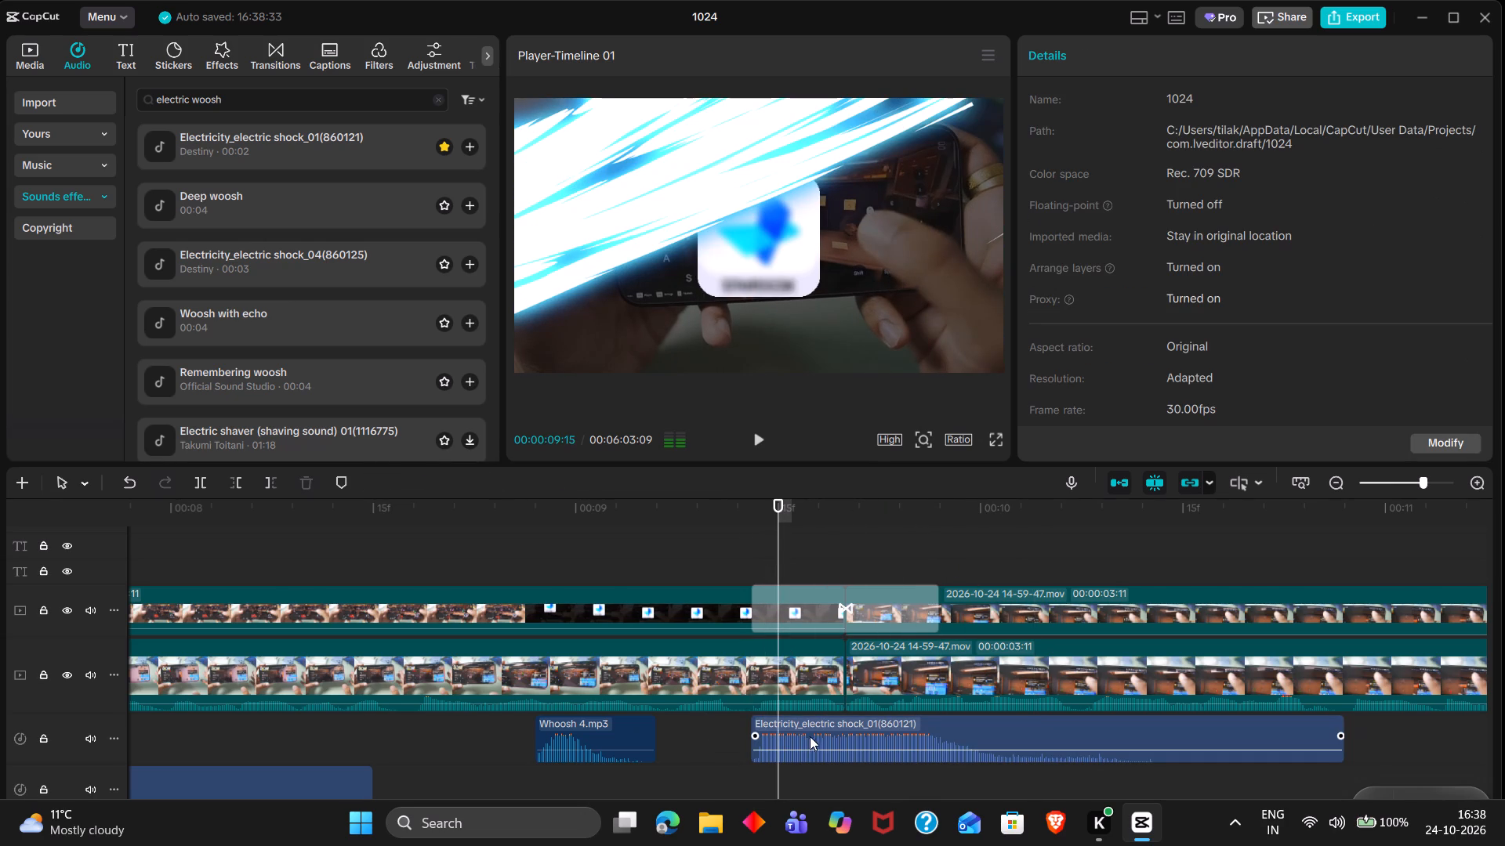
pyautogui.moveTo(813, 736); pyautogui.dragTo(799, 733)
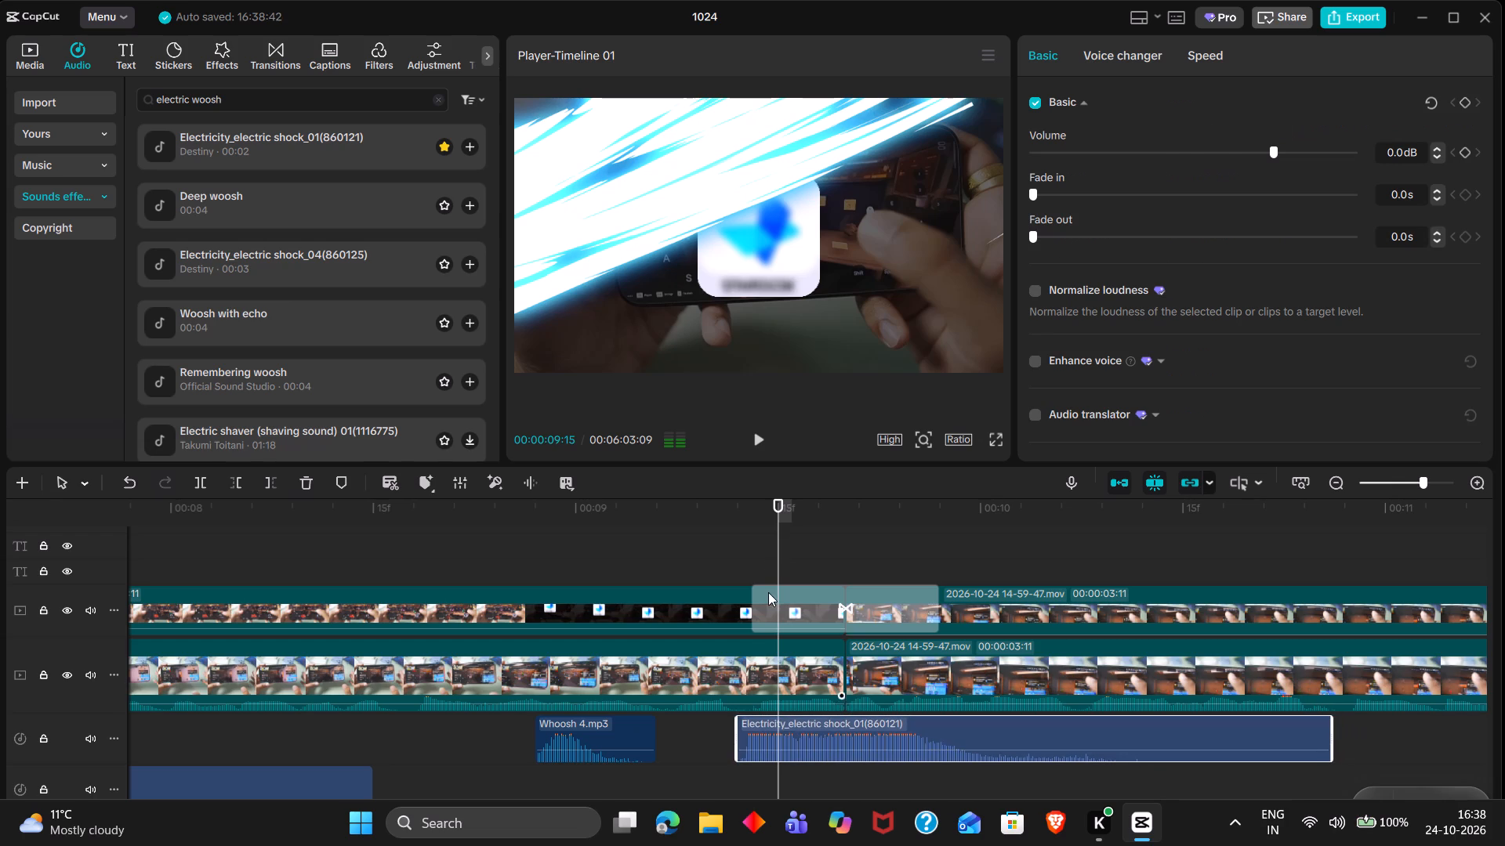
pyautogui.doubleClick(754, 530)
pyautogui.click(792, 725)
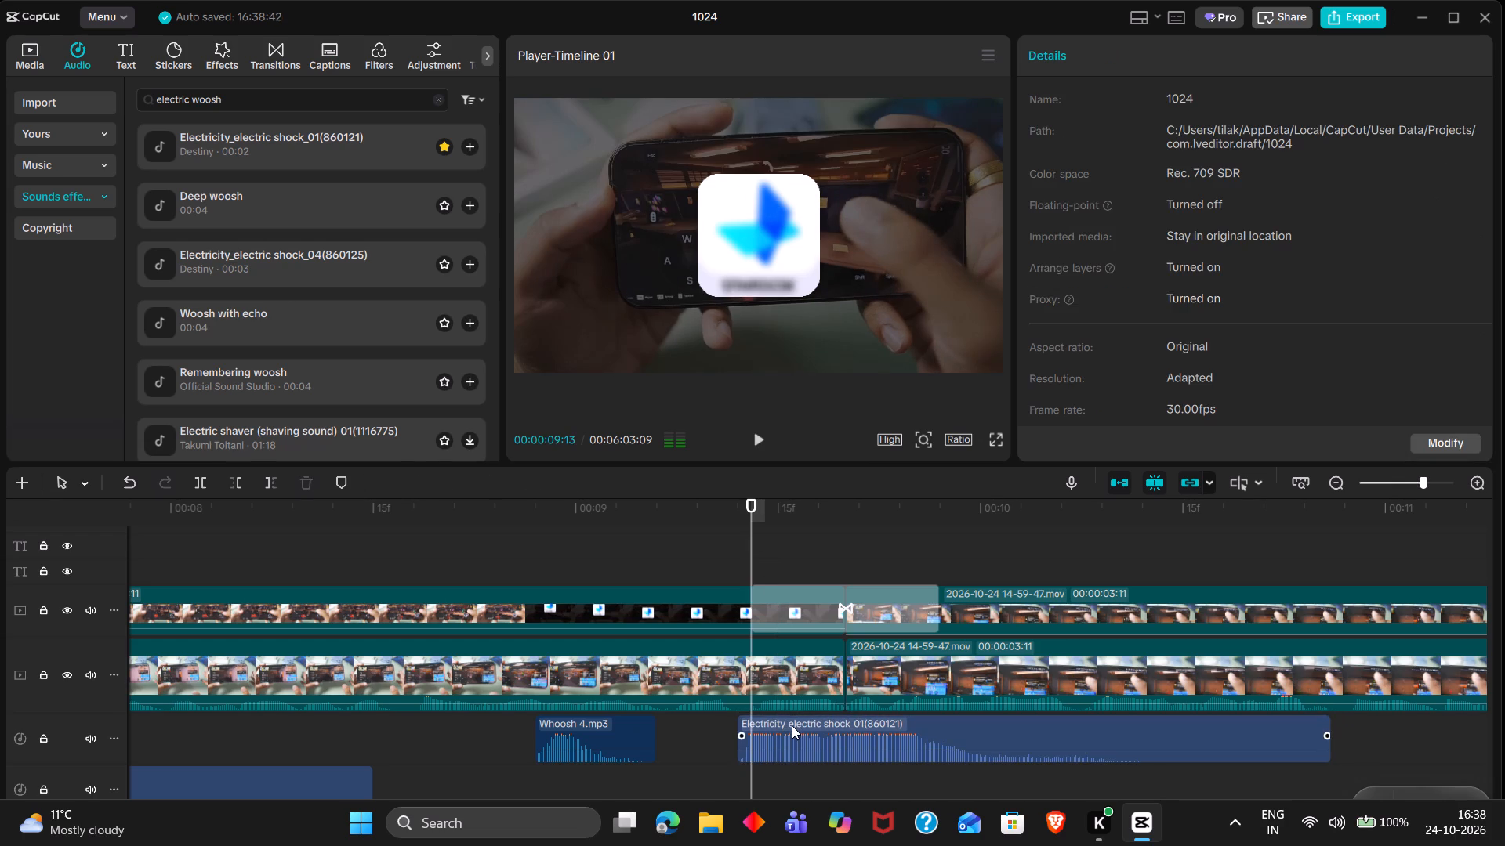
pyautogui.press('q')
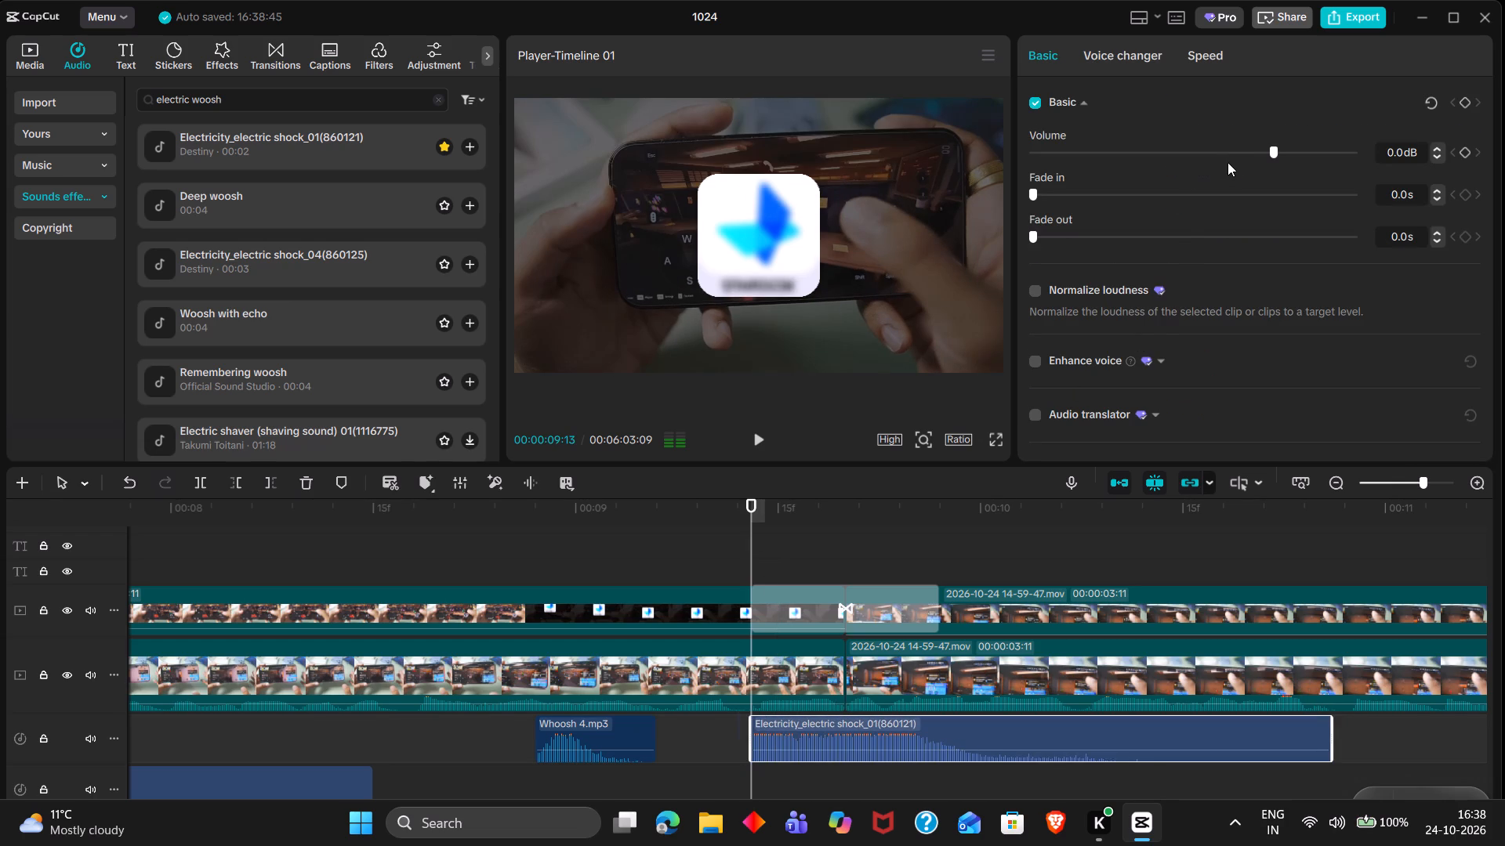
# Lower the electric shock sound's volume to -4.1 dB.
pyautogui.click(1228, 154)
pyautogui.moveTo(1228, 154); pyautogui.dragTo(1238, 154)
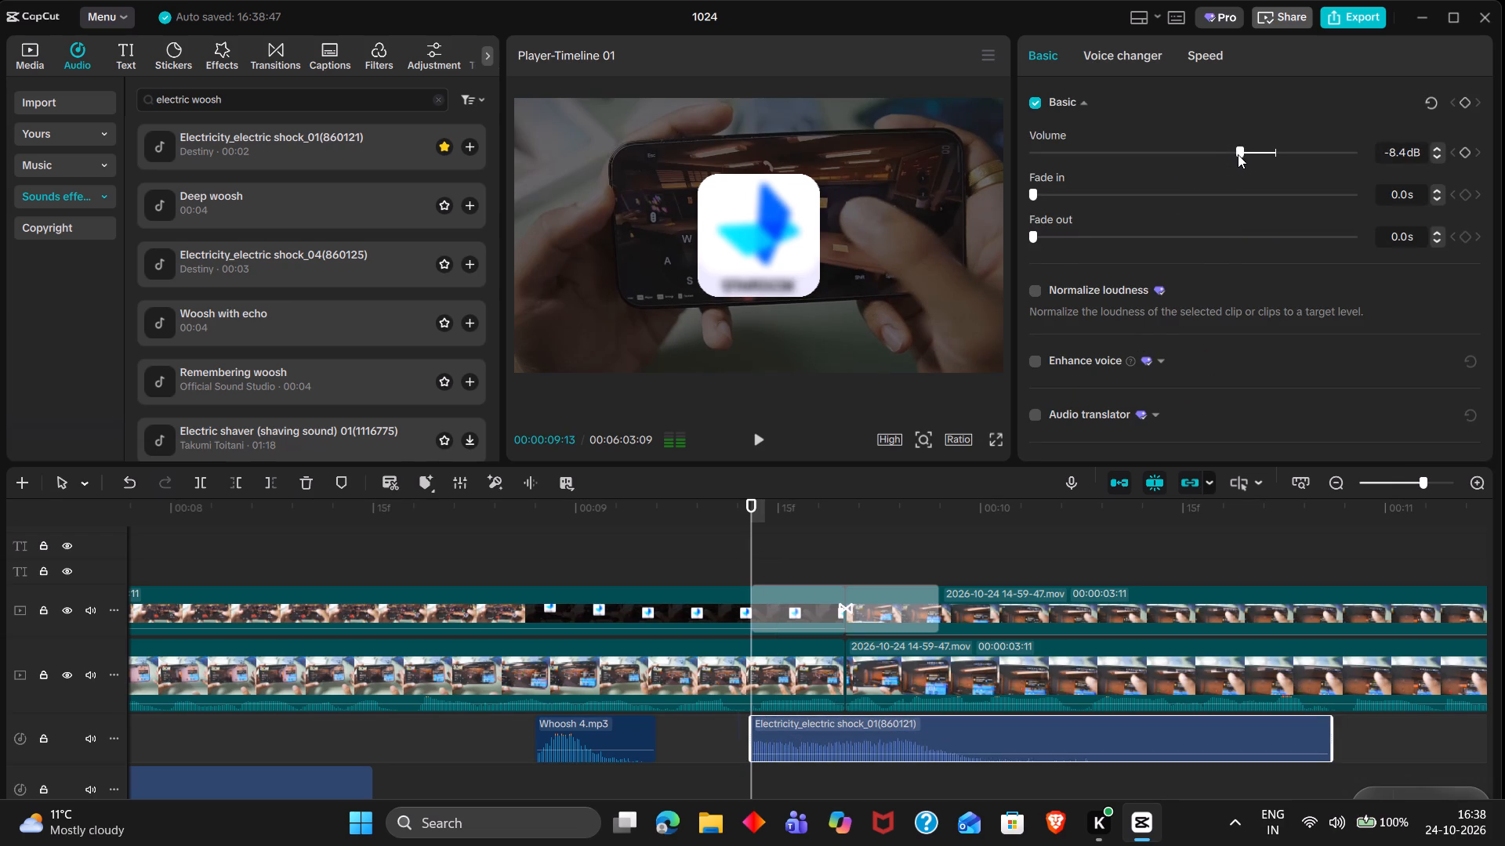
pyautogui.moveTo(1238, 154); pyautogui.dragTo(1251, 156)
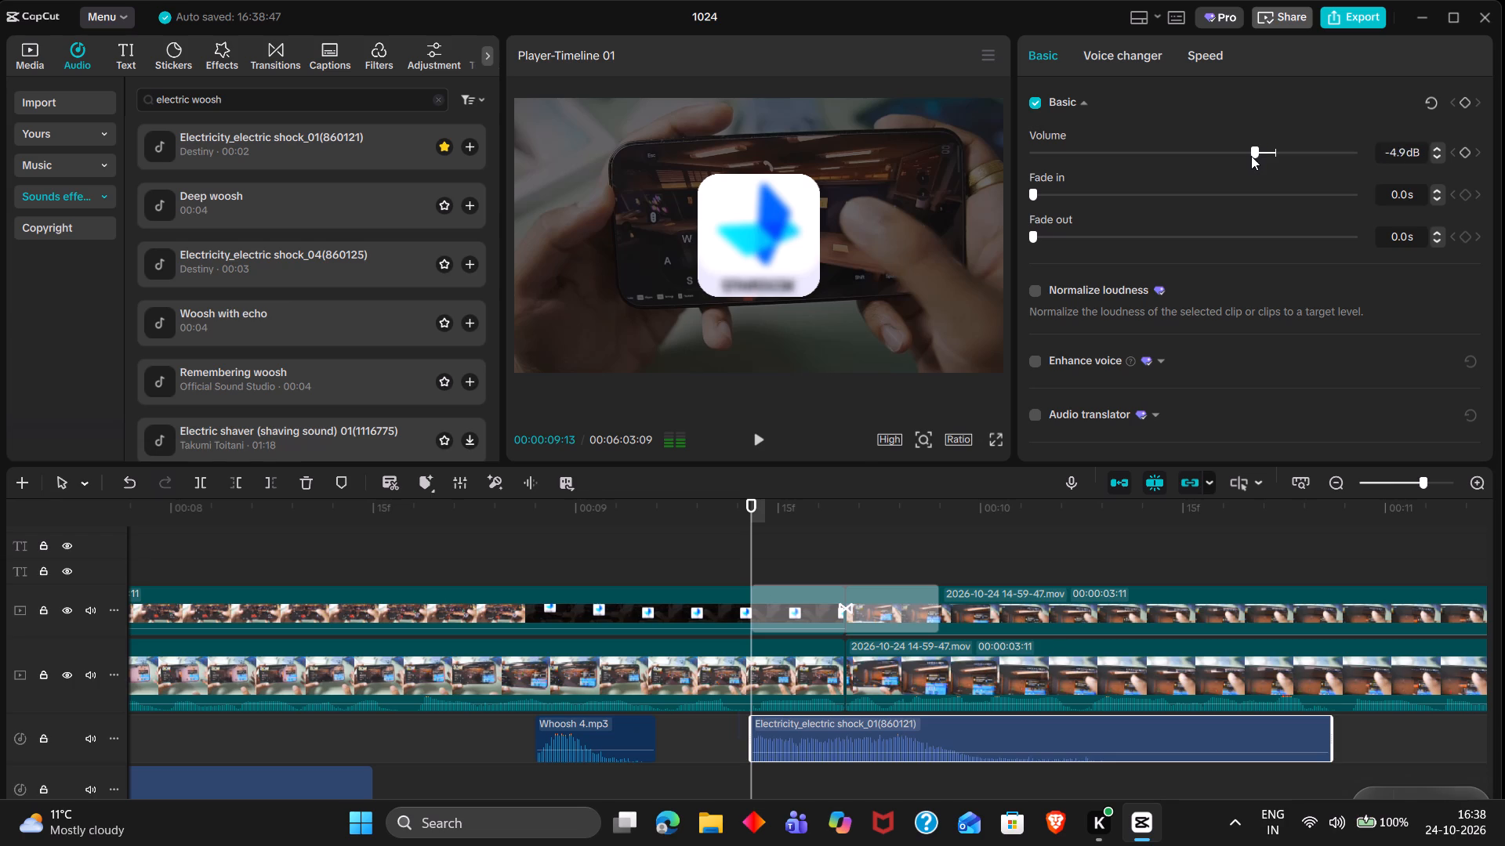
pyautogui.moveTo(1251, 156); pyautogui.dragTo(1253, 156)
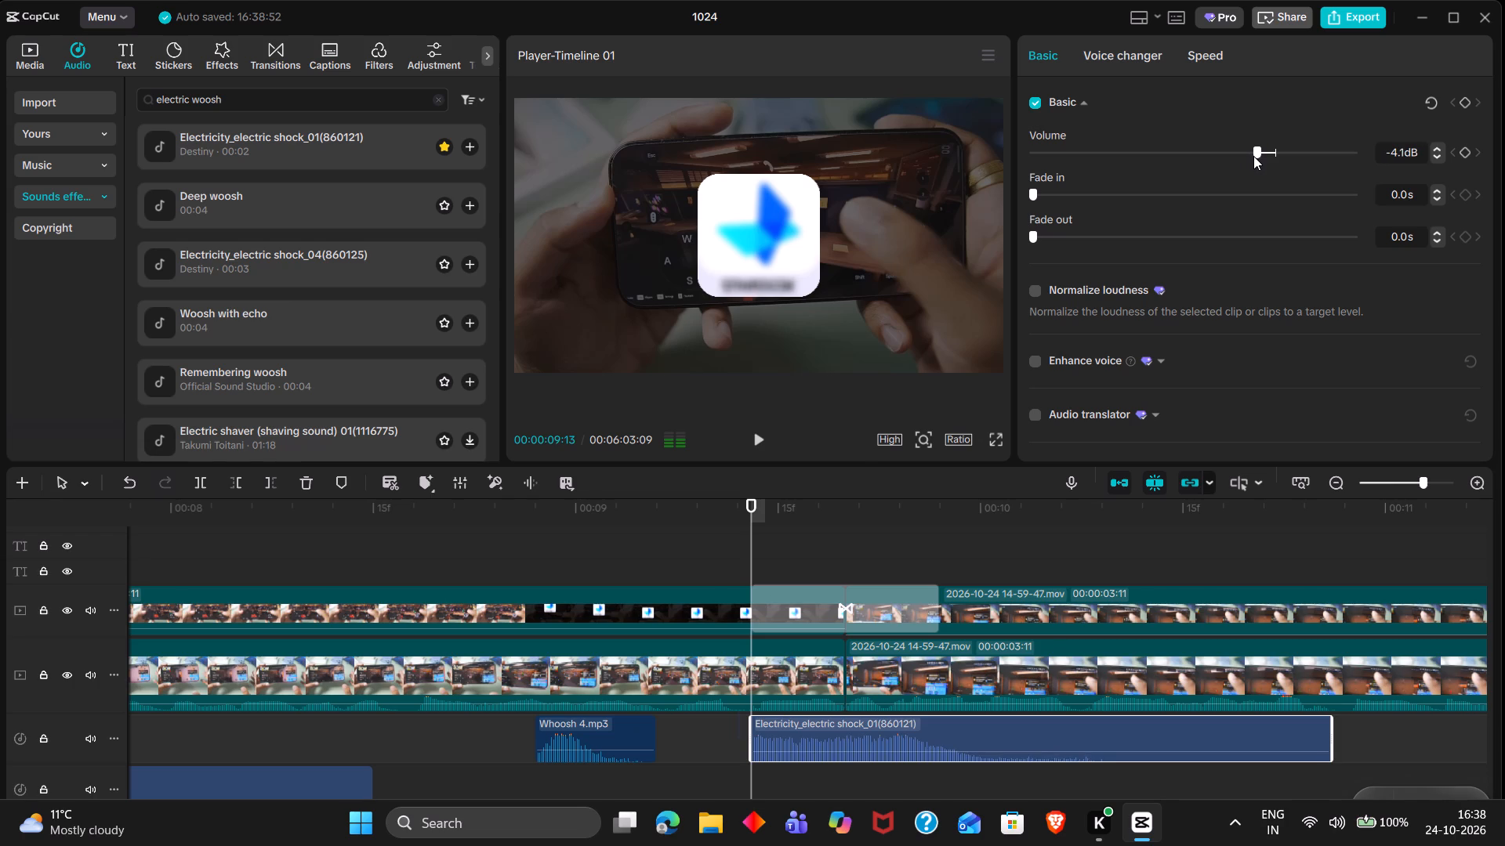
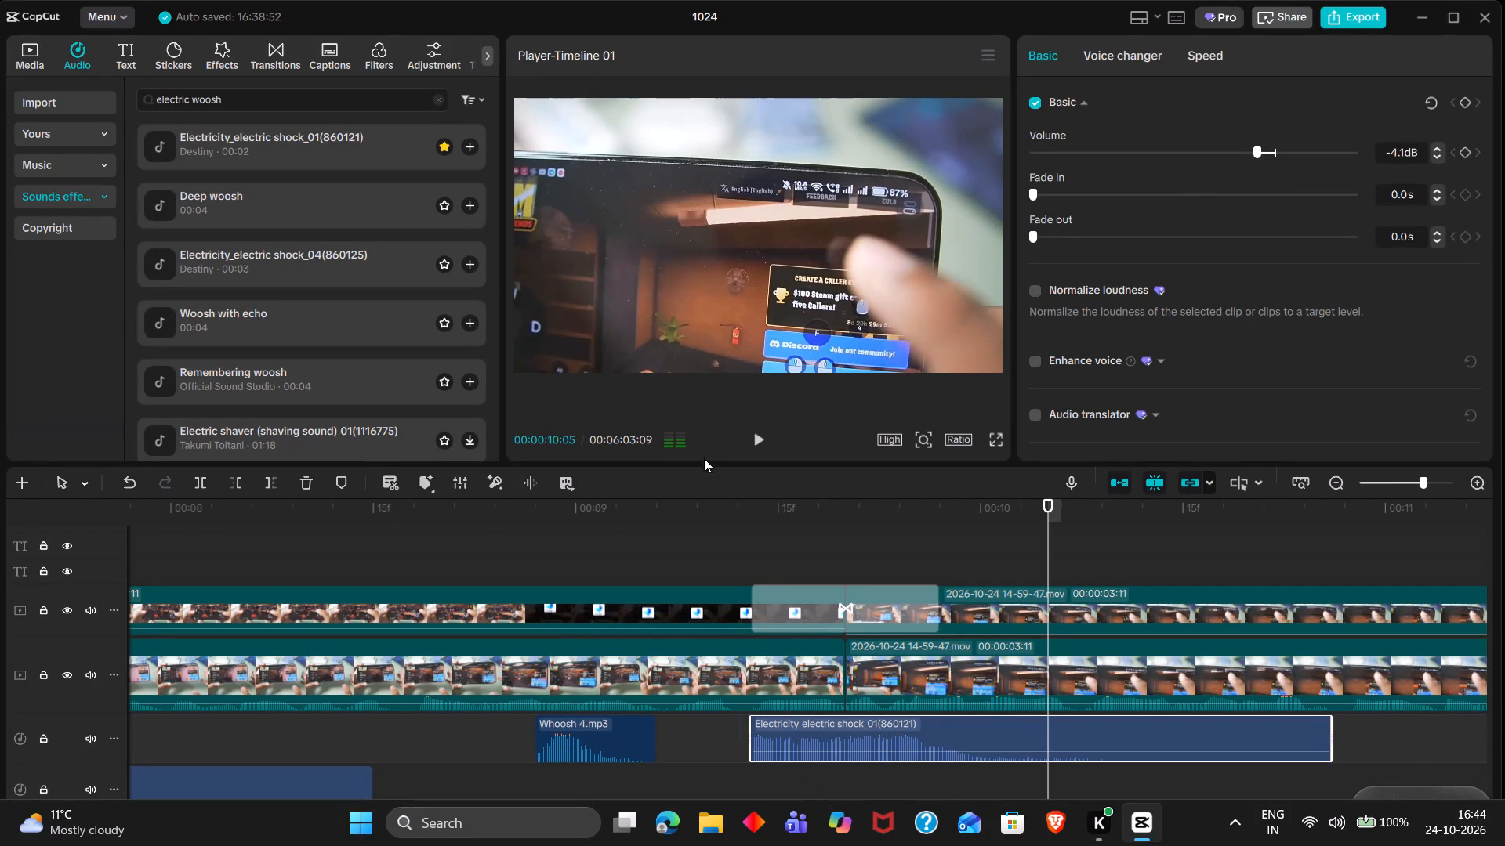
# Preview the Lightning transition with its electric shock sound, playing the following phone clip on to 00:00:10:20.
pyautogui.doubleClick(739, 562)
pyautogui.press('space')
pyautogui.press('space')
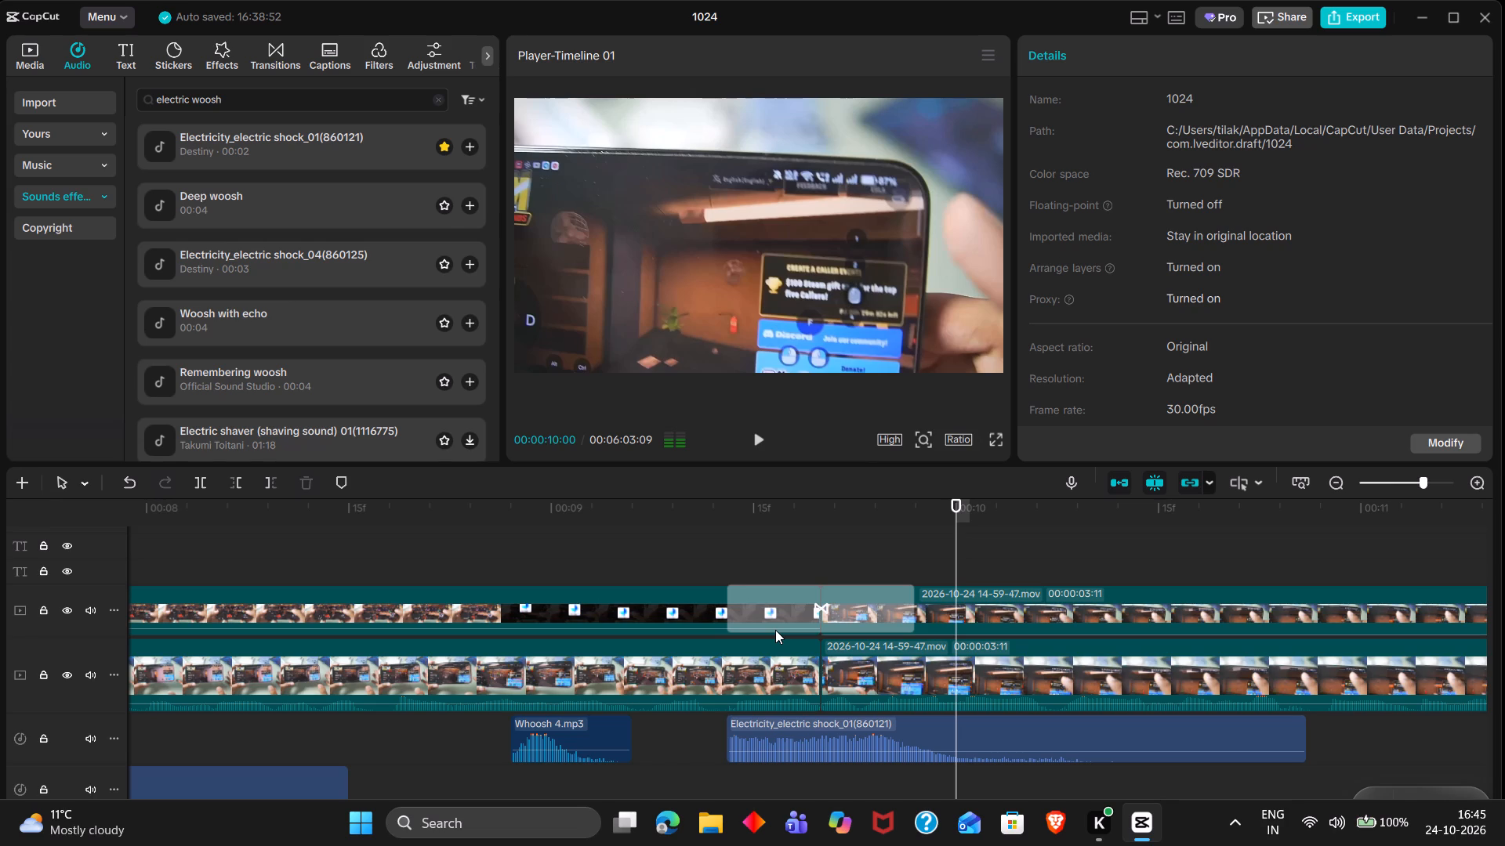
pyautogui.click(810, 528)
pyautogui.press('space')
pyautogui.press('space')
pyautogui.hscroll(-1, 810, 528)
pyautogui.press('space')
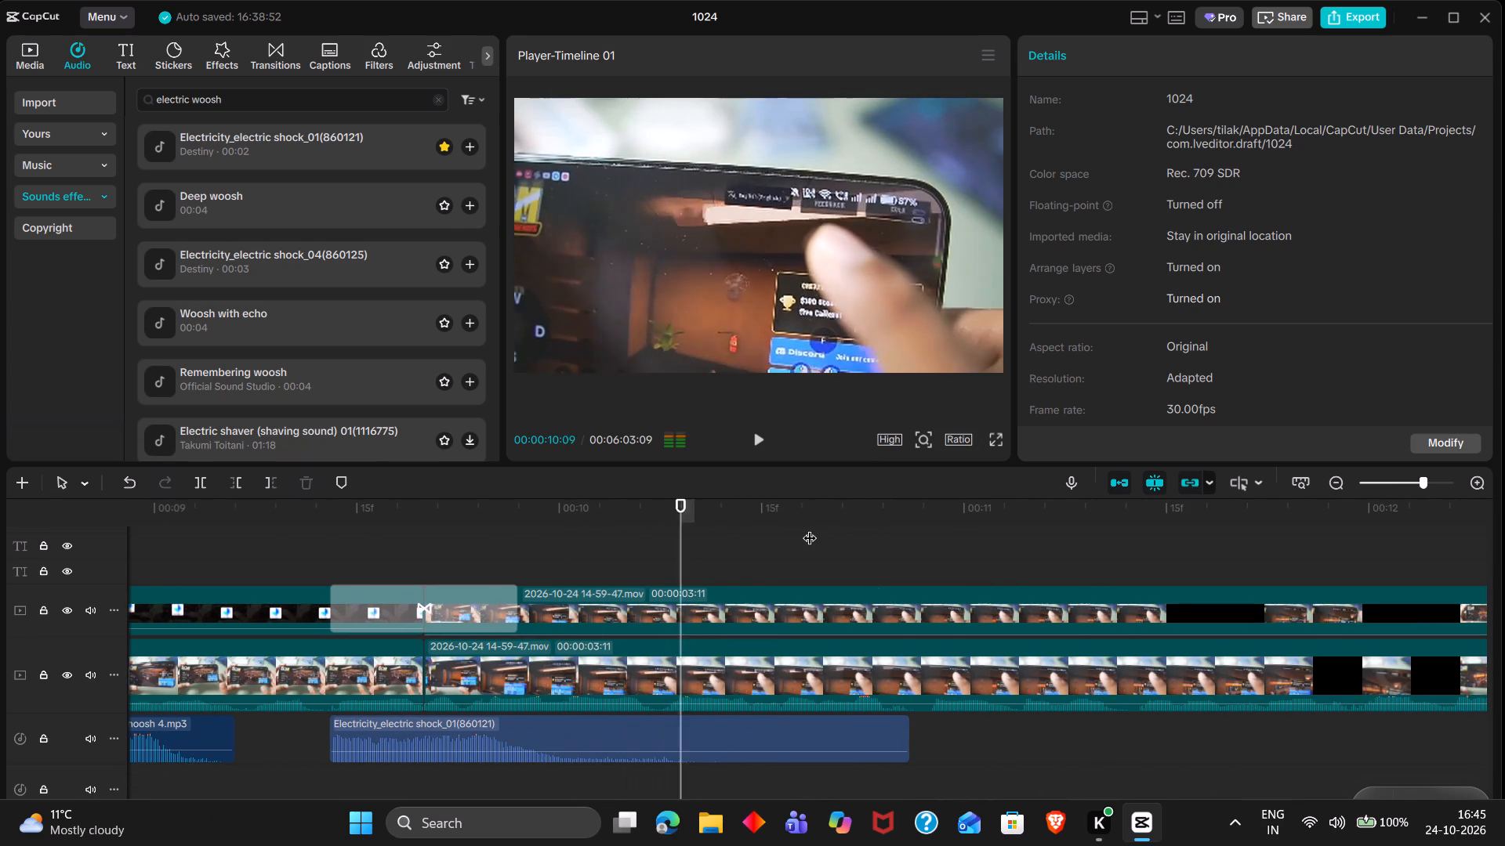
pyautogui.press('space')
pyautogui.press('space')
pyautogui.press('space')
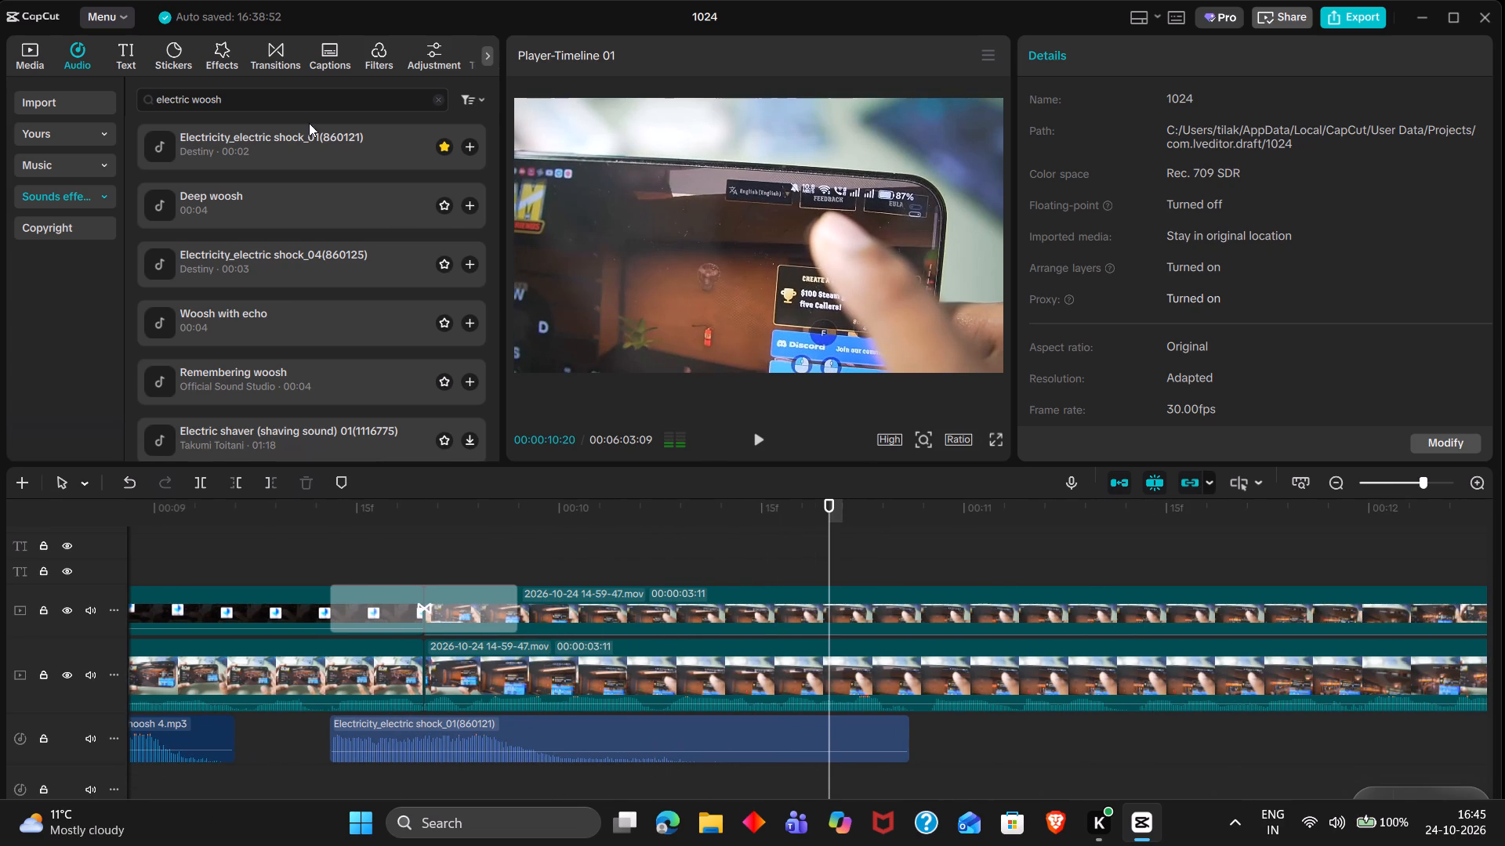
# Add a default text at 00:00:10:20 on the text track above the phone clip, reading "Active" and "Internet" on two lines.
pyautogui.click(115, 51)
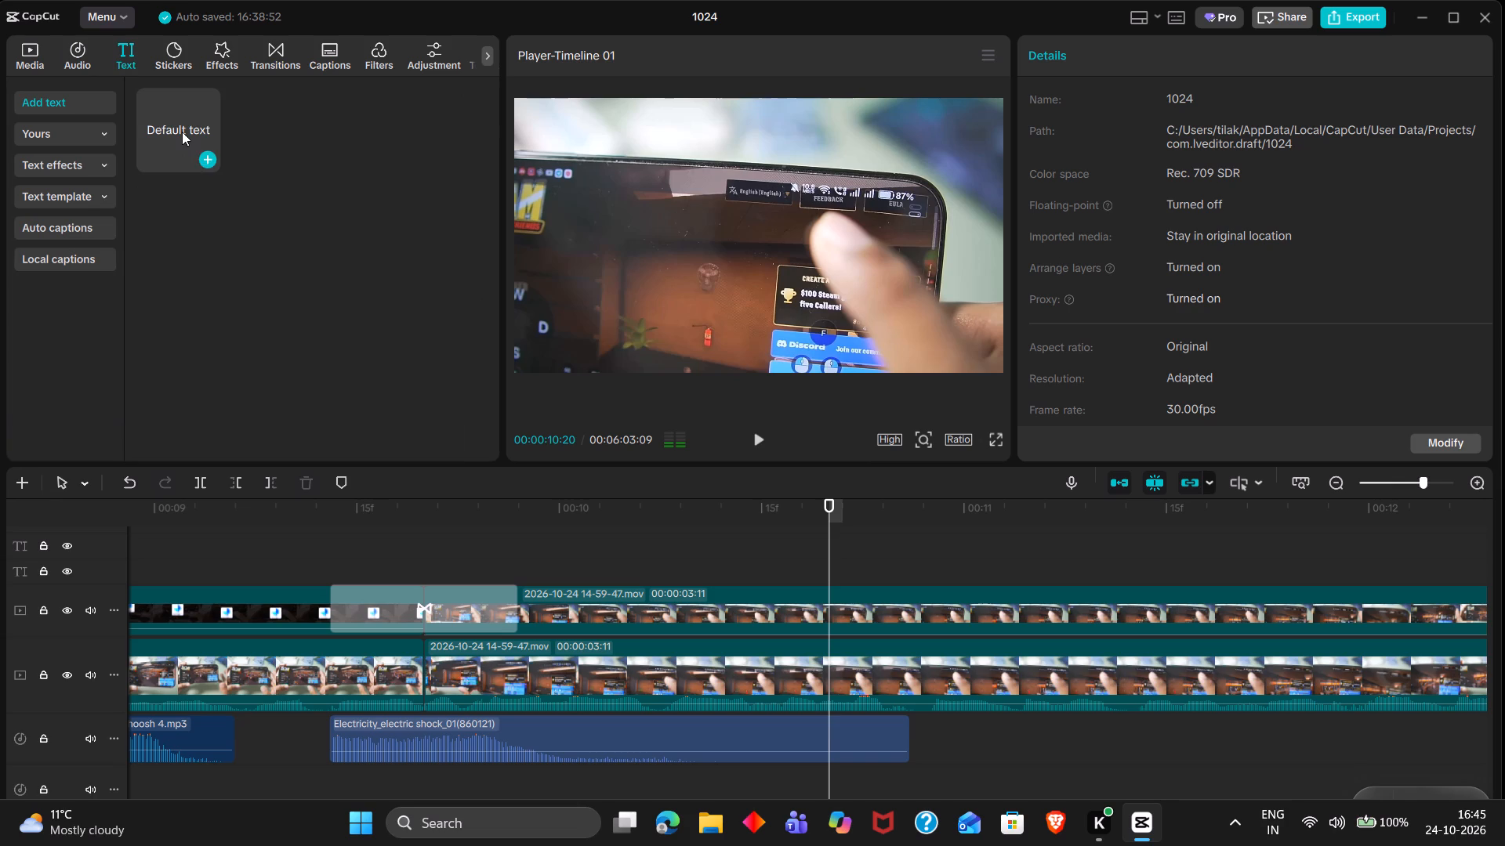
pyautogui.moveTo(182, 132); pyautogui.dragTo(834, 573)
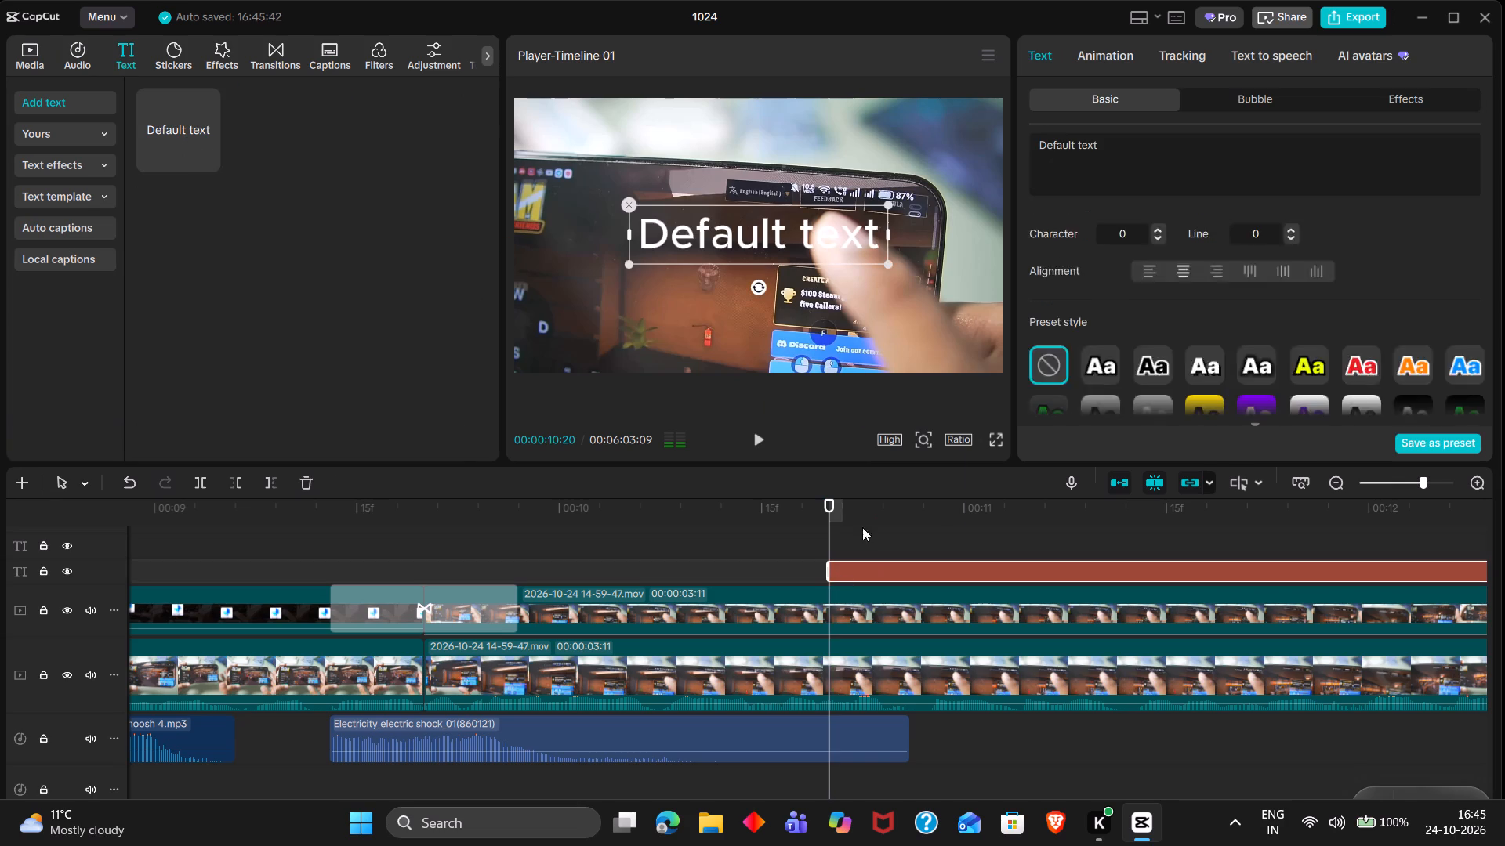
pyautogui.tripleClick(1127, 165)
pyautogui.hotkey('shift', 'a')
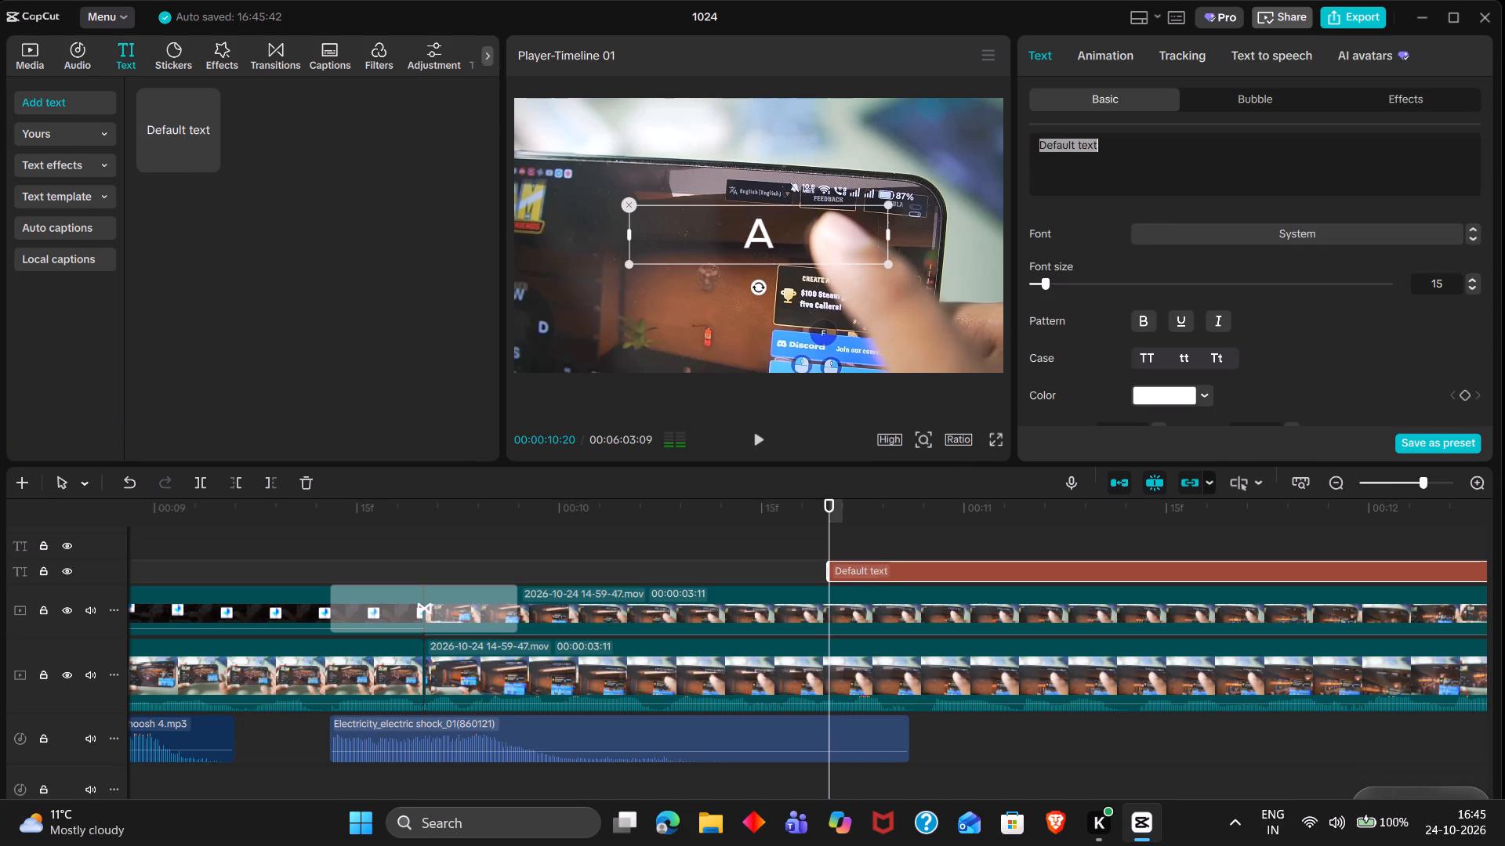
pyautogui.write('ctiv')
pyautogui.press('Return')
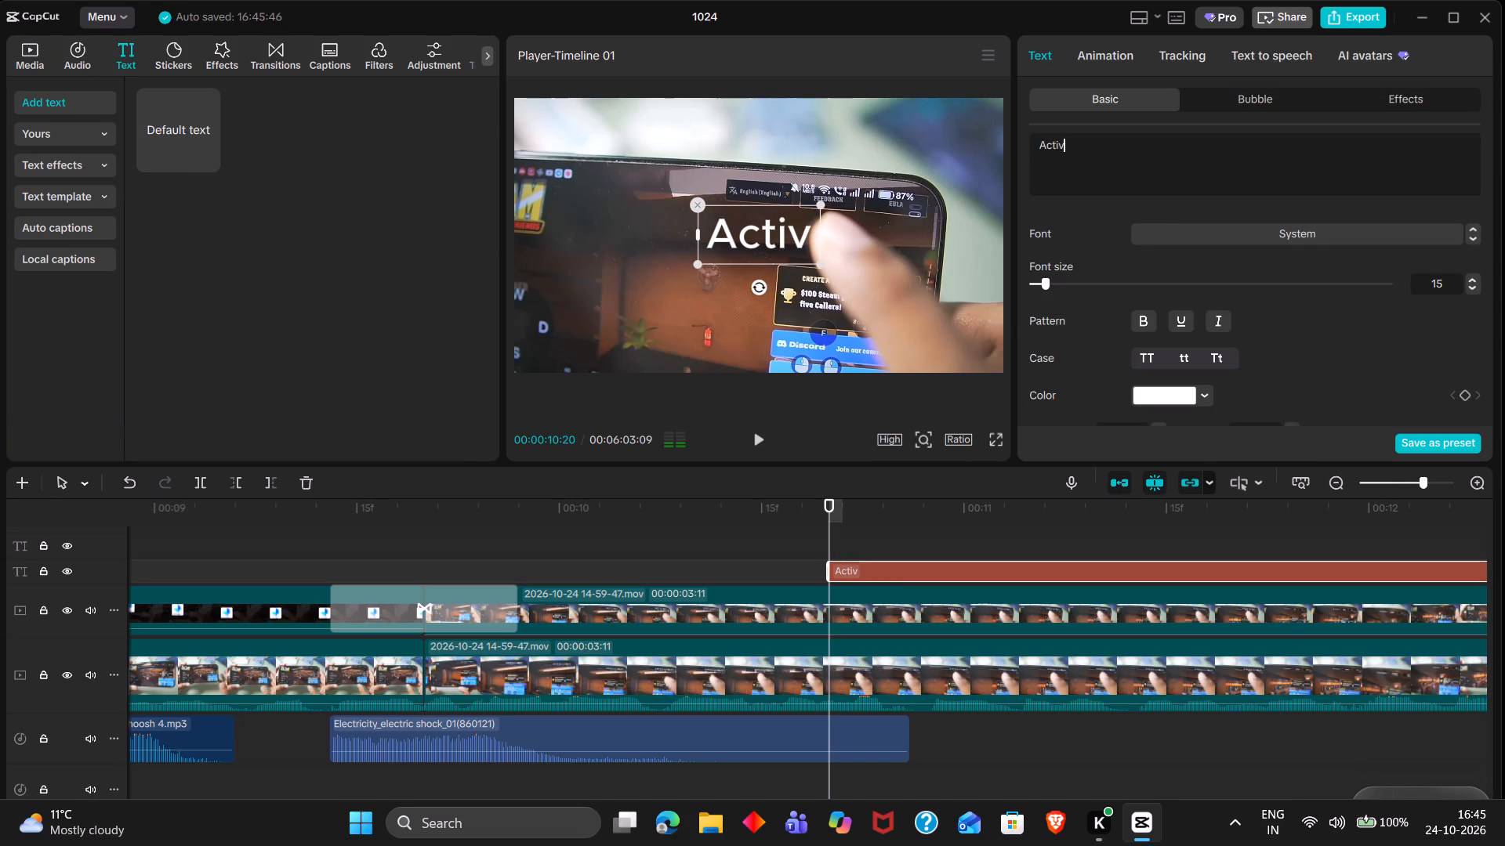
pyautogui.press('BackSpace')
pyautogui.press('e')
pyautogui.press('Return')
pyautogui.write('Intw')
pyautogui.press('BackSpace')
pyautogui.write('ernet')
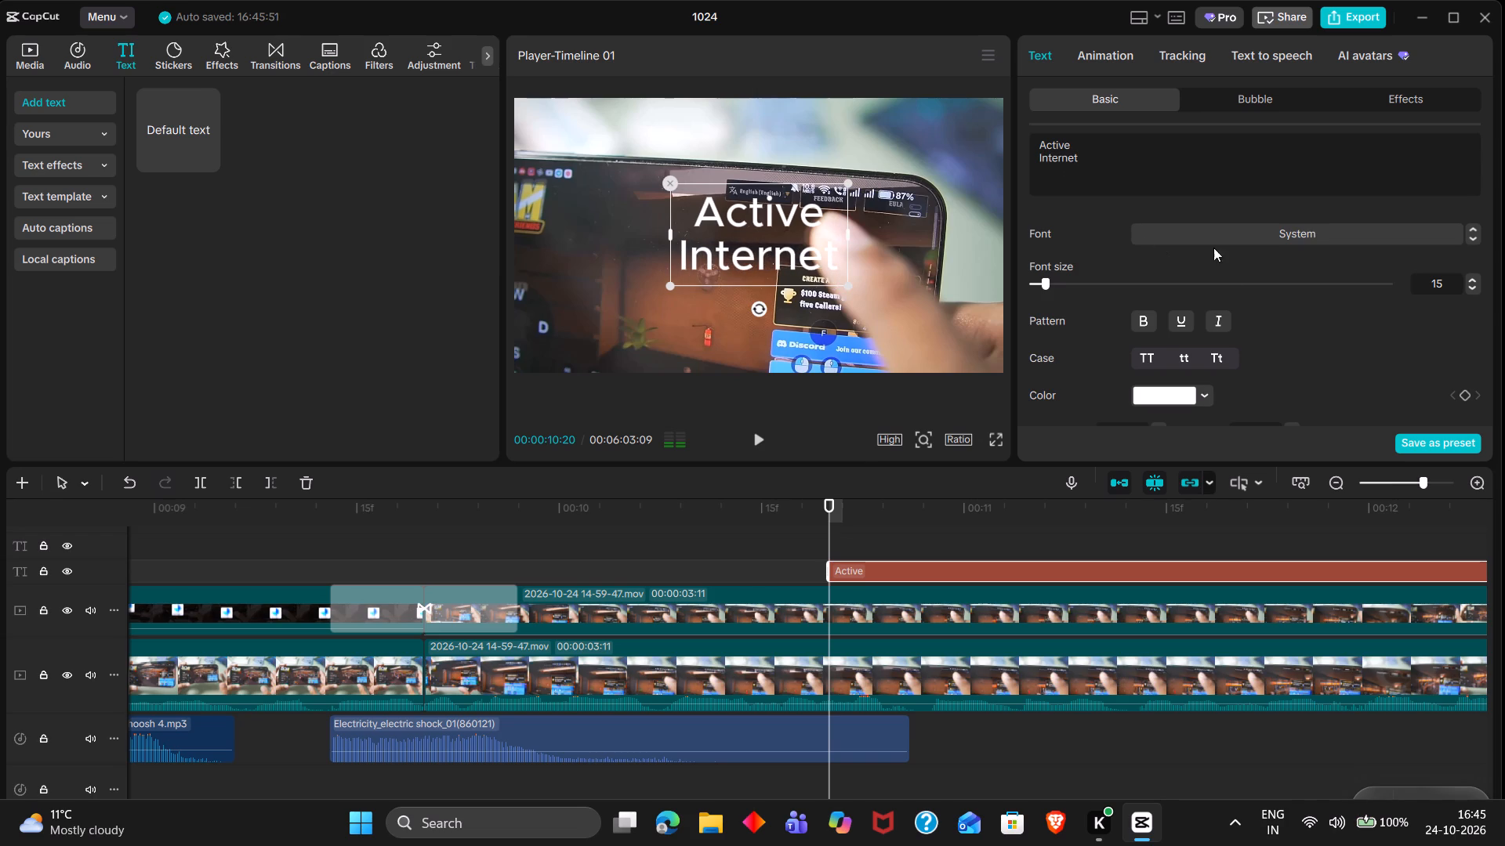
# Style the "Active Internet" title in italic LEMON MILK Bold with line spacing -4.
pyautogui.scroll(-1, 1235, 327)
pyautogui.click(1244, 203)
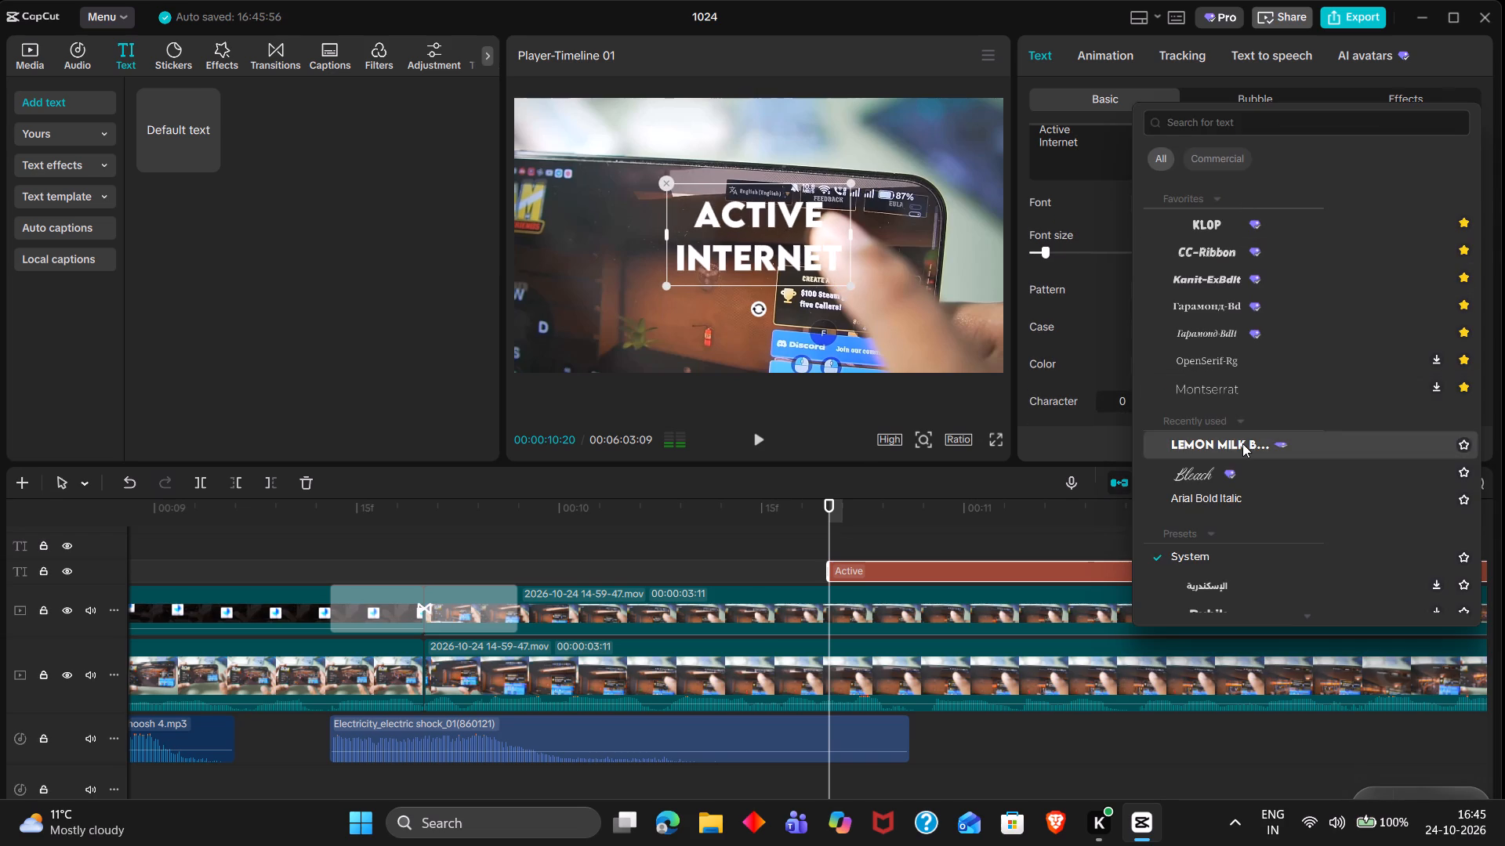
pyautogui.click(1242, 443)
pyautogui.tripleClick(1294, 403)
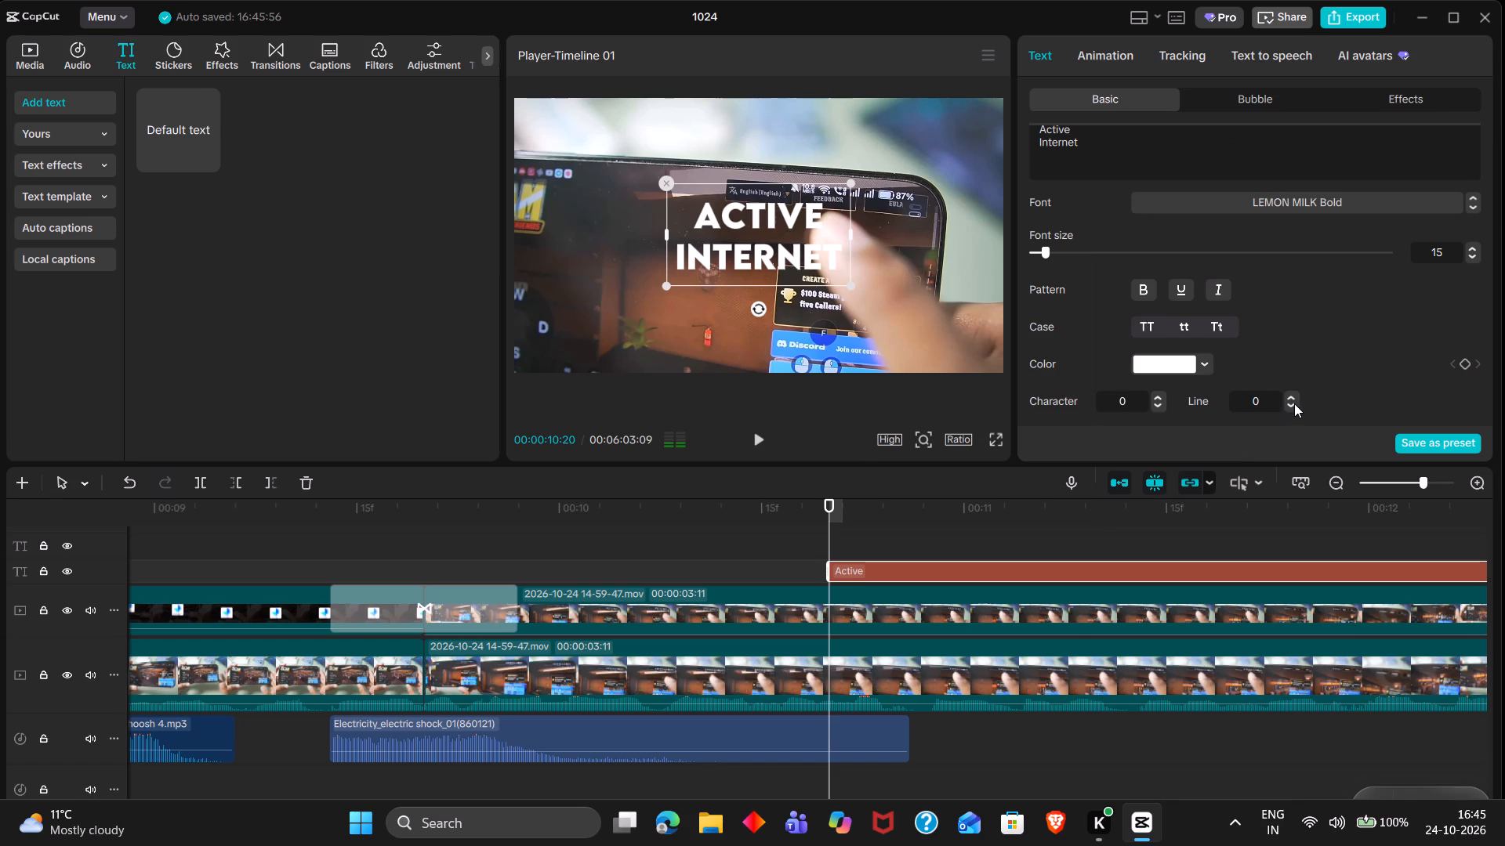
pyautogui.click(1294, 403)
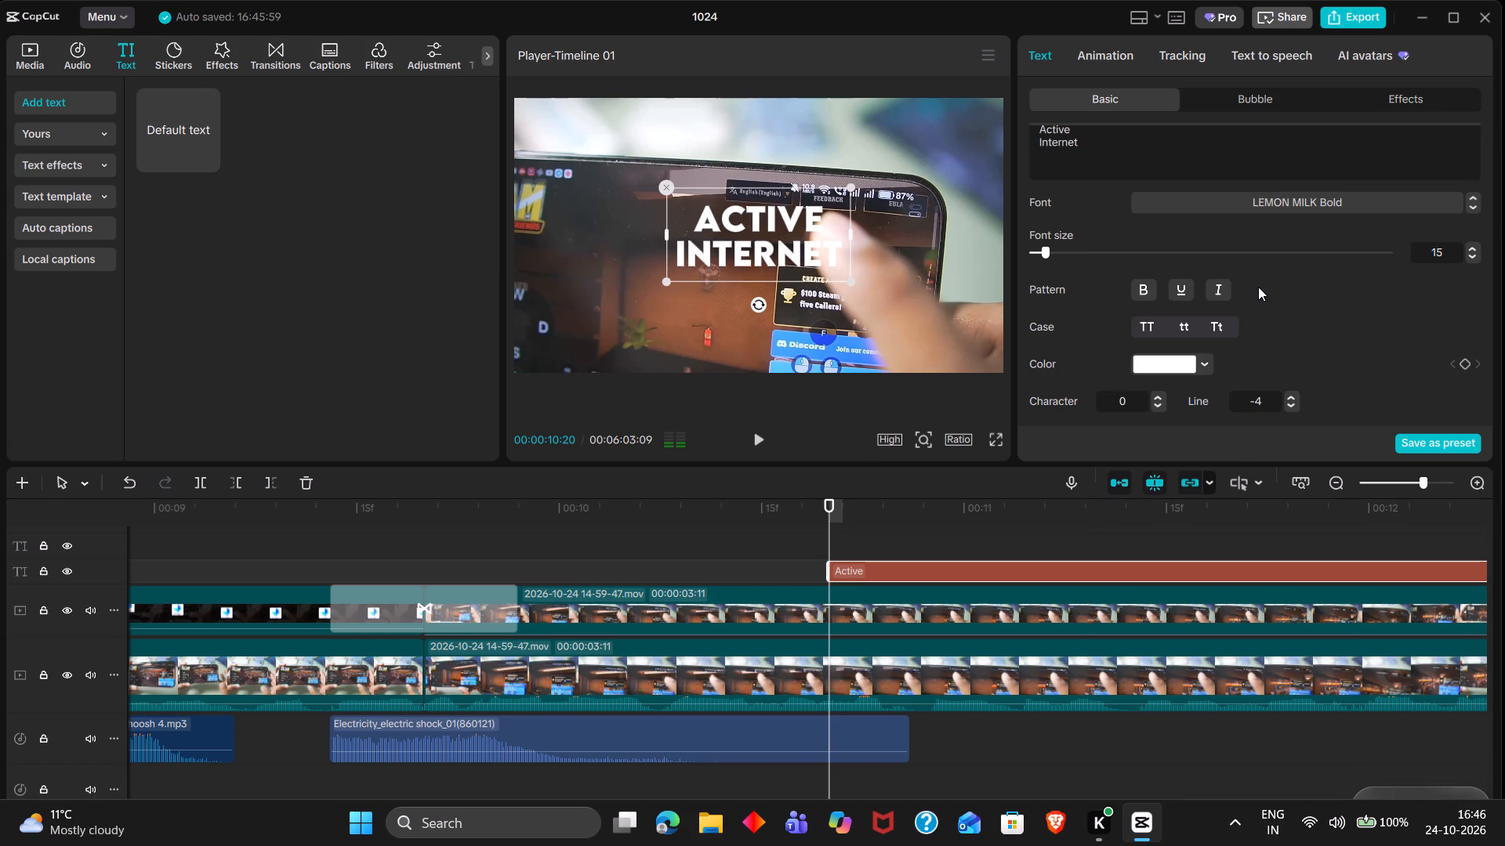
pyautogui.click(1215, 289)
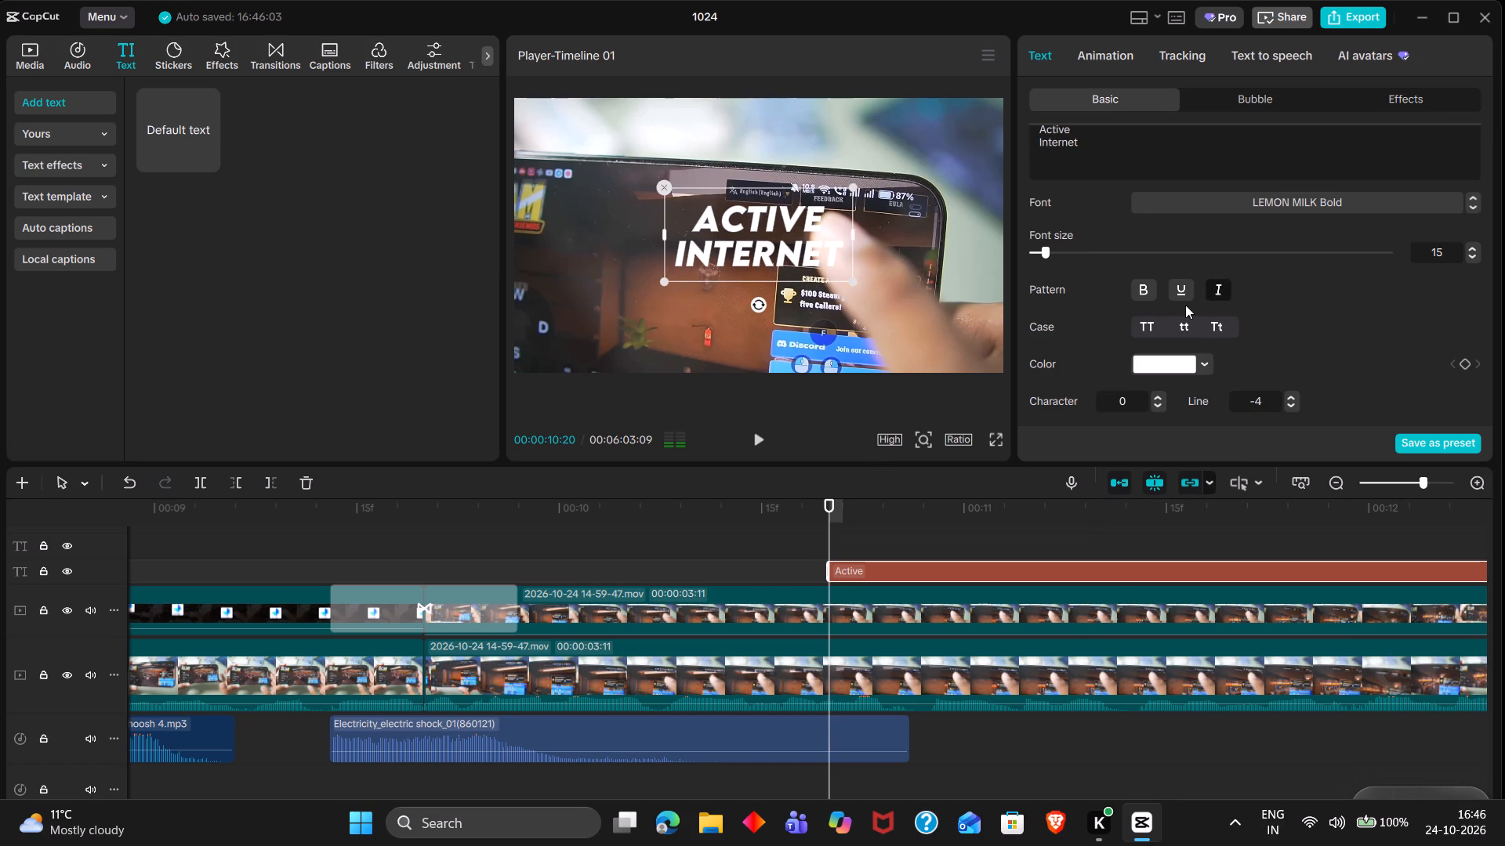
# Set the "Active Internet" title's text colour to magenta FF00AC.
pyautogui.click(1155, 366)
pyautogui.moveTo(1245, 465); pyautogui.dragTo(1391, 233)
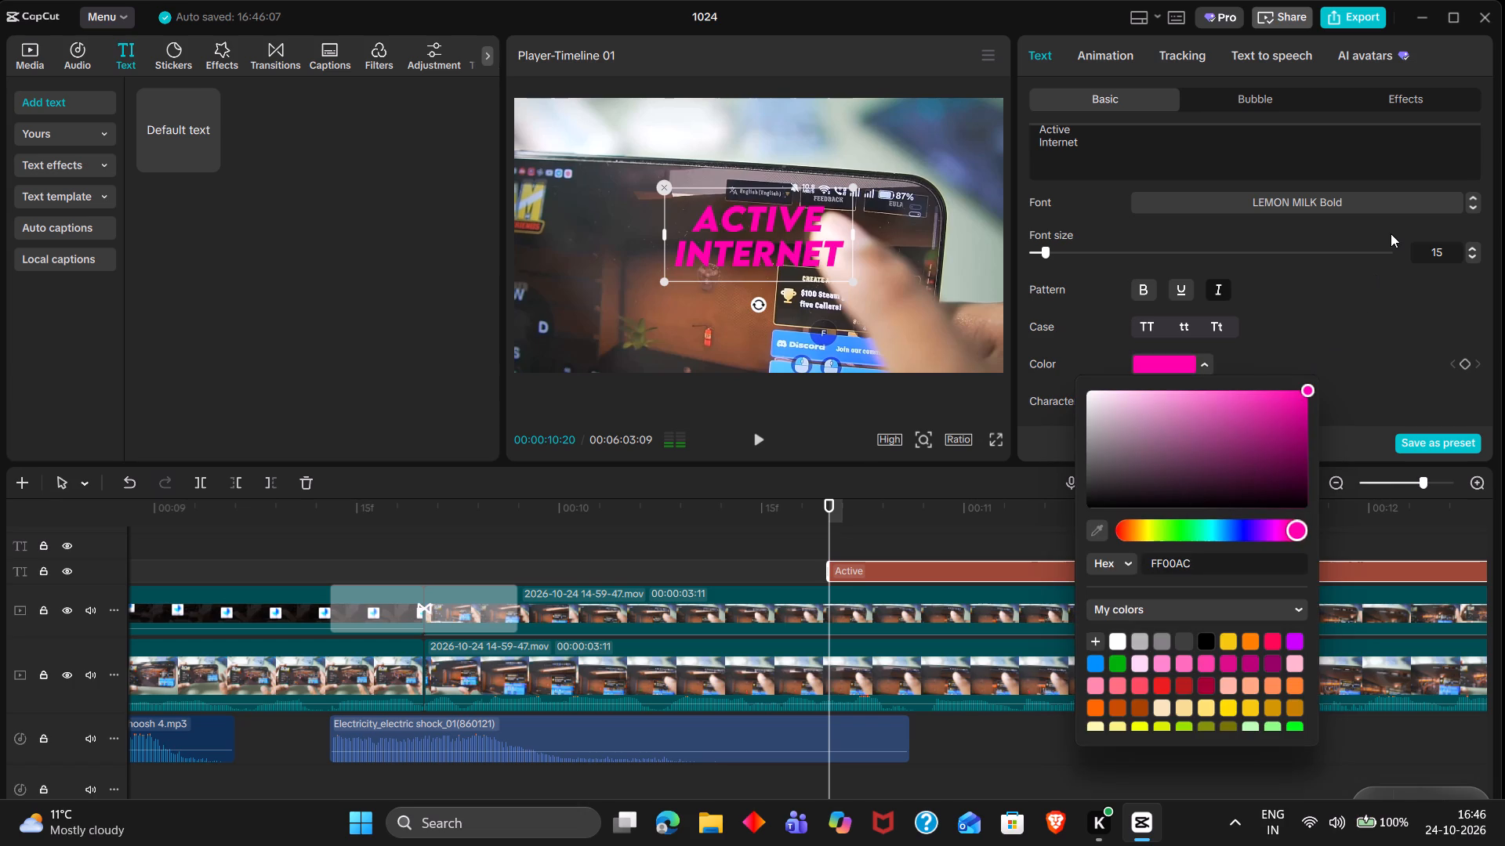
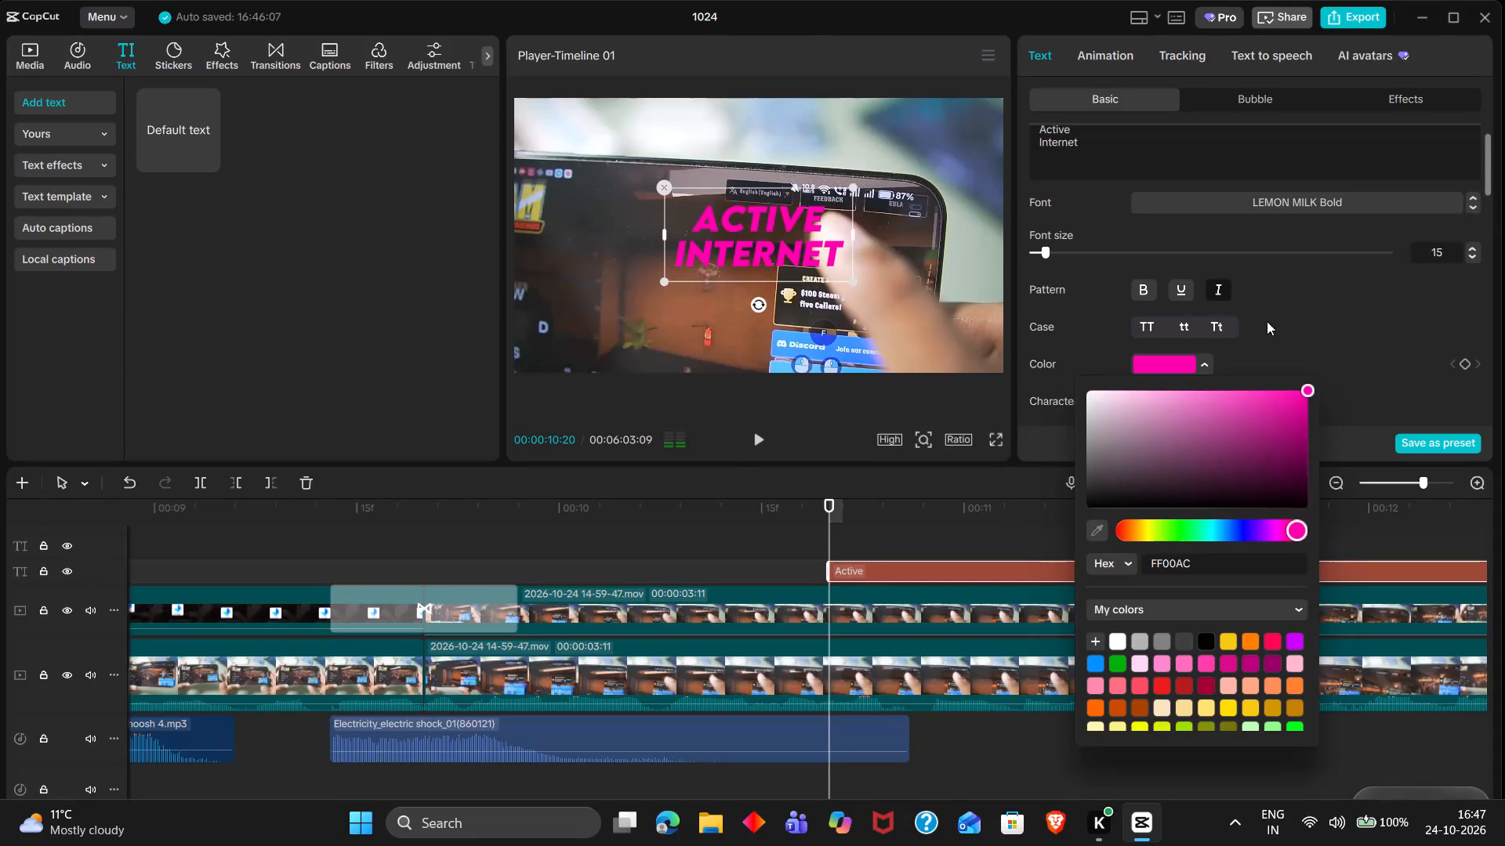
# Enable a black shadow on the "Active Internet" title with 100% opacity, 3% blurriness and distance 3.
pyautogui.click(1333, 308)
pyautogui.scroll(-1, 1333, 308)
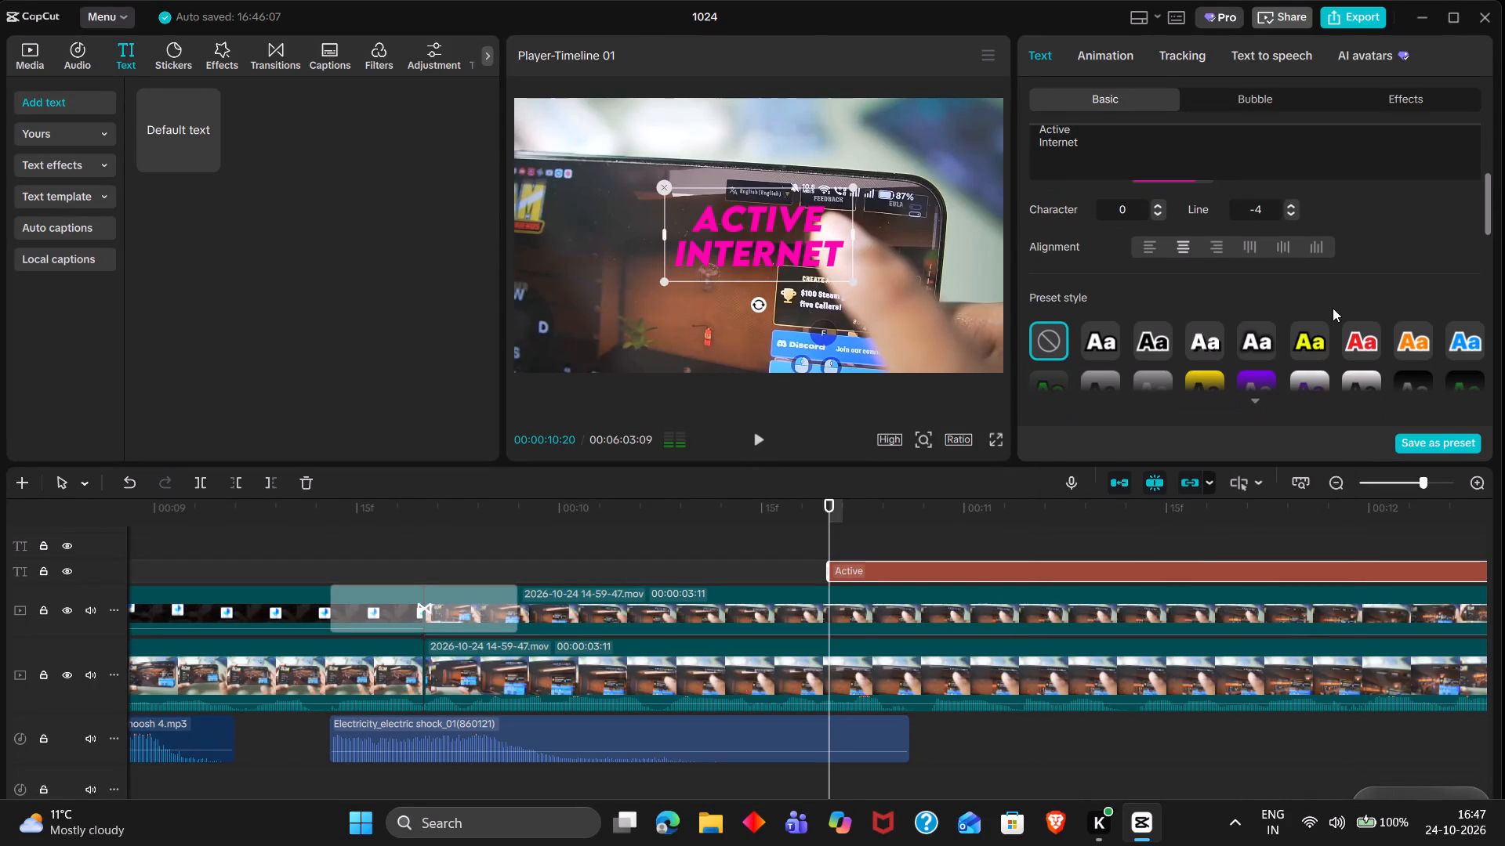
pyautogui.scroll(-2, 1199, 225)
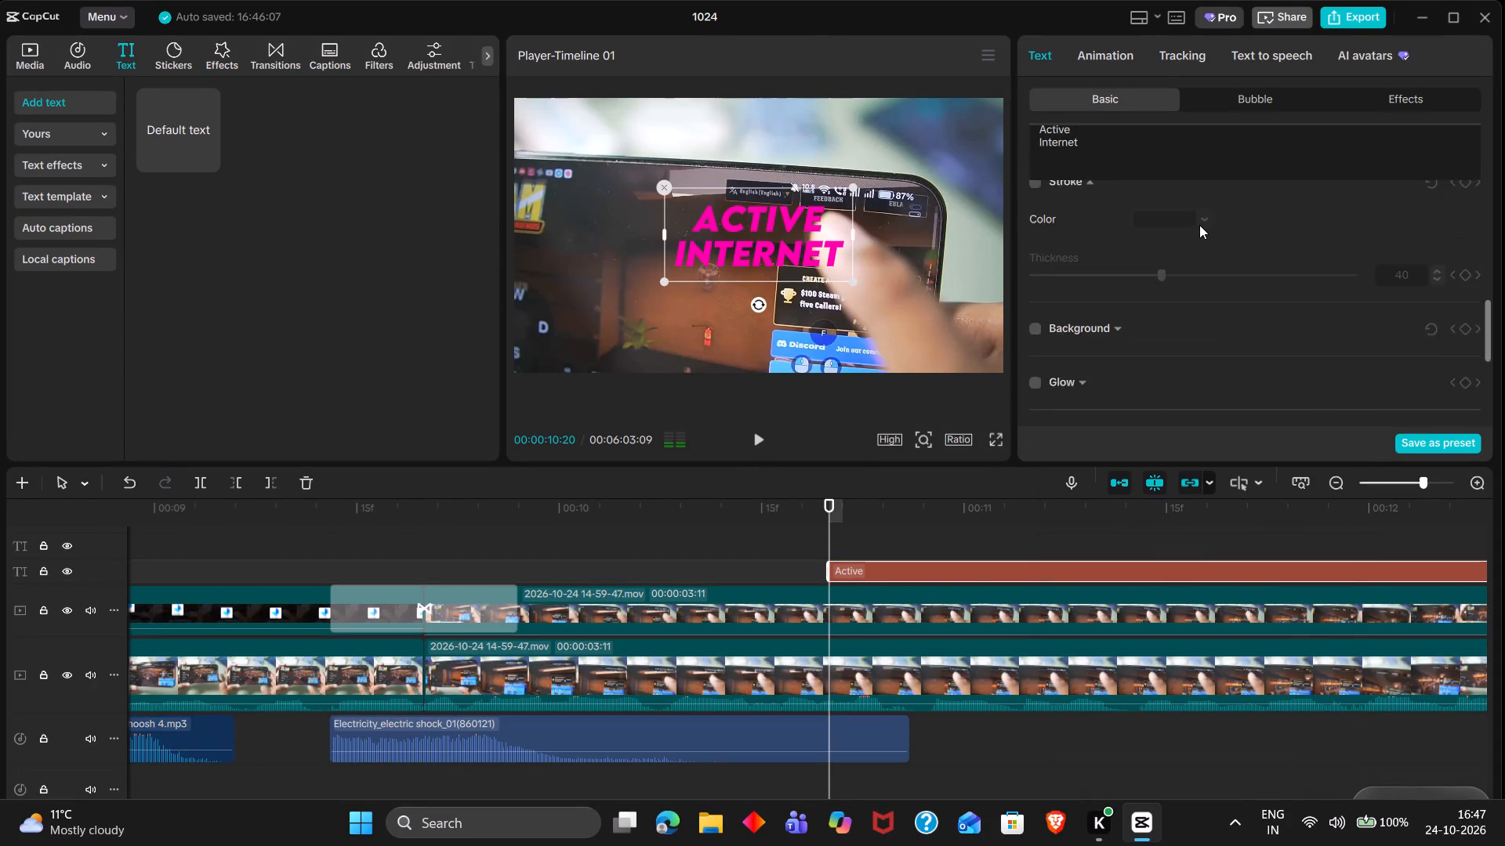
pyautogui.scroll(-2, 1199, 225)
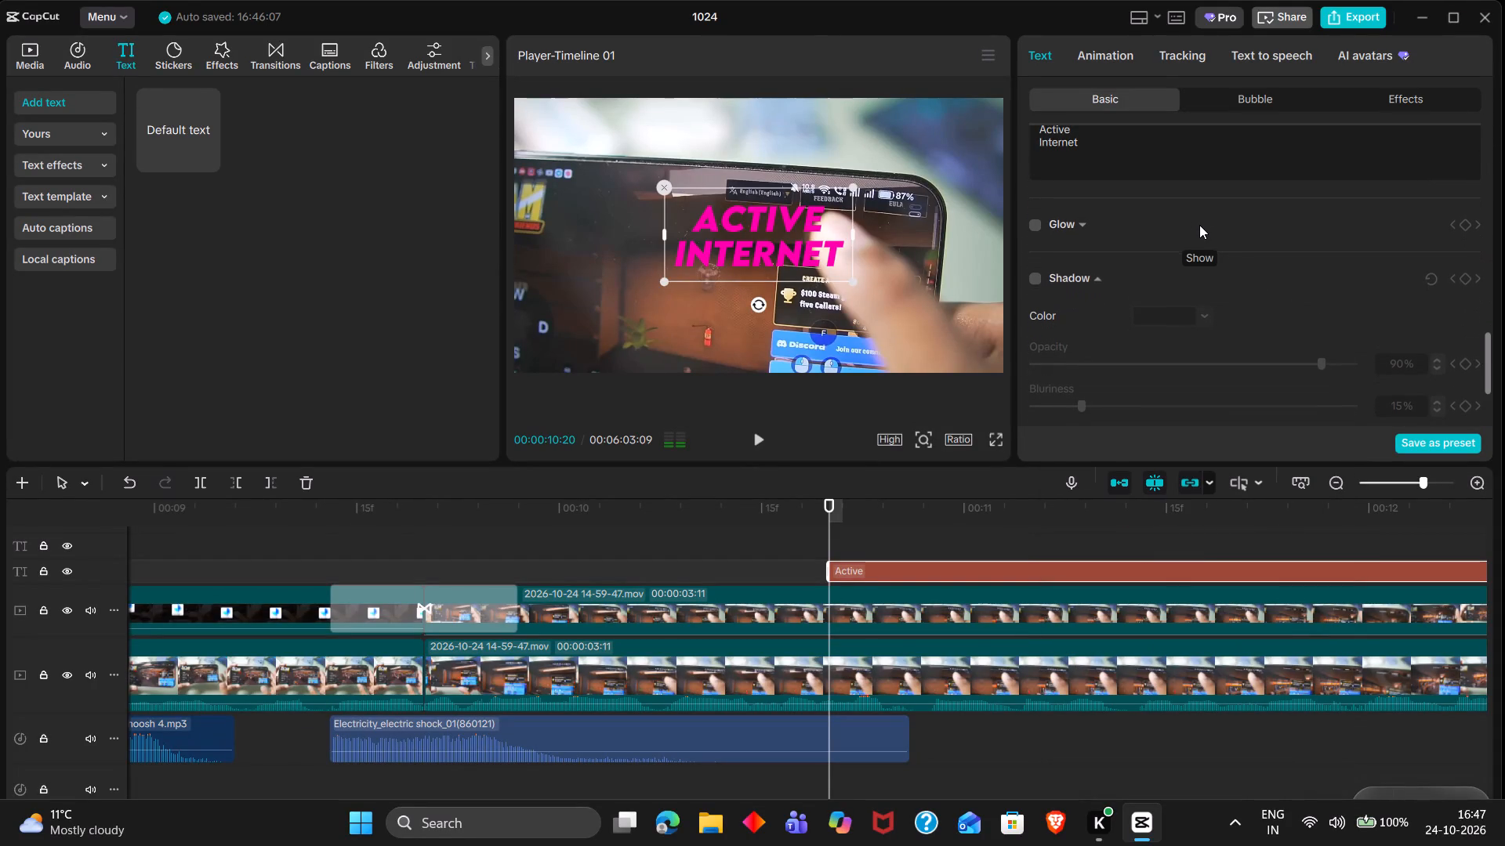
pyautogui.scroll(-5, 1120, 285)
pyautogui.scroll(1, 1062, 392)
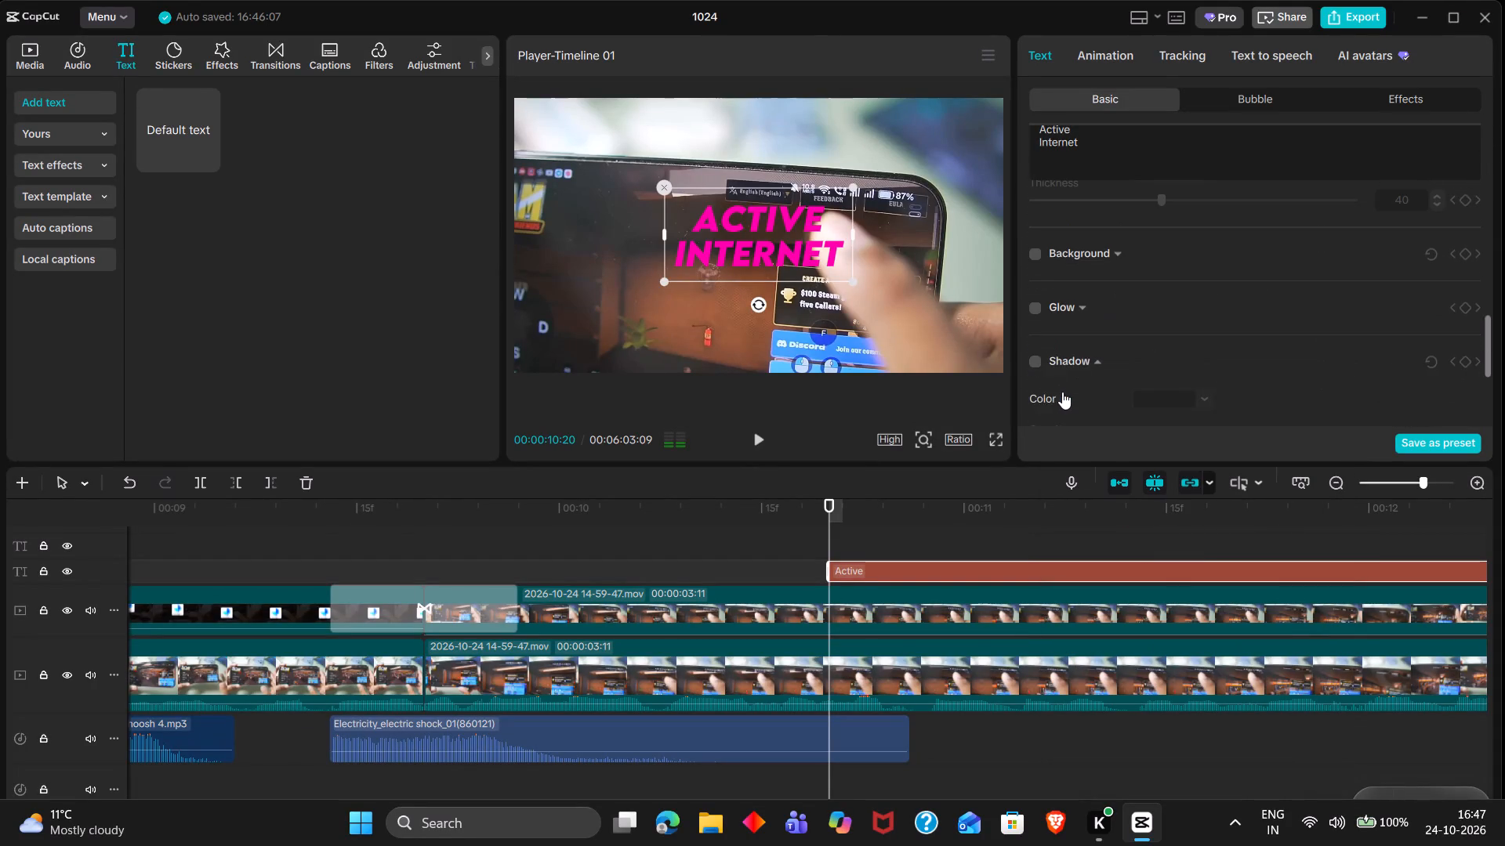
pyautogui.scroll(1, 1062, 392)
pyautogui.click(1031, 354)
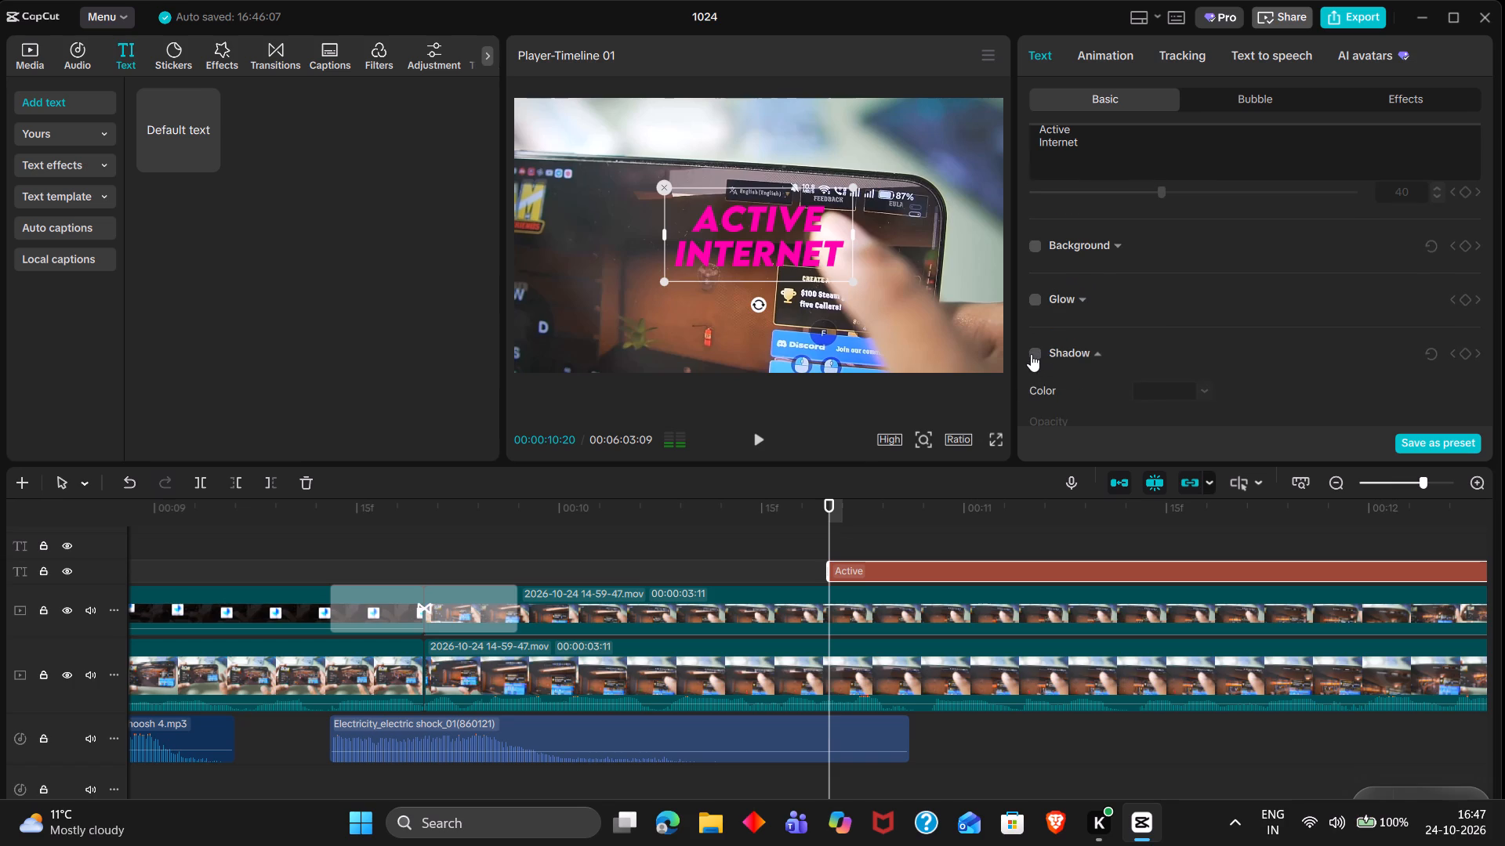
pyautogui.scroll(-1, 1077, 354)
pyautogui.moveTo(1327, 216); pyautogui.dragTo(1388, 224)
pyautogui.click(1043, 260)
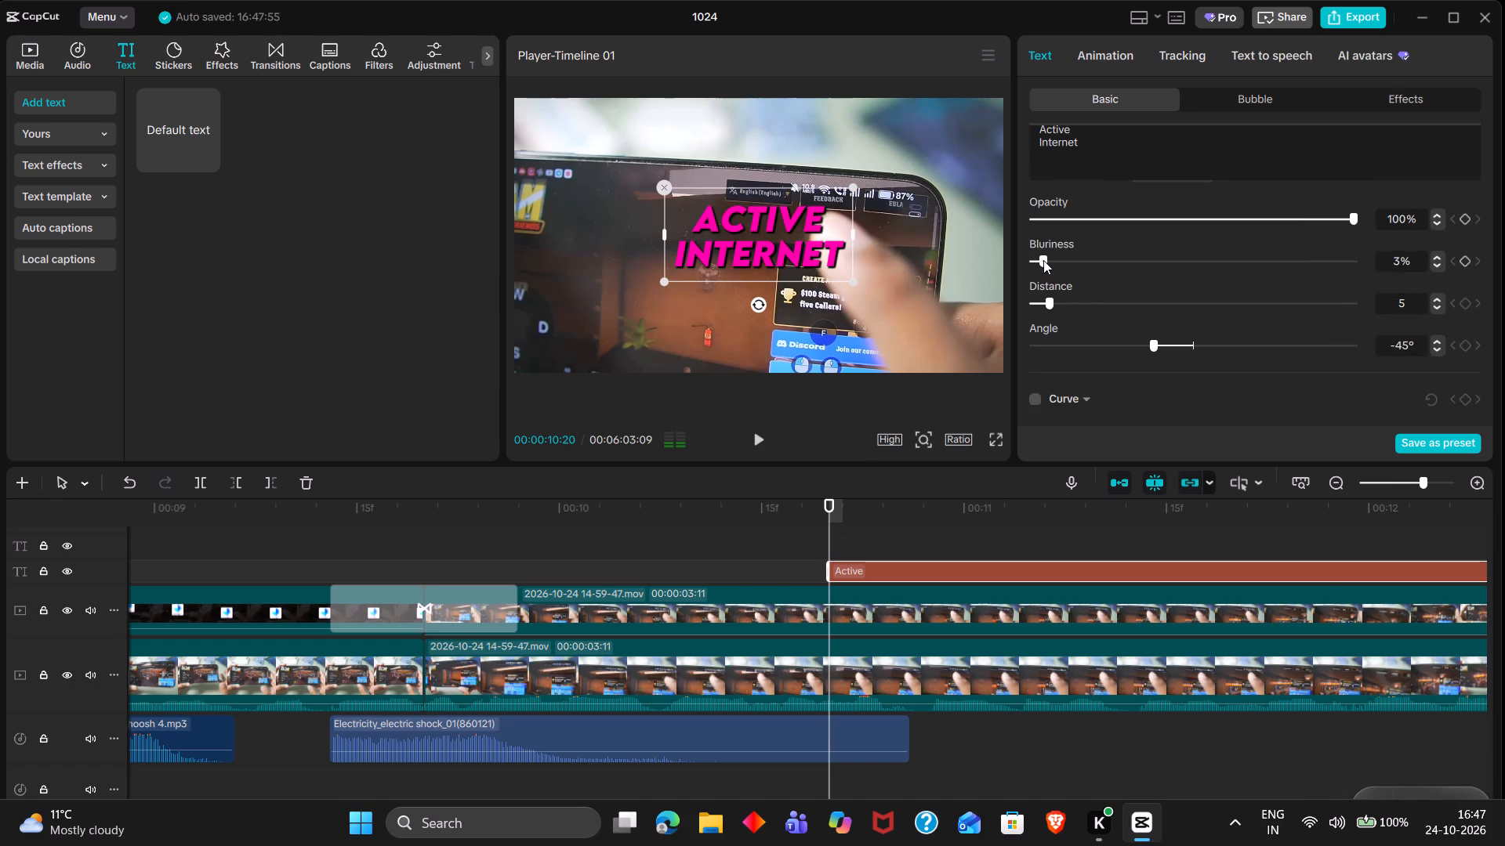
pyautogui.doubleClick(1432, 309)
# Add a white FFFFFF stroke of thickness 16 to the "Active Internet" title.
pyautogui.scroll(1, 1346, 305)
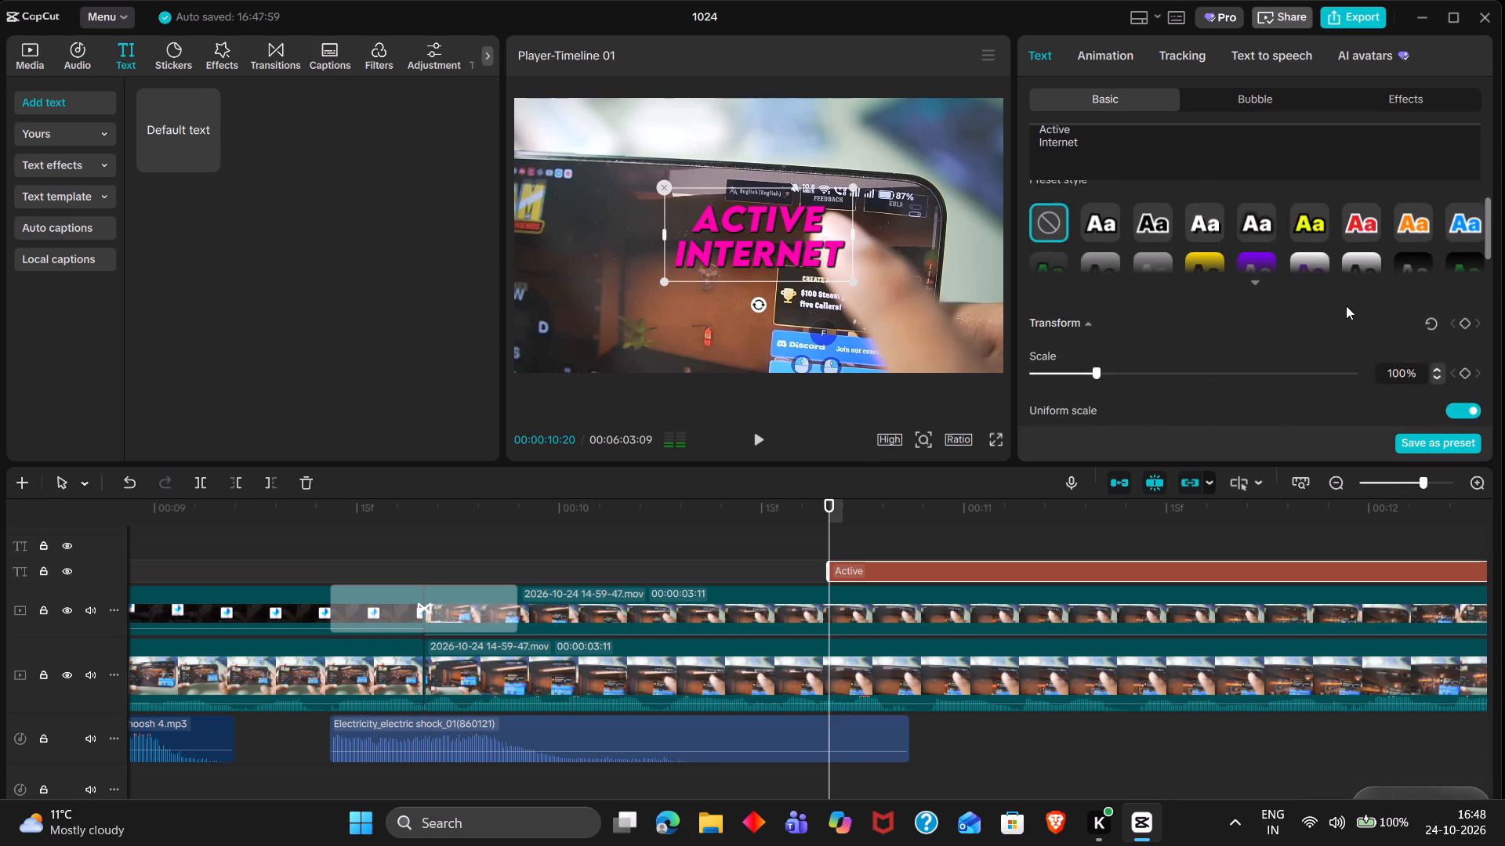
pyautogui.scroll(-1, 1346, 305)
pyautogui.scroll(-1, 1225, 330)
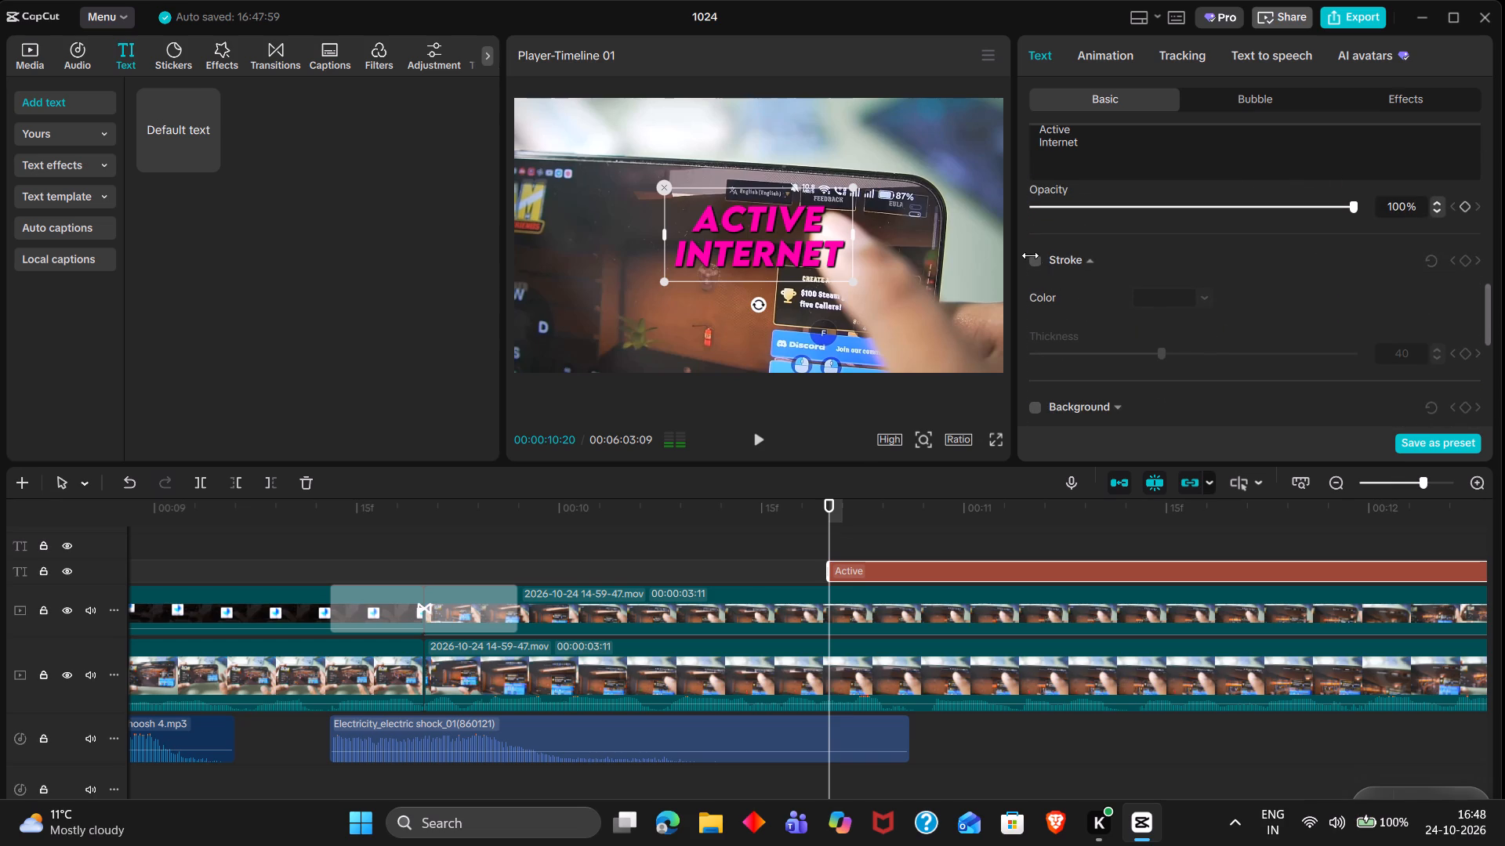
pyautogui.click(1036, 261)
pyautogui.click(1156, 295)
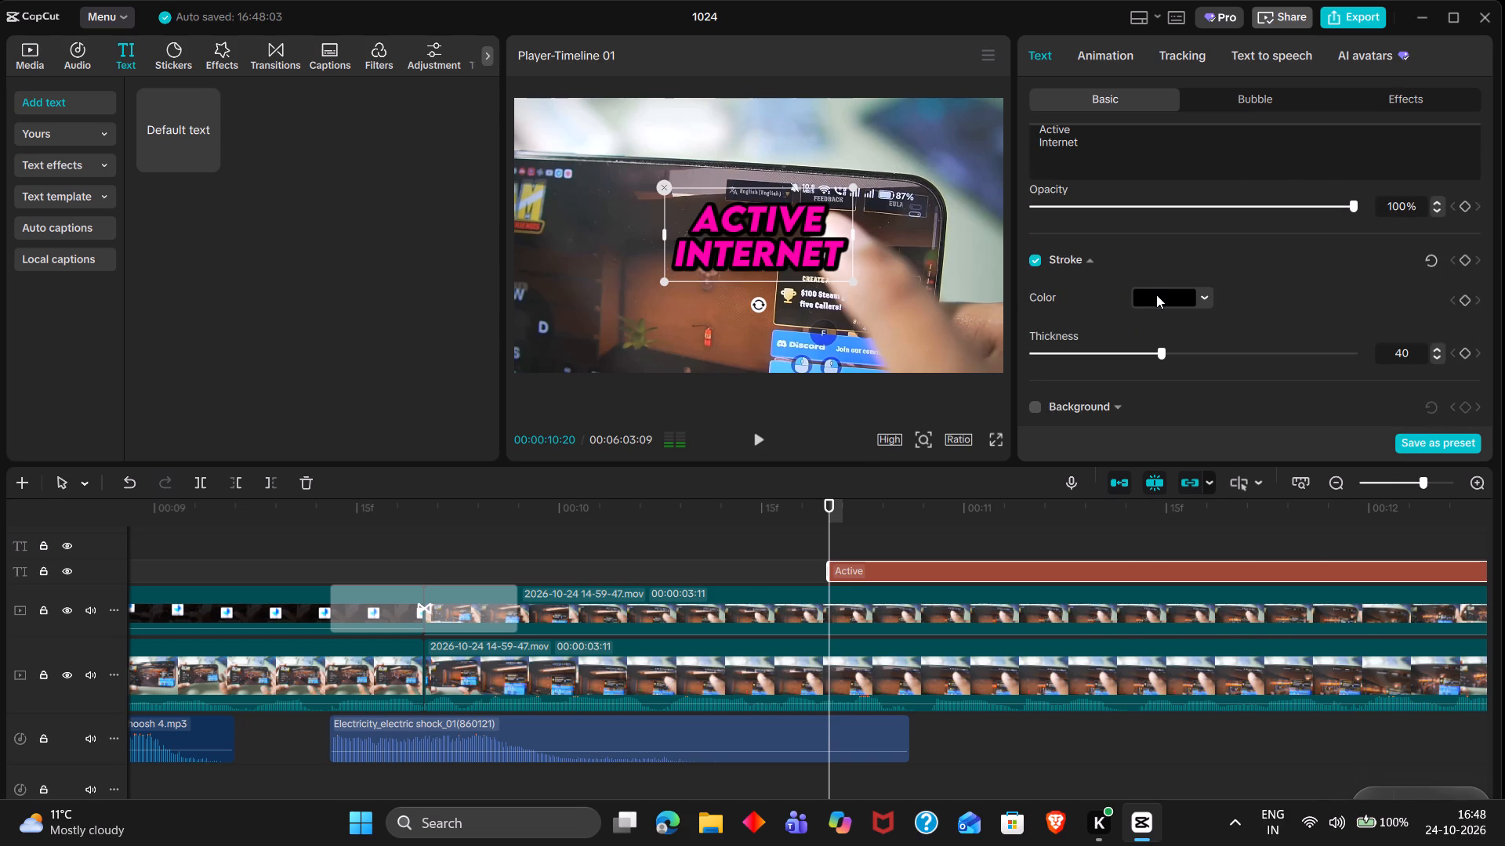
pyautogui.moveTo(1246, 345); pyautogui.dragTo(999, 302)
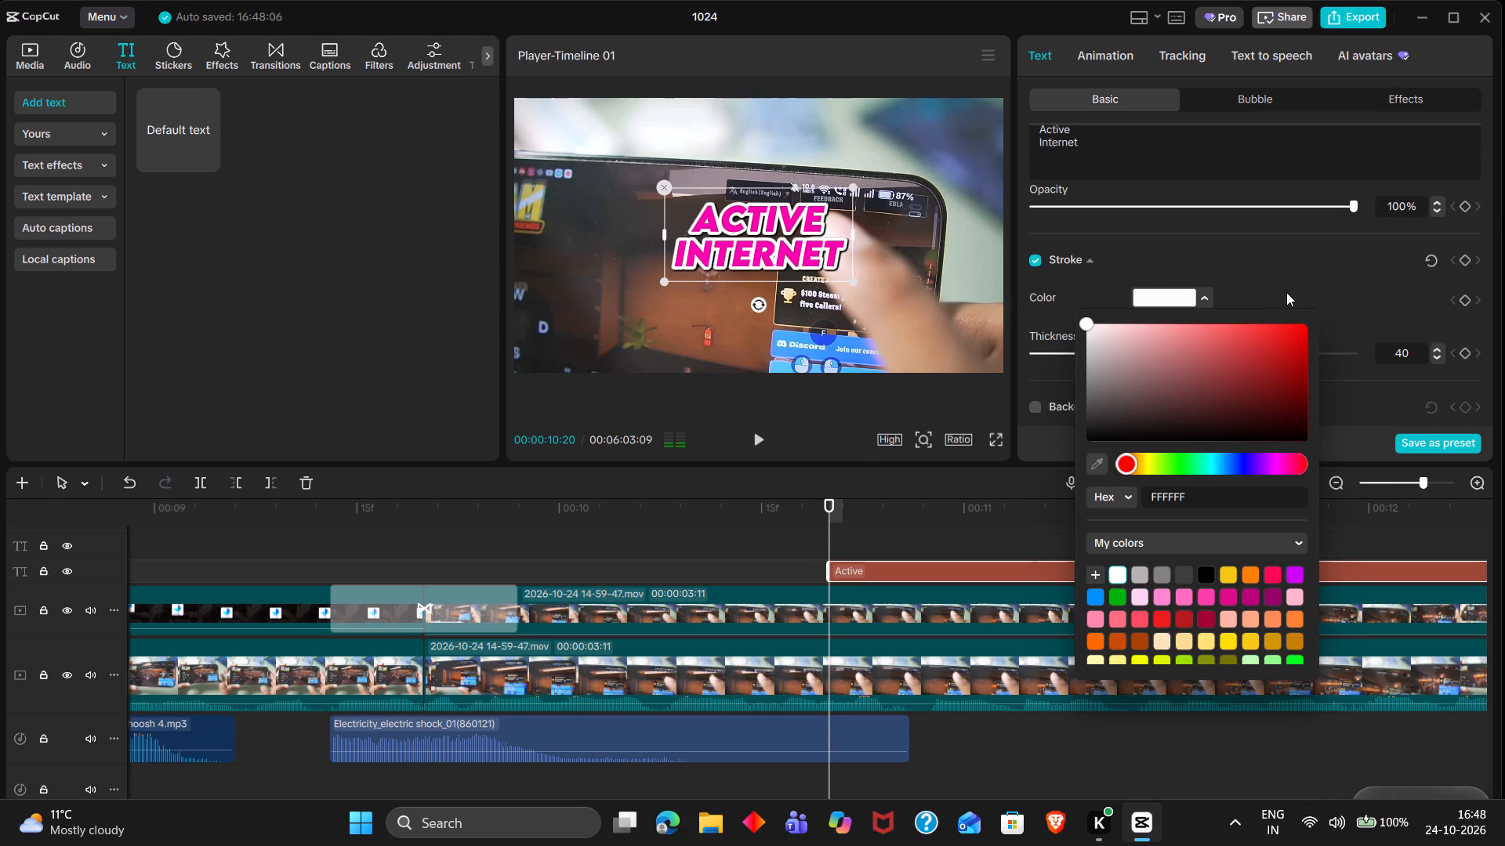
pyautogui.click(1286, 292)
pyautogui.click(1112, 352)
pyautogui.moveTo(1112, 352); pyautogui.dragTo(1103, 351)
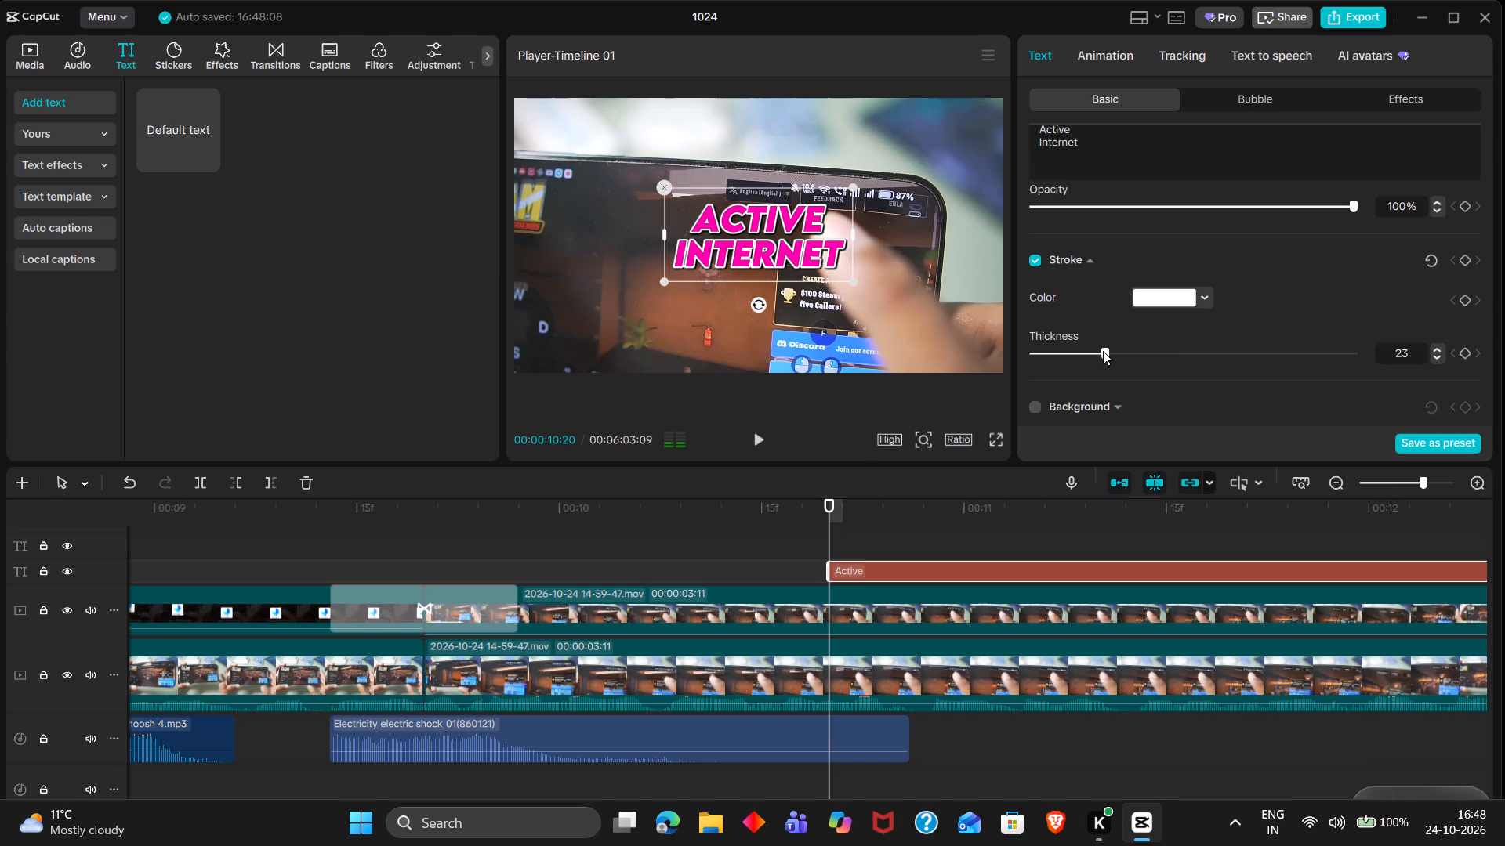
pyautogui.moveTo(1103, 351); pyautogui.dragTo(1071, 351)
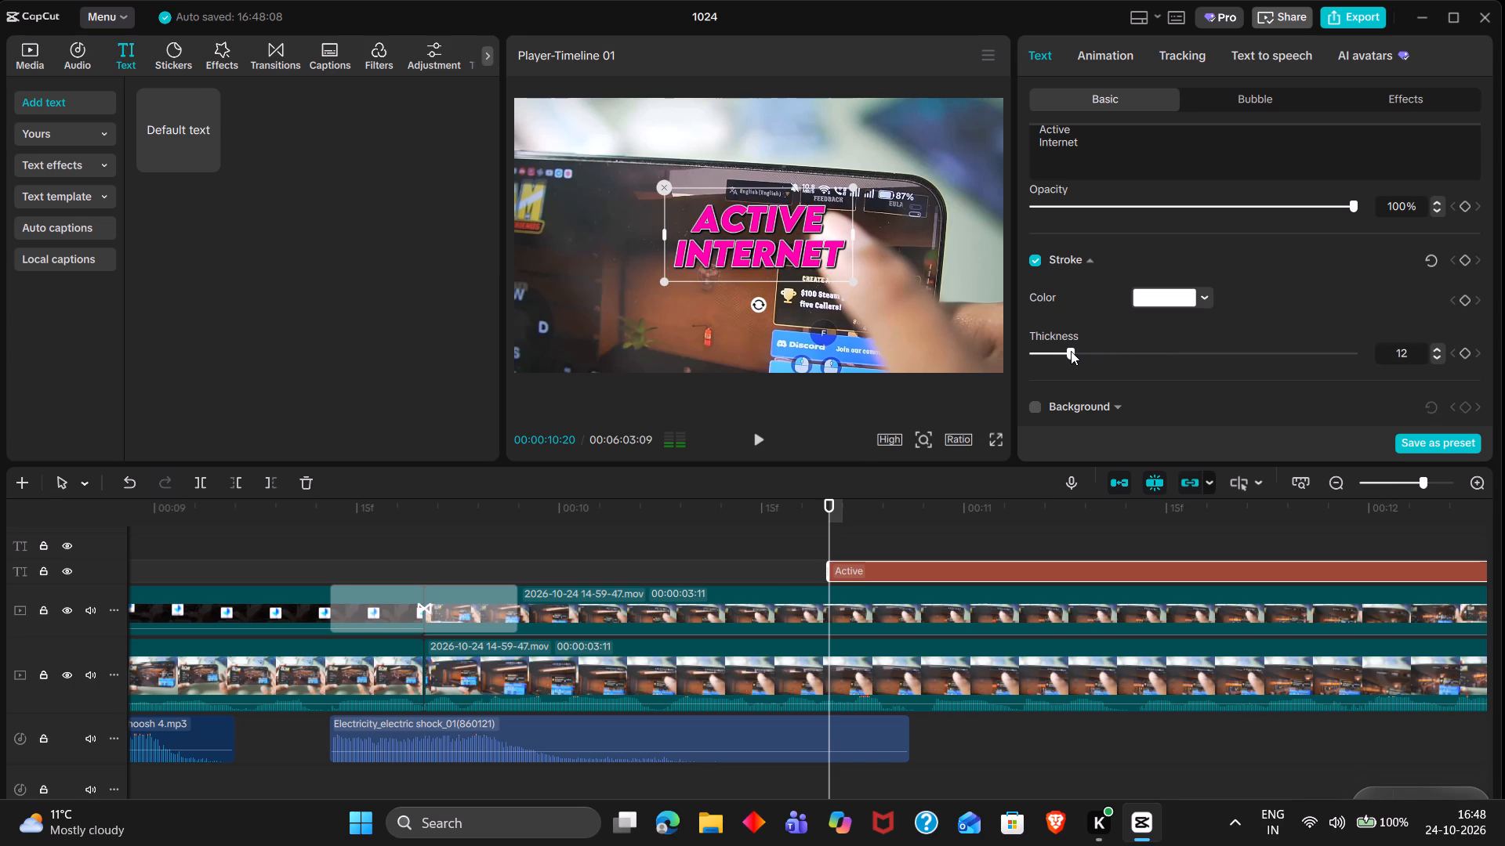
pyautogui.moveTo(1071, 351); pyautogui.dragTo(1084, 352)
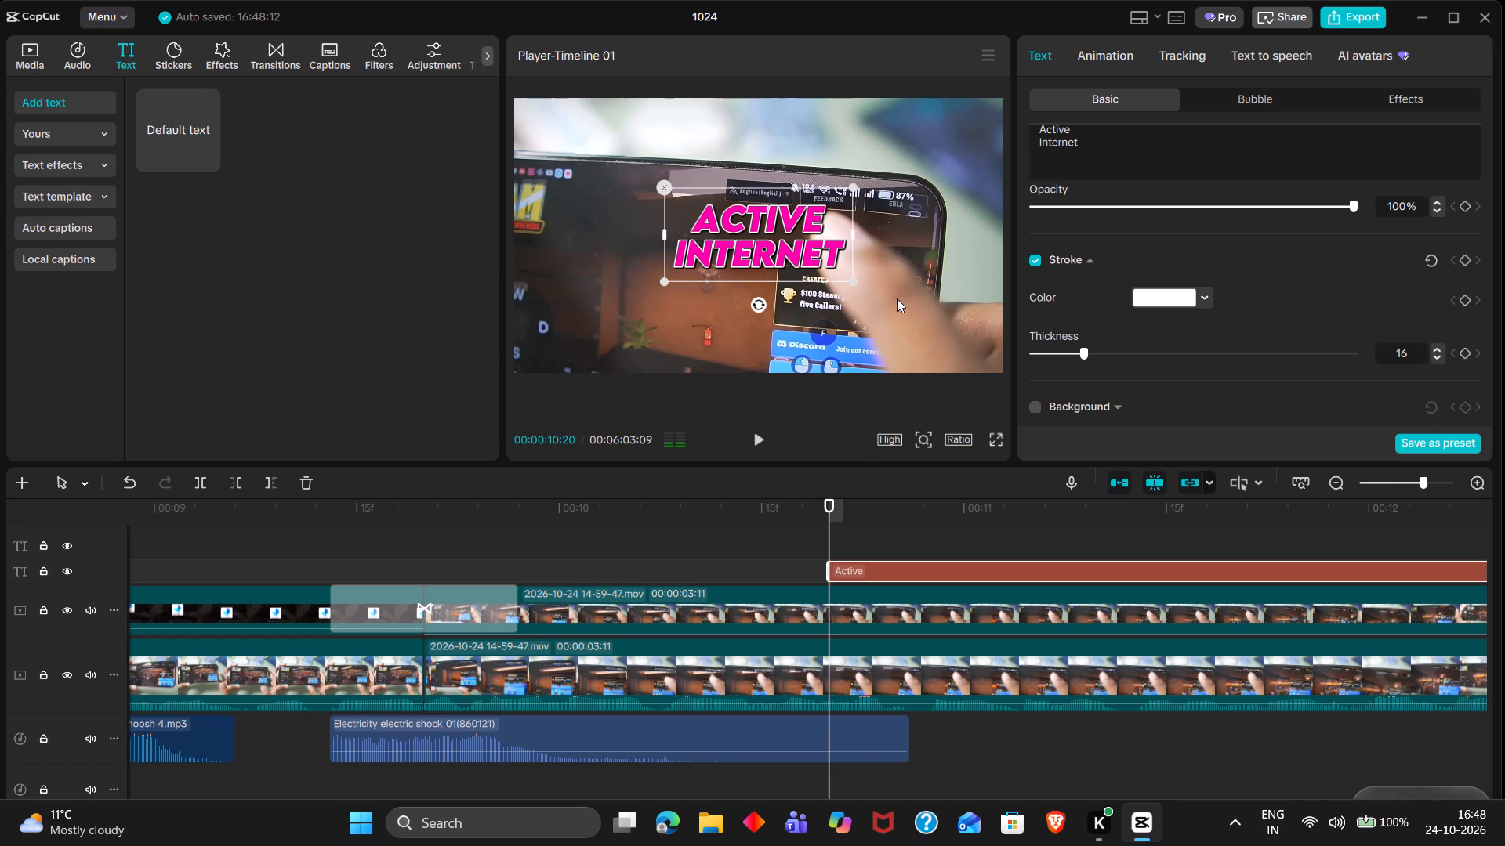
# Shrink the "Active Internet" title and move it above the phone's status bar, just over the phone's top edge.
pyautogui.moveTo(861, 279); pyautogui.dragTo(821, 262)
pyautogui.moveTo(774, 243); pyautogui.dragTo(825, 164)
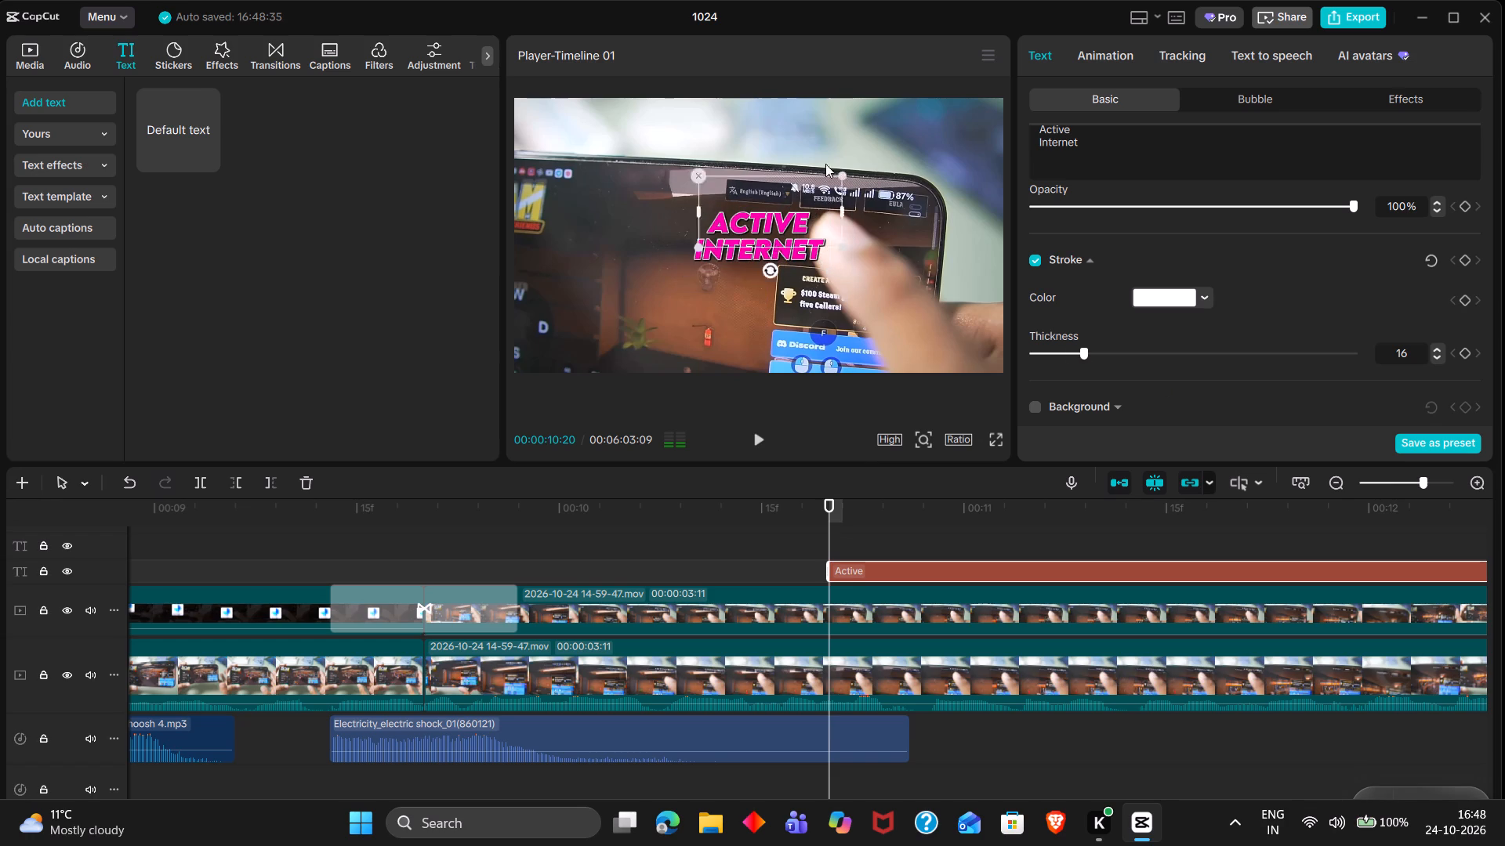
pyautogui.moveTo(825, 164); pyautogui.dragTo(843, 146)
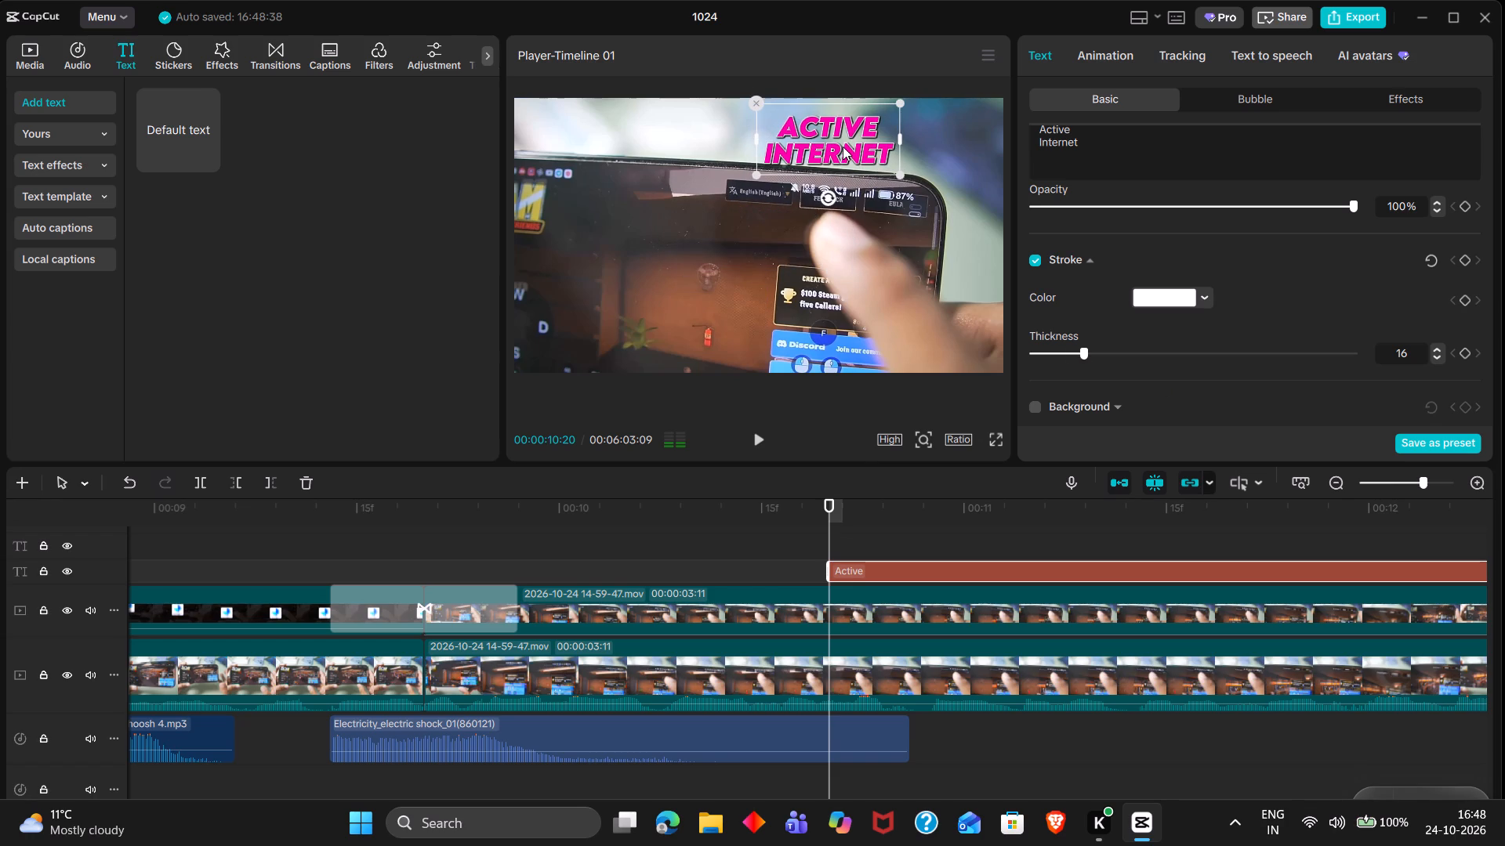
# Thicken the "Active Internet" title's white stroke slightly and check the title in the full-screen preview.
pyautogui.scroll(-1, 1195, 266)
pyautogui.scroll(1, 1195, 266)
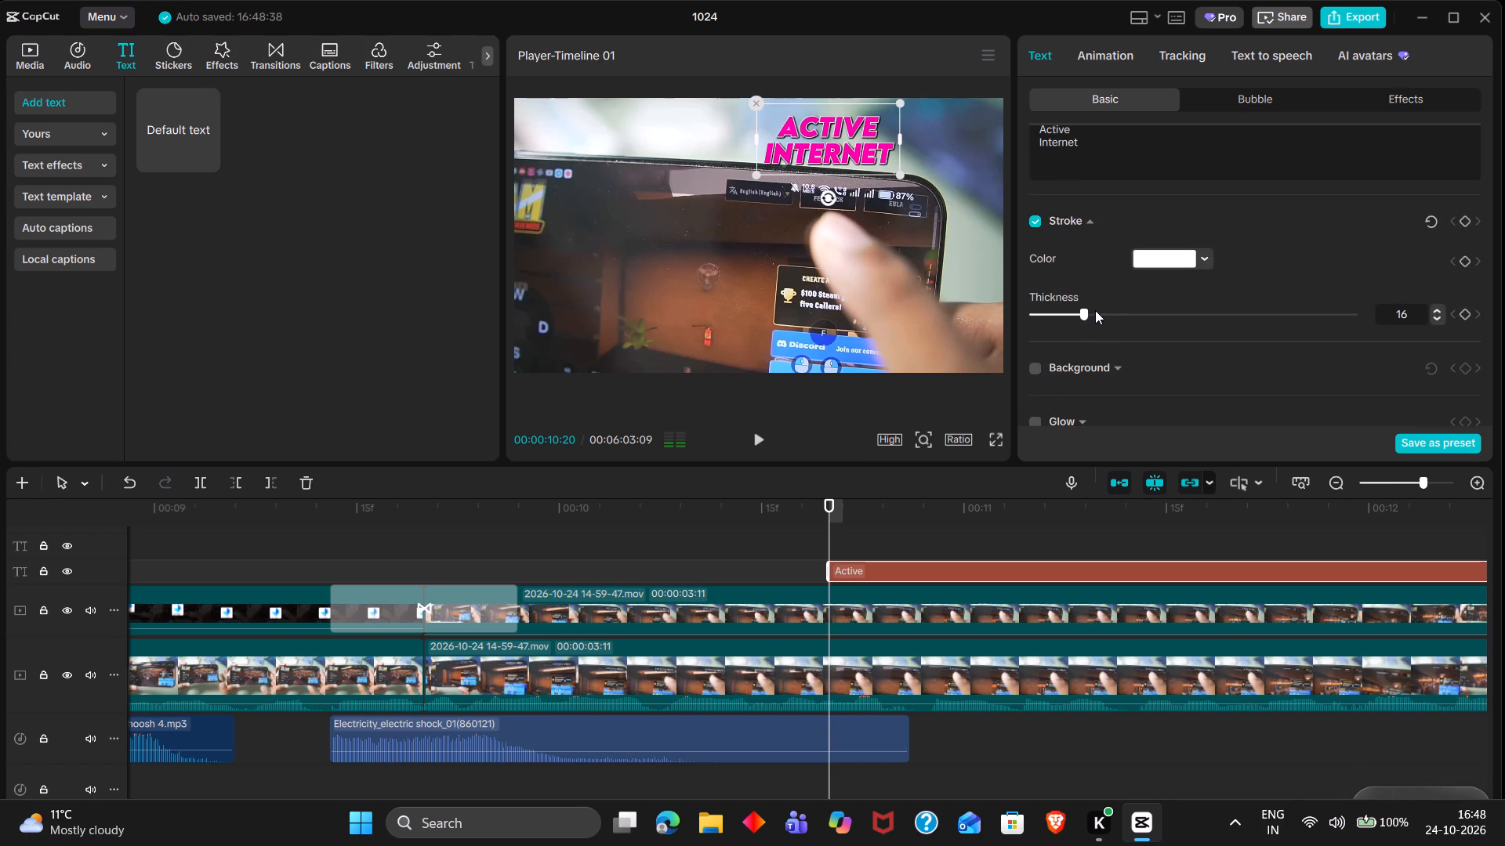
pyautogui.click(1095, 310)
pyautogui.scroll(-1, 1159, 413)
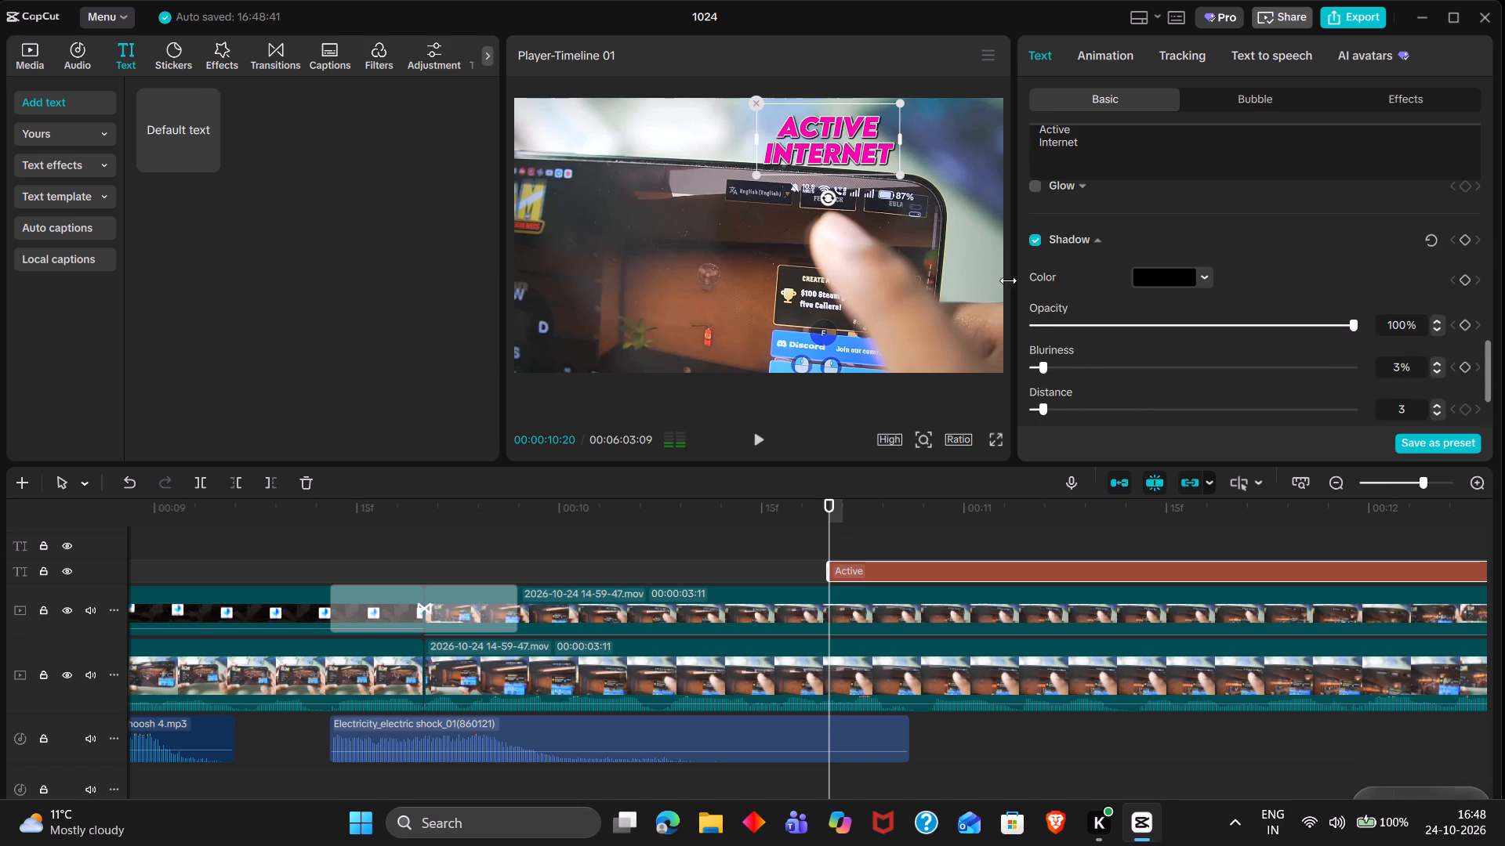
pyautogui.click(1001, 442)
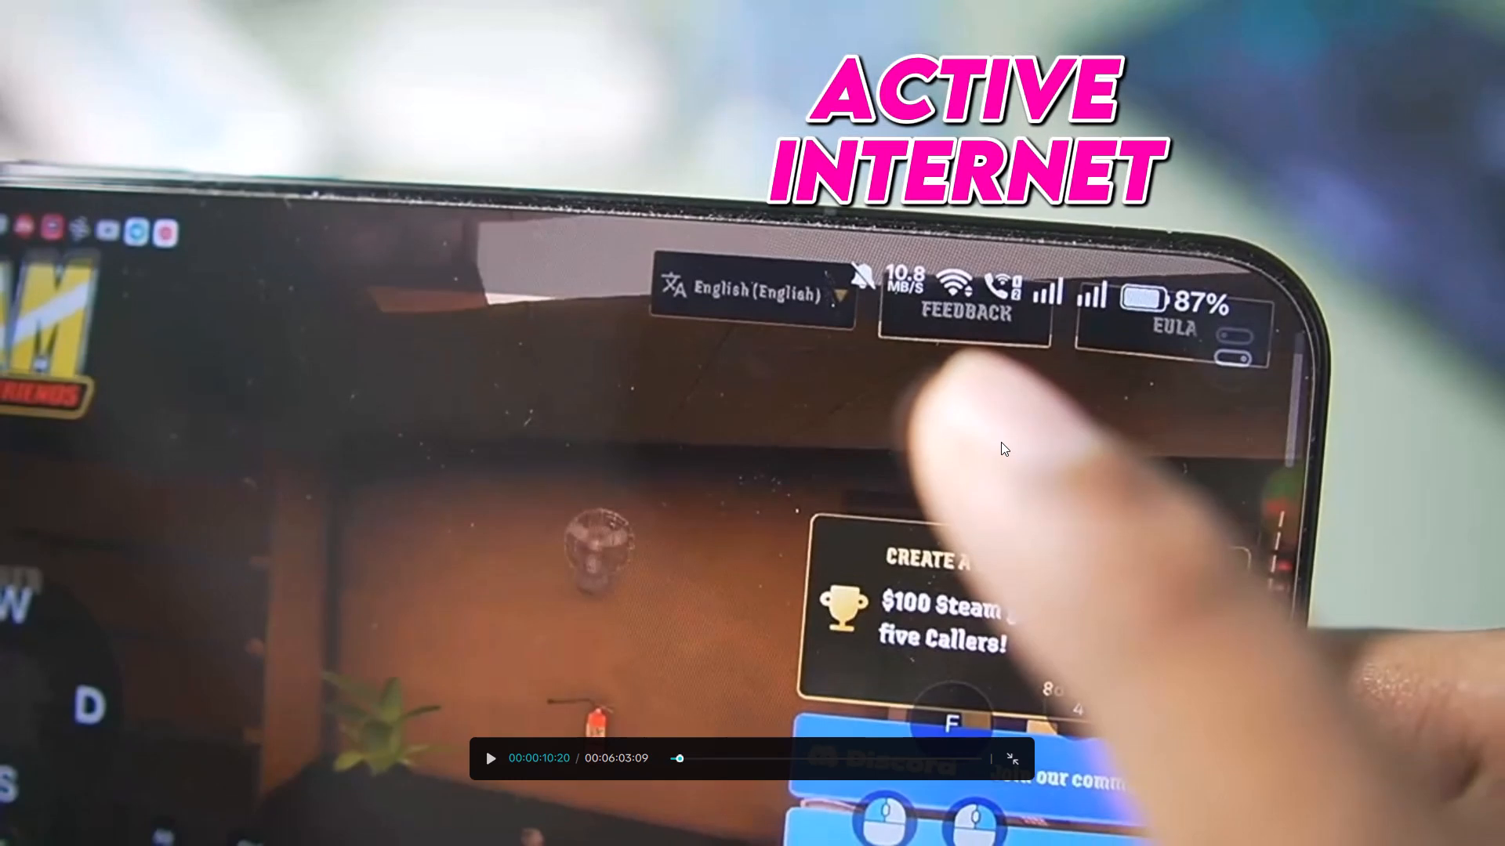
pyautogui.press('Escape')
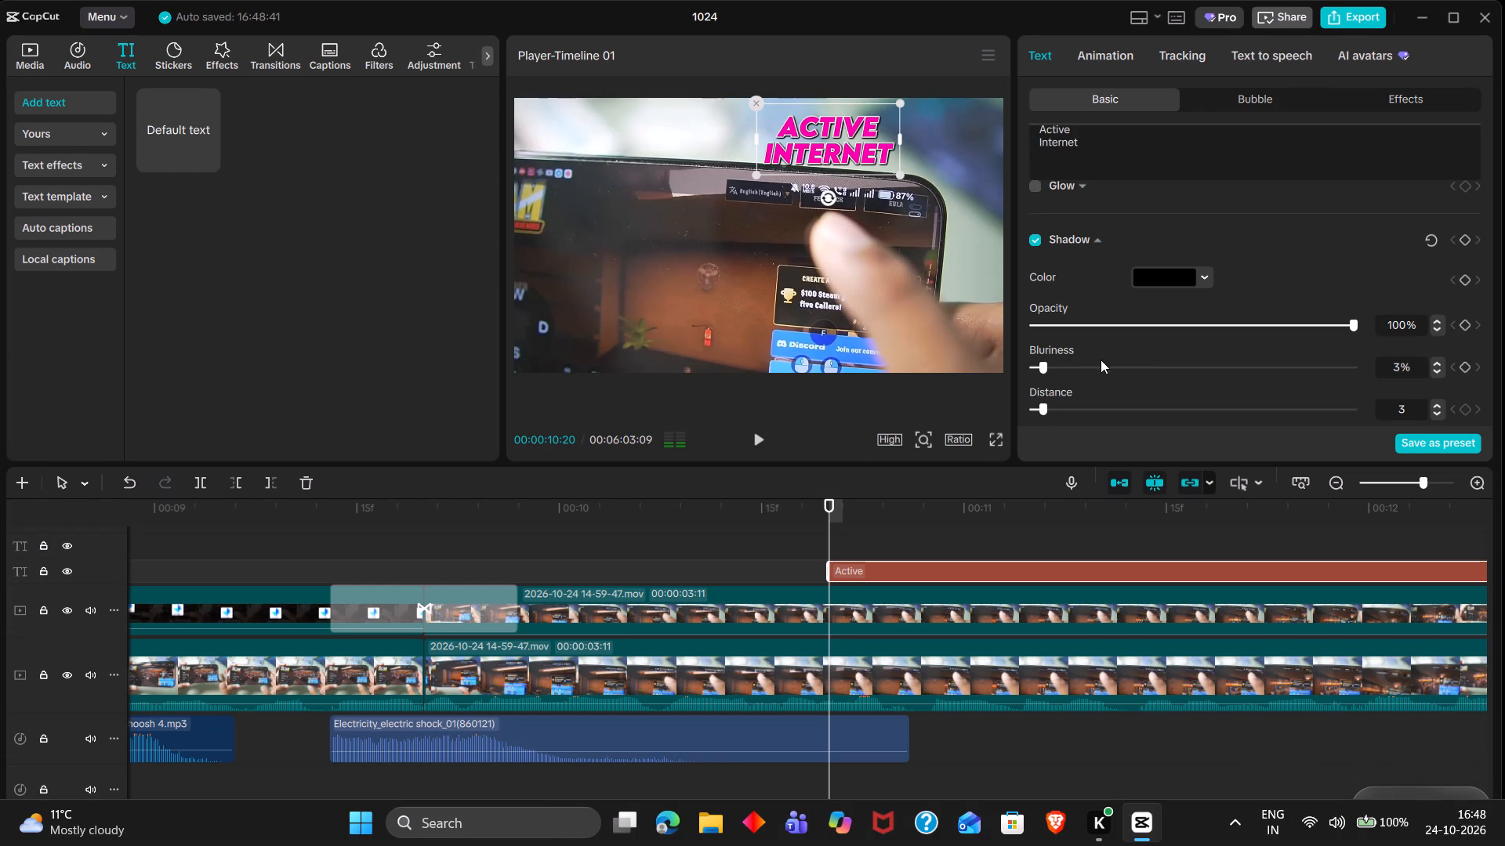
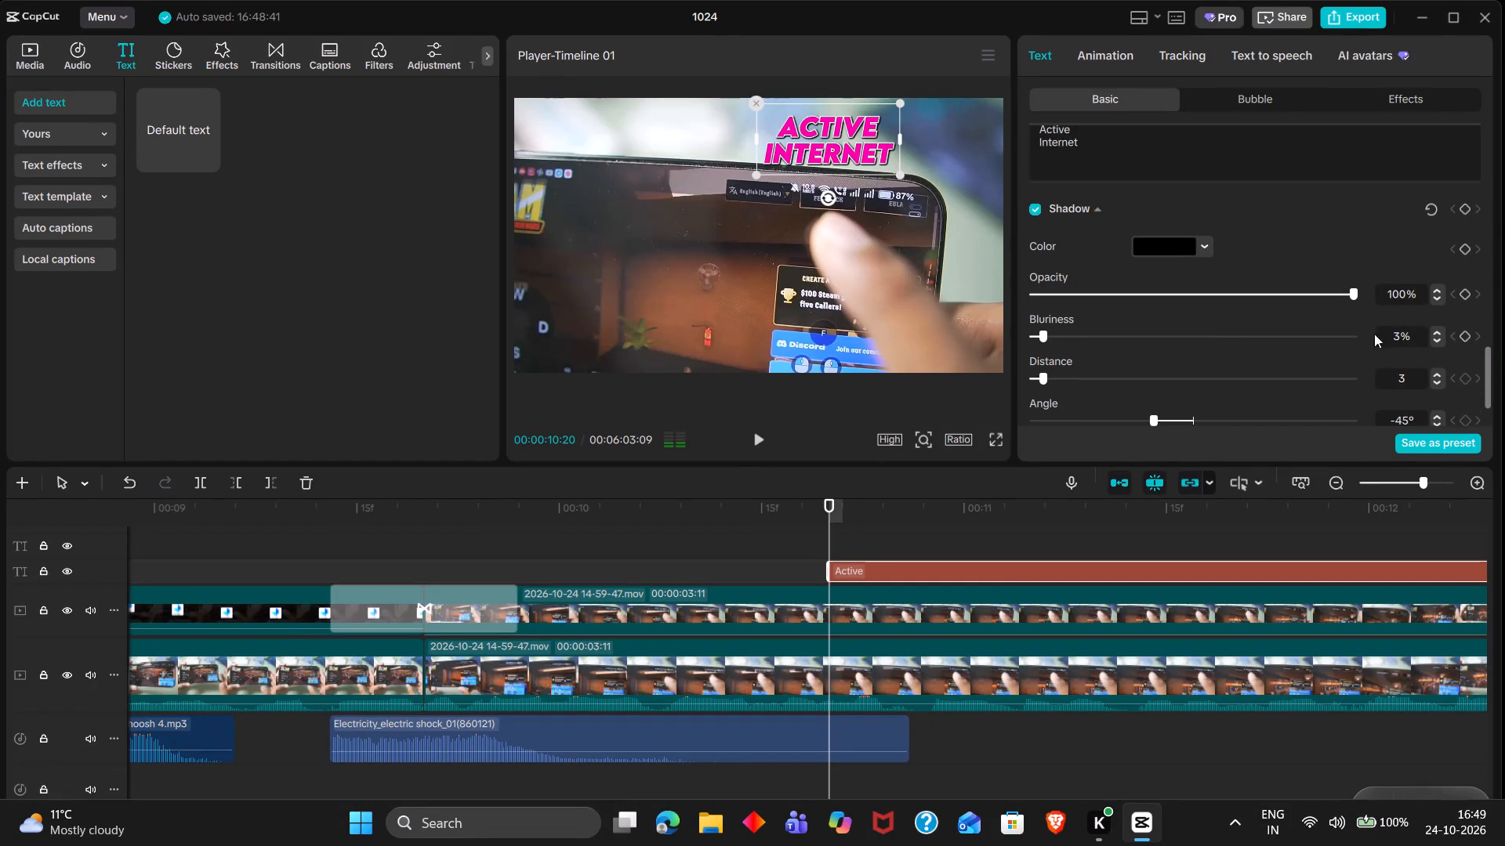
# Set the "Active Internet" title's shadow to 5% blurriness and distance 5, and shrink the title slightly.
pyautogui.doubleClick(1434, 331)
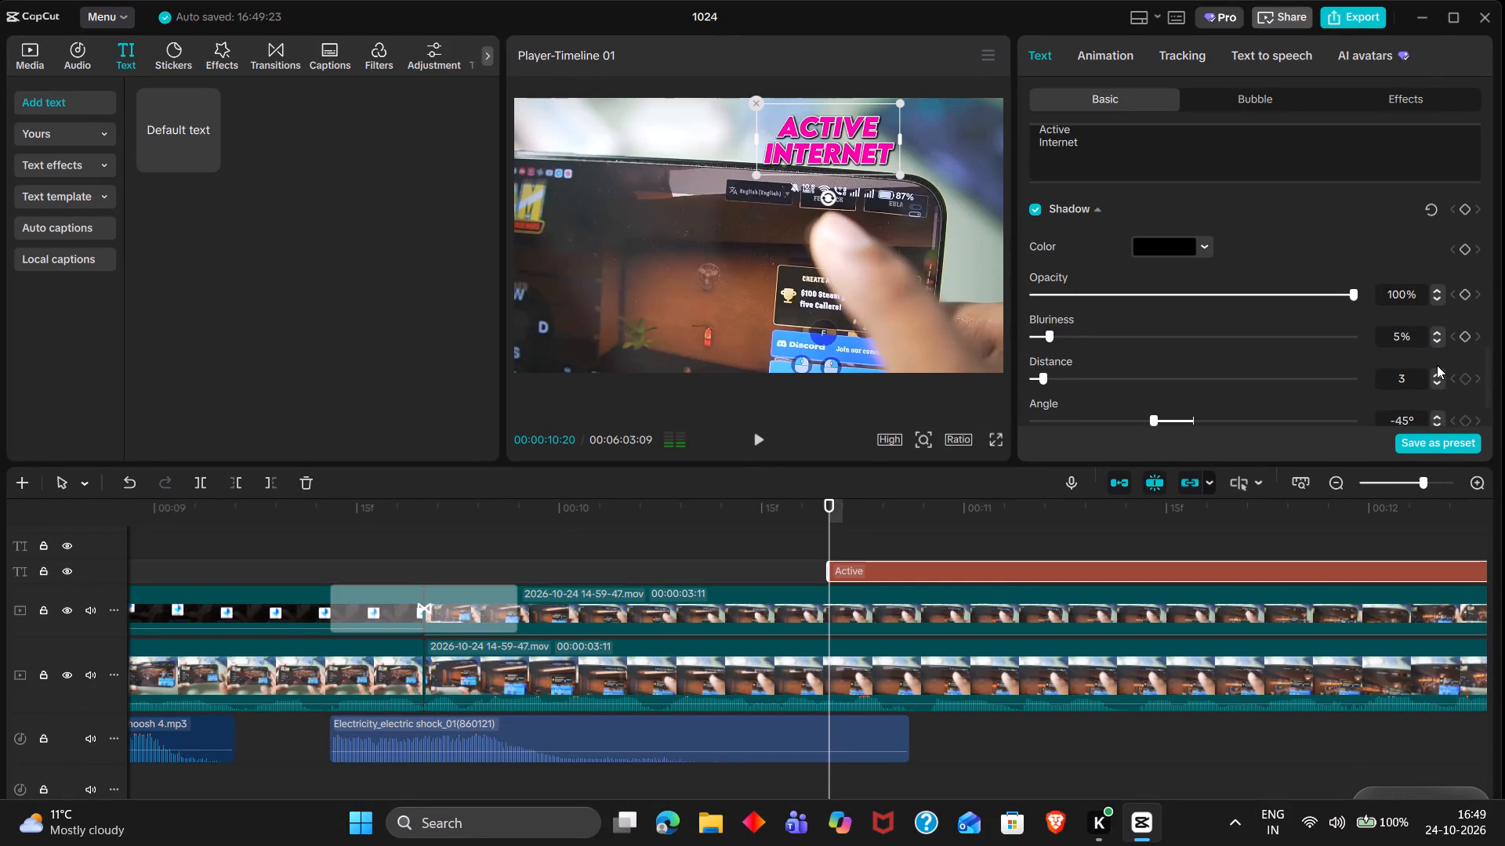
pyautogui.doubleClick(1437, 375)
pyautogui.scroll(1, 1141, 211)
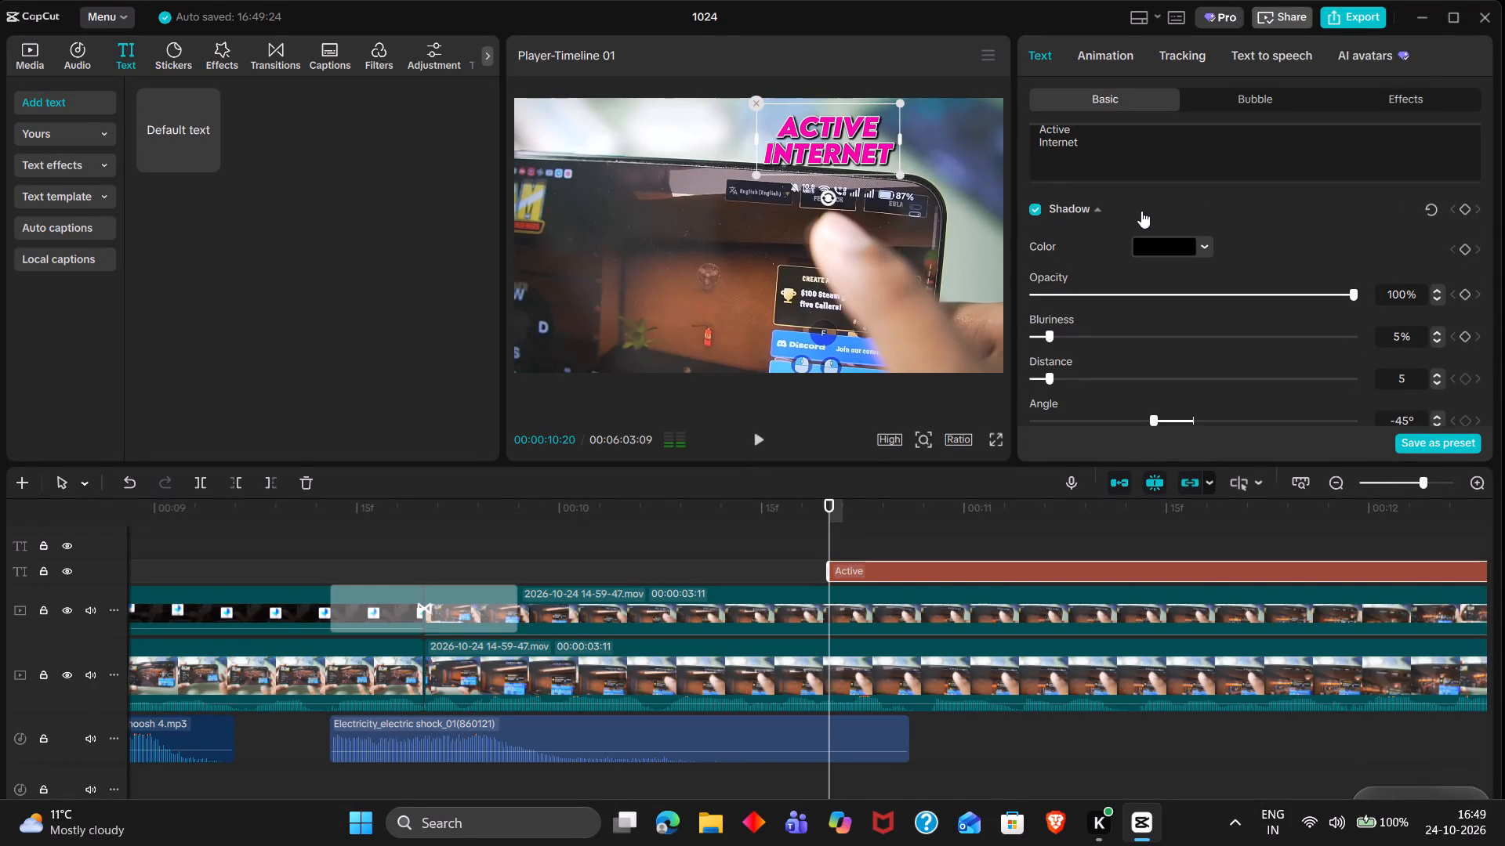
pyautogui.scroll(1, 1141, 211)
pyautogui.click(903, 179)
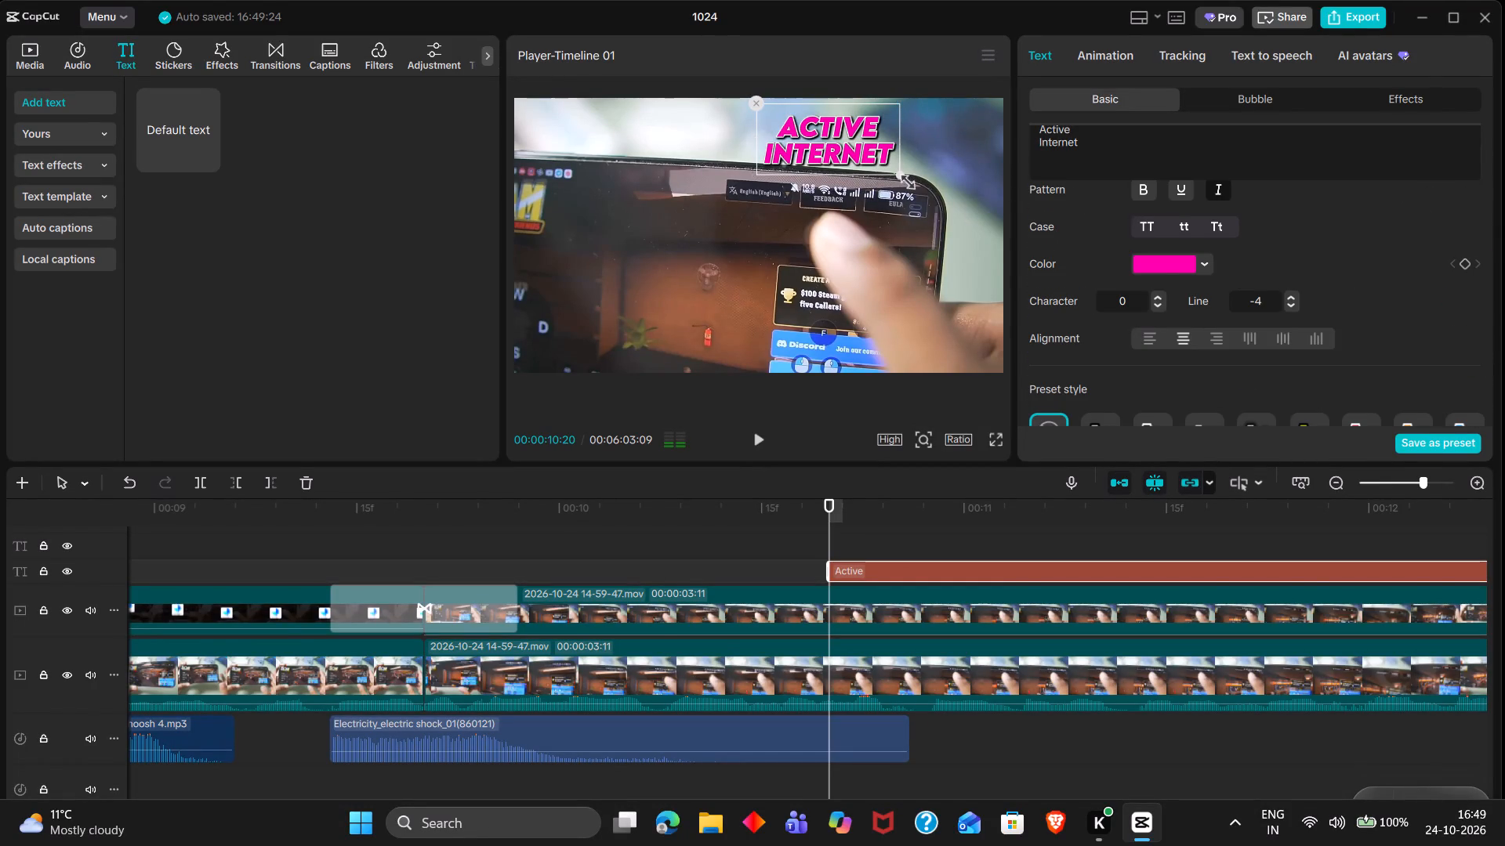
# Apply the Blur Fade-In entrance animation to the "Active Internet" title with a duration of 0.3s.
pyautogui.doubleClick(1119, 53)
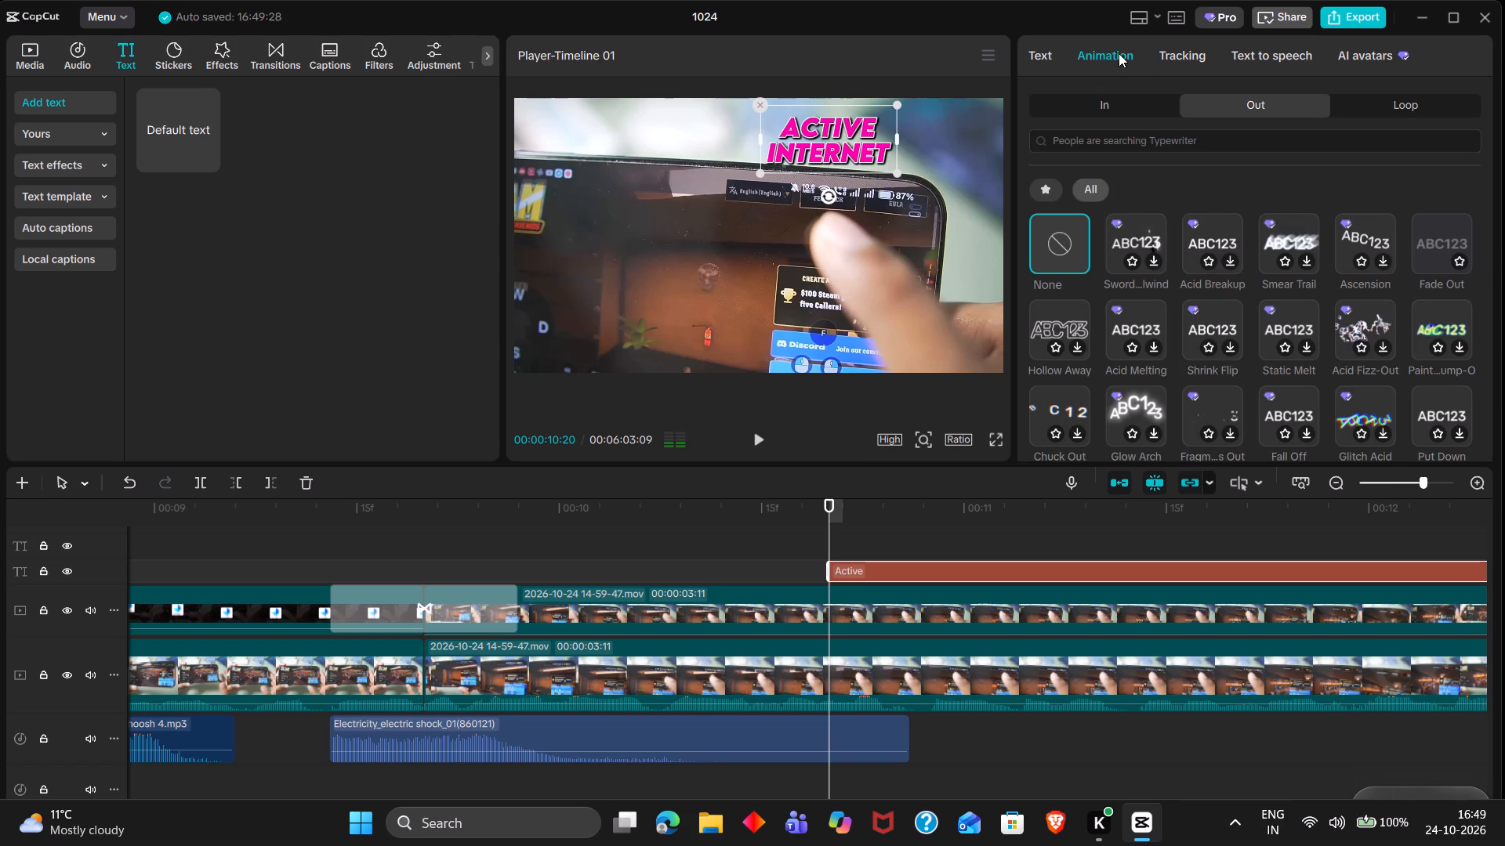
pyautogui.doubleClick(1102, 108)
pyautogui.doubleClick(1122, 225)
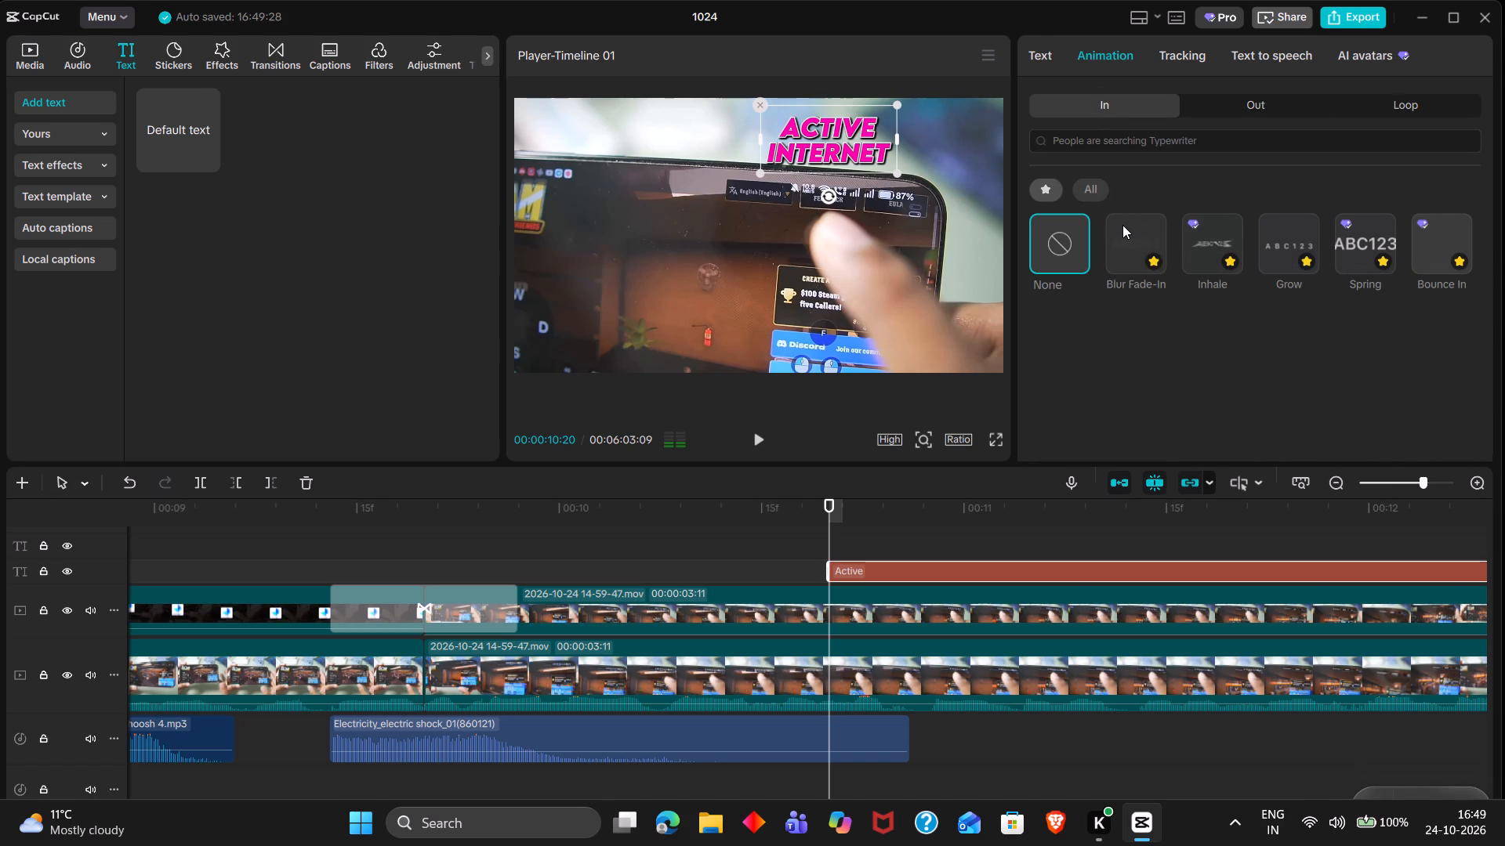
pyautogui.click(1197, 441)
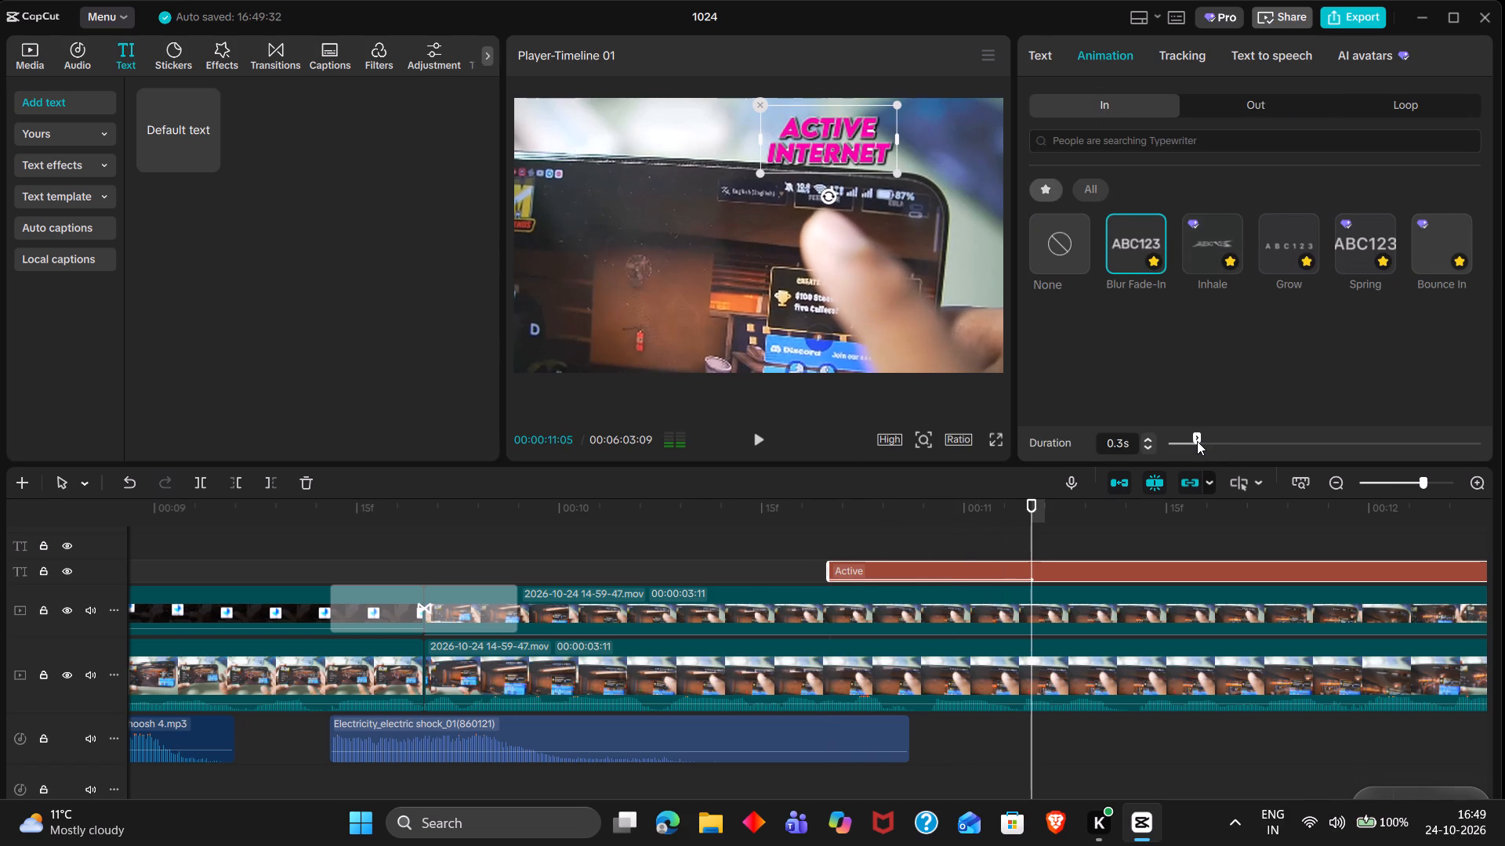
# Trim the end of the electric shock sound to the start of the "Active Internet" title at 00:00:10:20.
pyautogui.doubleClick(831, 547)
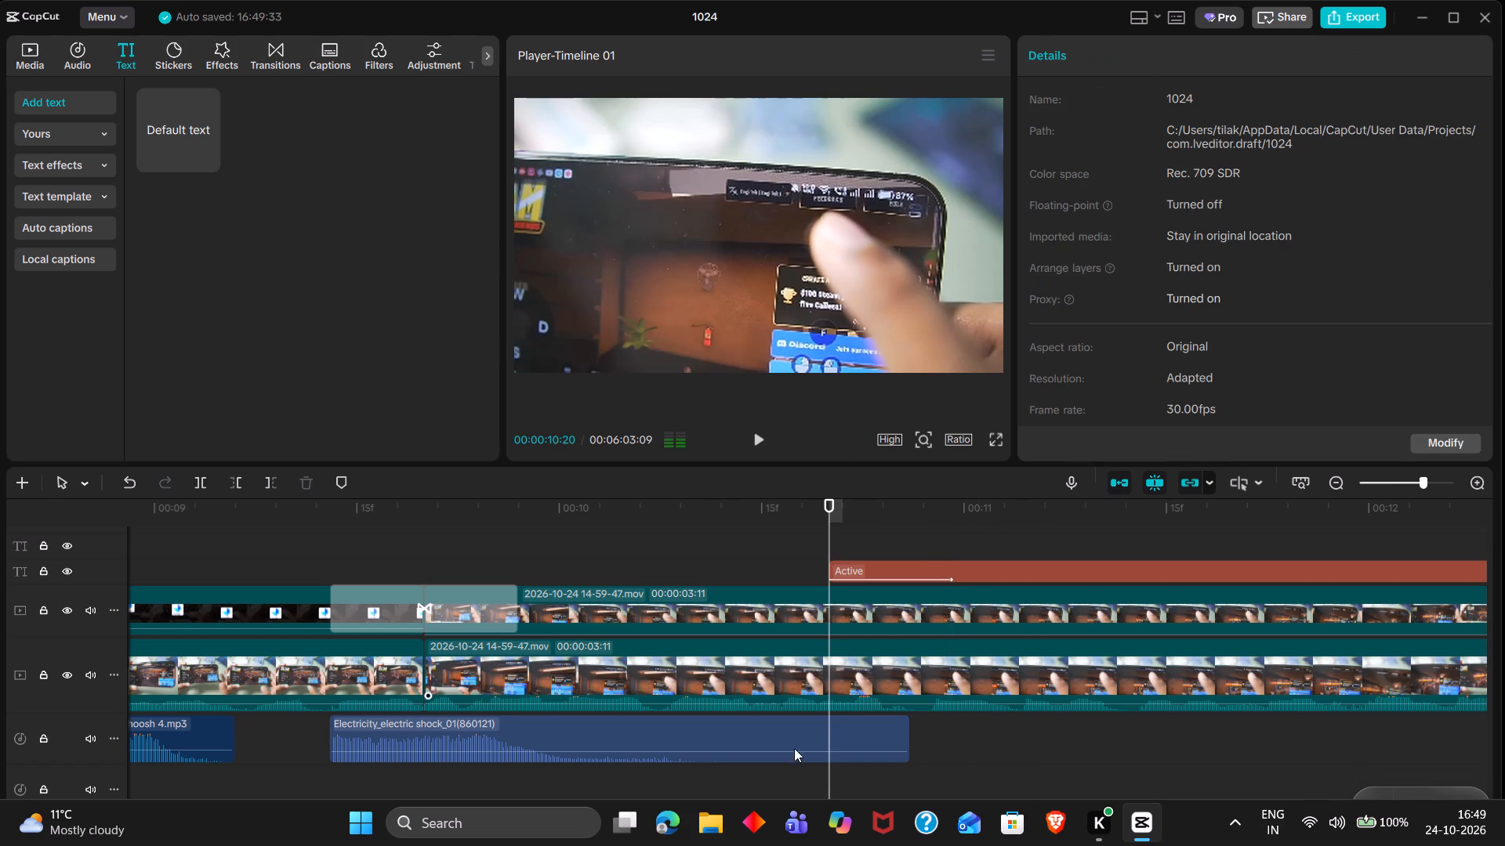
pyautogui.click(791, 761)
pyautogui.click(791, 761)
pyautogui.press('w')
# Copy the "Enter / Click / Select sound" to the start of the "Active Internet" title, placing it directly after the electric shock sound on the same track.
pyautogui.hscroll(2, 791, 761)
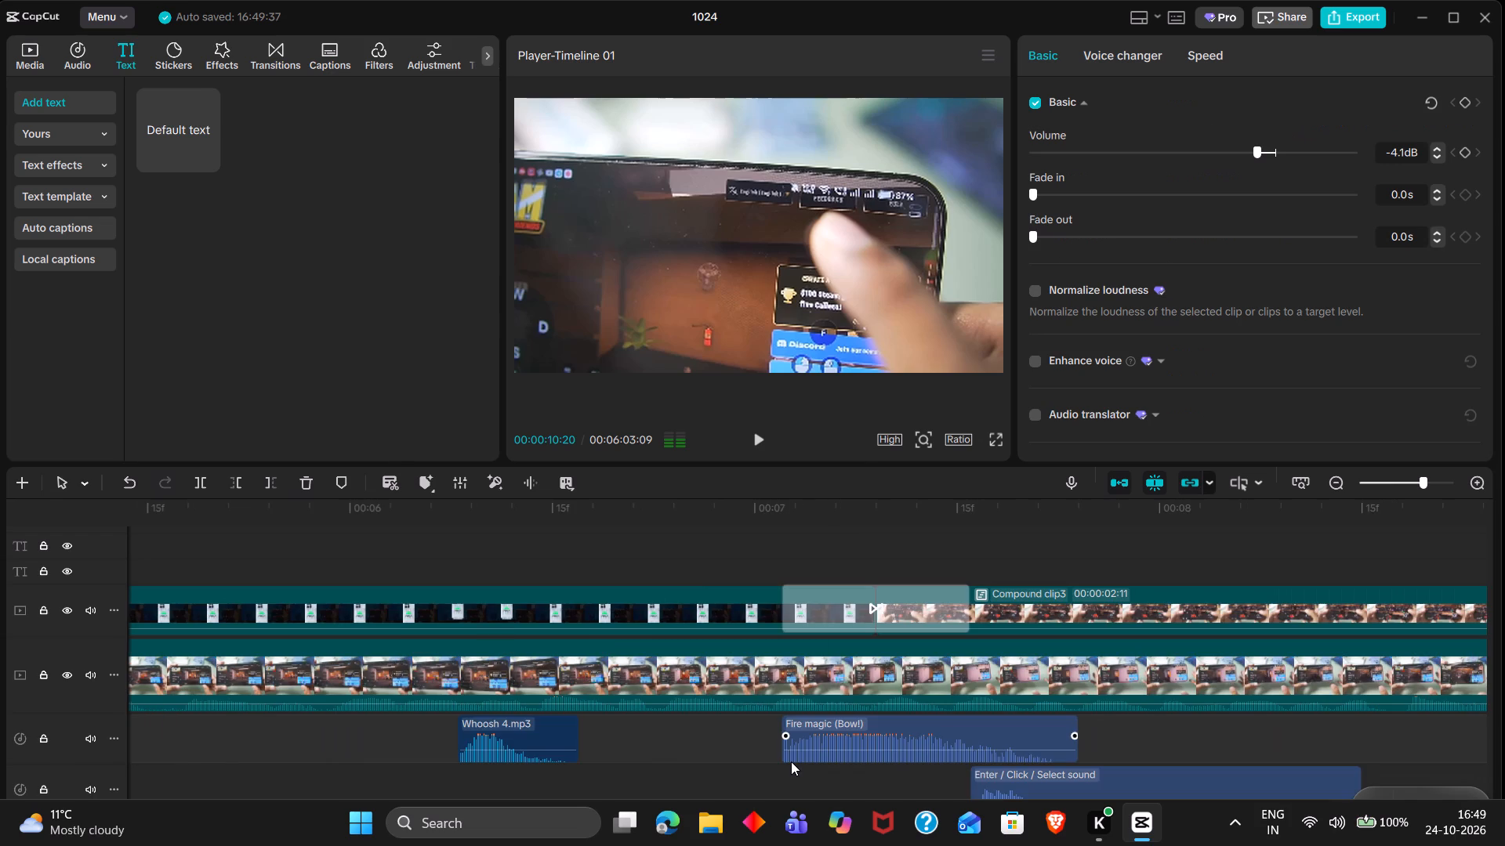
pyautogui.scroll(-1, 689, 739)
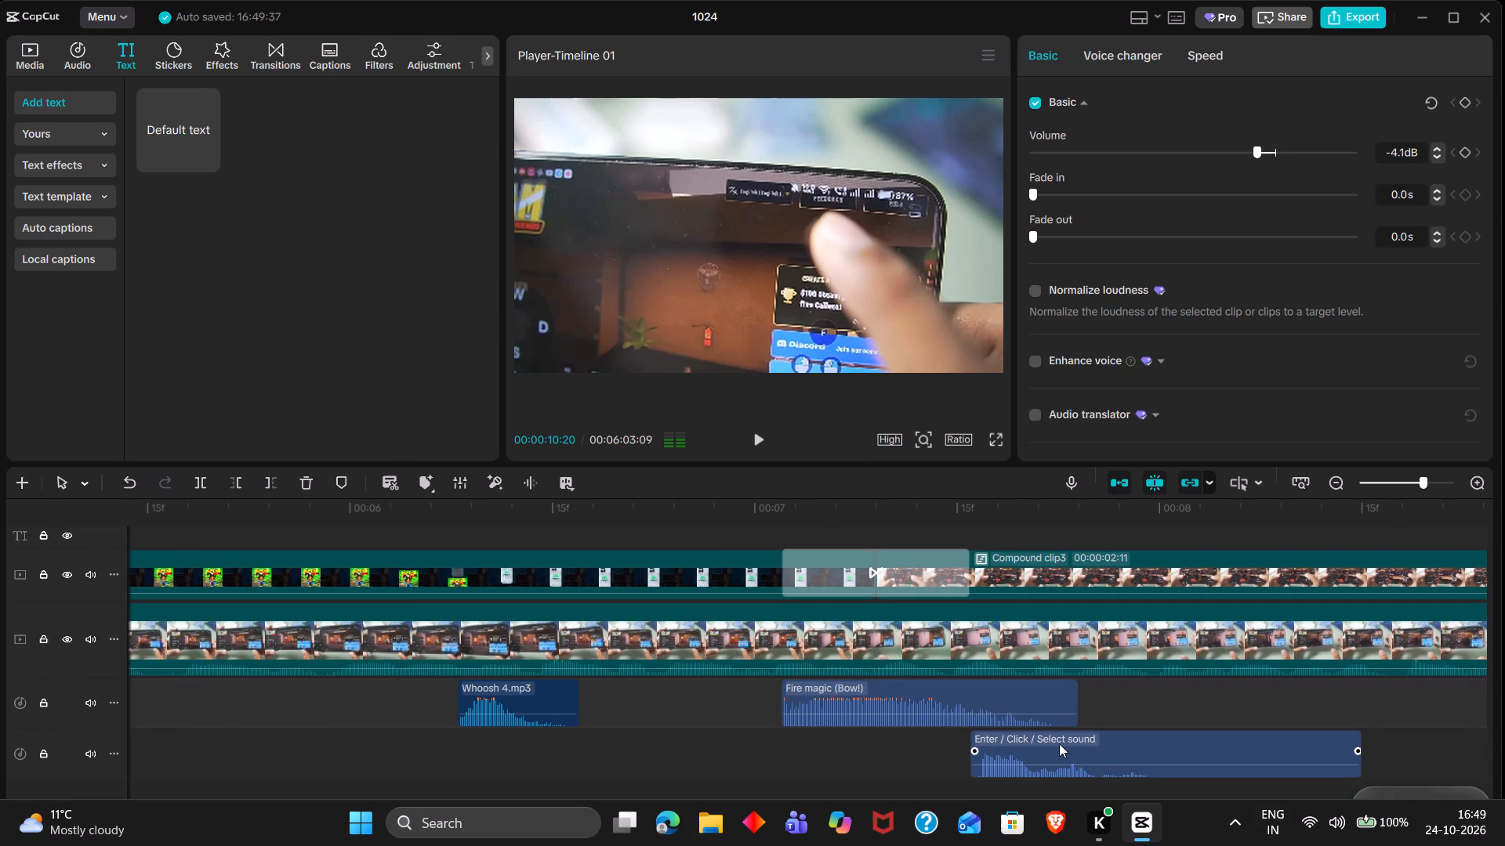
pyautogui.click(1077, 750)
pyautogui.hotkey('ctrl', 'c')
pyautogui.hotkey('ctrl', 'v')
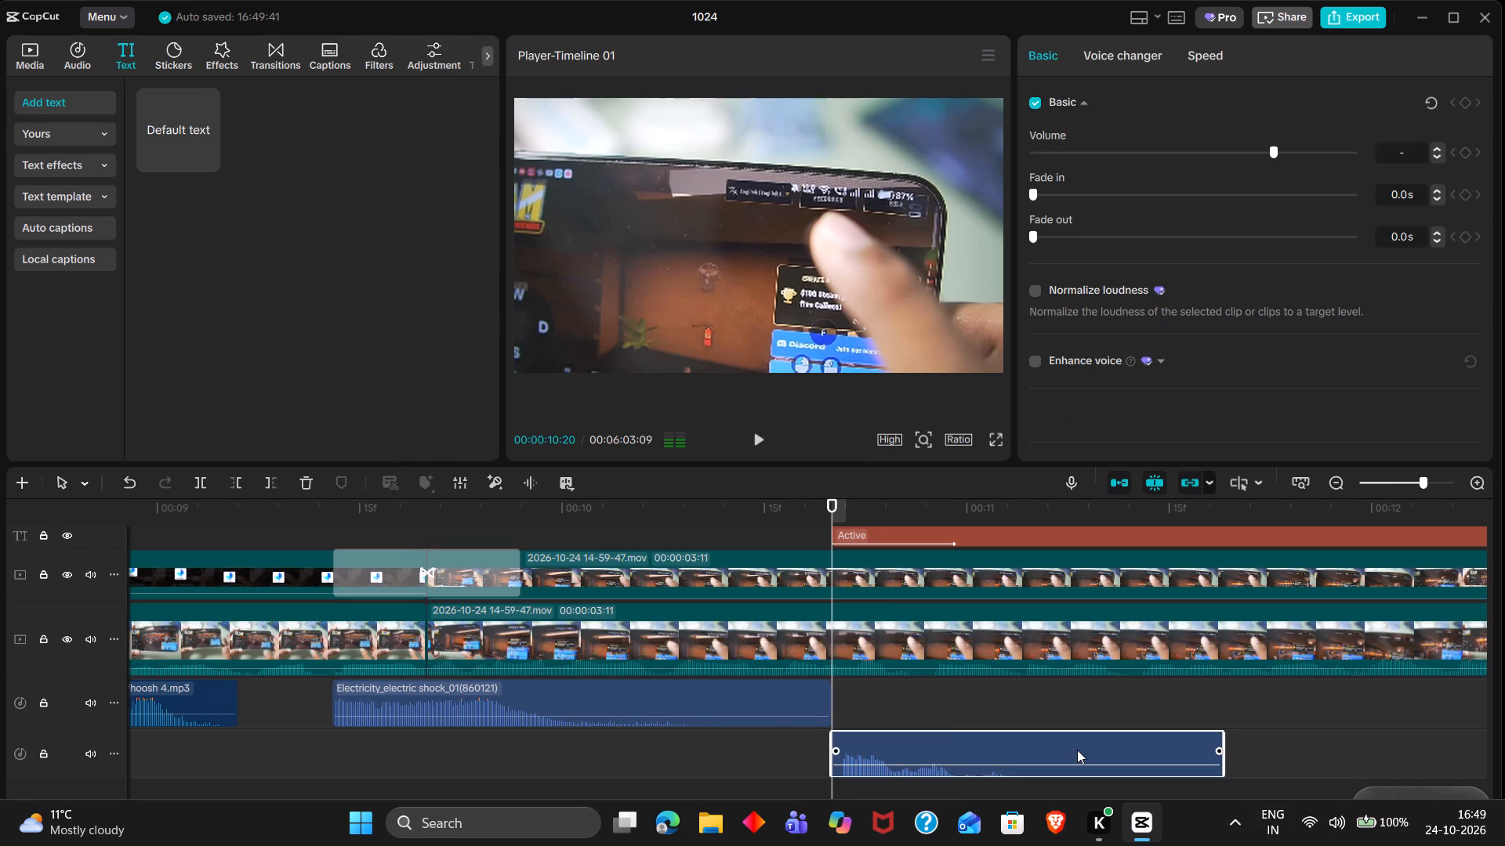
pyautogui.hscroll(-1, 1077, 750)
pyautogui.click(770, 705)
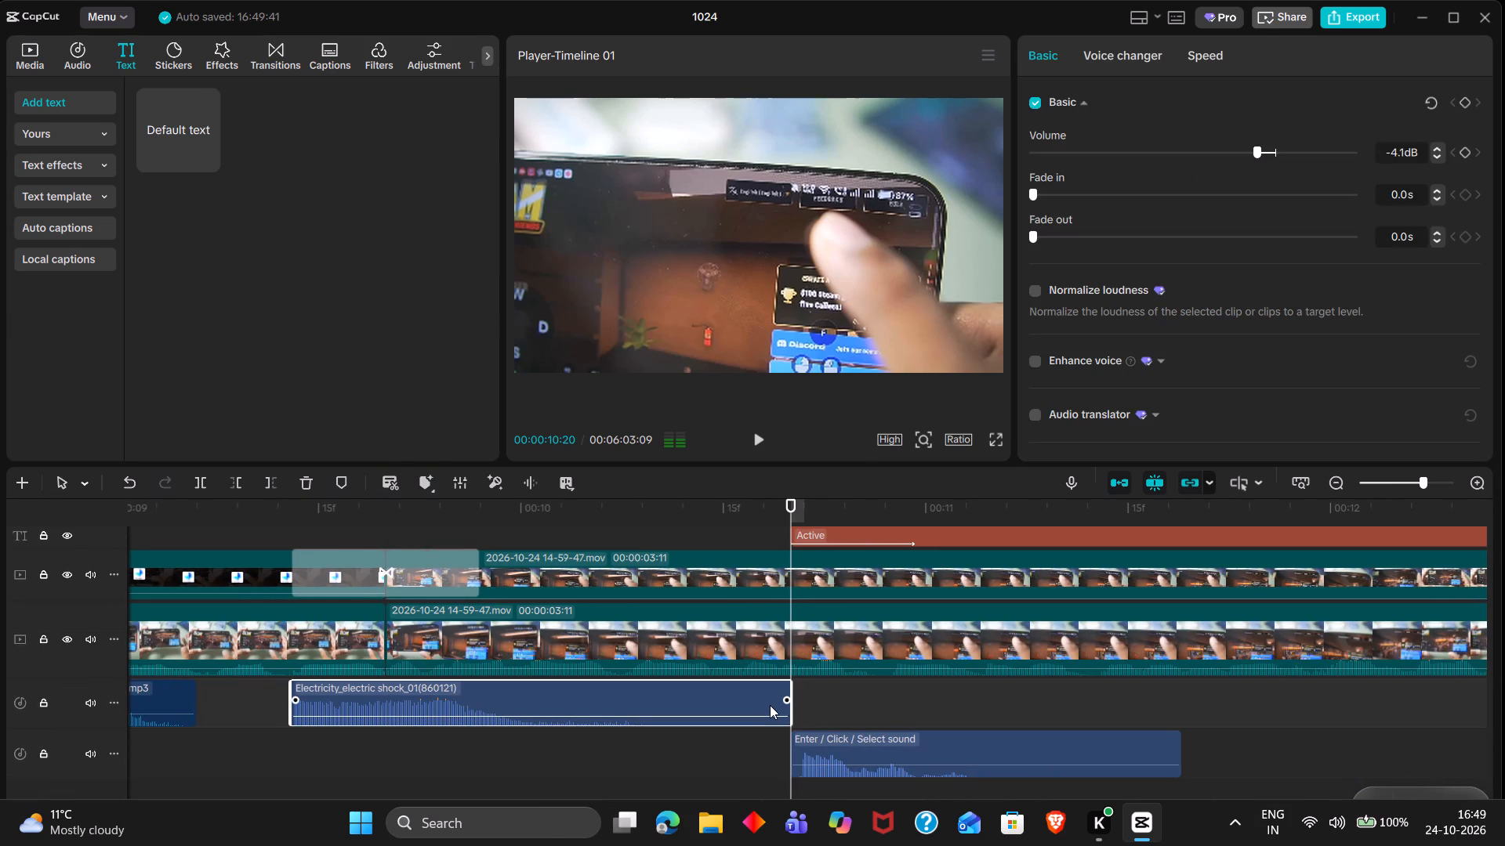
pyautogui.press('w')
pyautogui.moveTo(832, 738); pyautogui.dragTo(832, 707)
# Play the intro from its beginning through the "Active Internet" title to check its timing, animation and sound effects.
pyautogui.keyDown('ctrl'); pyautogui.scroll(-1, 778, 750); pyautogui.keyUp('ctrl')
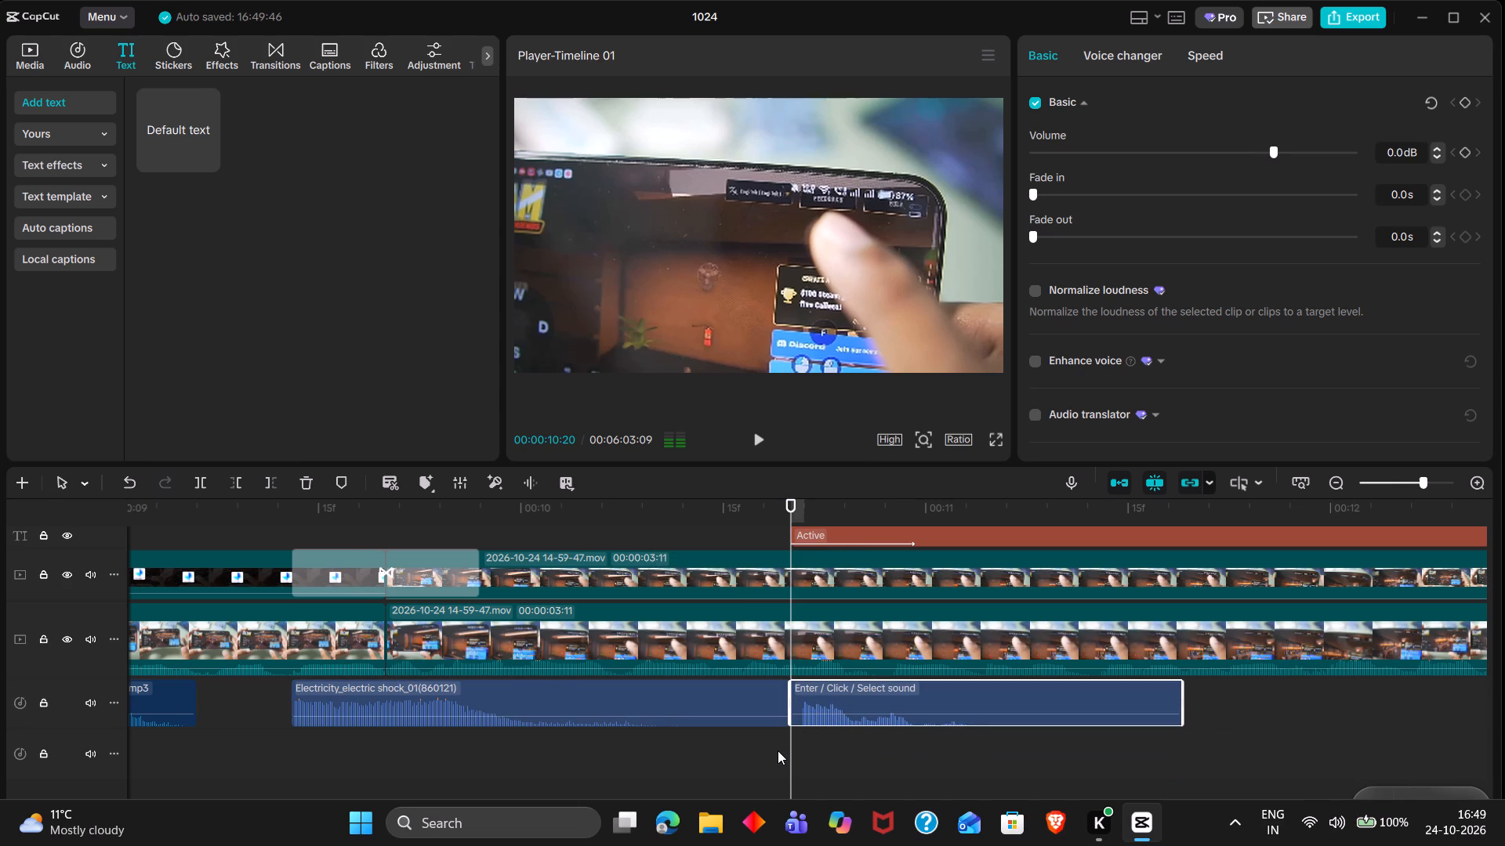
pyautogui.keyDown('ctrl'); pyautogui.scroll(-10, 778, 750); pyautogui.keyUp('ctrl')
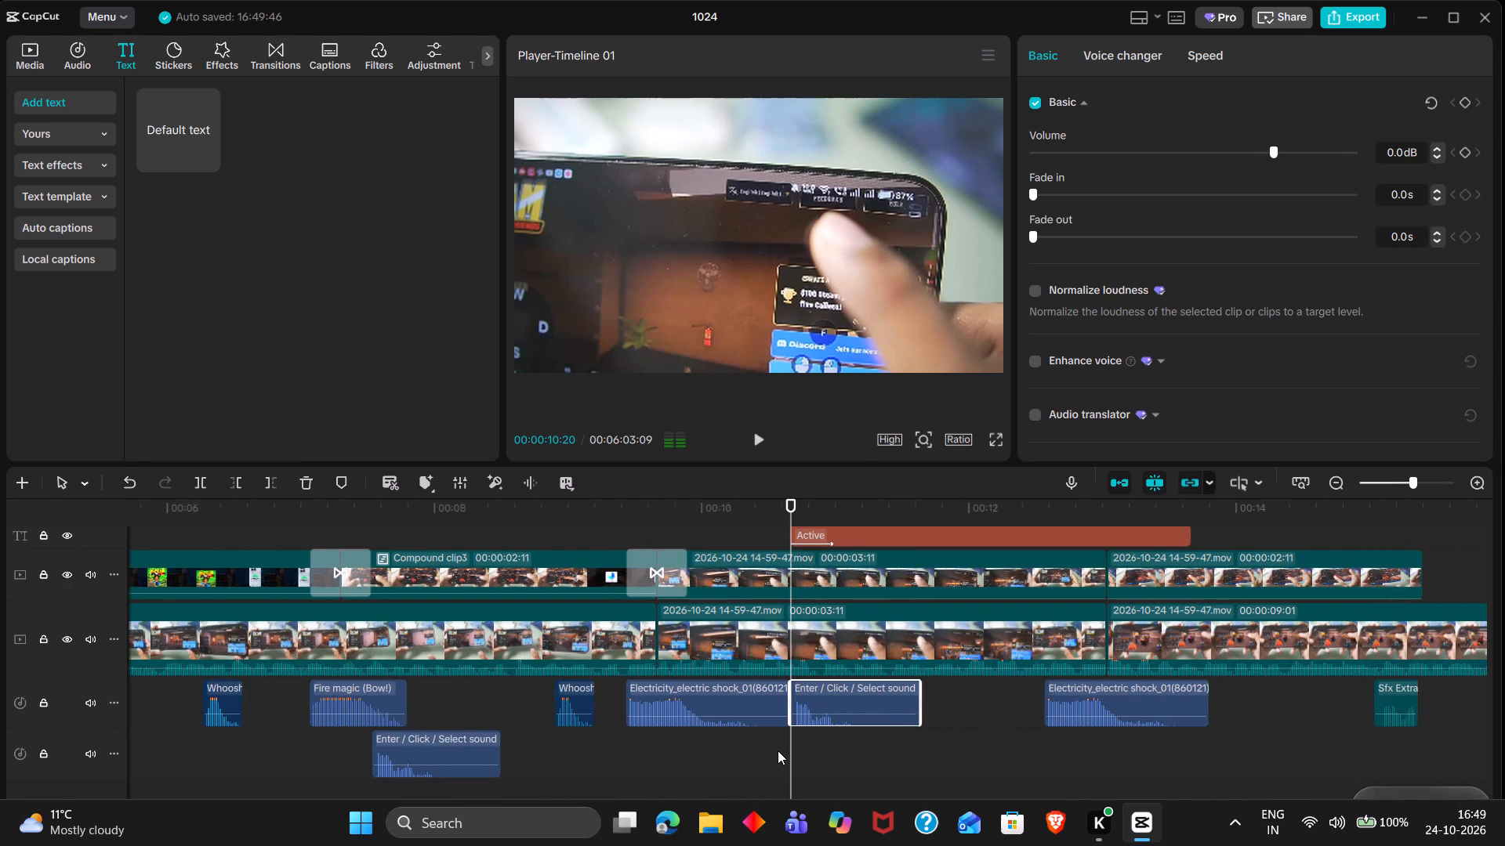
pyautogui.keyDown('ctrl'); pyautogui.scroll(-2, 778, 750); pyautogui.keyUp('ctrl')
pyautogui.doubleClick(778, 750)
pyautogui.moveTo(778, 750); pyautogui.dragTo(0, 713)
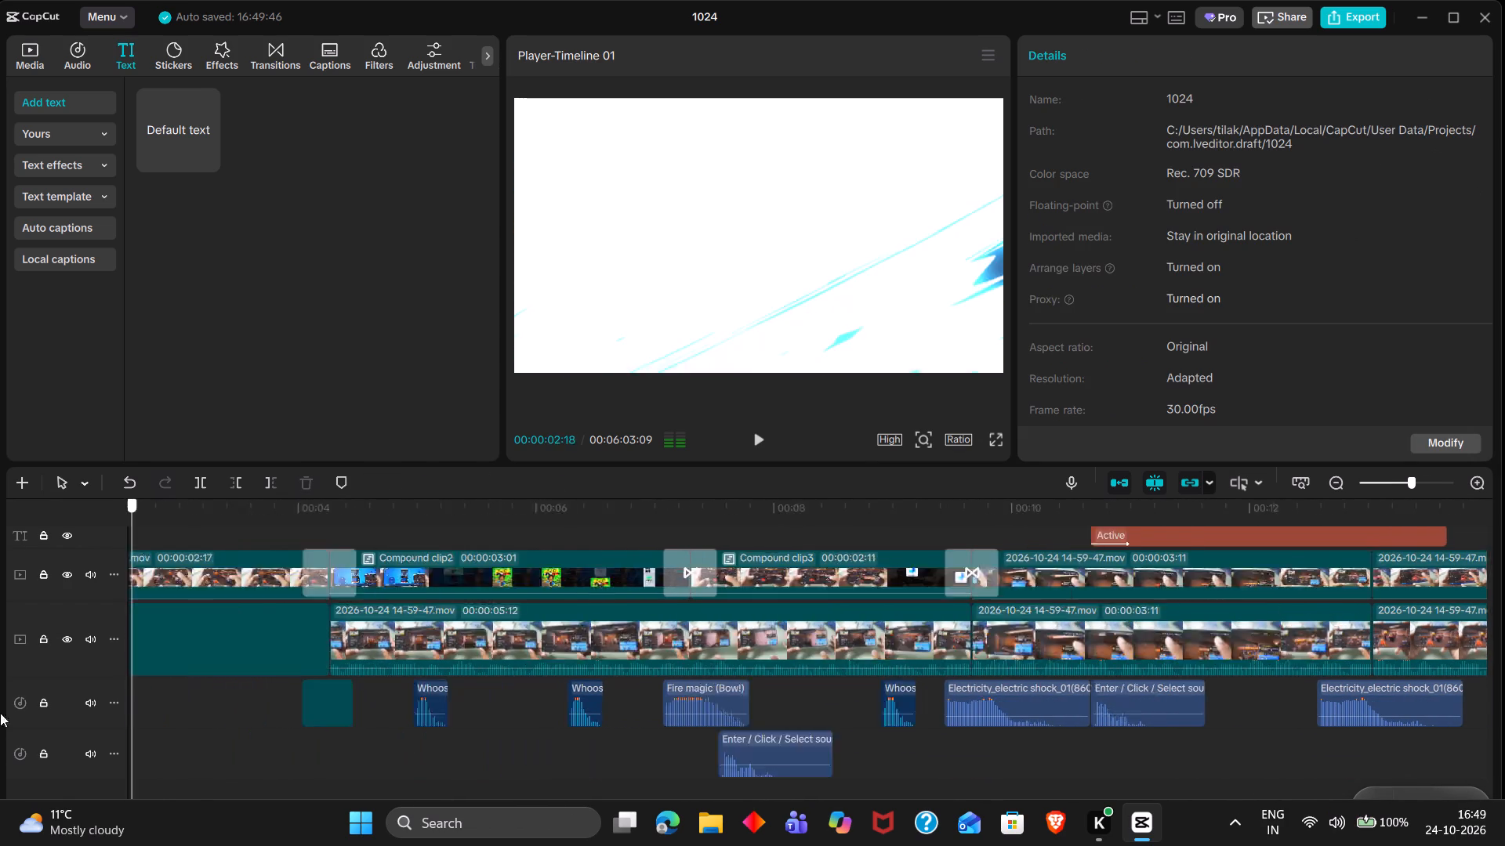
pyautogui.moveTo(0, 713); pyautogui.dragTo(0, 681)
pyautogui.press('space')
pyautogui.hscroll(-1, 266, 717)
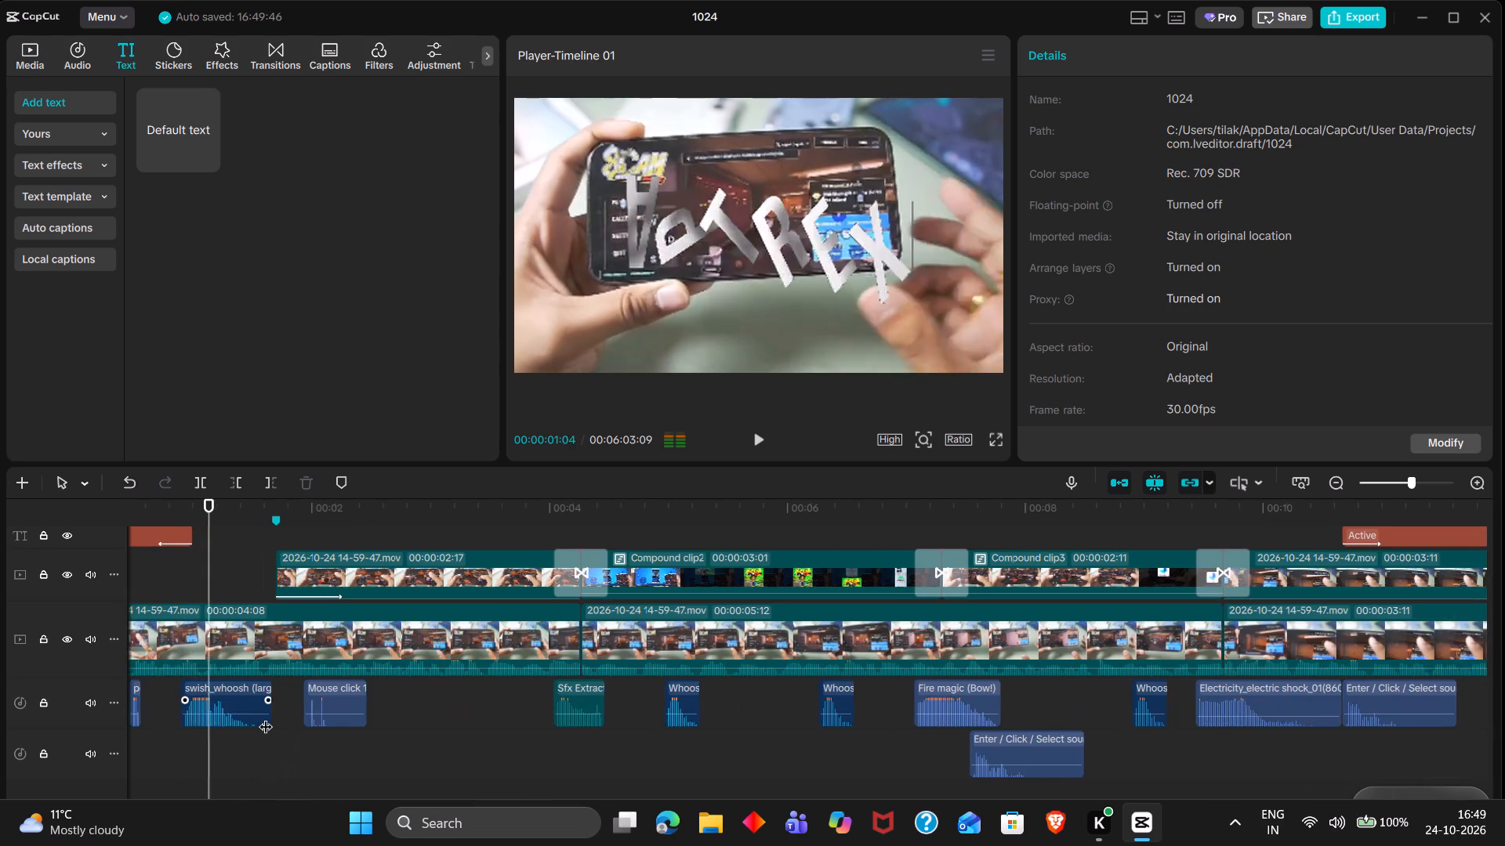
pyautogui.hscroll(-2, 266, 717)
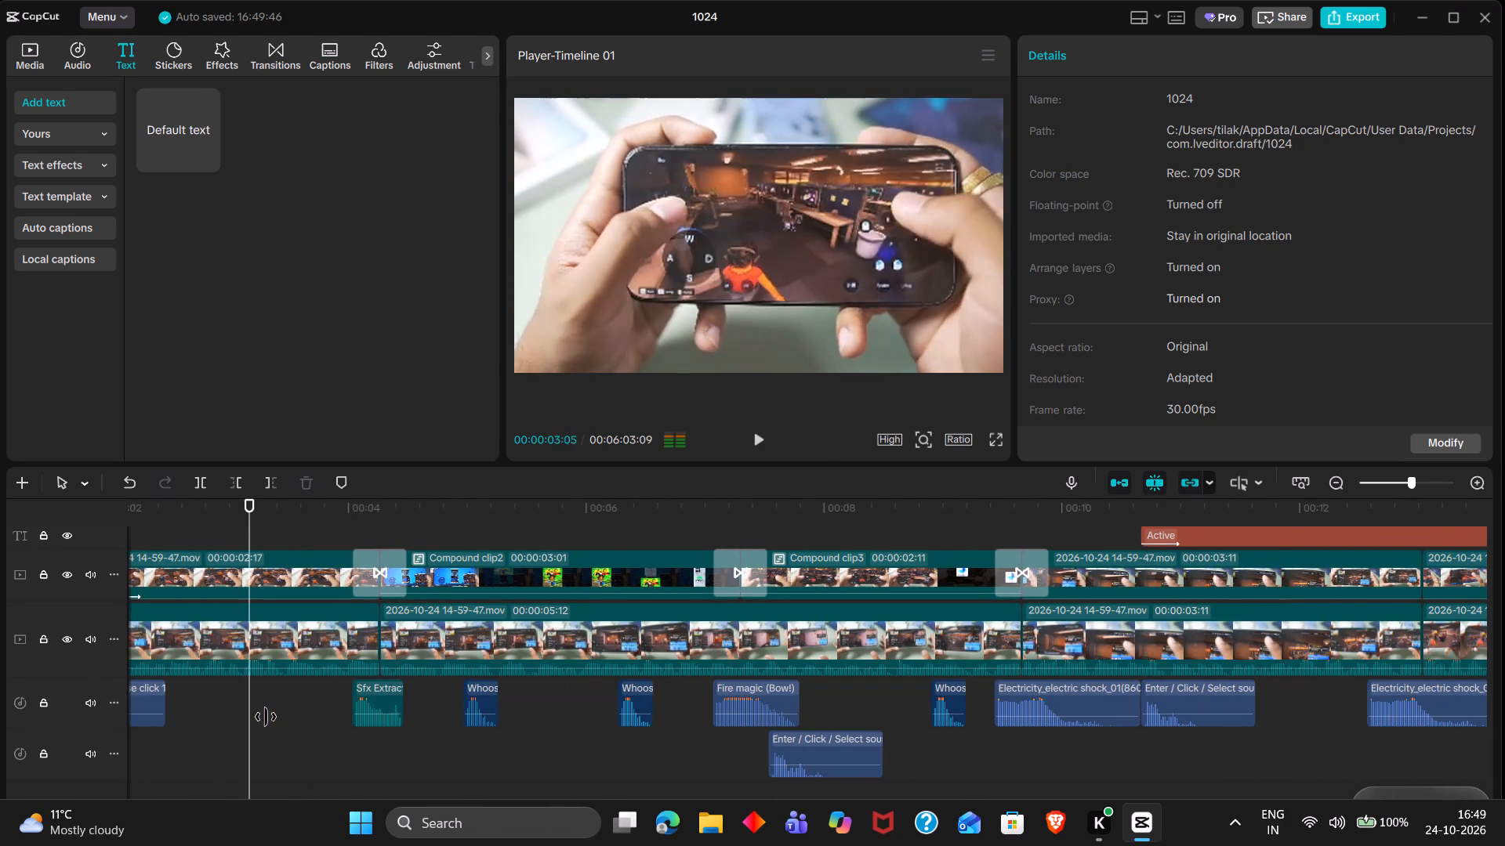
pyautogui.hscroll(-1, 223, 723)
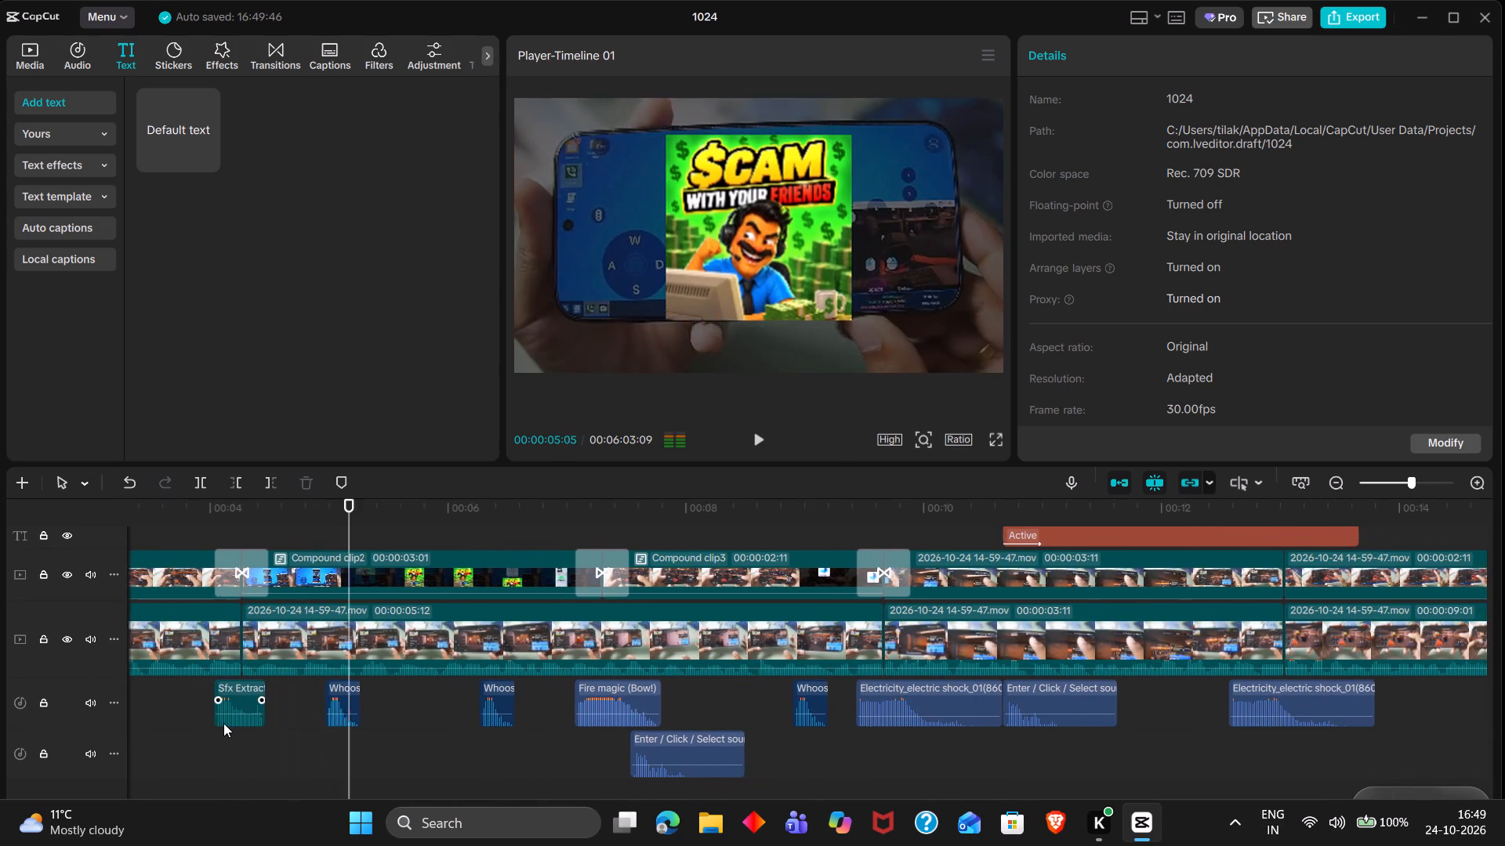
pyautogui.hscroll(-1, 223, 723)
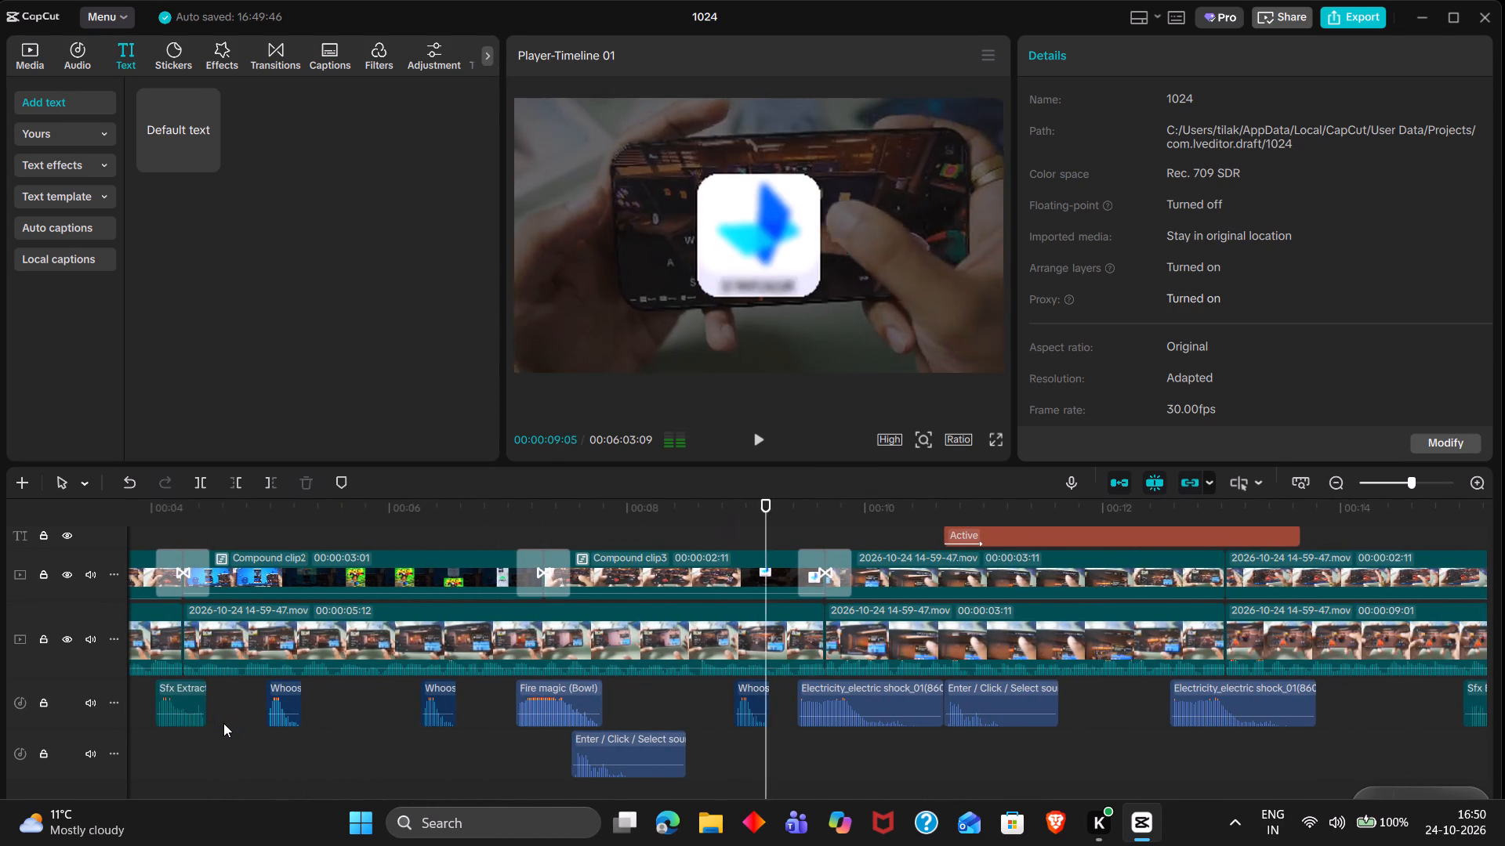
pyautogui.hscroll(-1, 223, 723)
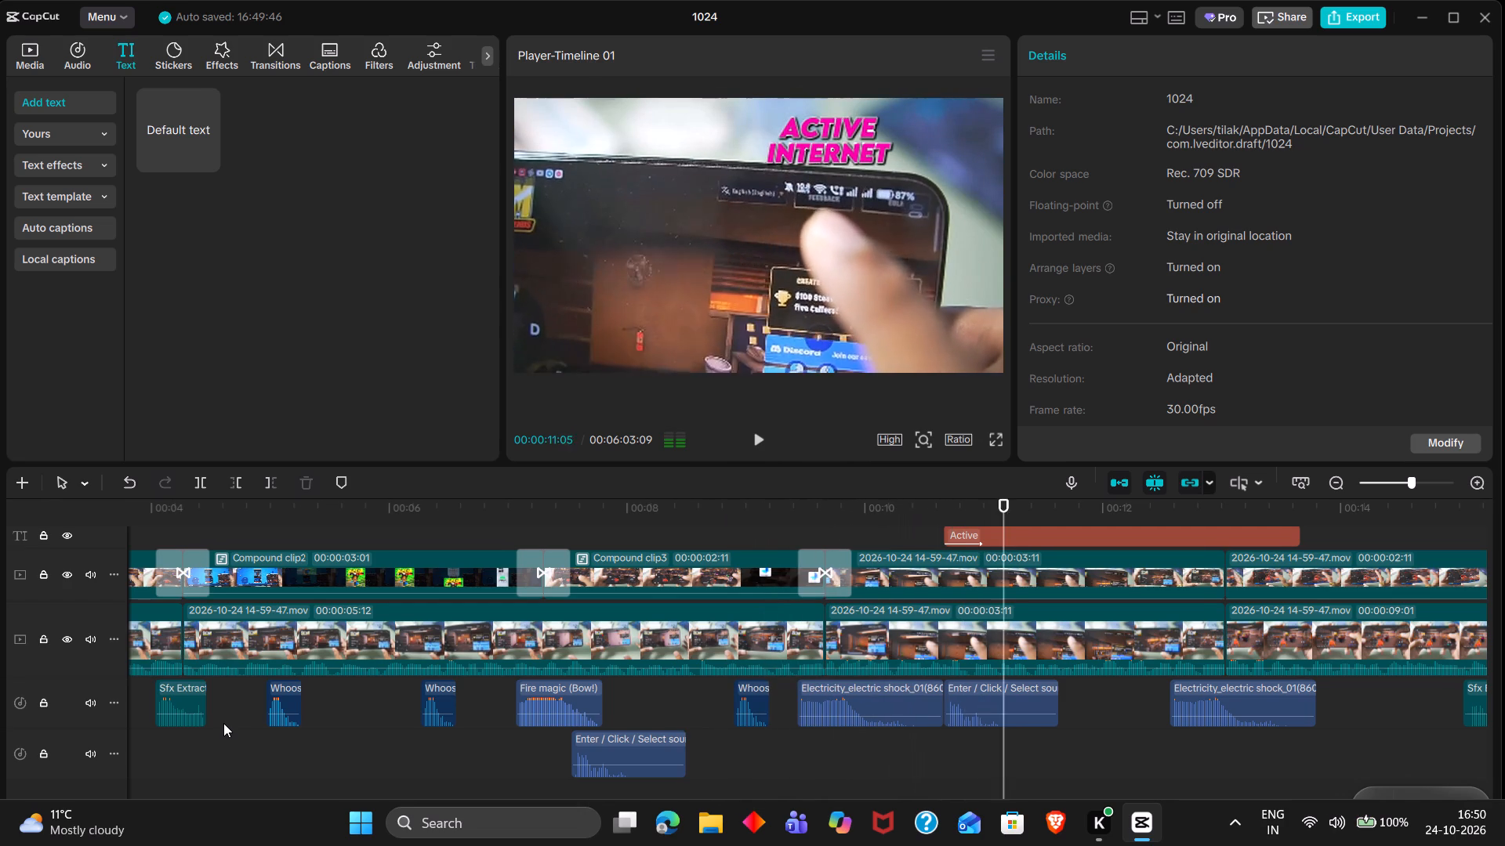
pyautogui.hscroll(-2, 223, 723)
pyautogui.press('space')
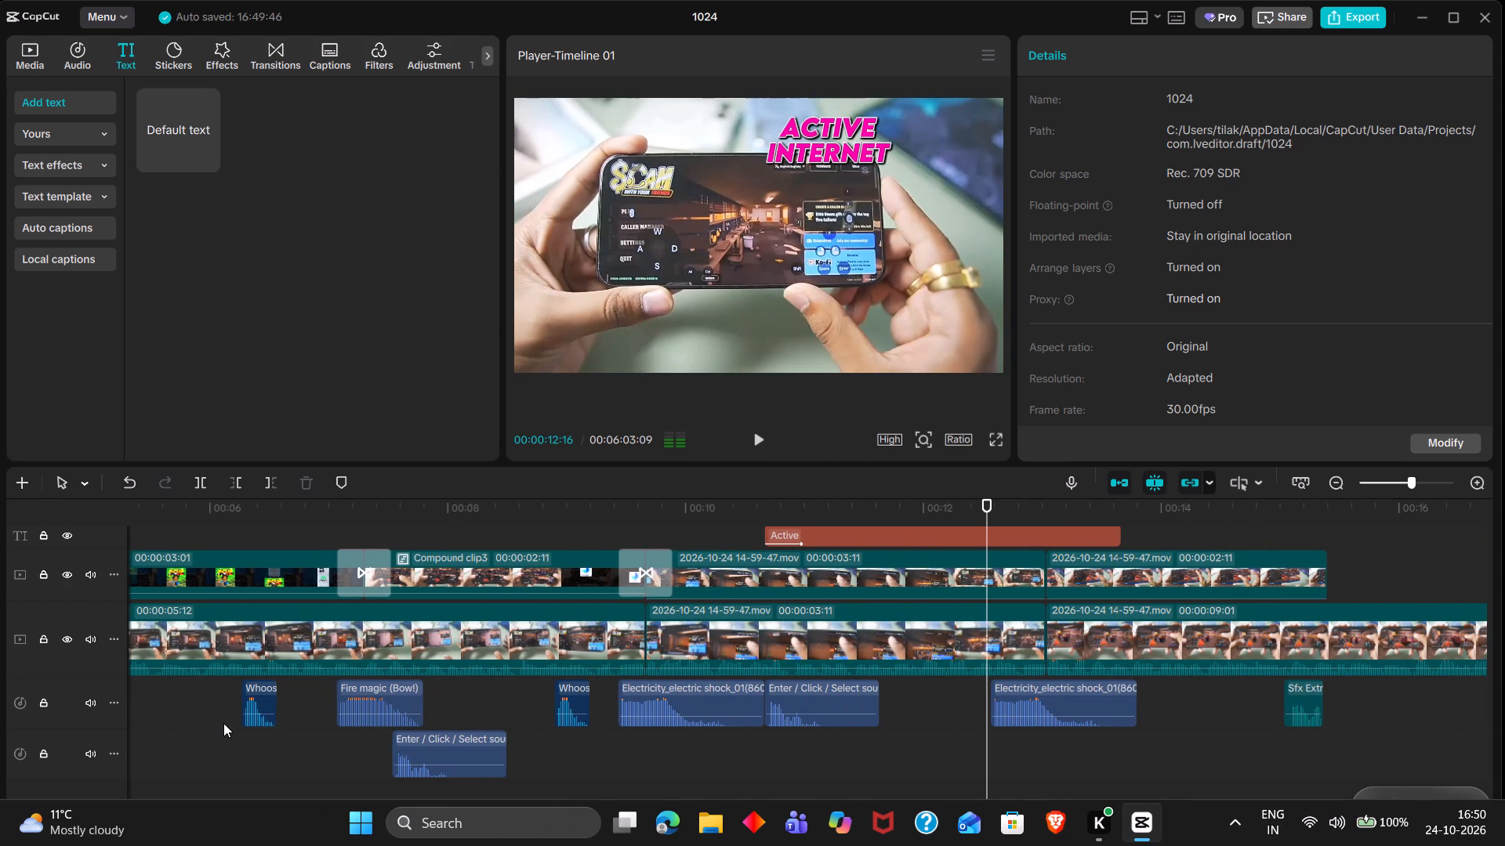
# Replay the "Active Internet" section and trim the title's end to 00:00:12:03, during the blurred camera zoom-out.
pyautogui.doubleClick(765, 503)
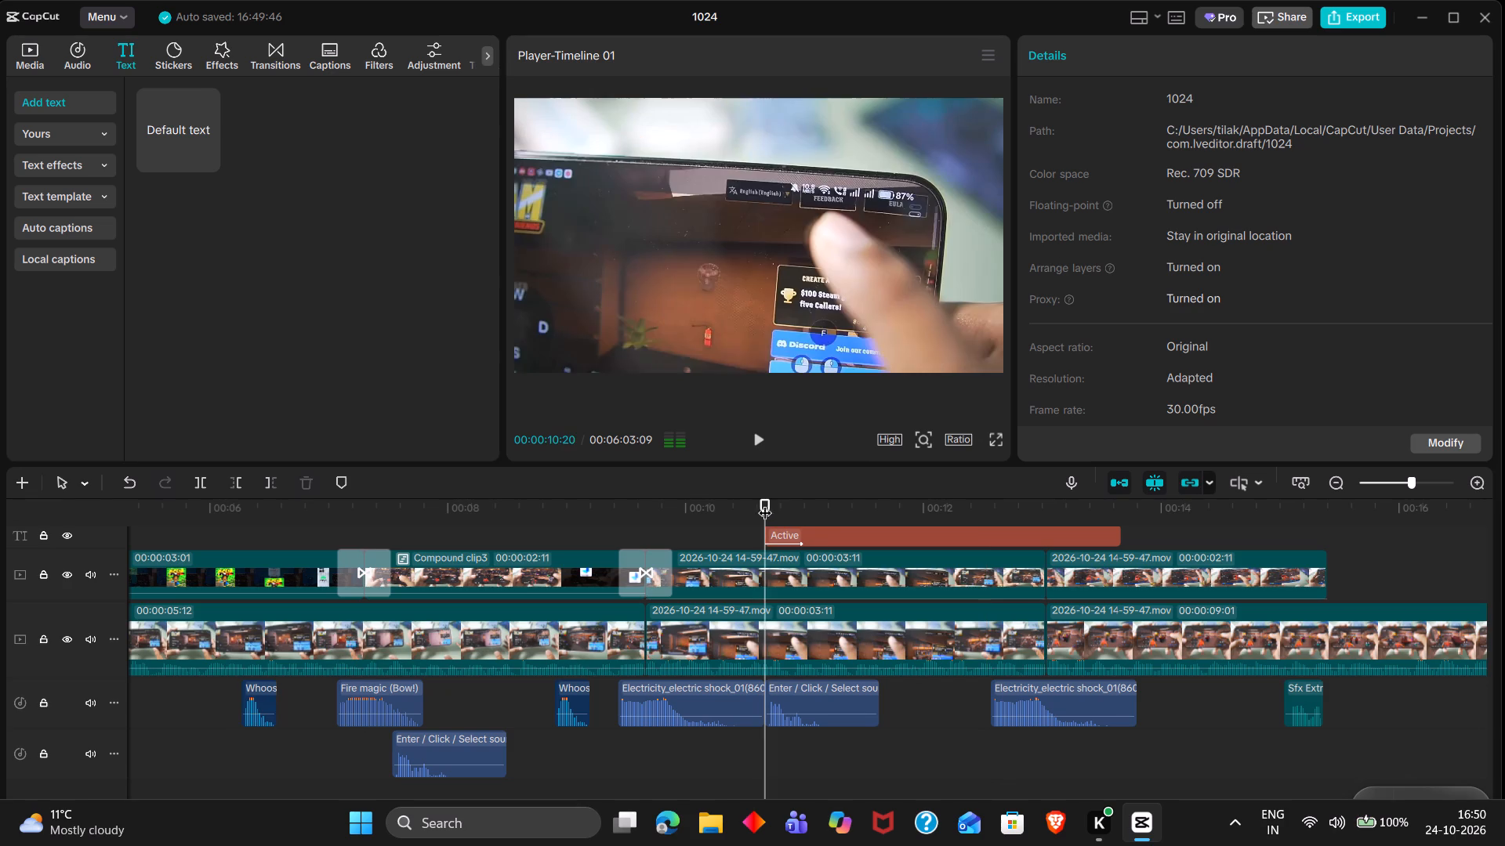
pyautogui.press('space')
pyautogui.press('space')
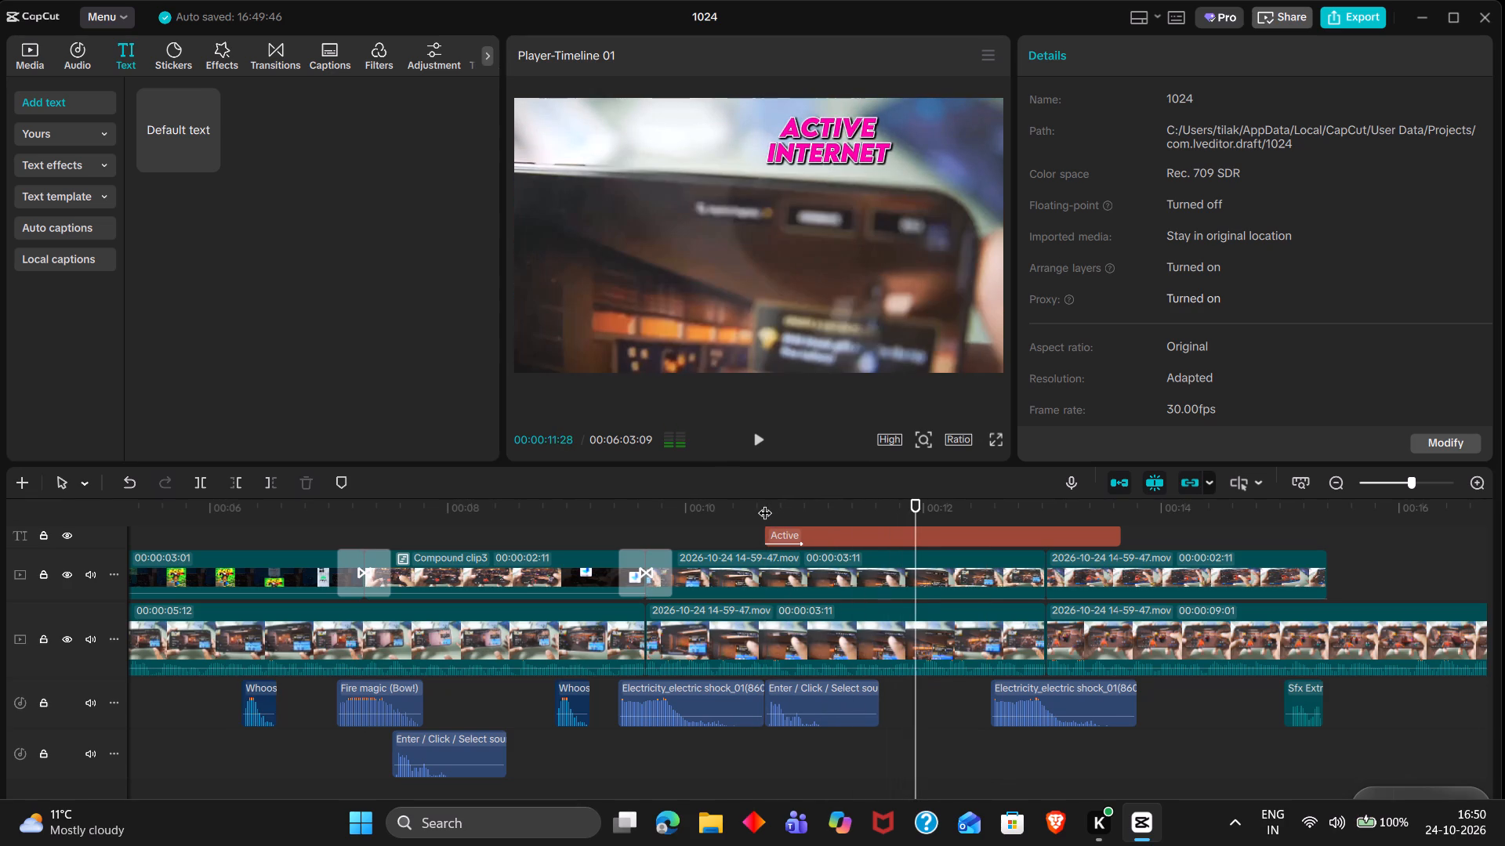
pyautogui.press('space')
pyautogui.press('space')
pyautogui.press('space')
pyautogui.press('space')
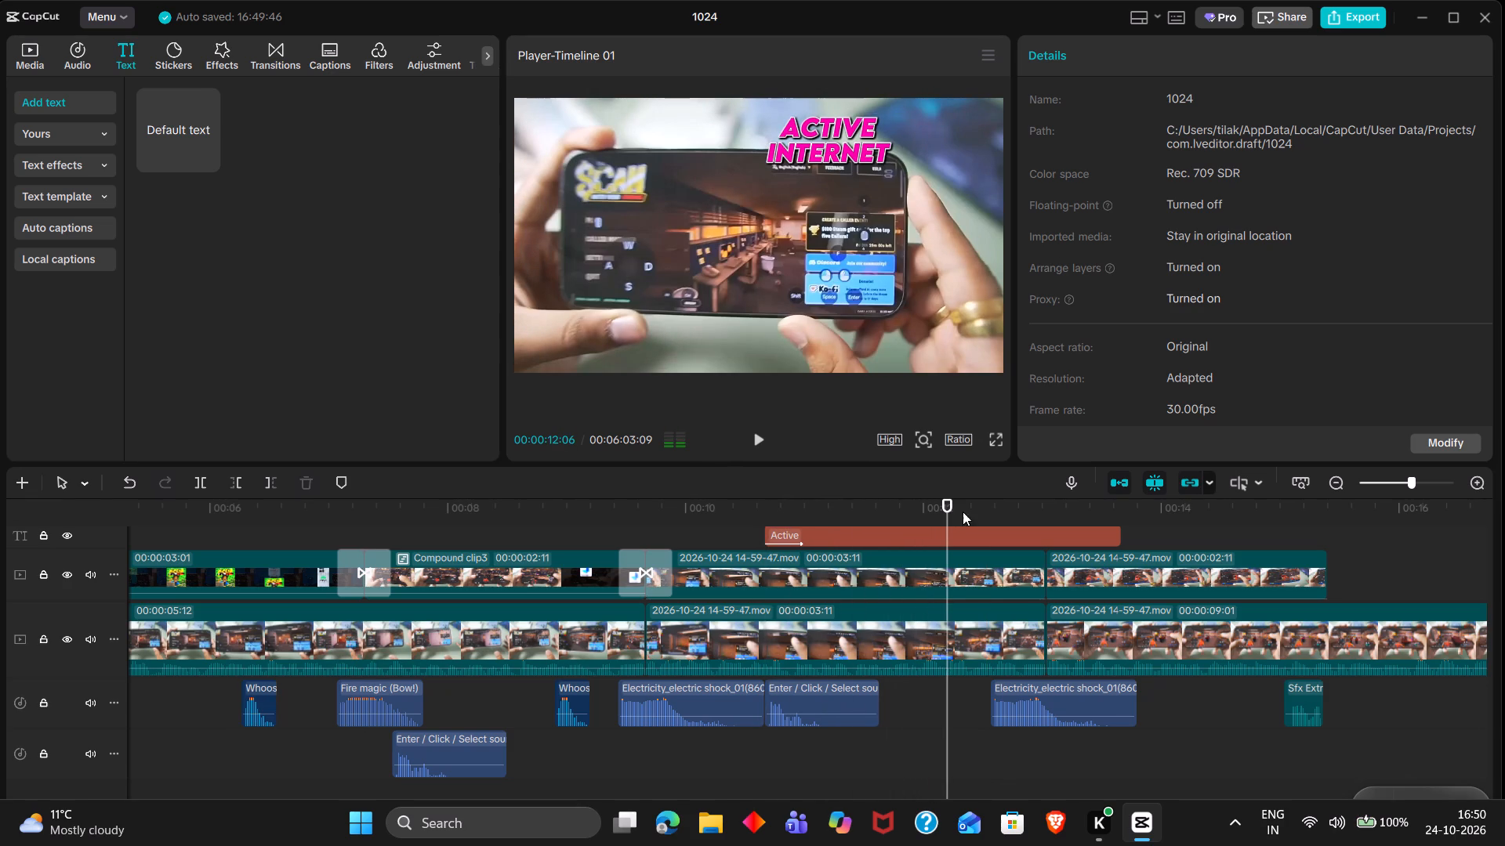
pyautogui.click(926, 504)
pyautogui.moveTo(926, 504); pyautogui.dragTo(938, 506)
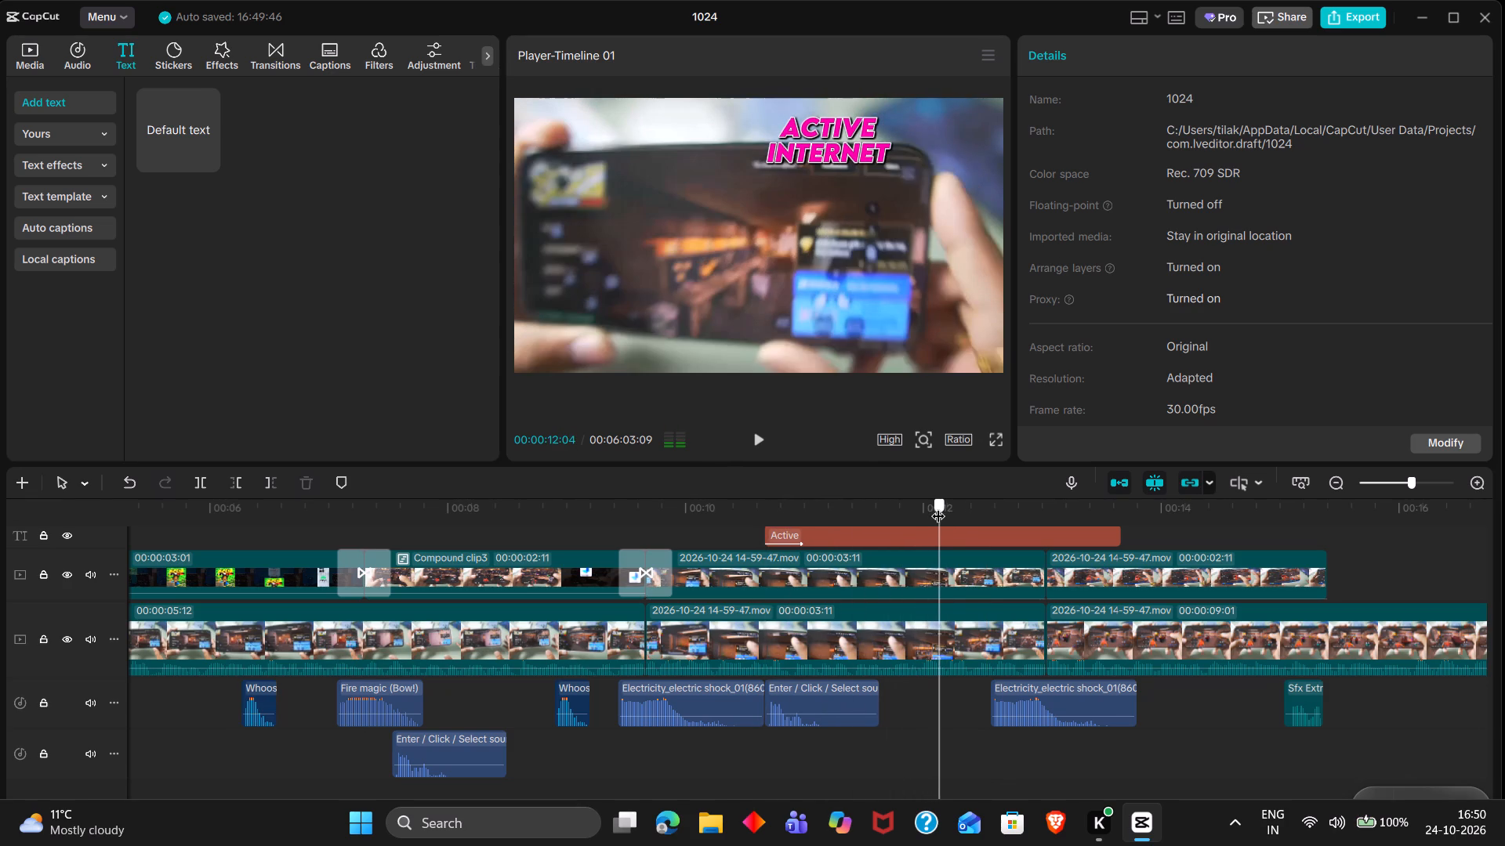
pyautogui.moveTo(938, 506); pyautogui.dragTo(935, 506)
pyautogui.click(940, 530)
pyautogui.press('w')
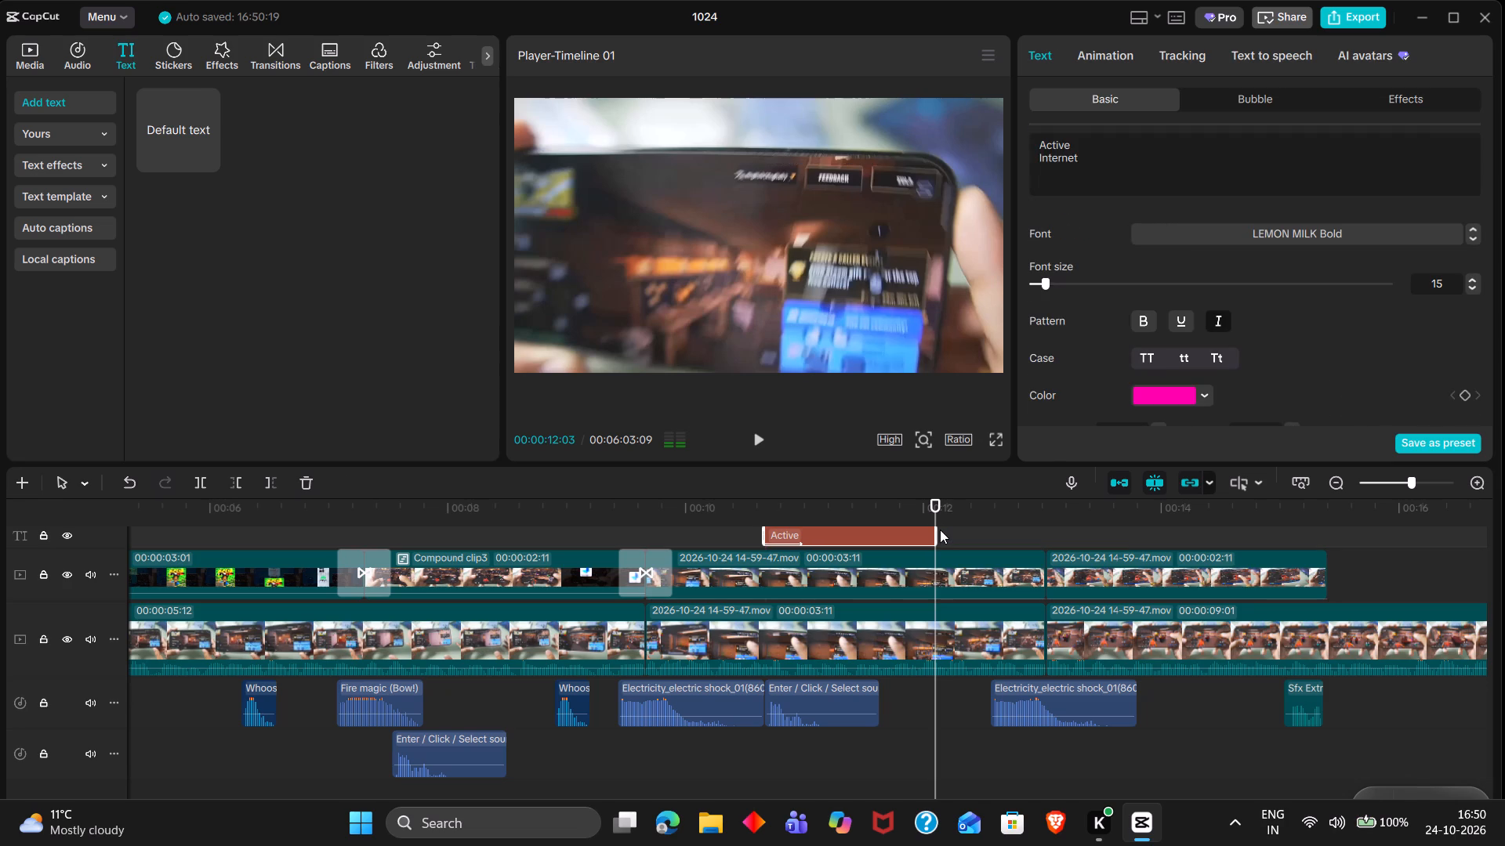
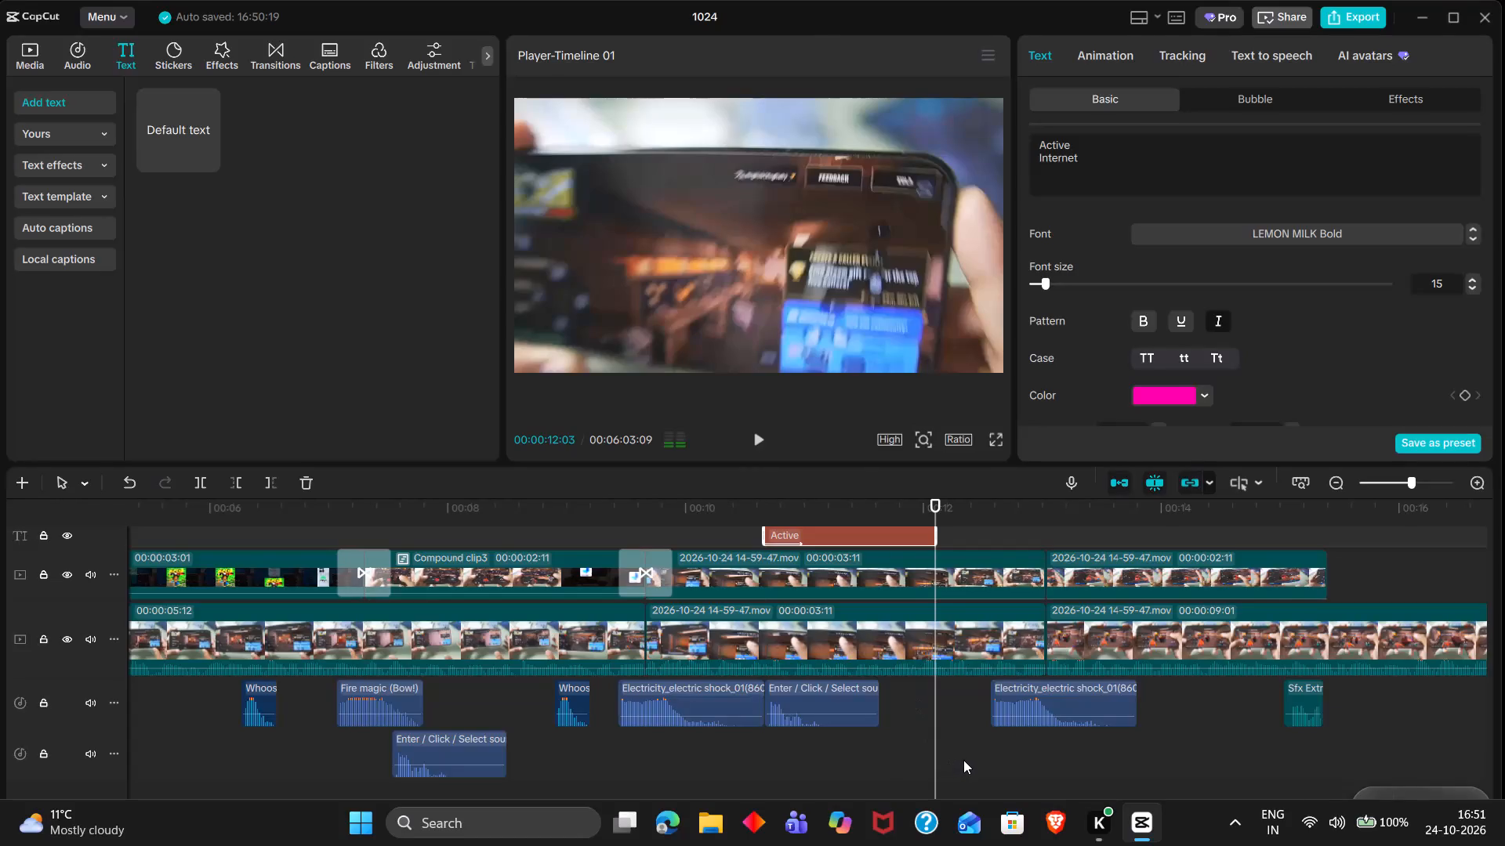
# Play the "Active Internet" section and the gameplay after it to check how the title and camera zoom-out flow together.
pyautogui.press('space')
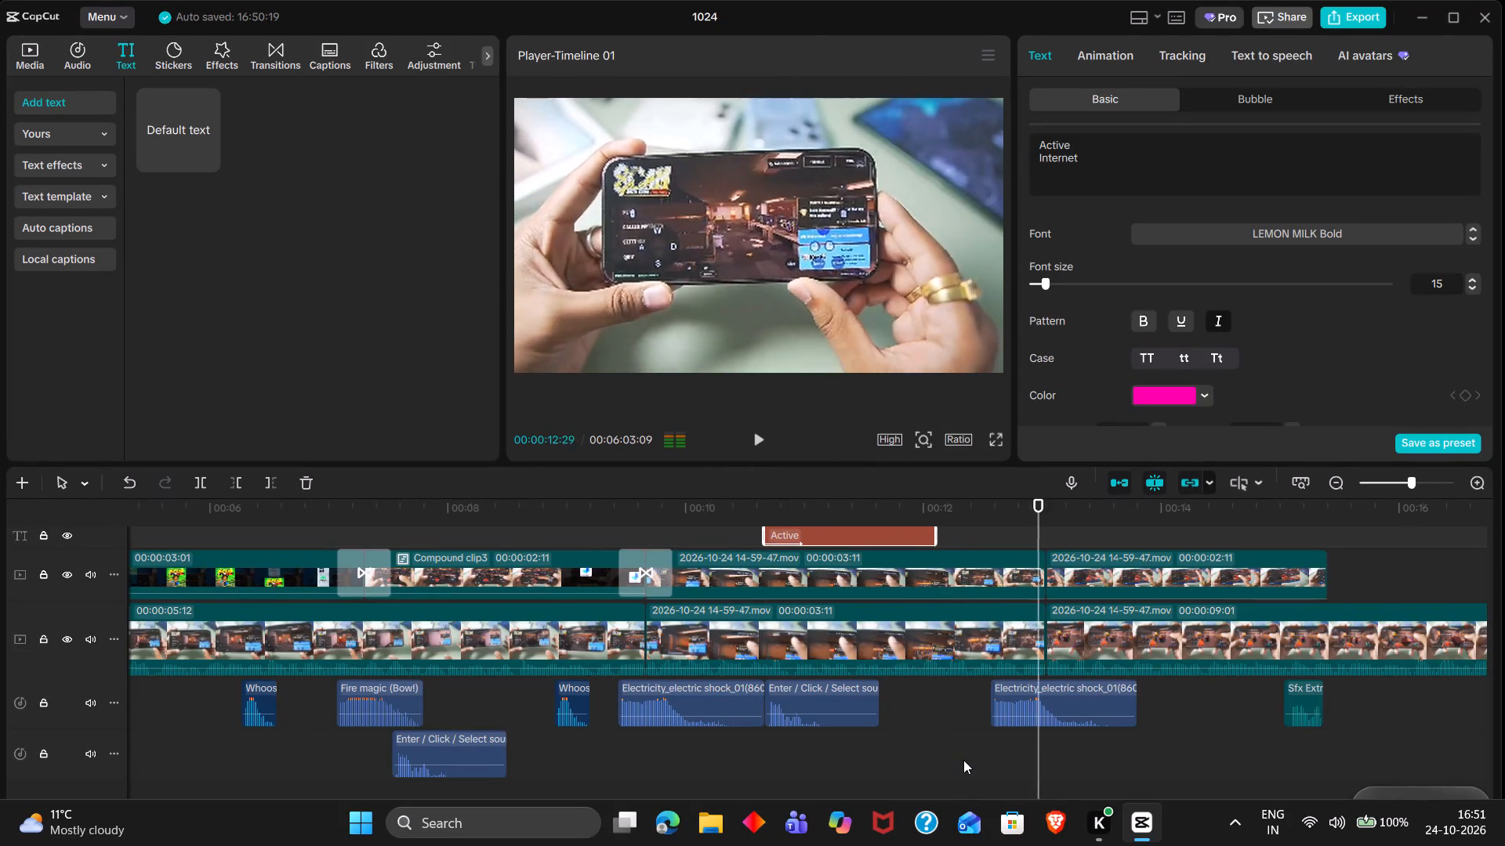
pyautogui.hscroll(-1, 963, 760)
pyautogui.press('space')
pyautogui.scroll(1, 834, 631)
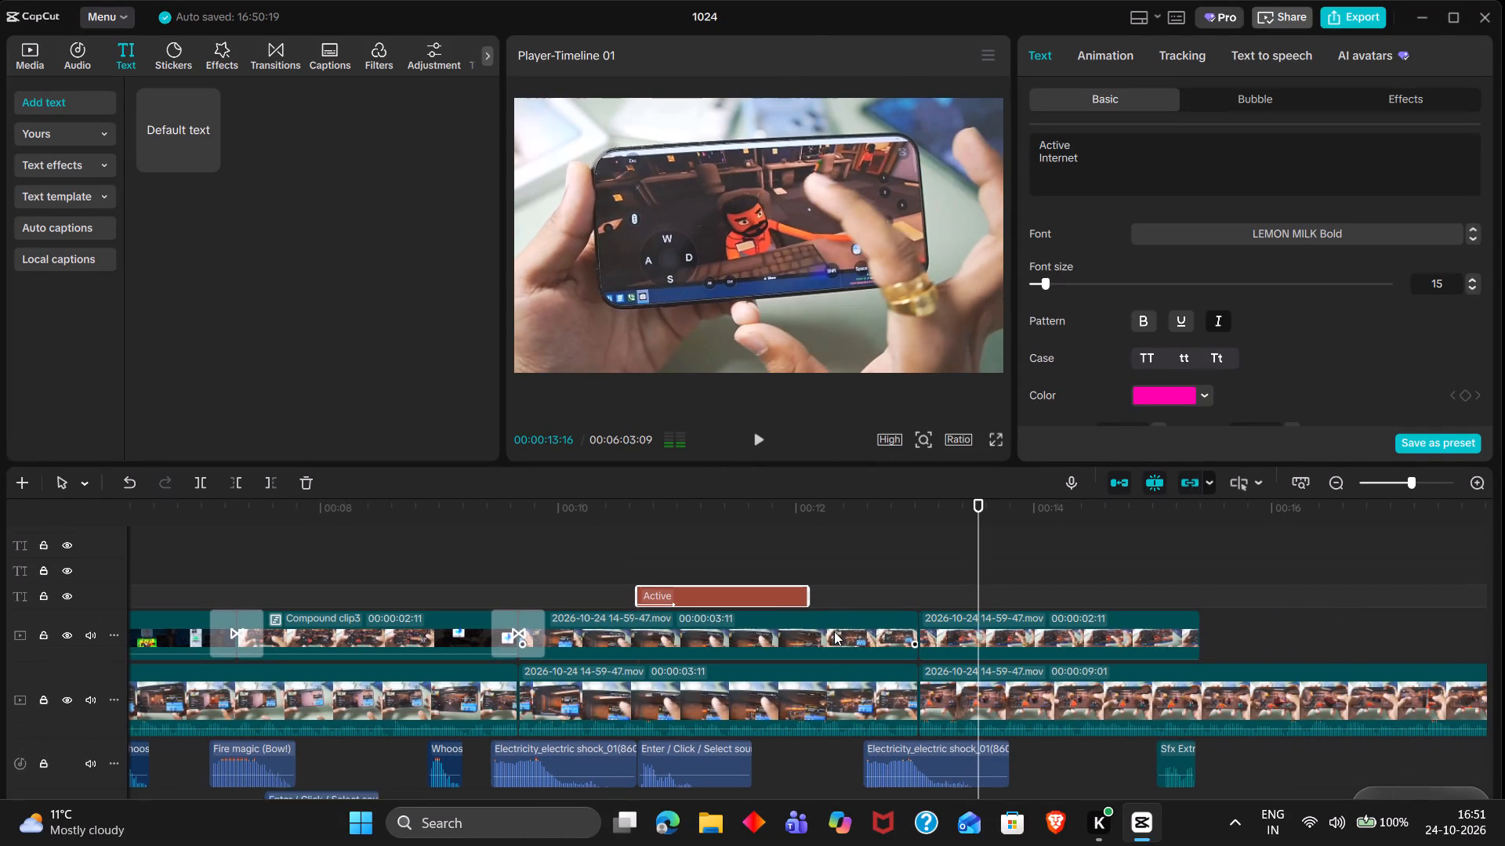
pyautogui.scroll(1, 834, 631)
pyautogui.click(854, 577)
pyautogui.moveTo(854, 577); pyautogui.dragTo(570, 544)
pyautogui.press('space')
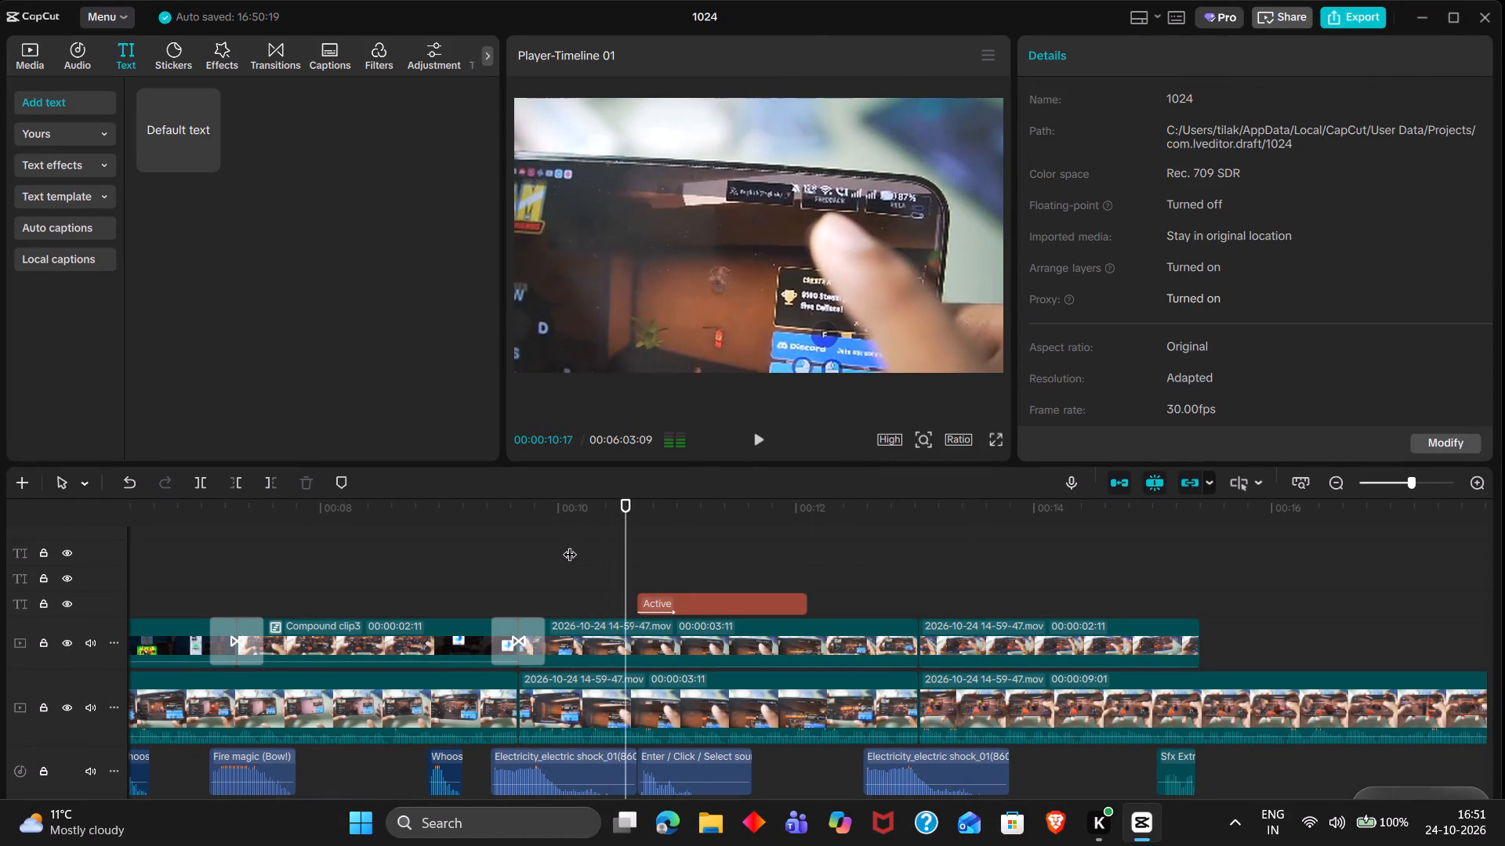
pyautogui.press('space')
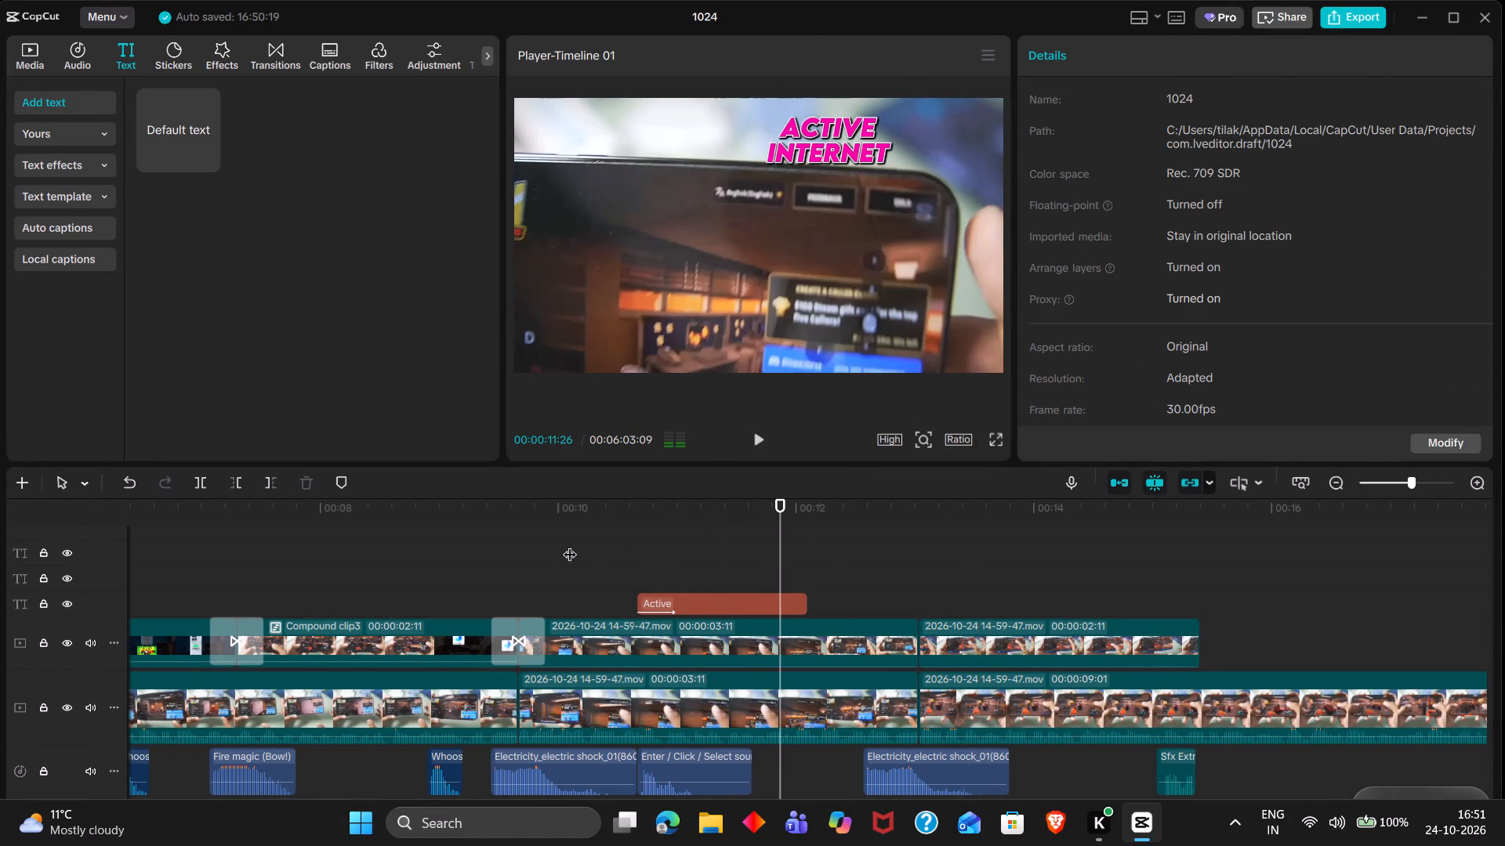
pyautogui.press('space')
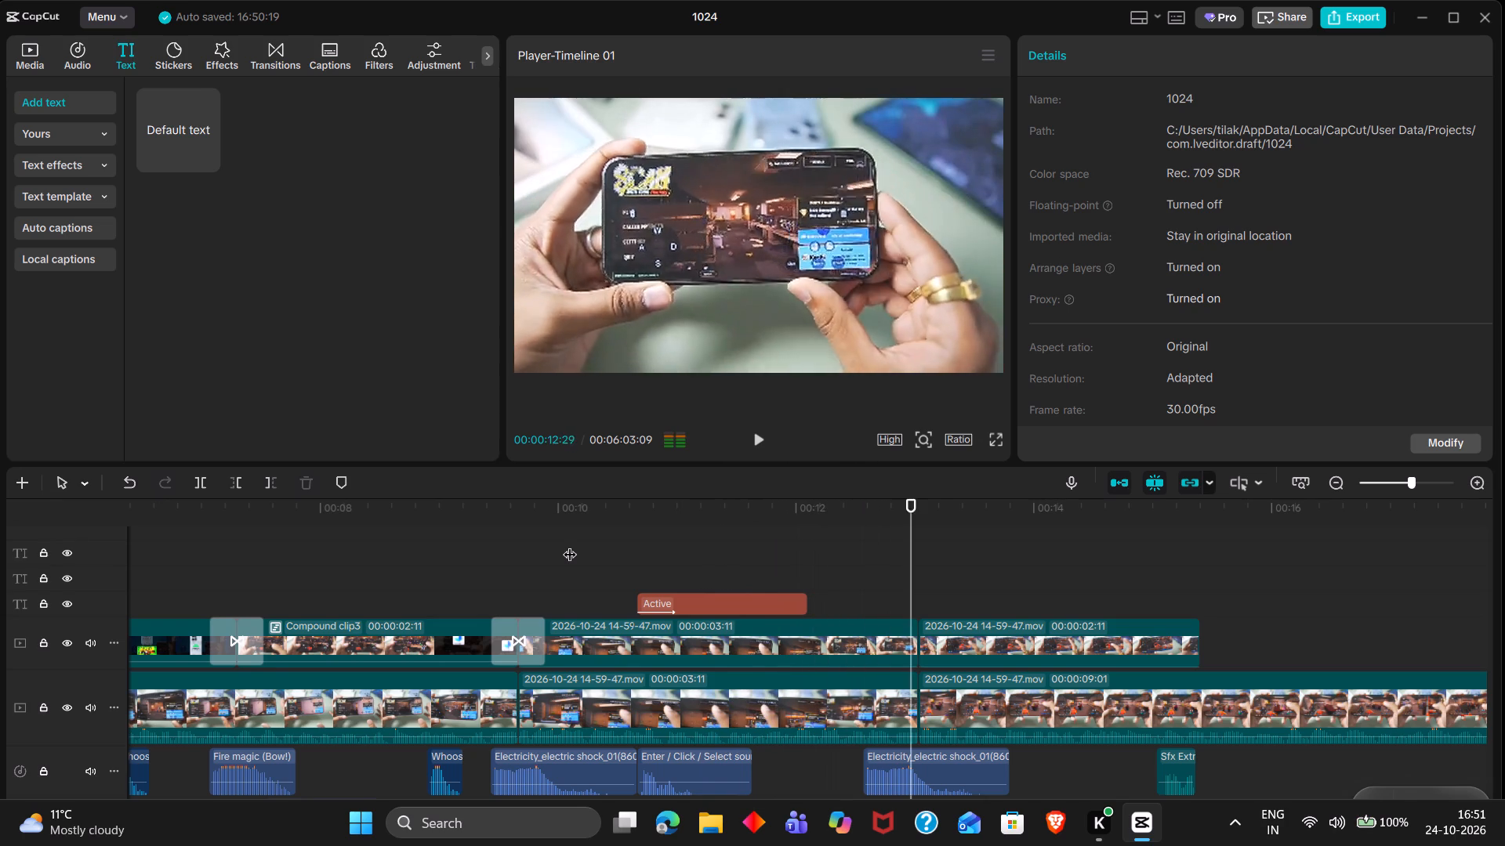
pyautogui.press('space')
# Add transform keyframes to the upper gameplay clip at its start (00:00:09:20) and end (00:00:13:01), setting the starting scale to 114%.
pyautogui.click(496, 544)
pyautogui.moveTo(496, 544); pyautogui.dragTo(537, 566)
pyautogui.moveTo(537, 566); pyautogui.dragTo(522, 560)
pyautogui.click(582, 630)
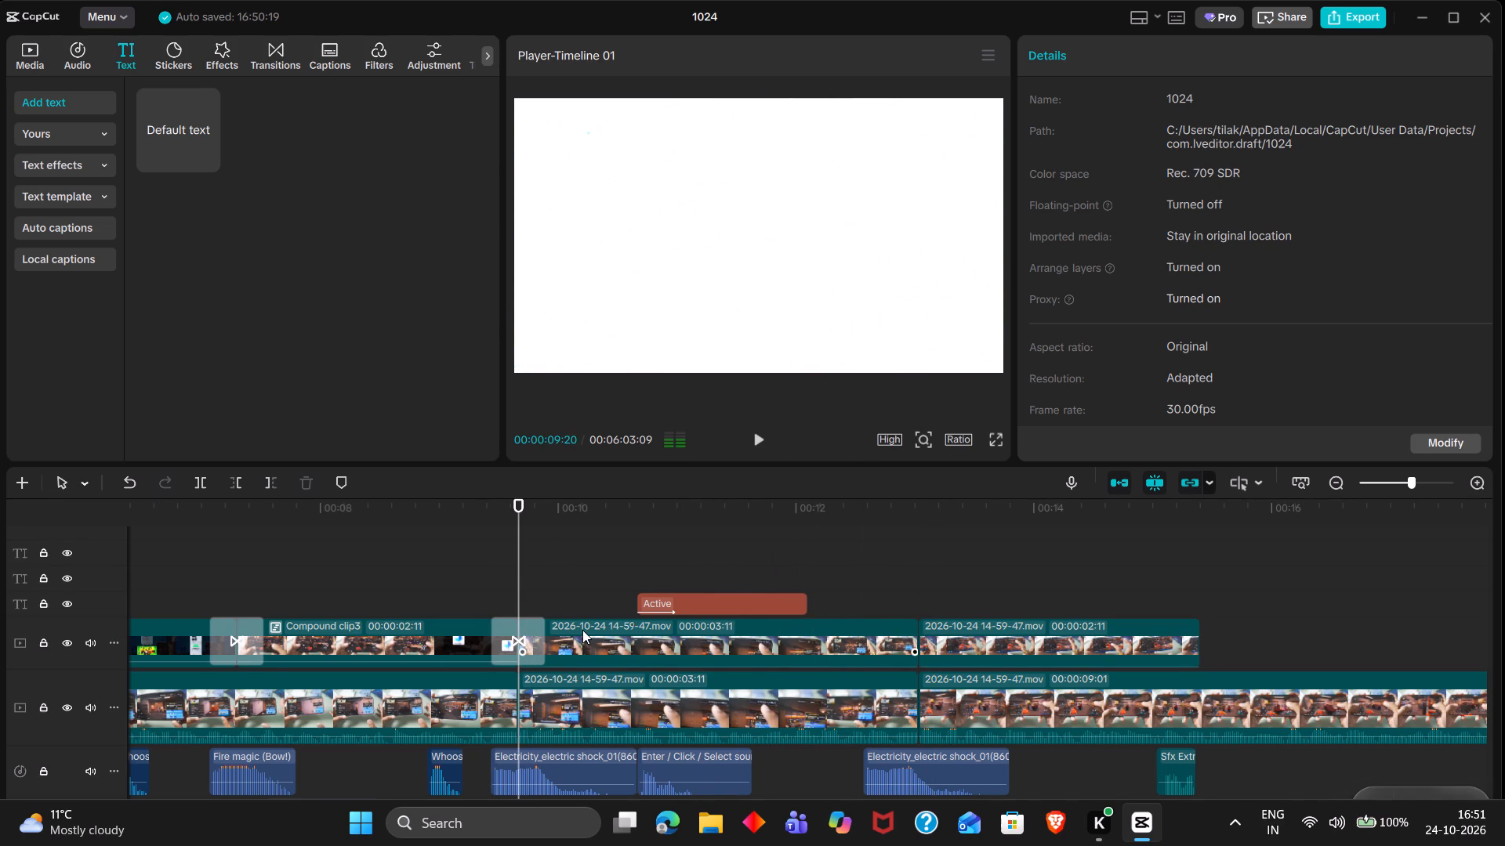
pyautogui.click(1469, 151)
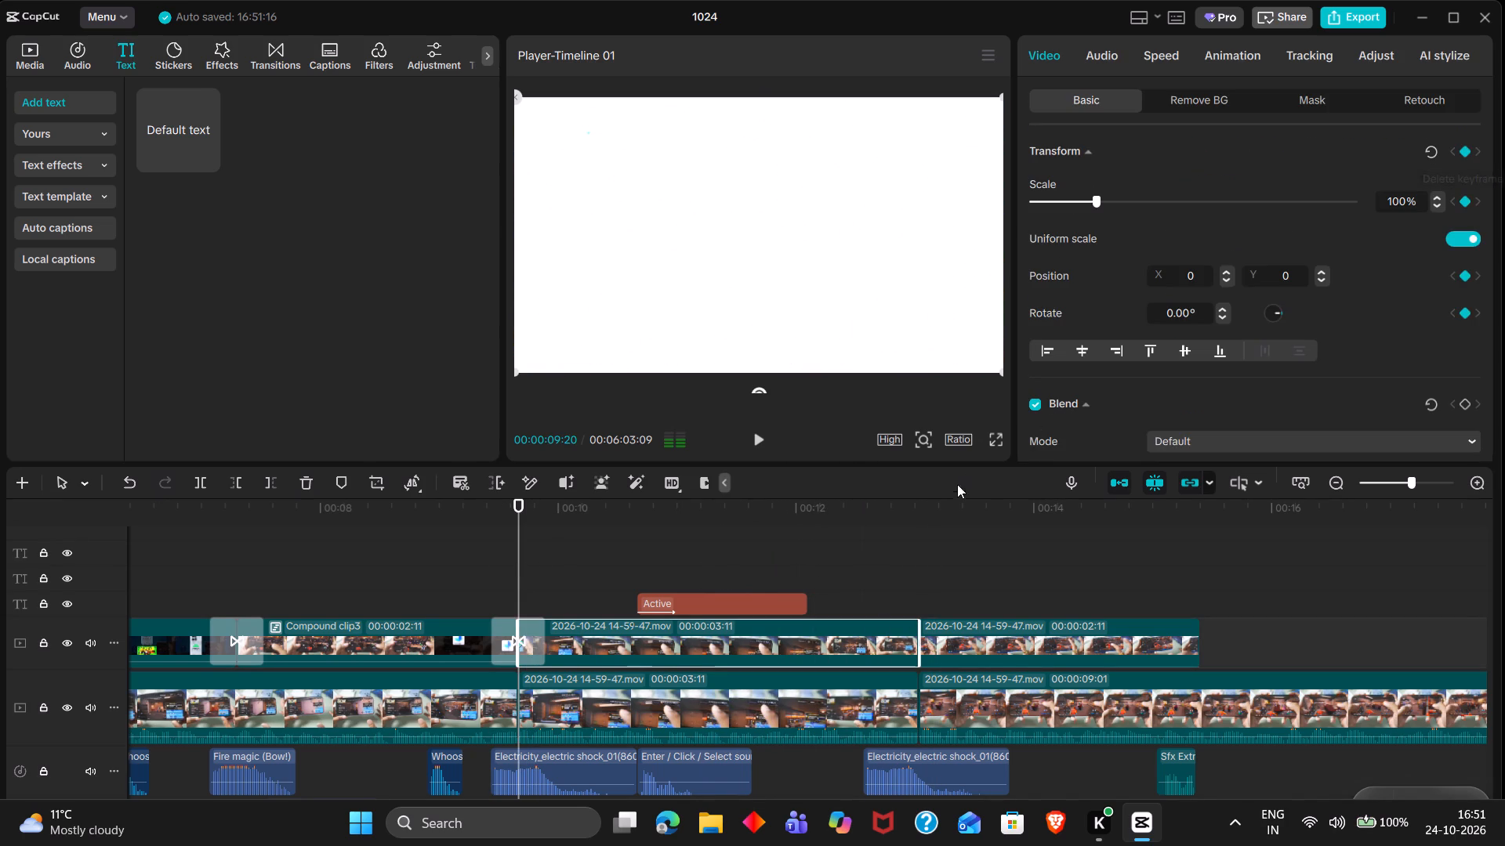
pyautogui.doubleClick(910, 502)
pyautogui.moveTo(910, 502); pyautogui.dragTo(919, 502)
pyautogui.click(1466, 153)
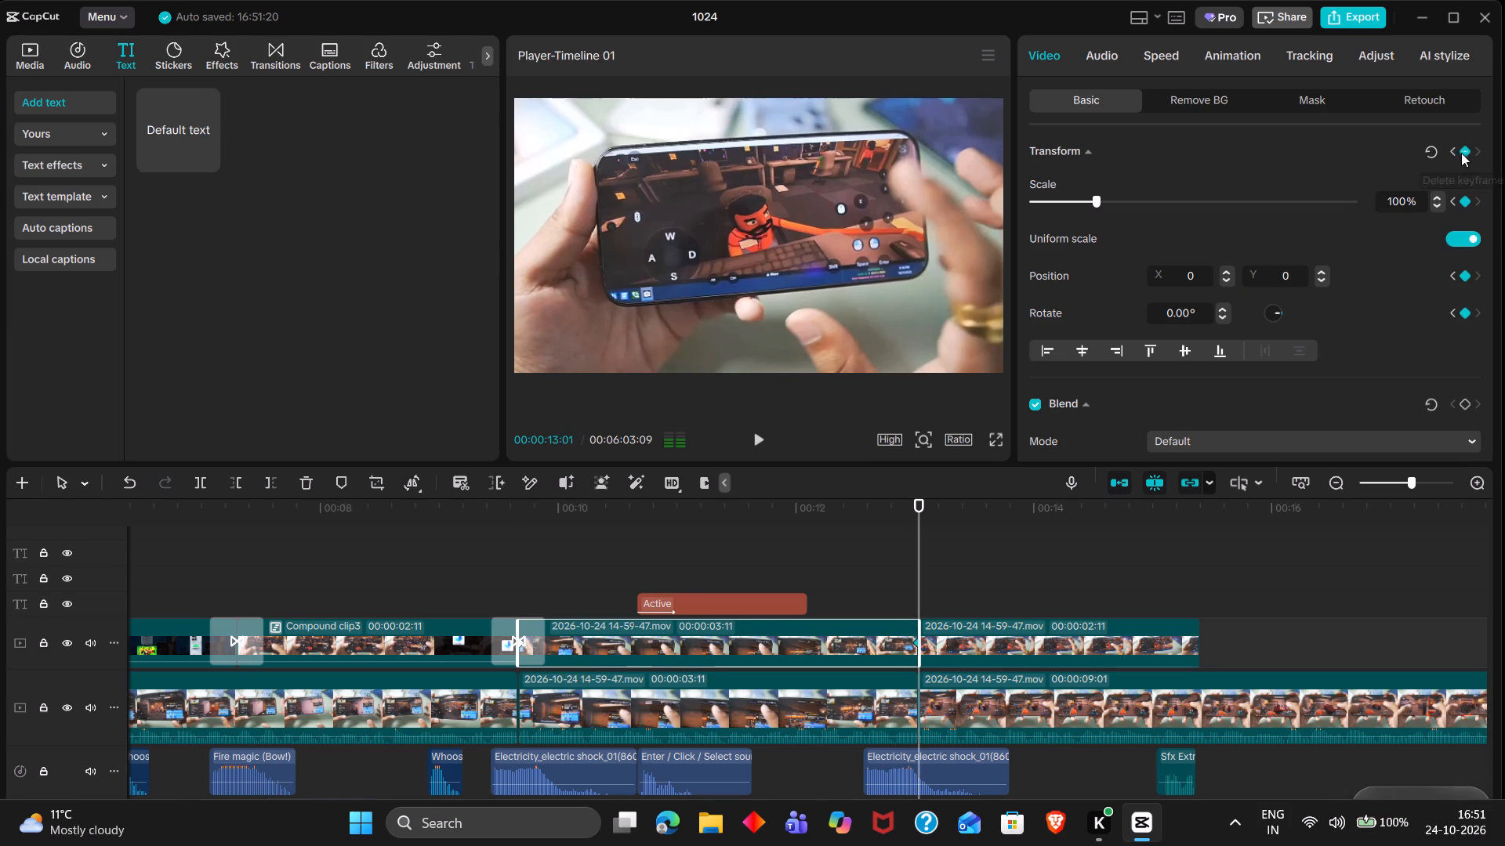
pyautogui.click(1453, 152)
pyautogui.doubleClick(1409, 193)
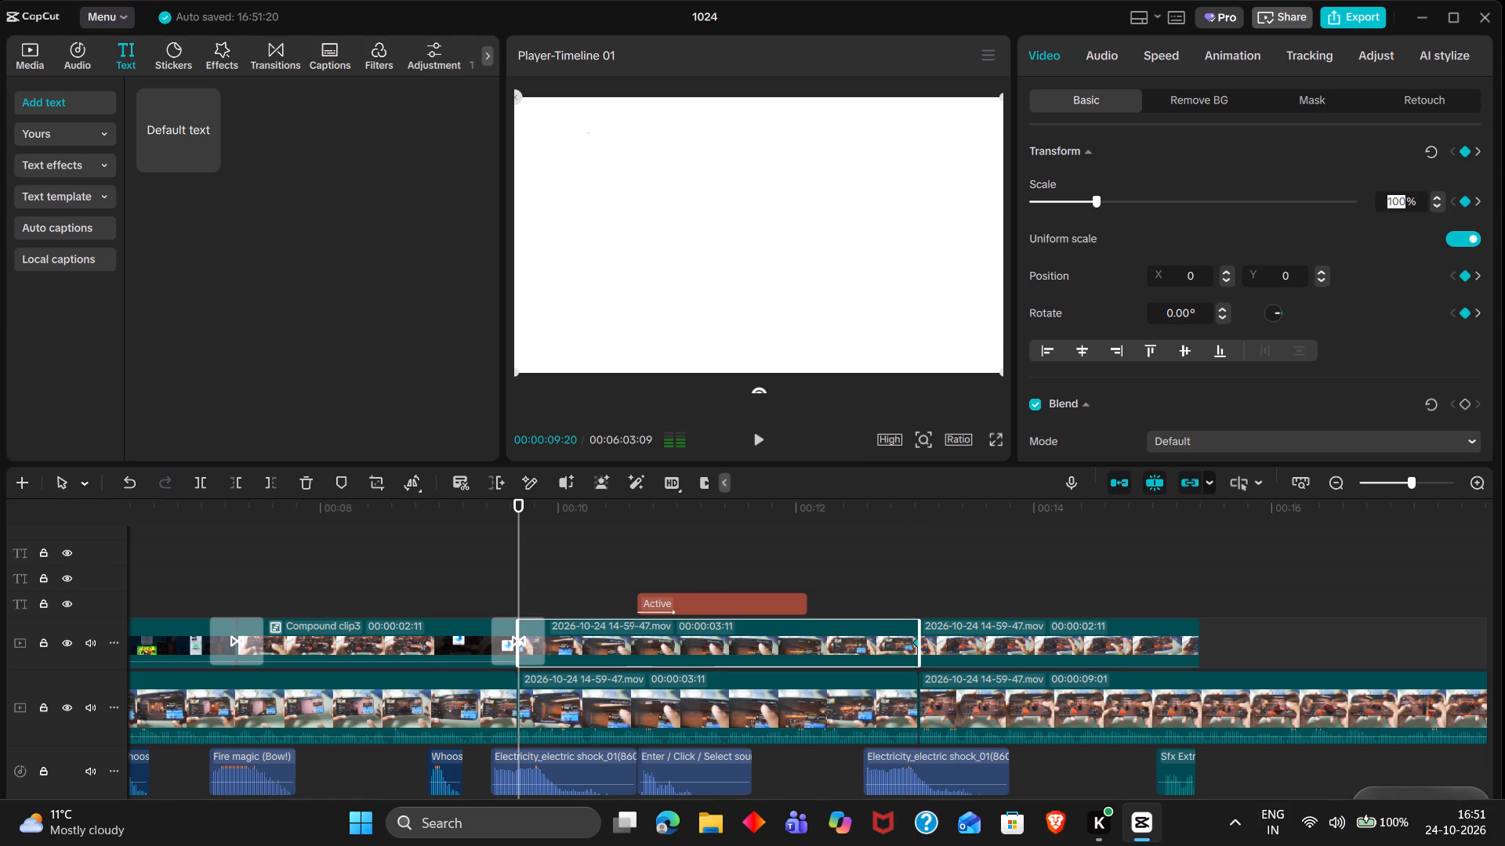
pyautogui.write('114')
pyautogui.press('Return')
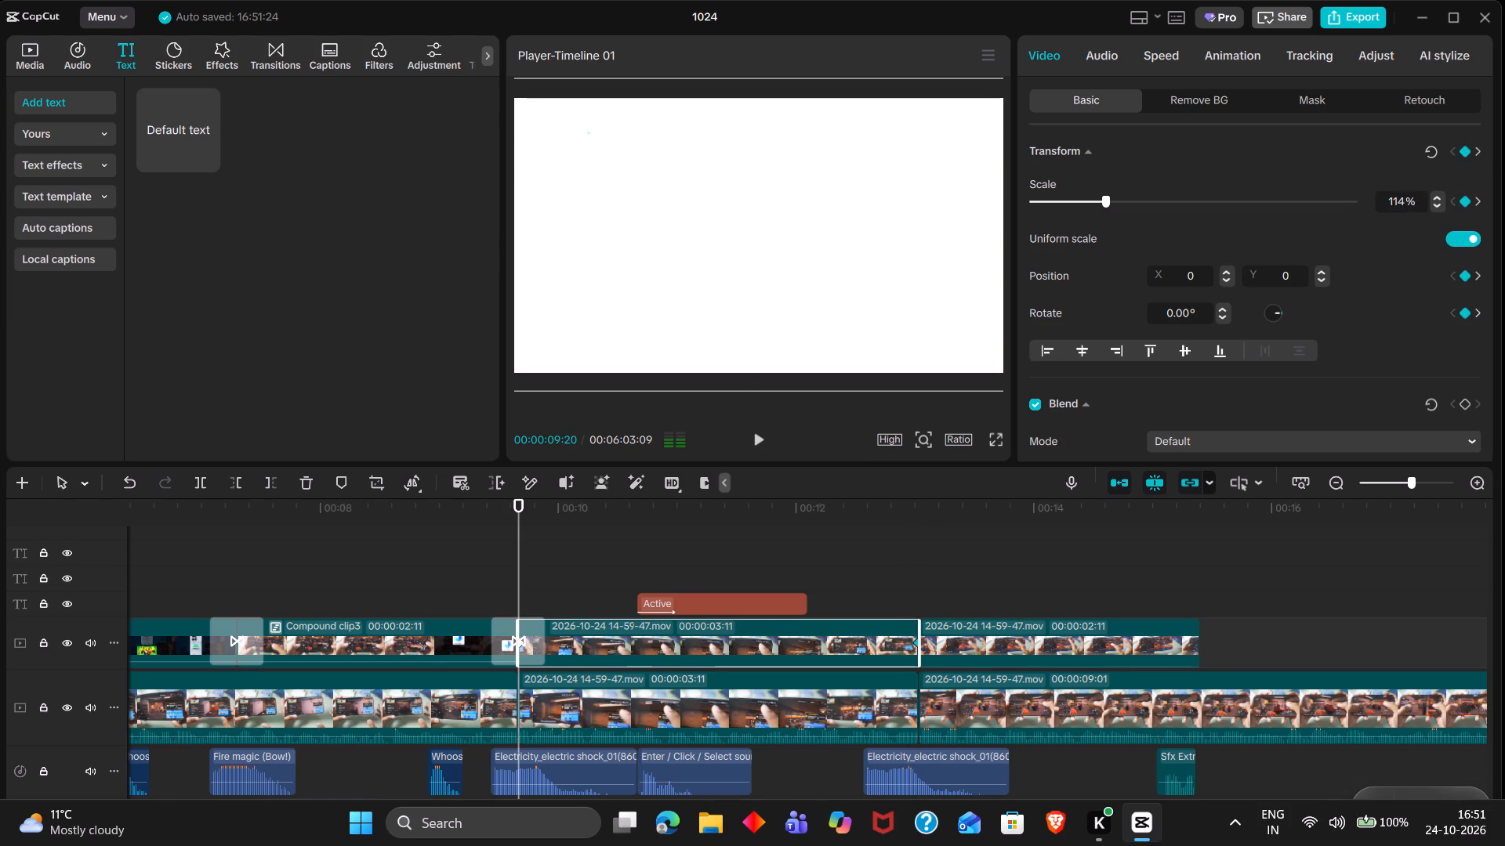
# Replay from just before the Stardesk logo through the "Active Internet" clip and following gameplay to check the zoom.
pyautogui.doubleClick(460, 577)
pyautogui.moveTo(460, 577); pyautogui.dragTo(459, 577)
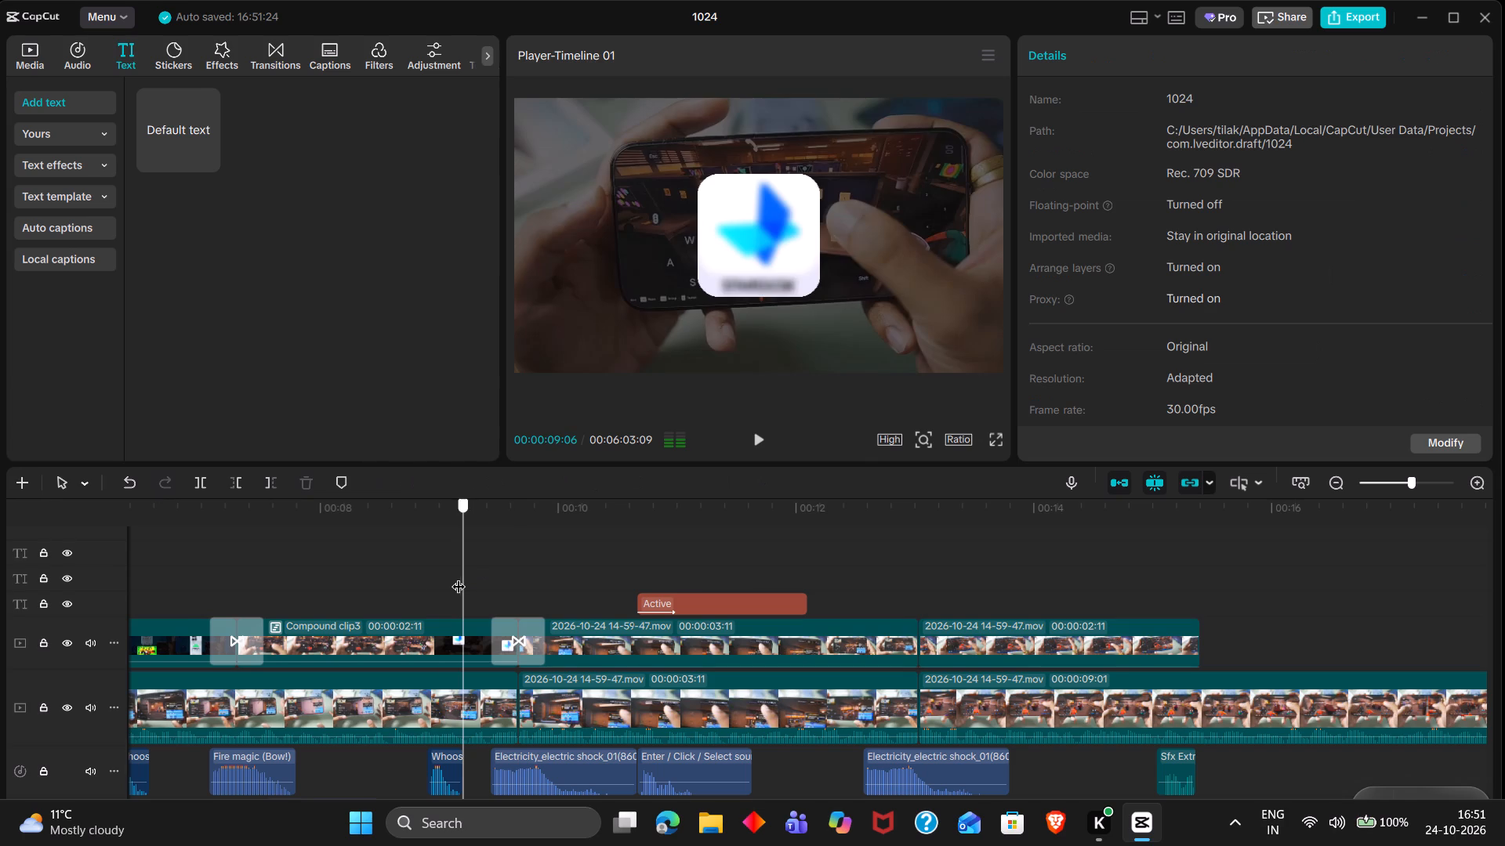
pyautogui.moveTo(459, 577); pyautogui.dragTo(430, 576)
pyautogui.click(430, 576)
pyautogui.press('space')
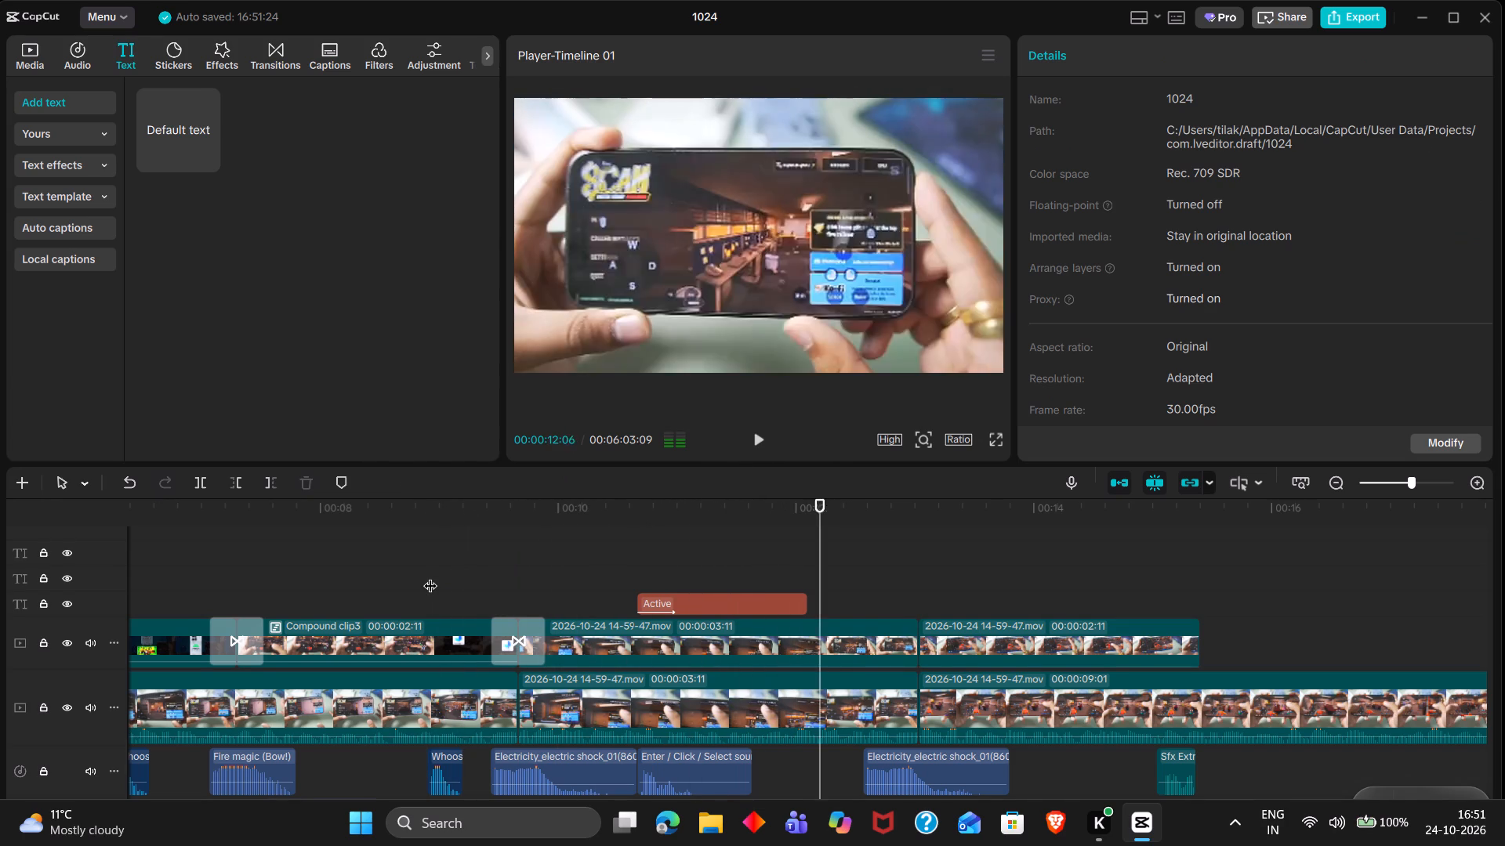
pyautogui.press('space')
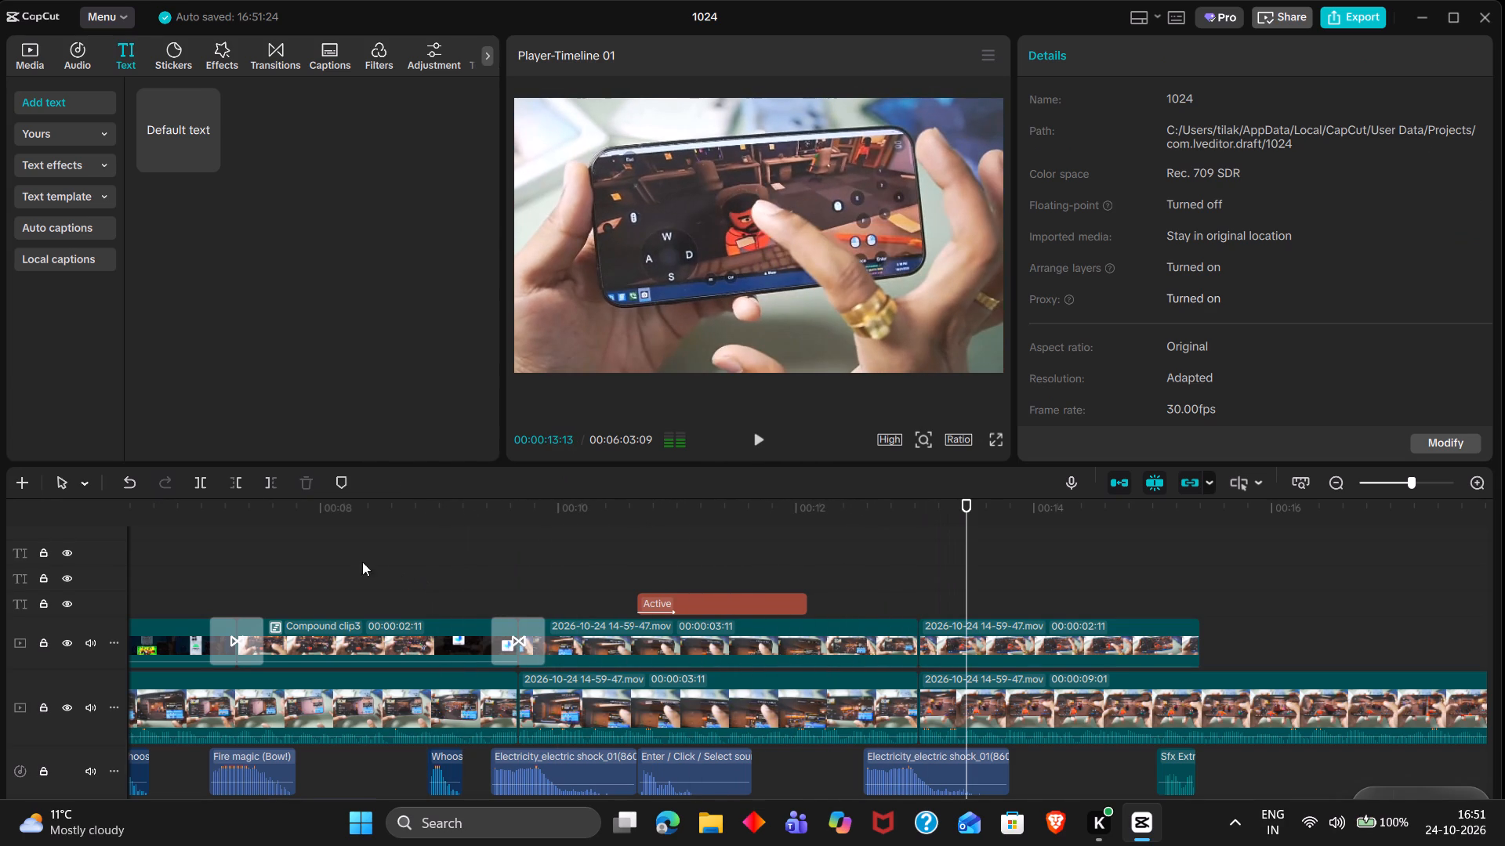
pyautogui.press('space')
pyautogui.hscroll(-1, 832, 820)
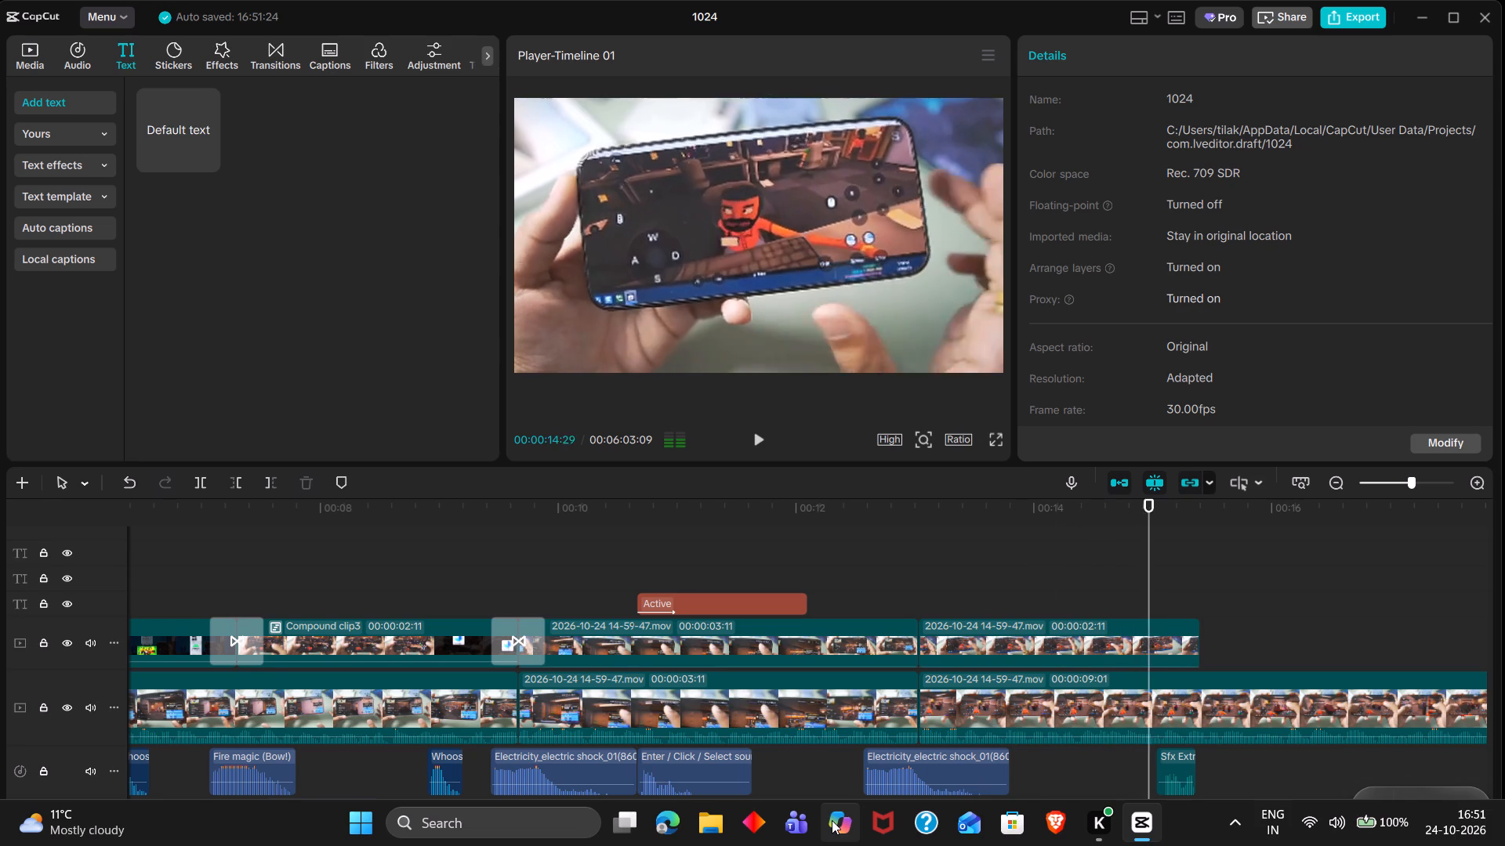
pyautogui.hscroll(-1, 832, 820)
pyautogui.press('space')
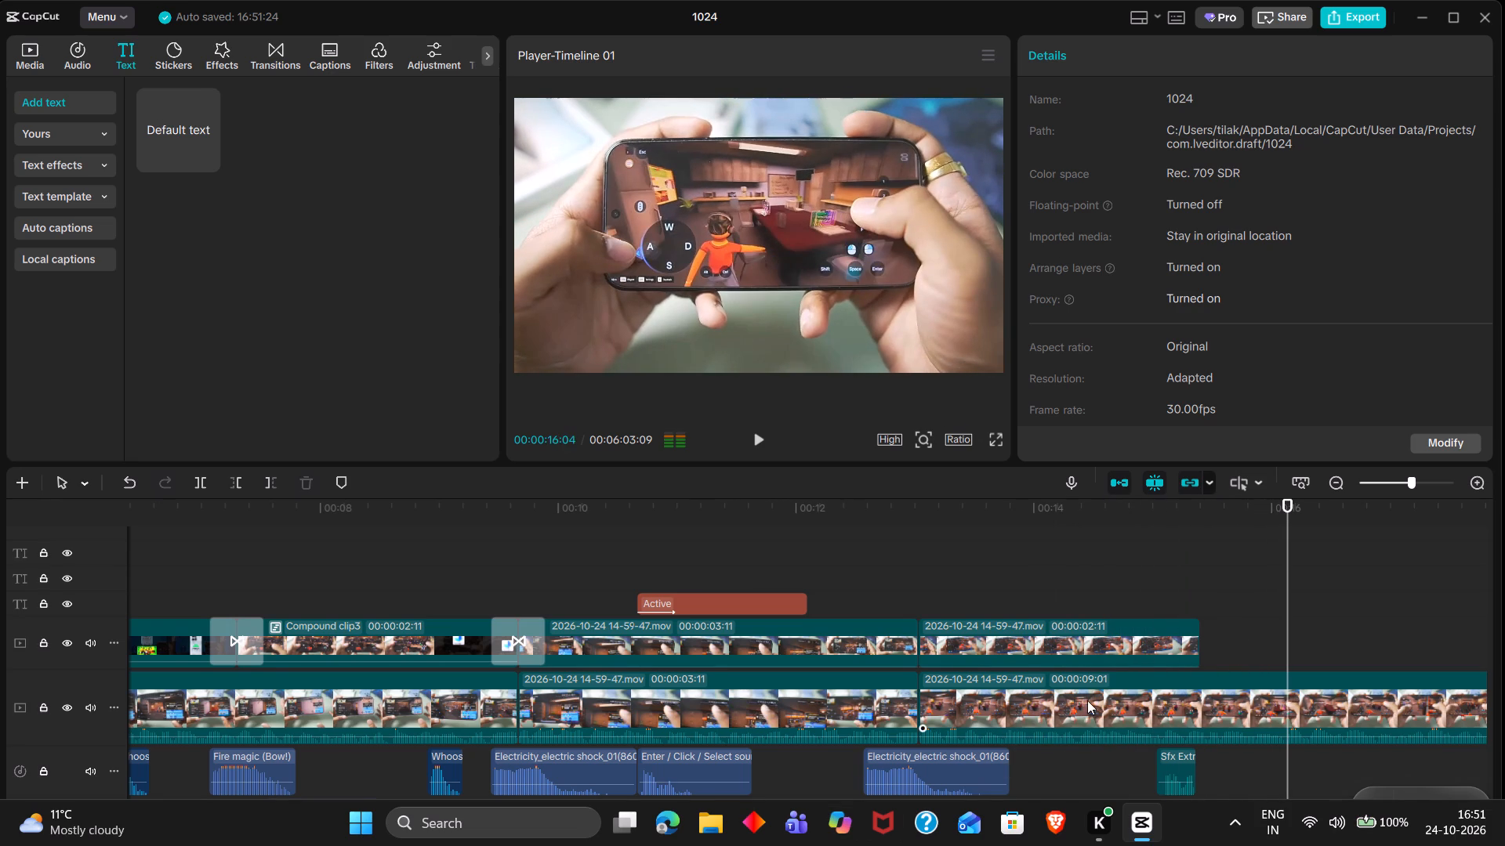
# Review the upper-track gameplay clip after the "Active Internet" section by replaying it and the footage beyond its end.
pyautogui.hscroll(-1, 1087, 700)
pyautogui.click(622, 559)
pyautogui.moveTo(622, 559); pyautogui.dragTo(743, 562)
pyautogui.press('space')
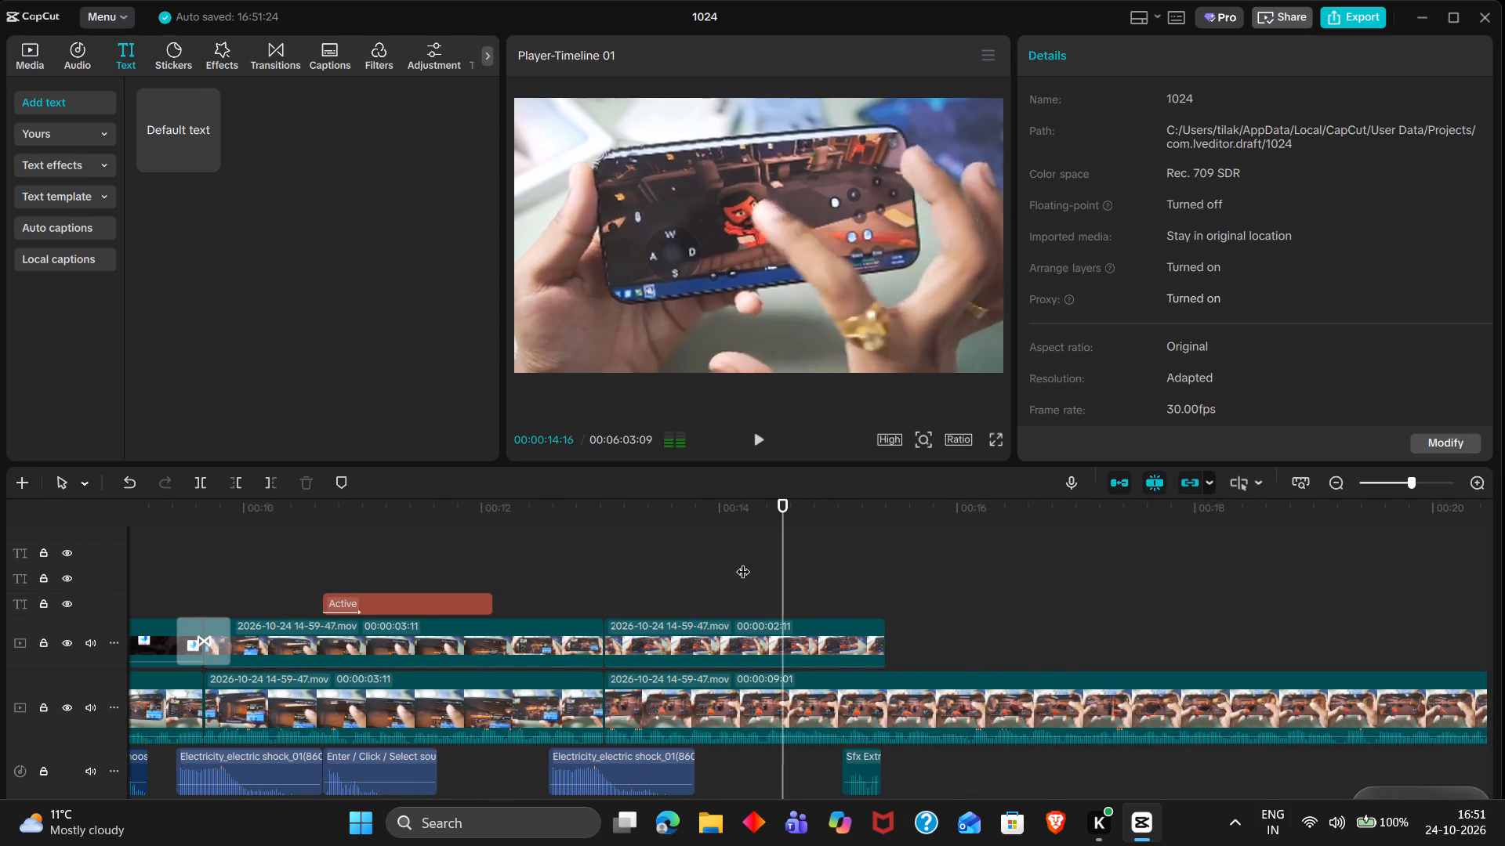
pyautogui.press('space')
pyautogui.doubleClick(747, 569)
pyautogui.moveTo(747, 569); pyautogui.dragTo(754, 574)
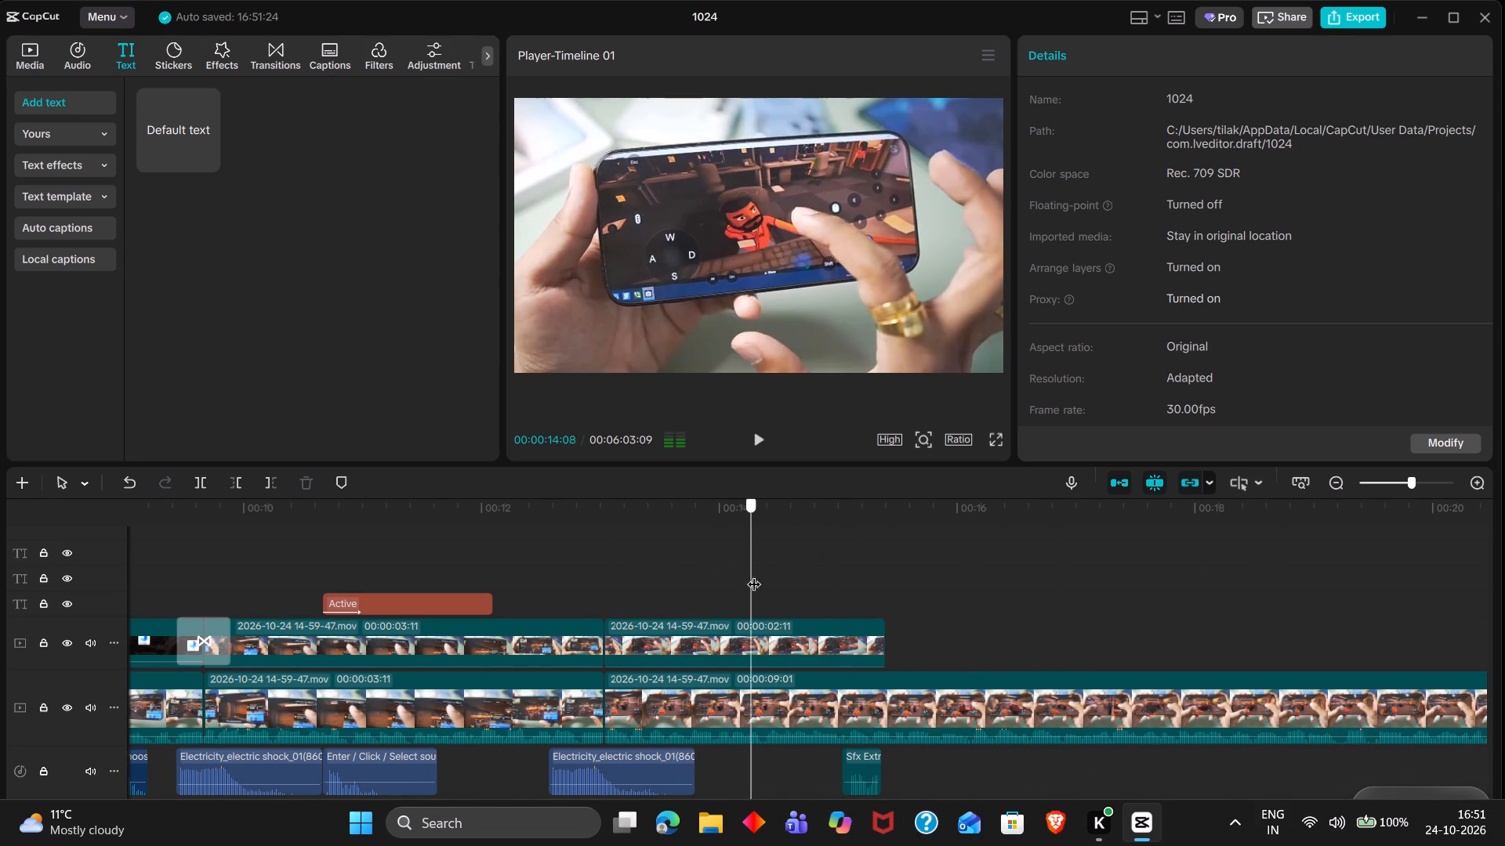
pyautogui.moveTo(754, 574); pyautogui.dragTo(776, 573)
pyautogui.press('space')
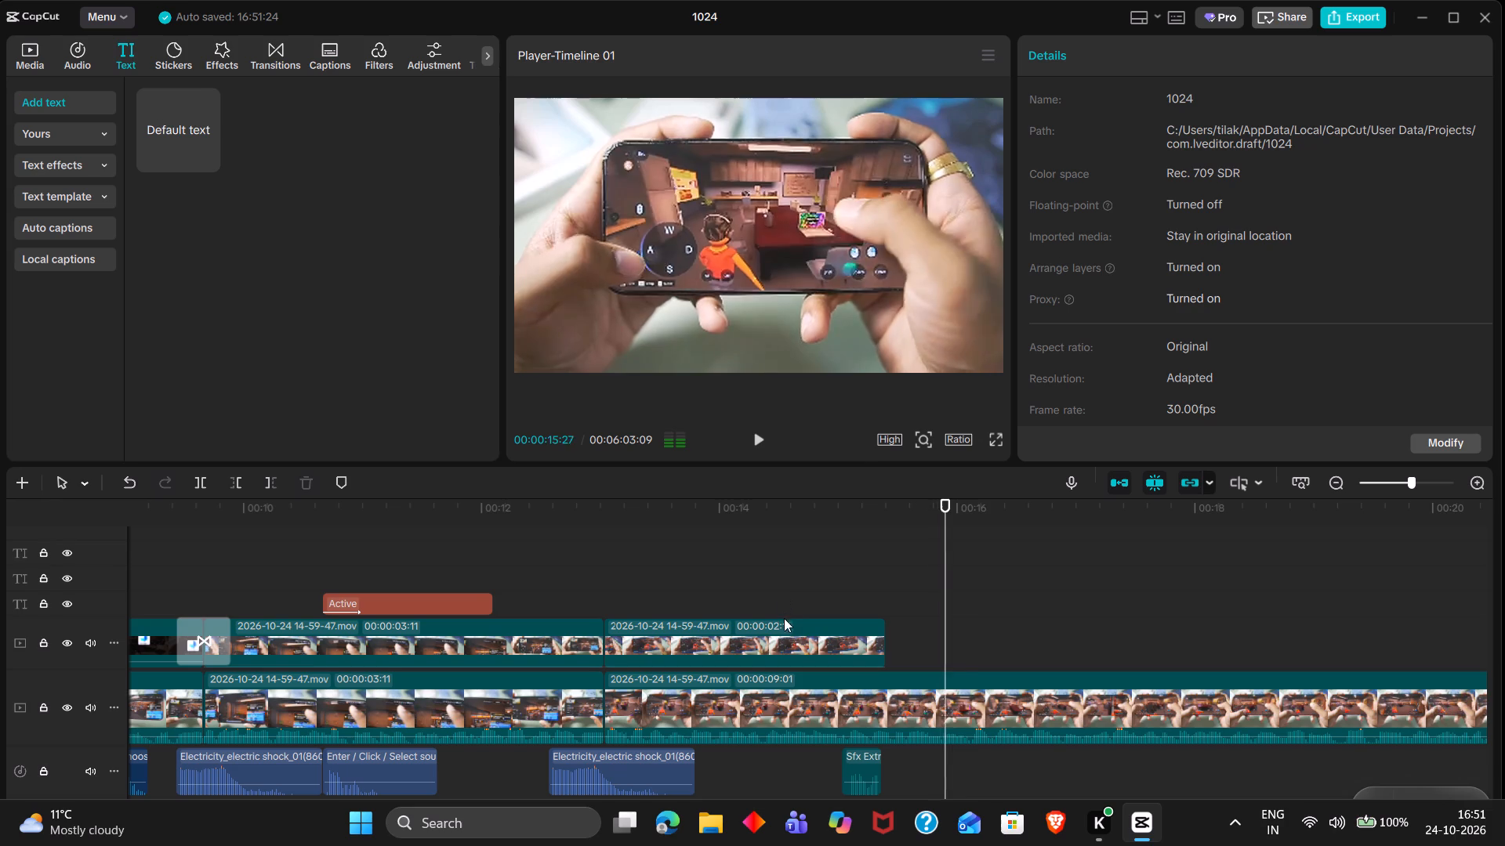
pyautogui.press('space')
# Delete the upper-track gameplay clip that starts at 00:00:13:01, leaving the lower-track footage in place.
pyautogui.press('BackSpace')
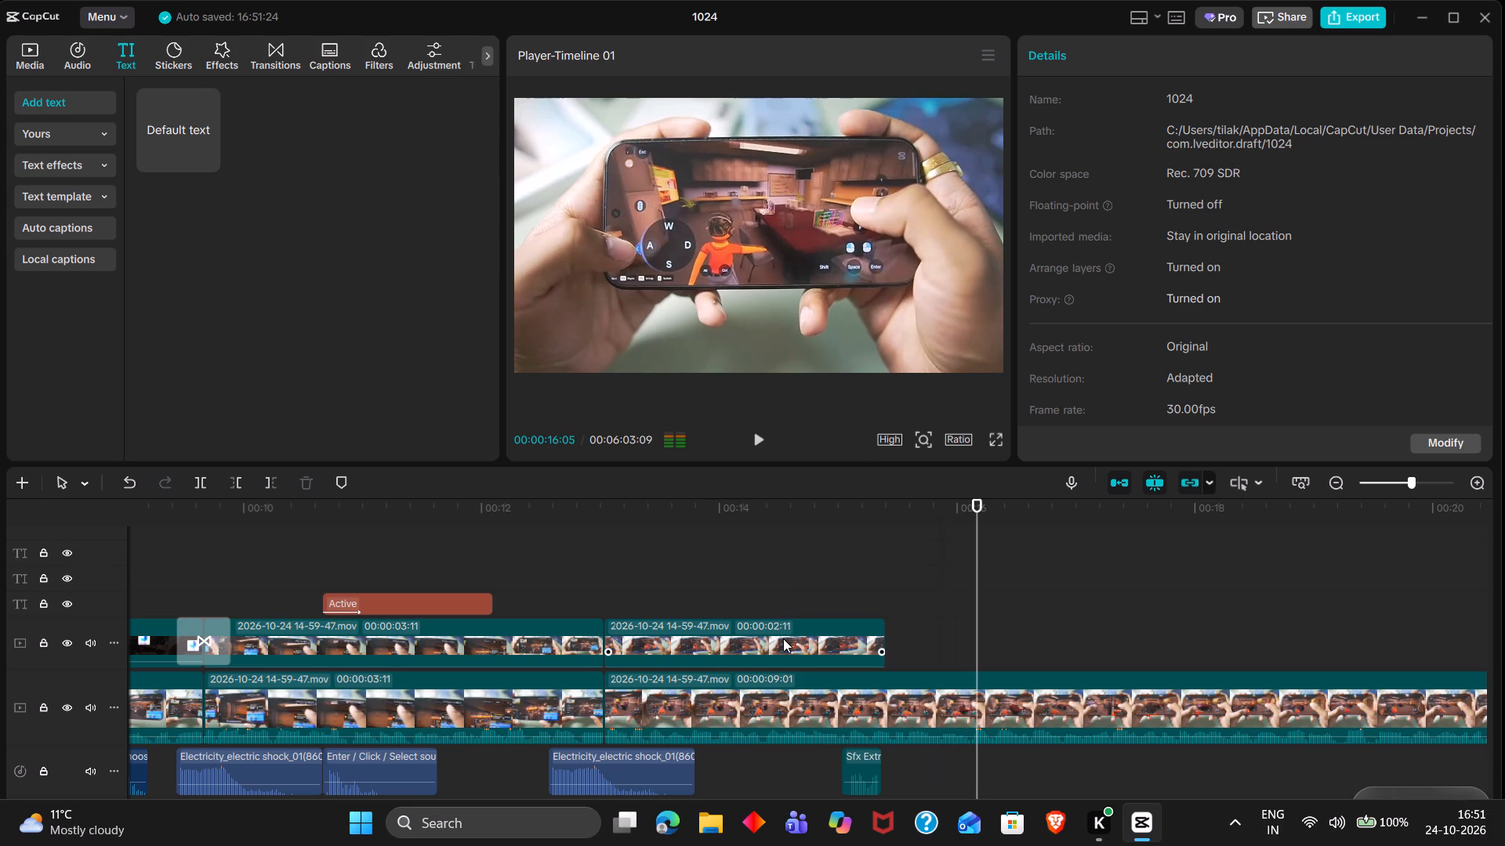
pyautogui.click(760, 626)
pyautogui.press('BackSpace')
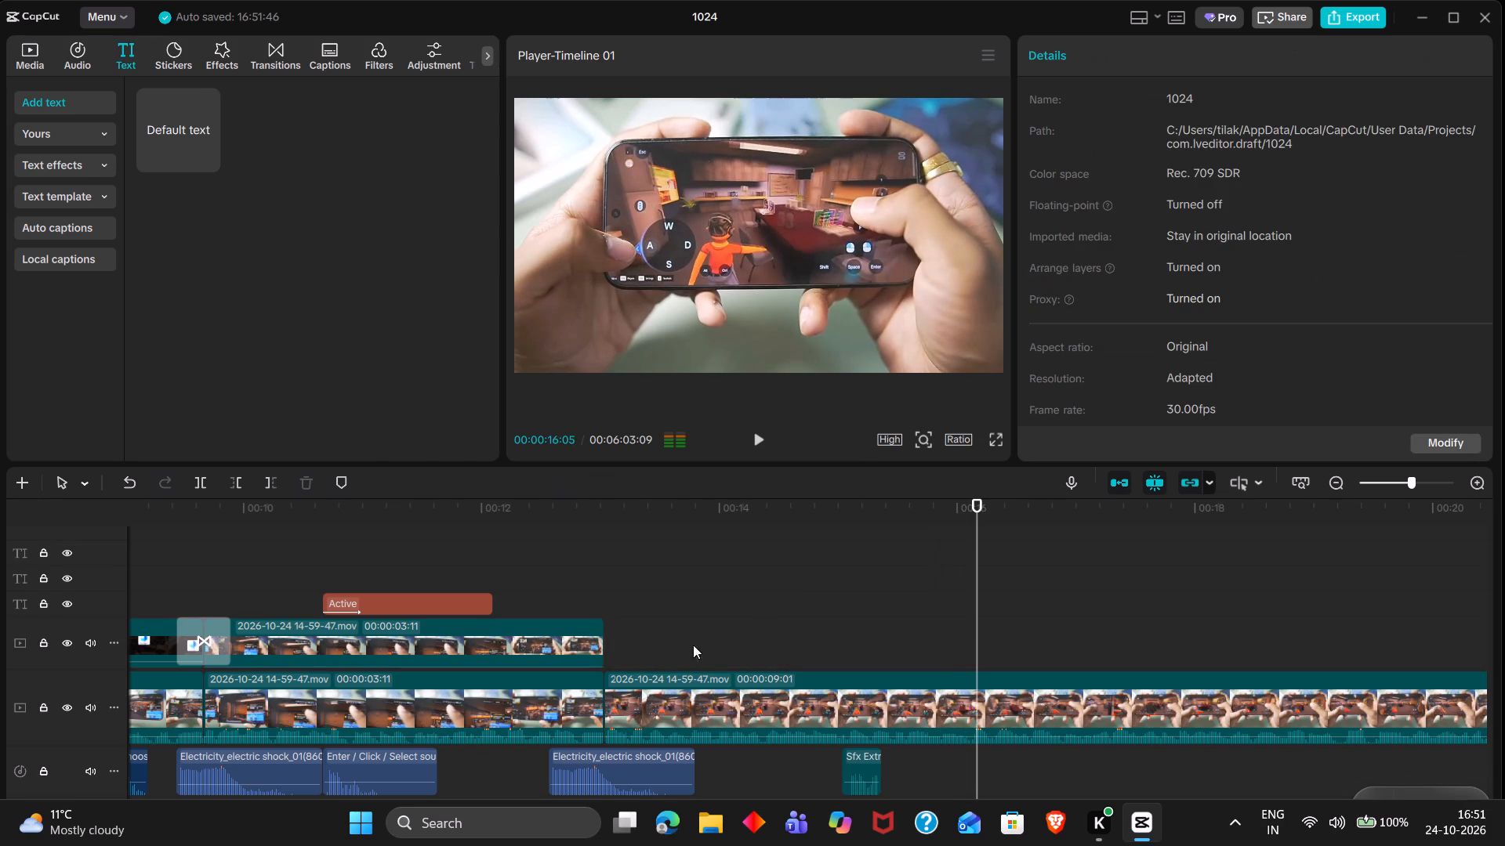
# Check playback across the cut, and copy the lower-track gameplay clip (00:00:09:01) onto the upper track at 00:00:13:01.
pyautogui.click(612, 613)
pyautogui.moveTo(612, 613); pyautogui.dragTo(502, 590)
pyautogui.press('space')
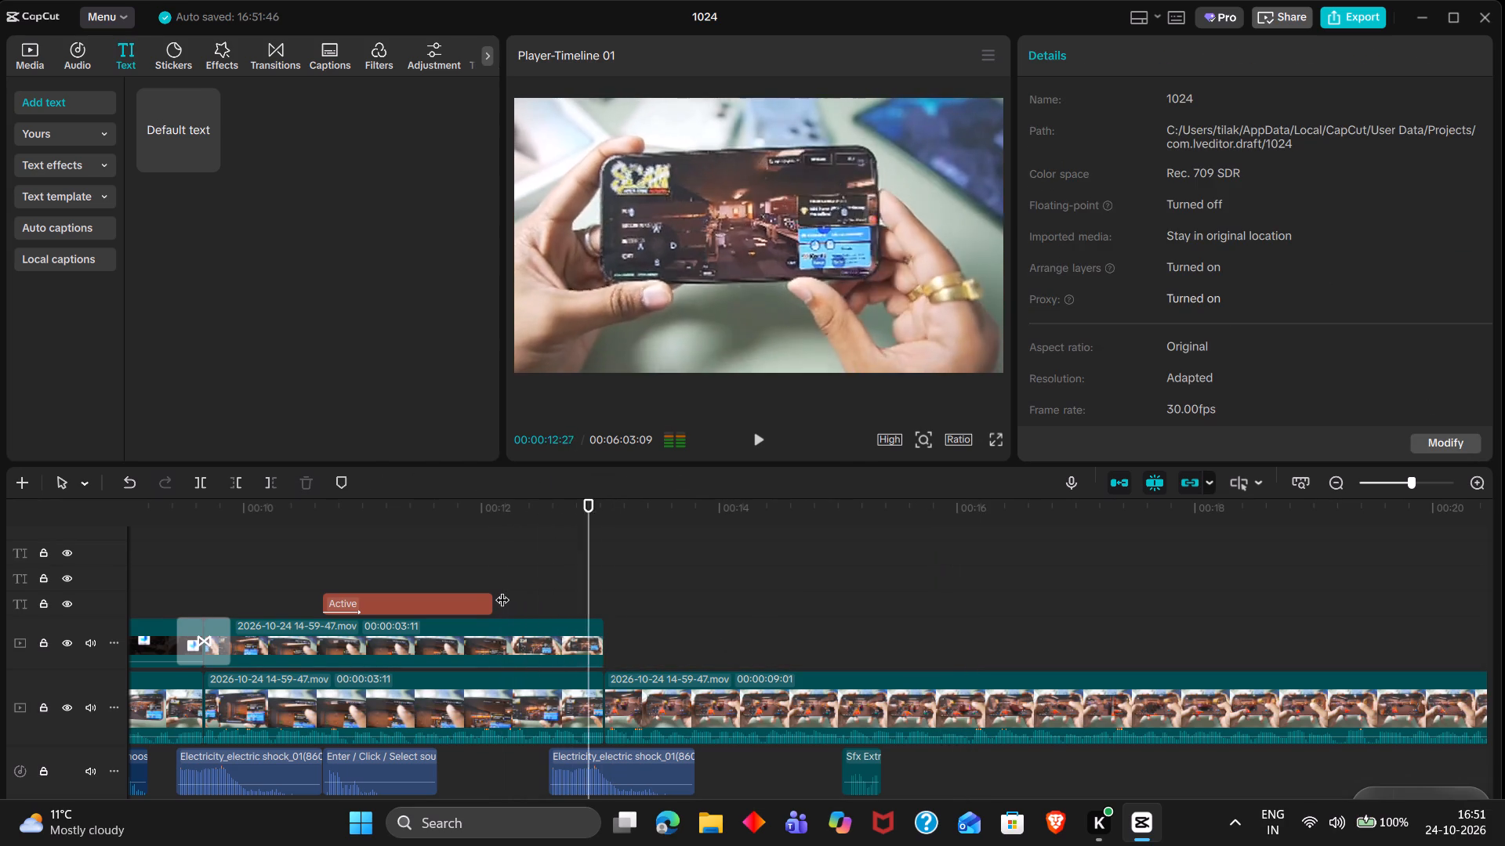
pyautogui.press('space')
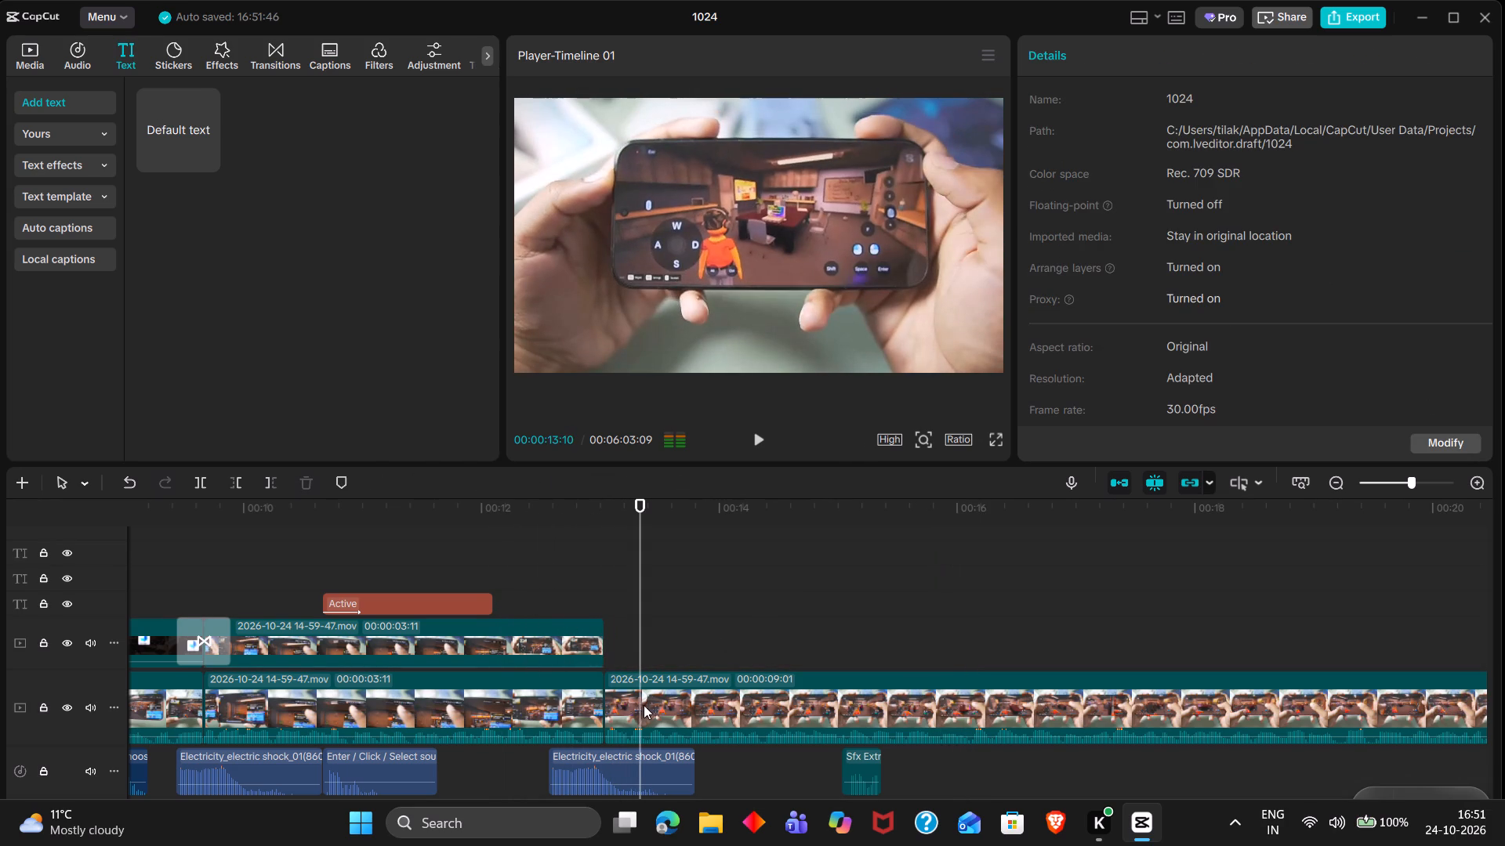
pyautogui.click(647, 707)
pyautogui.hotkey('ctrl', 'c')
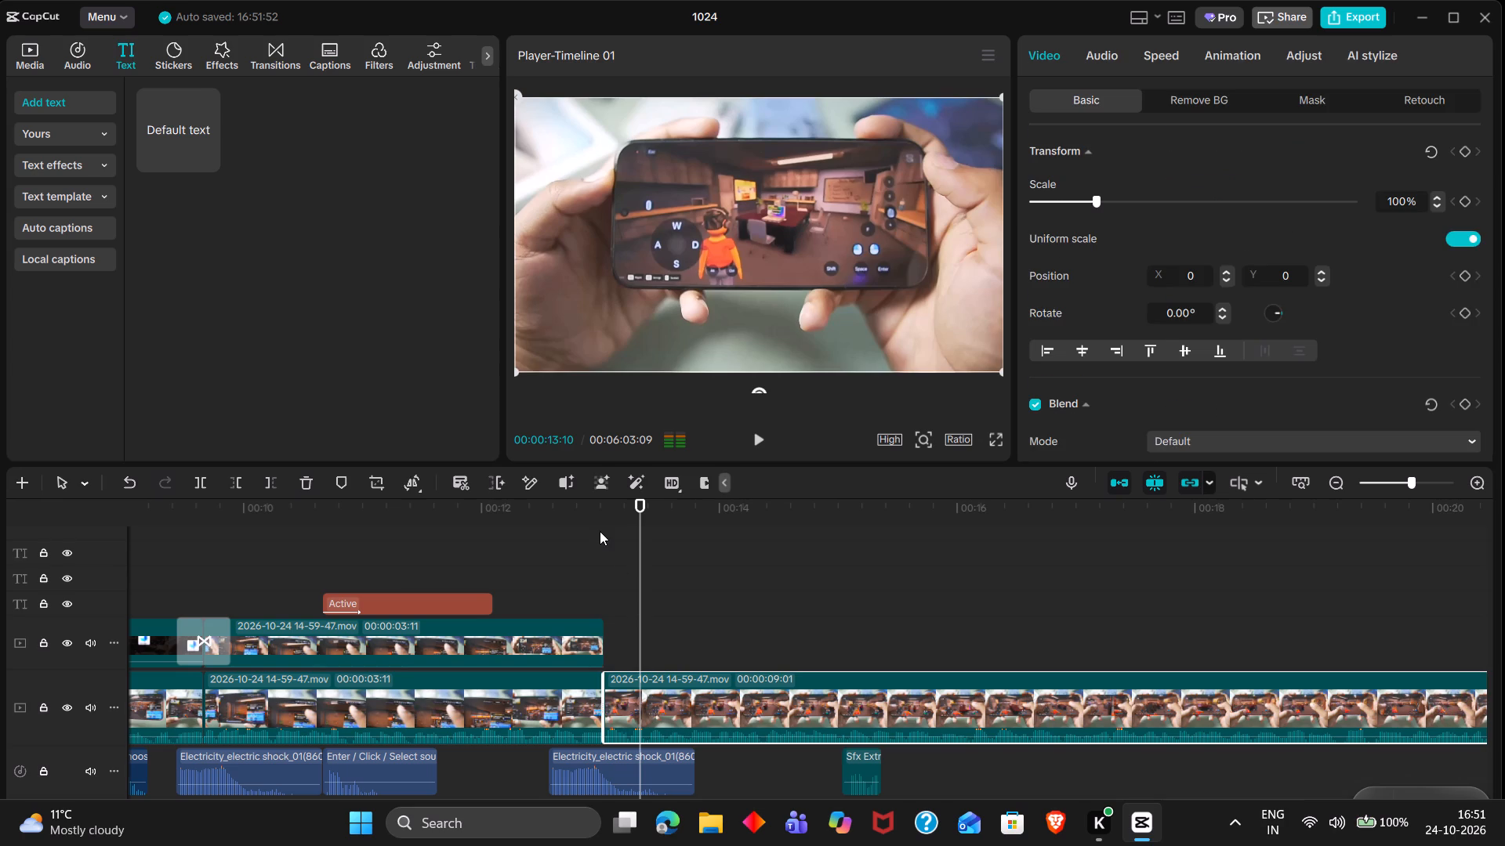
pyautogui.tripleClick(600, 531)
pyautogui.hotkey('ctrl', 'v')
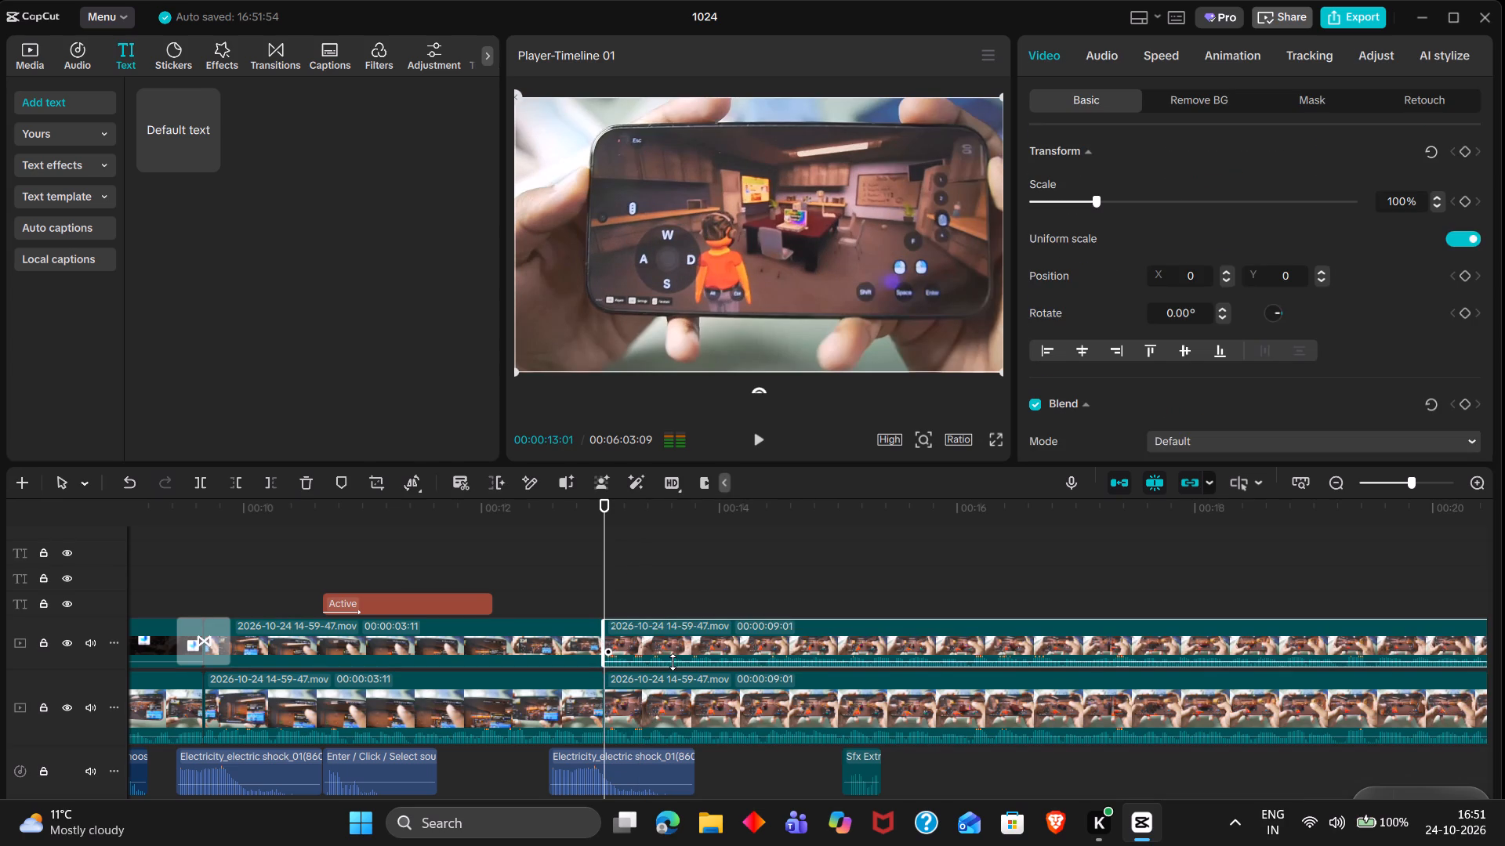
pyautogui.moveTo(673, 662); pyautogui.dragTo(682, 702)
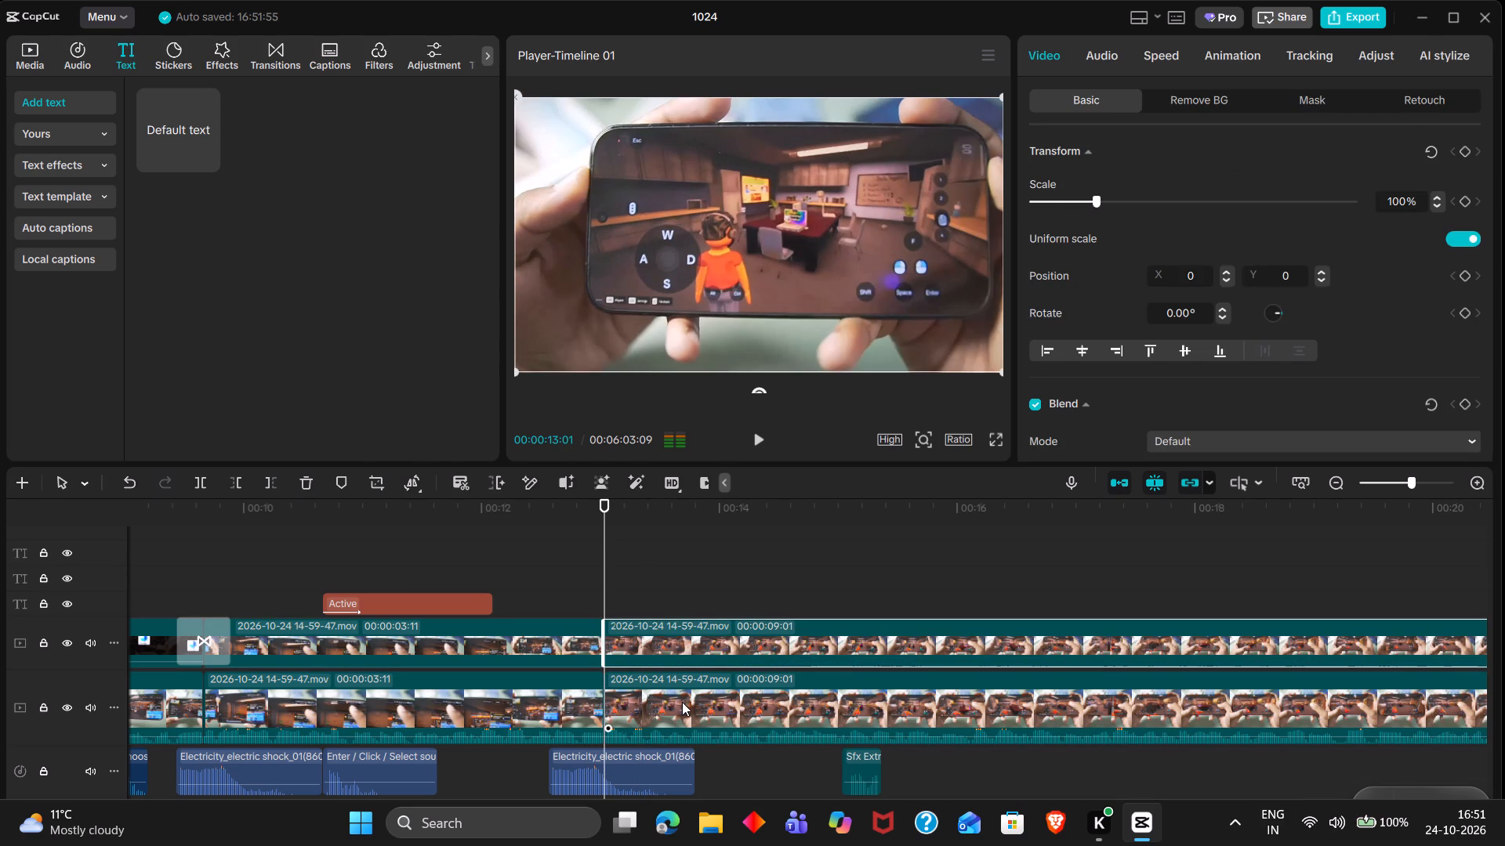
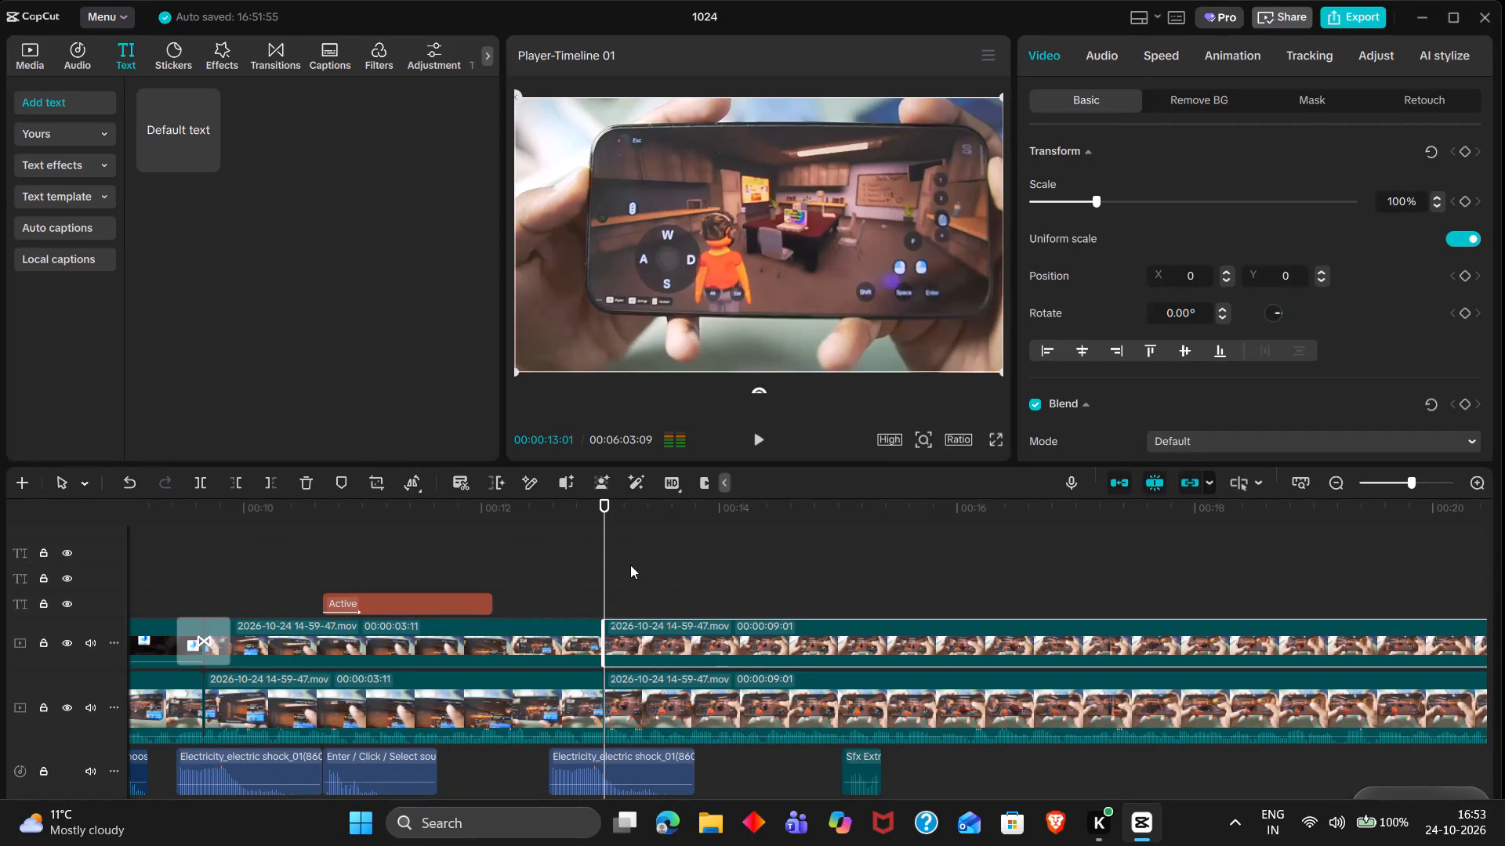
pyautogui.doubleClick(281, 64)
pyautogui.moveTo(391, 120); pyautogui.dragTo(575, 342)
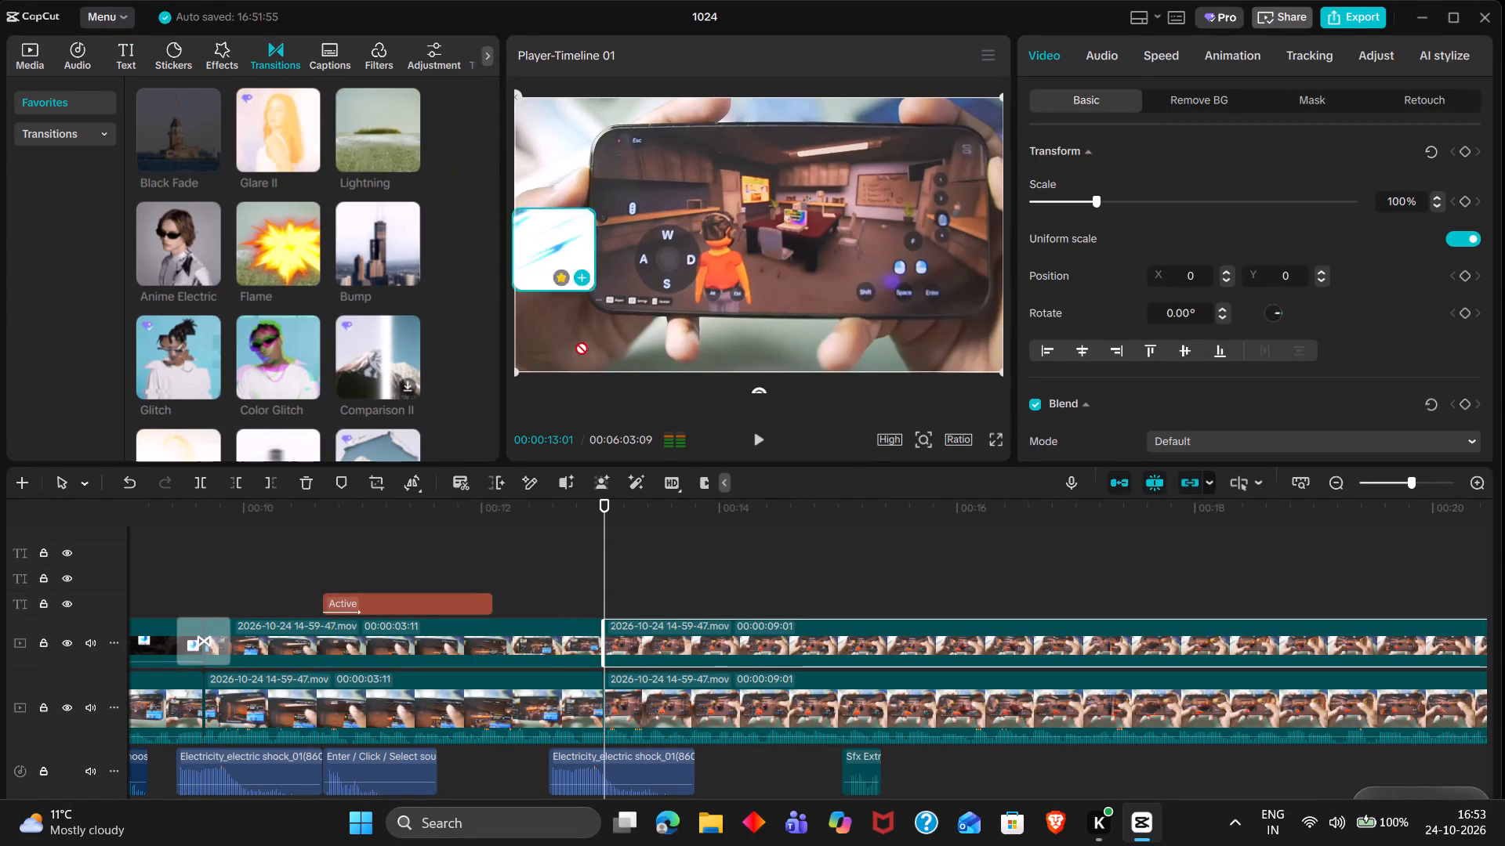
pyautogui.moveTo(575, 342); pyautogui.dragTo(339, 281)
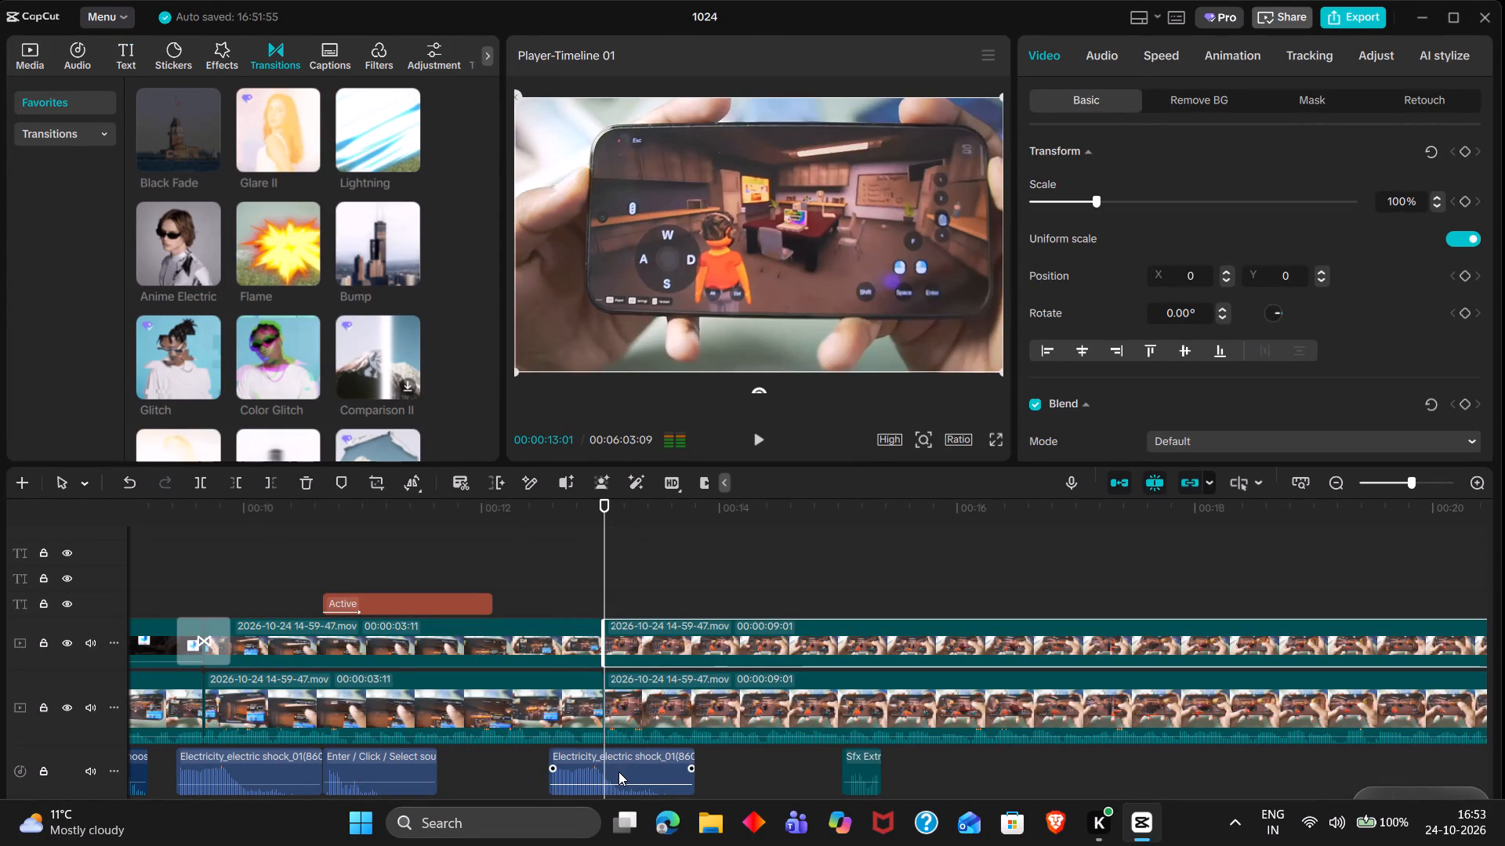
# Delete the Electricity_electric shock sound effect beneath the cut at 00:00:13:01.
pyautogui.click(618, 772)
pyautogui.press('BackSpace')
# Add the Bump transition between the two upper-track gameplay clips at 00:00:13:01 and play back across the cut.
pyautogui.moveTo(393, 263); pyautogui.dragTo(595, 644)
pyautogui.click(567, 564)
pyautogui.moveTo(567, 564); pyautogui.dragTo(547, 562)
pyautogui.press('space')
pyautogui.press('space')
pyautogui.doubleClick(564, 577)
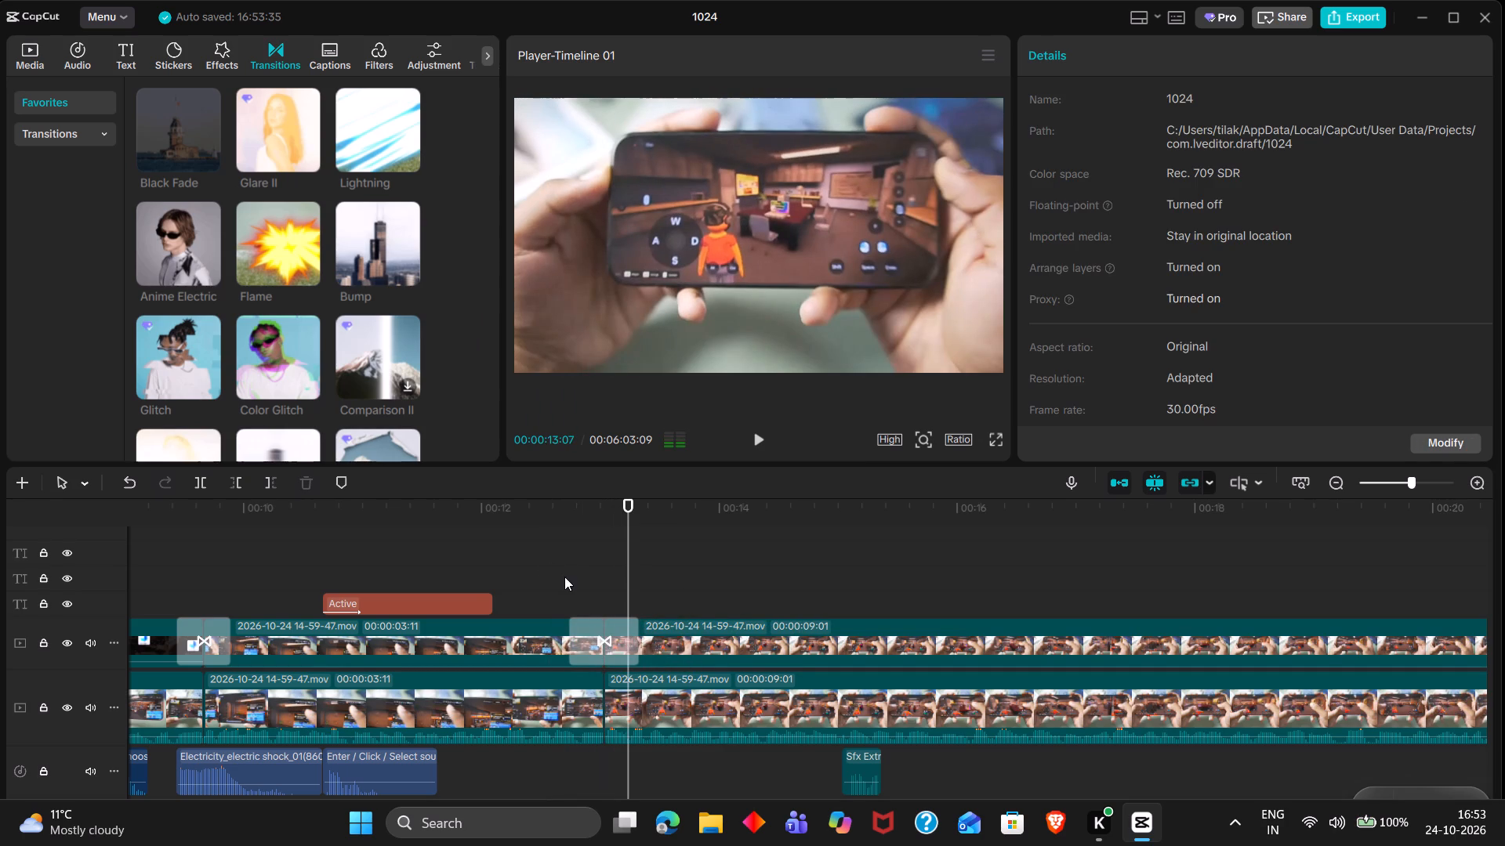
# Place the swish_whoosh (large) sound on the first audio track at the start of the new Bump transition, and play it back.
pyautogui.doubleClick(77, 56)
pyautogui.doubleClick(82, 139)
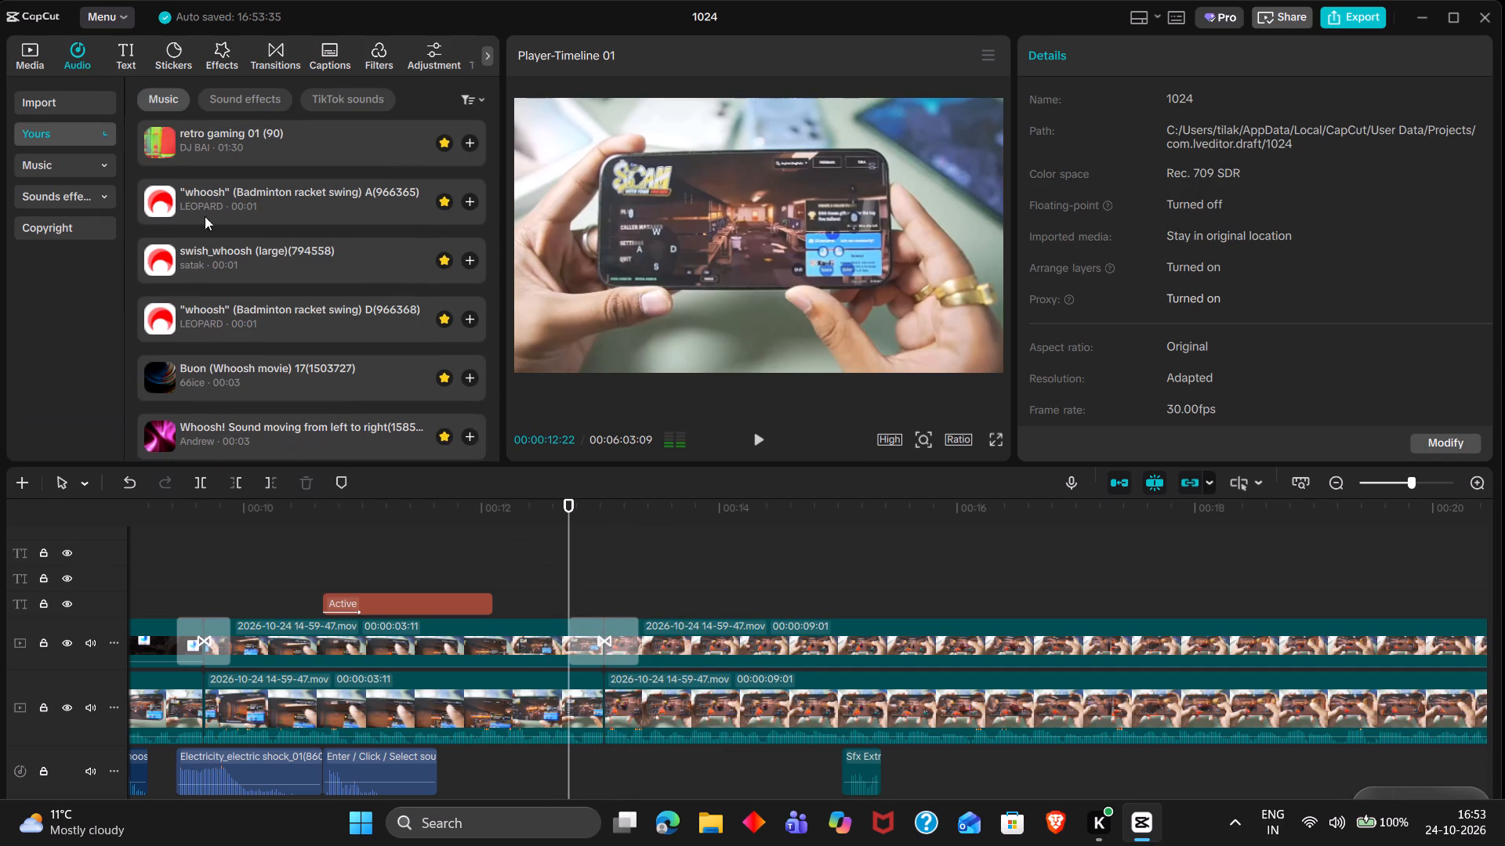
pyautogui.moveTo(331, 260); pyautogui.dragTo(564, 743)
pyautogui.keyDown('ctrl'); pyautogui.scroll(3, 564, 743); pyautogui.keyUp('ctrl')
pyautogui.scroll(-2, 564, 743)
pyautogui.moveTo(631, 644); pyautogui.dragTo(627, 691)
pyautogui.press('space')
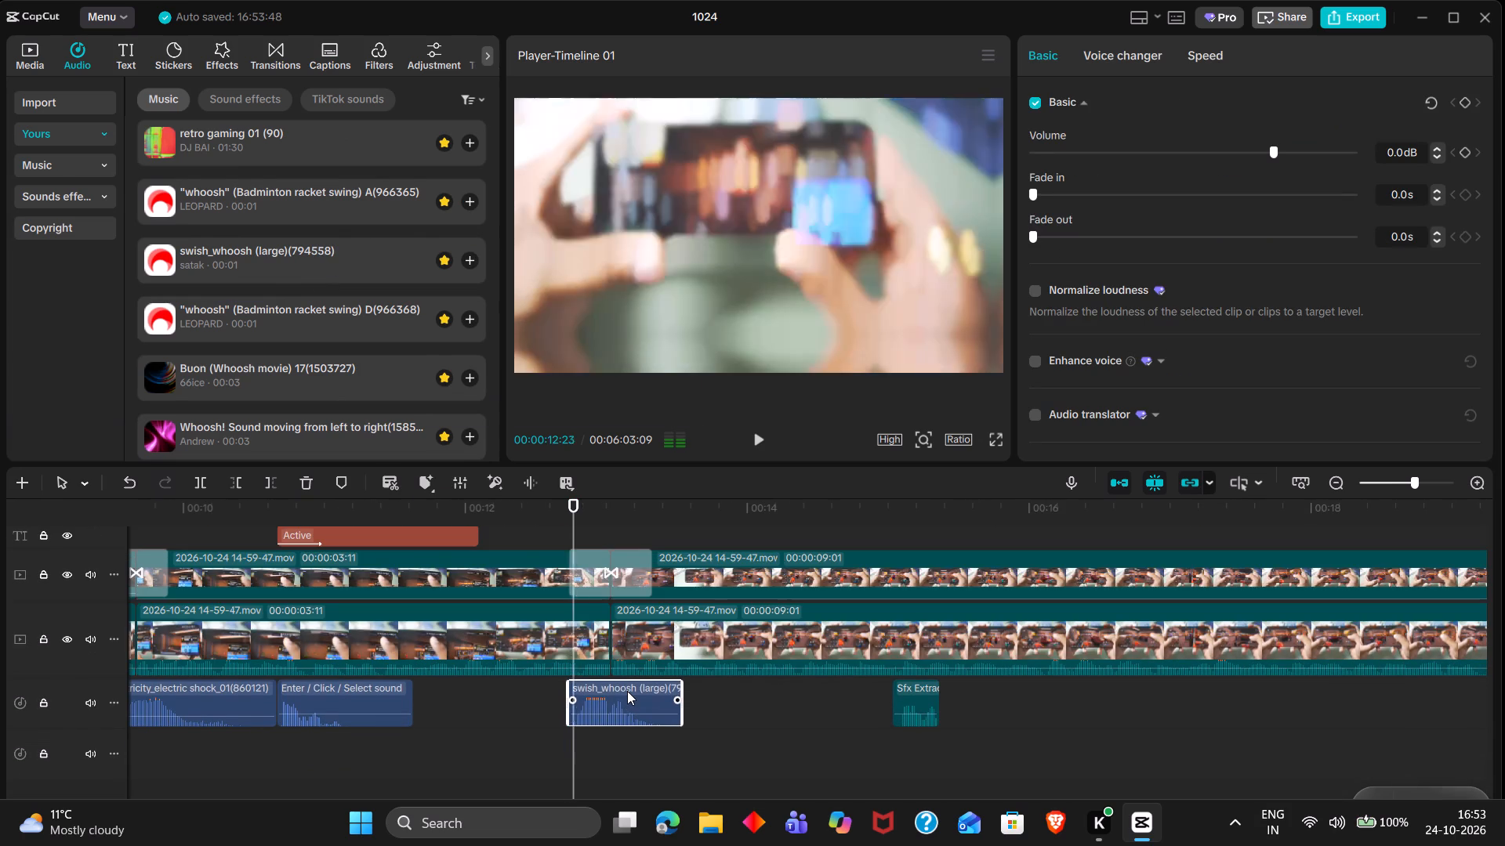
pyautogui.press('space')
# Replay the intro from the beginning through the "Active Internet" section and the gameplay after the Bump transition to check timing and sound.
pyautogui.keyDown('ctrl'); pyautogui.scroll(-7, 627, 691); pyautogui.keyUp('ctrl')
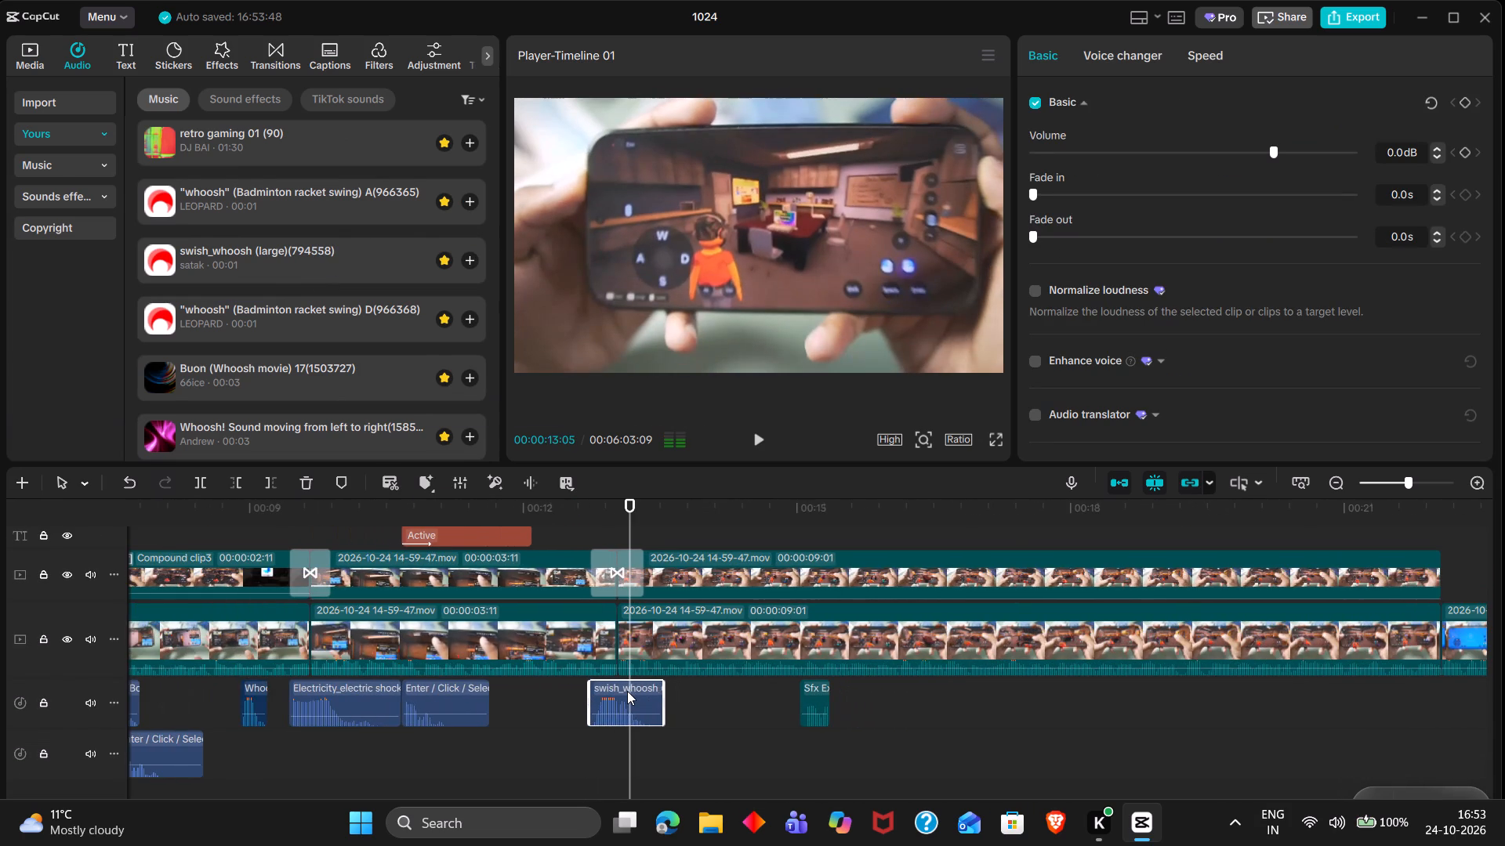
pyautogui.click(541, 718)
pyautogui.moveTo(541, 718); pyautogui.dragTo(0, 624)
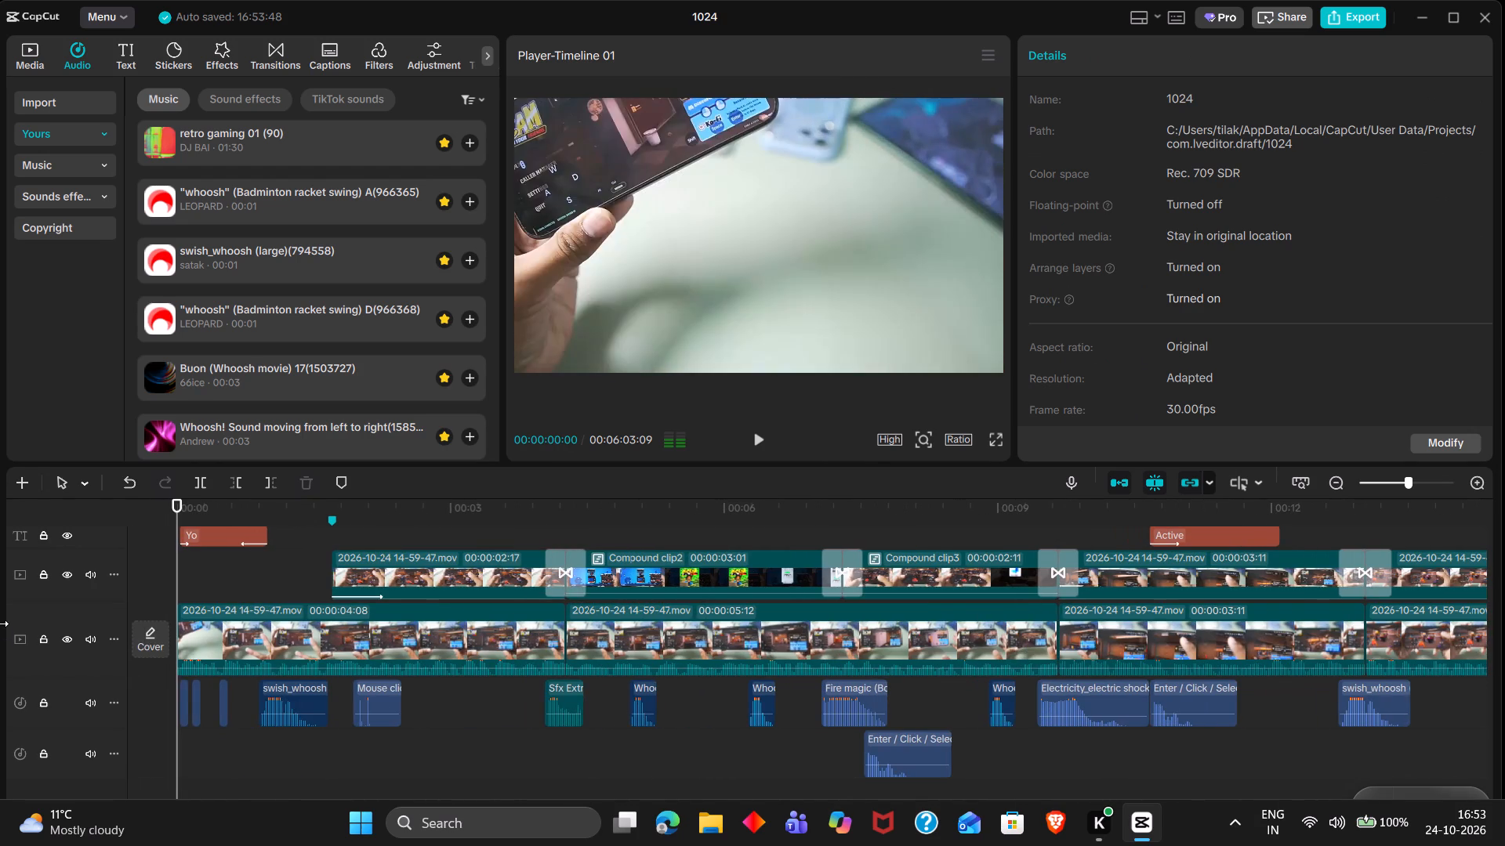
pyautogui.press('space')
pyautogui.hscroll(-1, 463, 710)
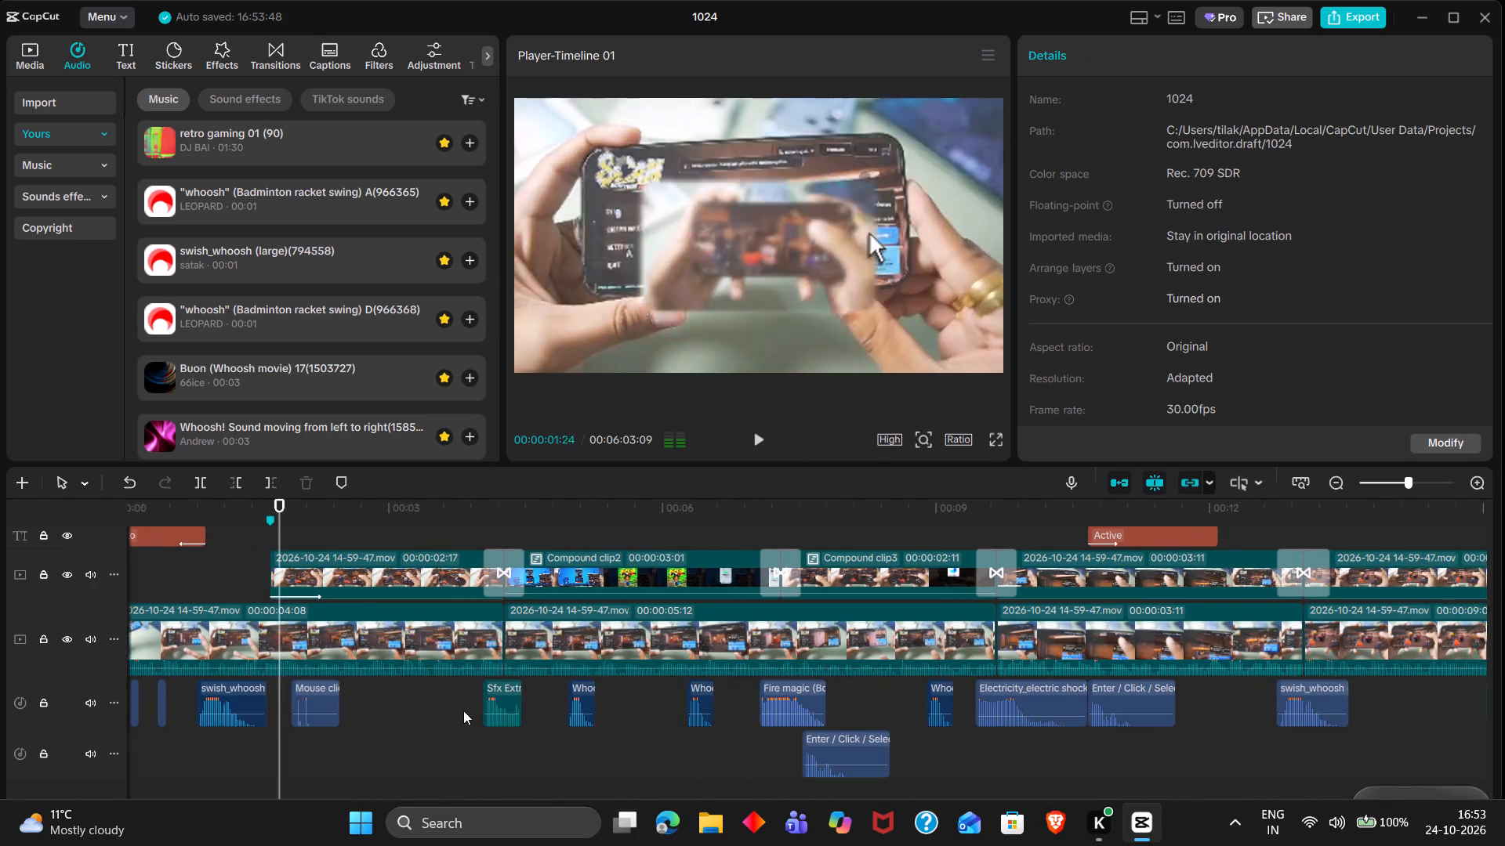
pyautogui.hscroll(-1, 463, 710)
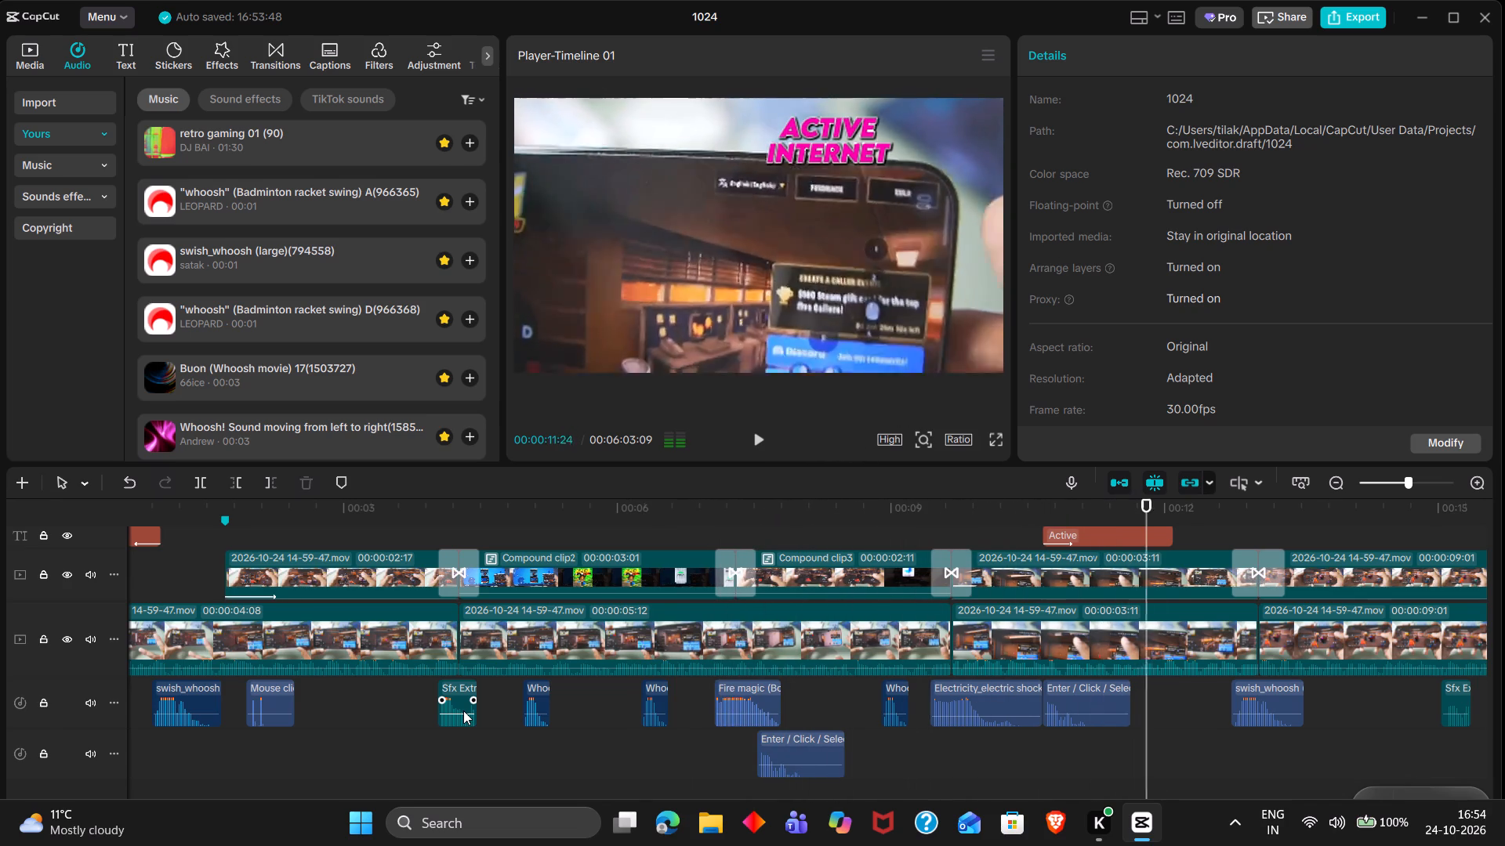
pyautogui.hscroll(-1, 463, 710)
pyautogui.press('space')
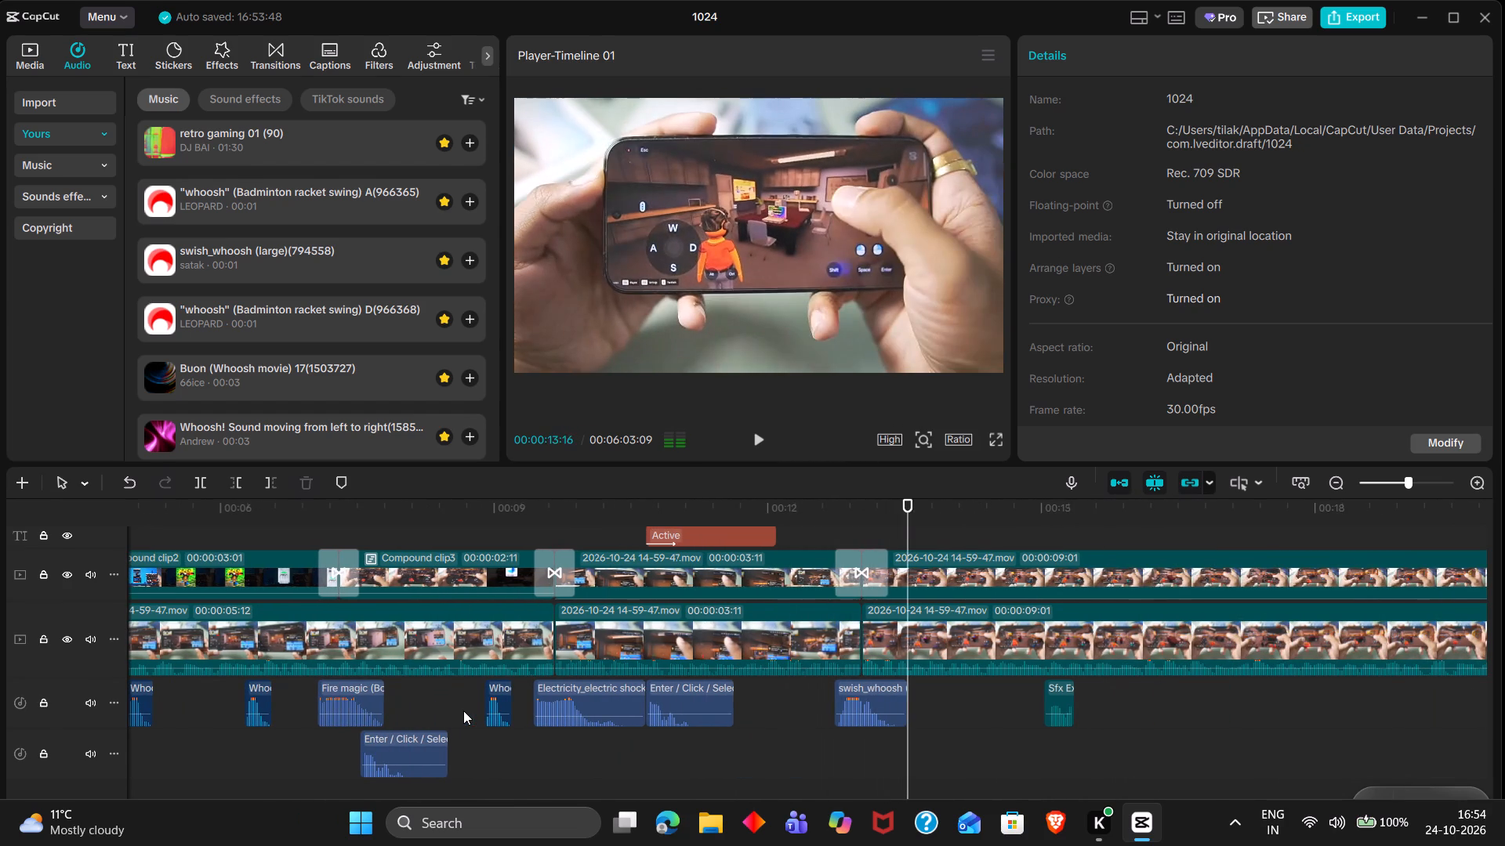
pyautogui.press('space')
pyautogui.press('space')
pyautogui.hscroll(-1, 463, 710)
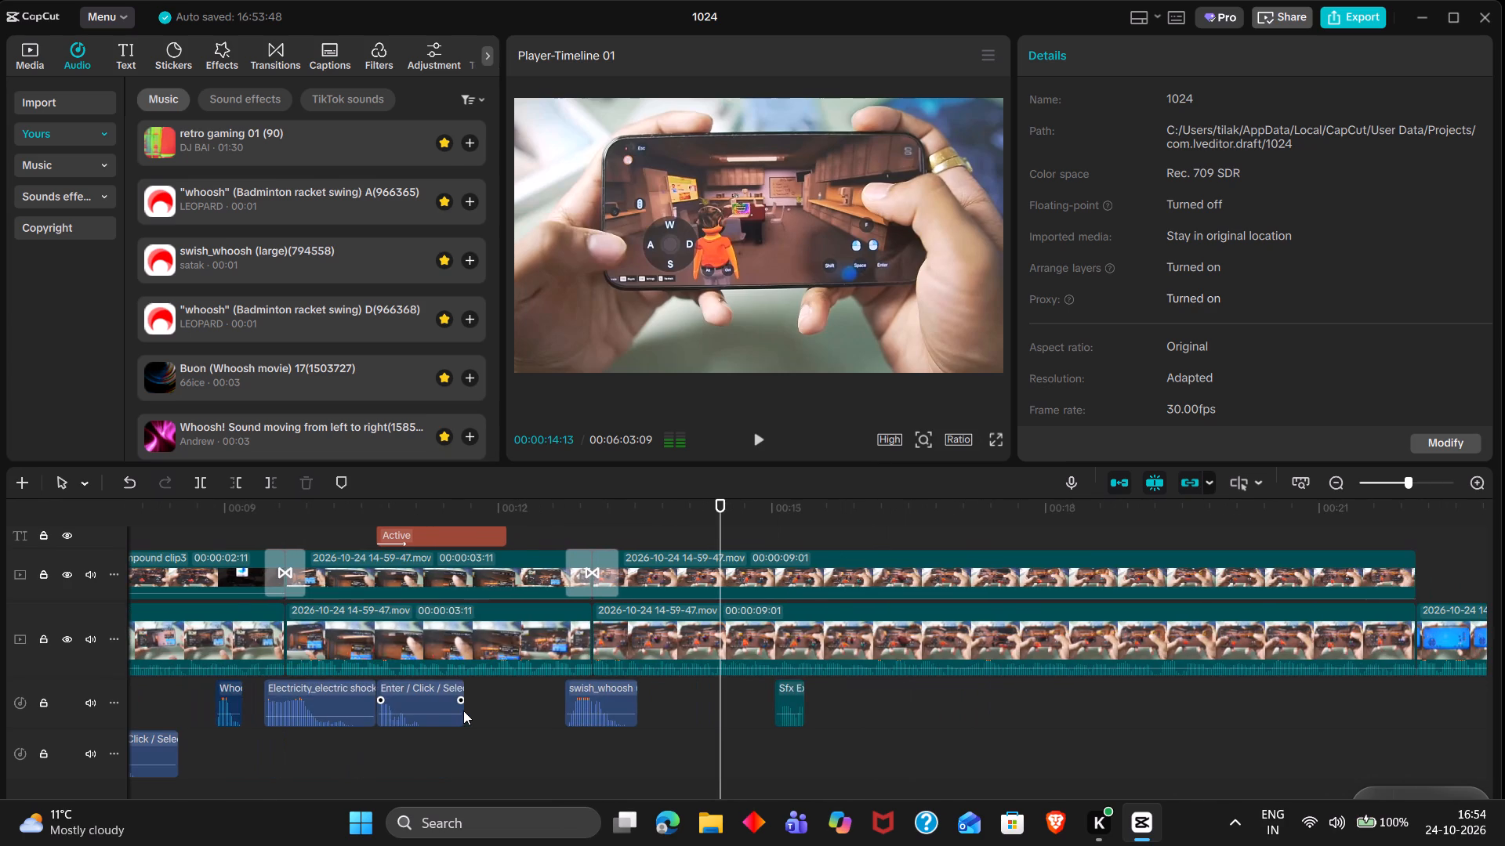
pyautogui.press('space')
pyautogui.press('space')
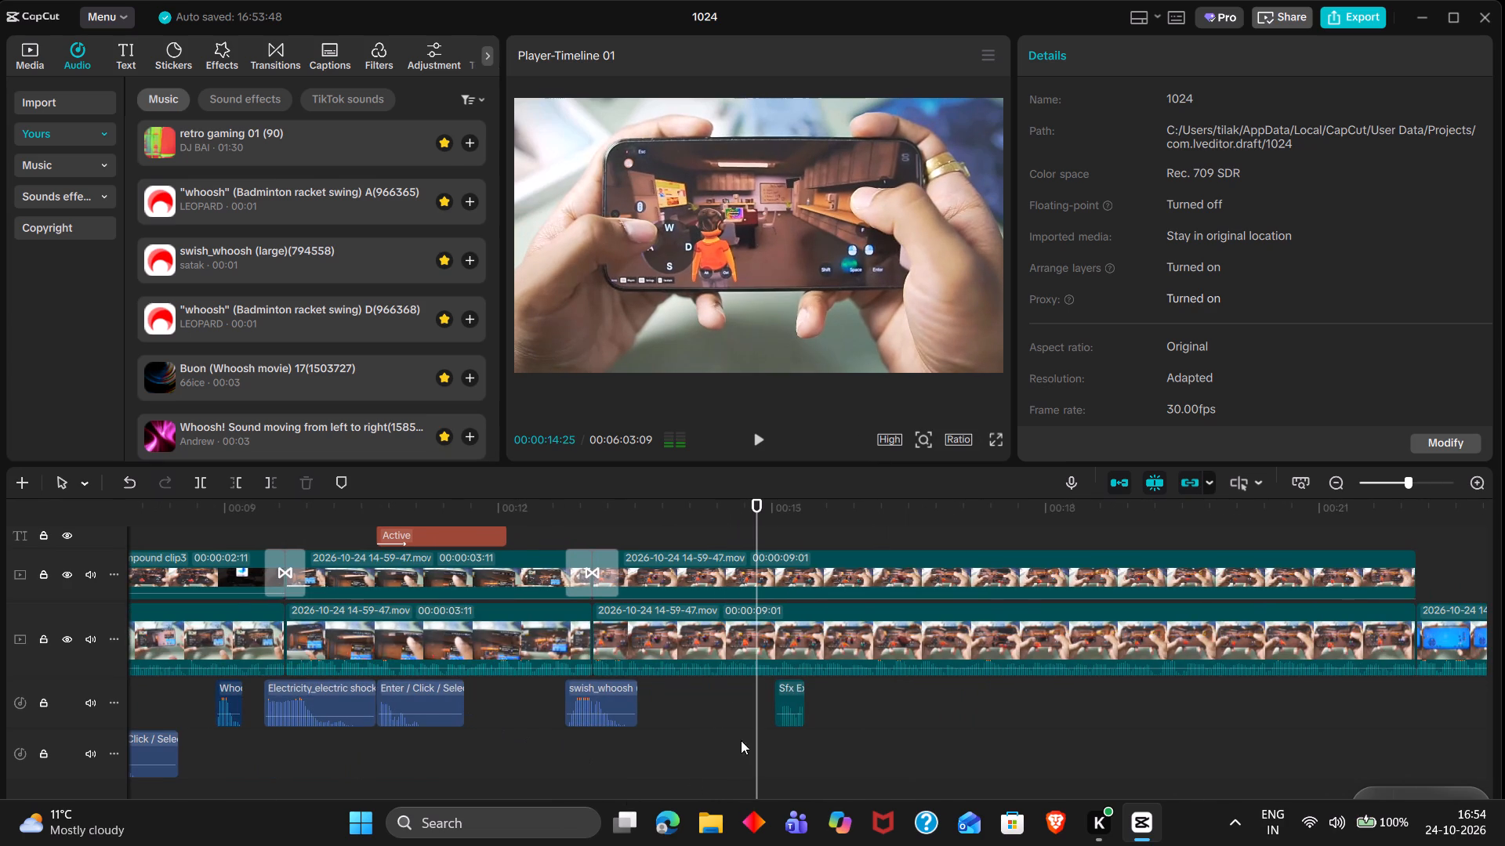
# Check playback around 00:00:14:22 and move the extracted Sfx audio clip later on its track, to about 00:00:16.
pyautogui.doubleClick(729, 739)
pyautogui.press('space')
pyautogui.press('space')
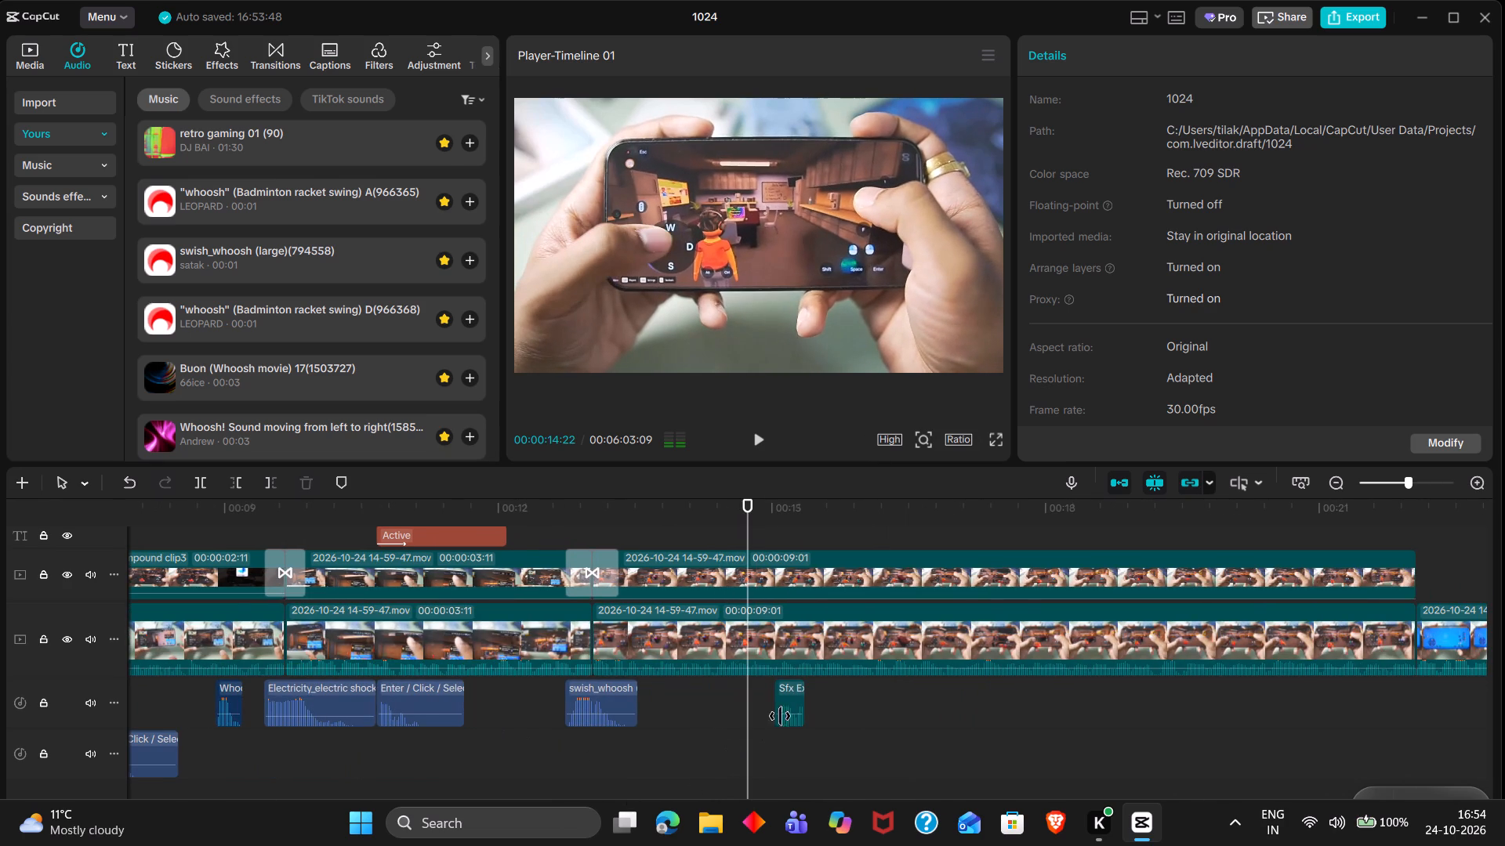
pyautogui.moveTo(794, 704); pyautogui.dragTo(898, 705)
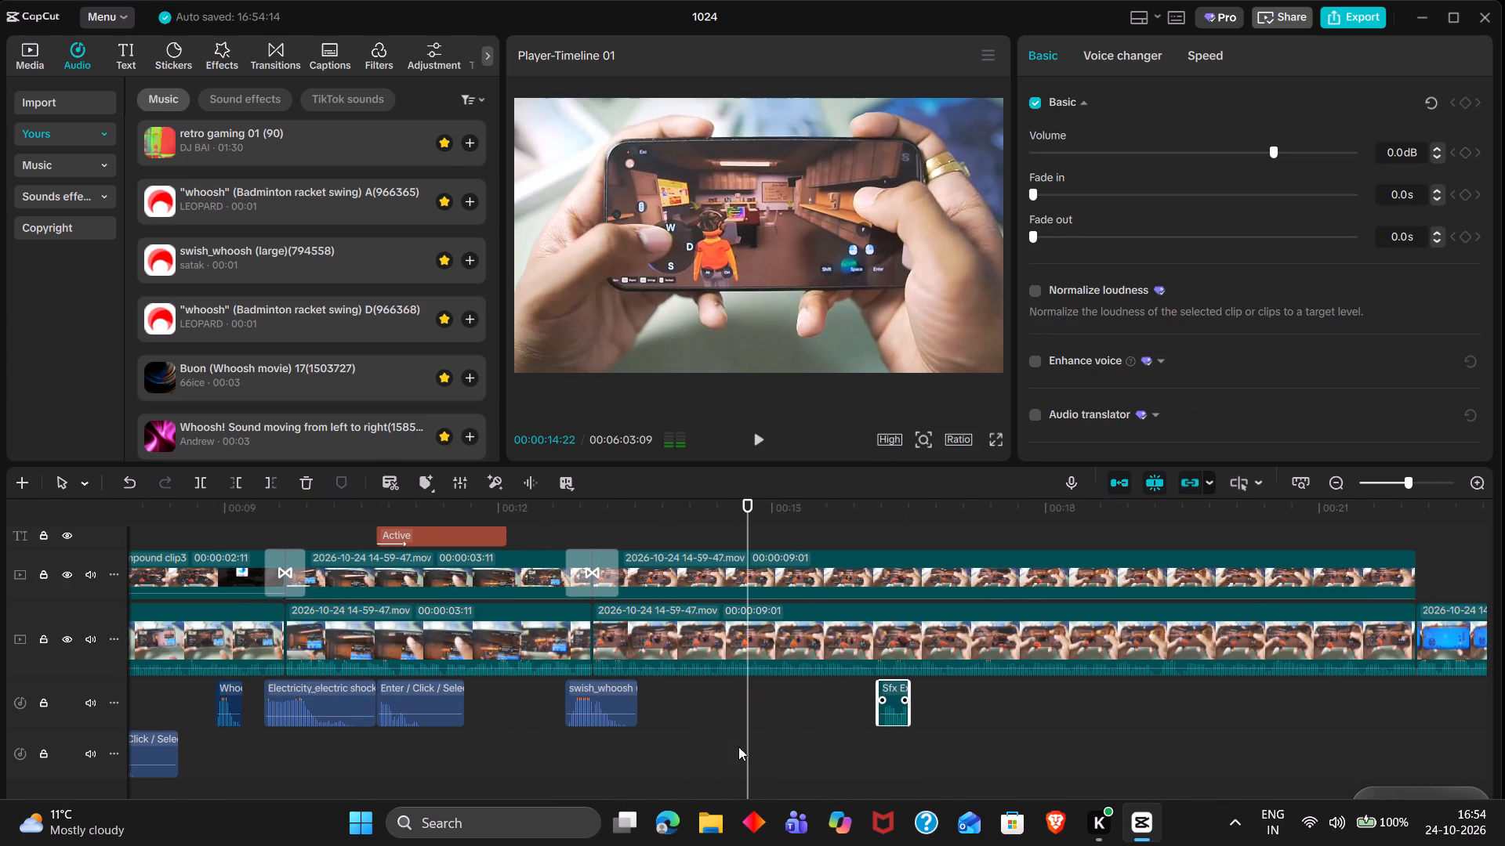